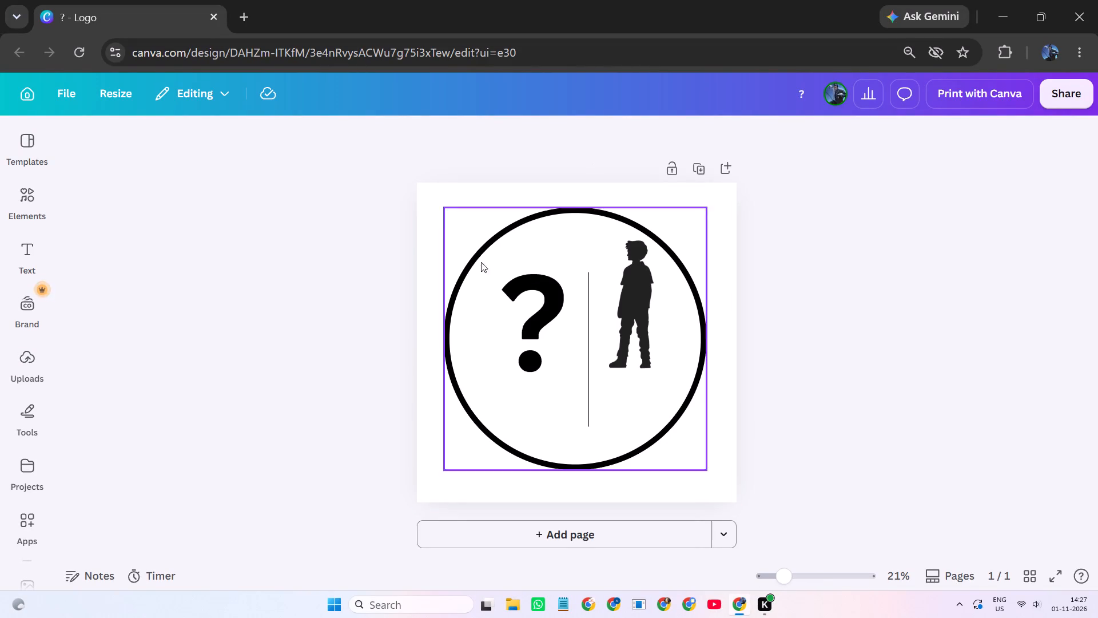
Leave the "?" logo design and return to the Canva home page.
left_click(24, 98)
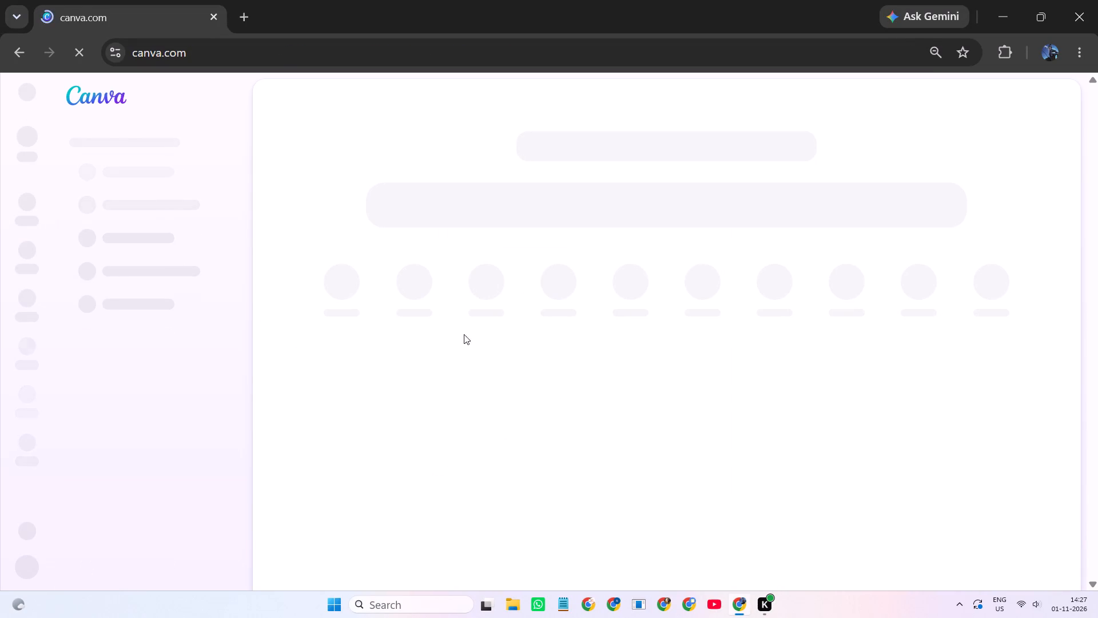
Look through the home page's recent designs, suggested templates, popular design types and print products.
scroll(591, 403, "down", 1)
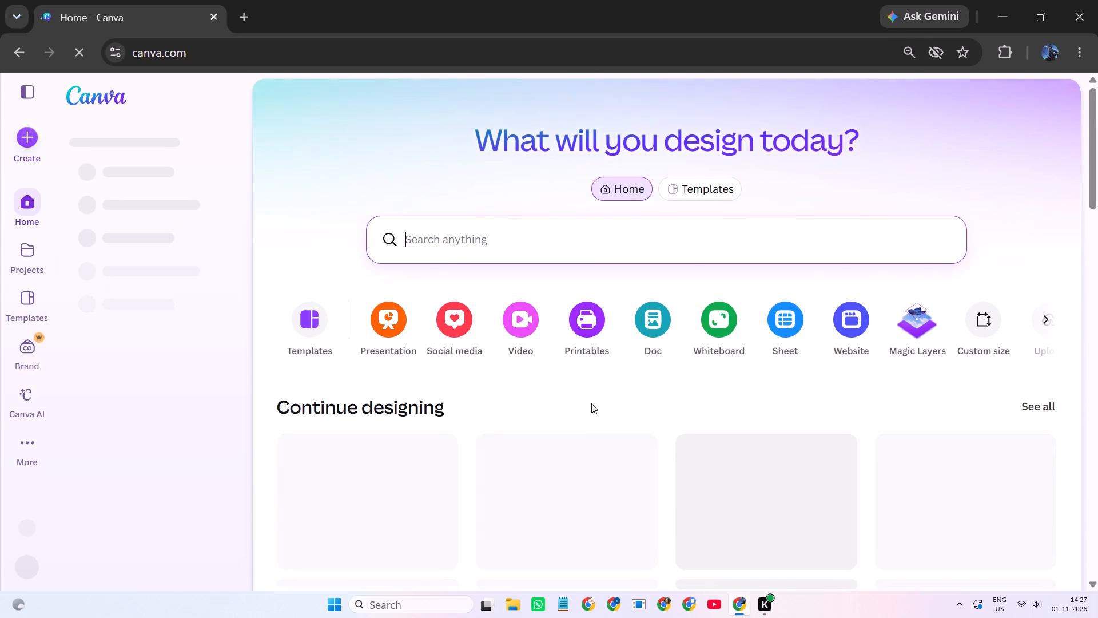
scroll(591, 403, "down", 1)
scroll(691, 349, "down", 2)
scroll(686, 354, "up", 2)
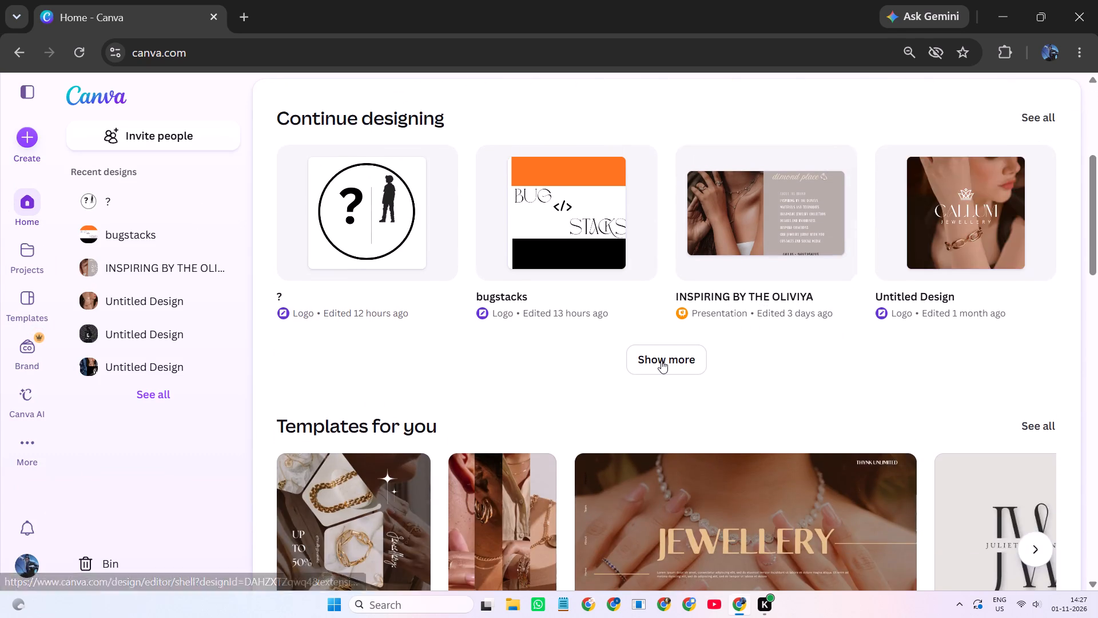
scroll(635, 365, "up", 3)
scroll(842, 418, "down", 3)
scroll(642, 335, "down", 5)
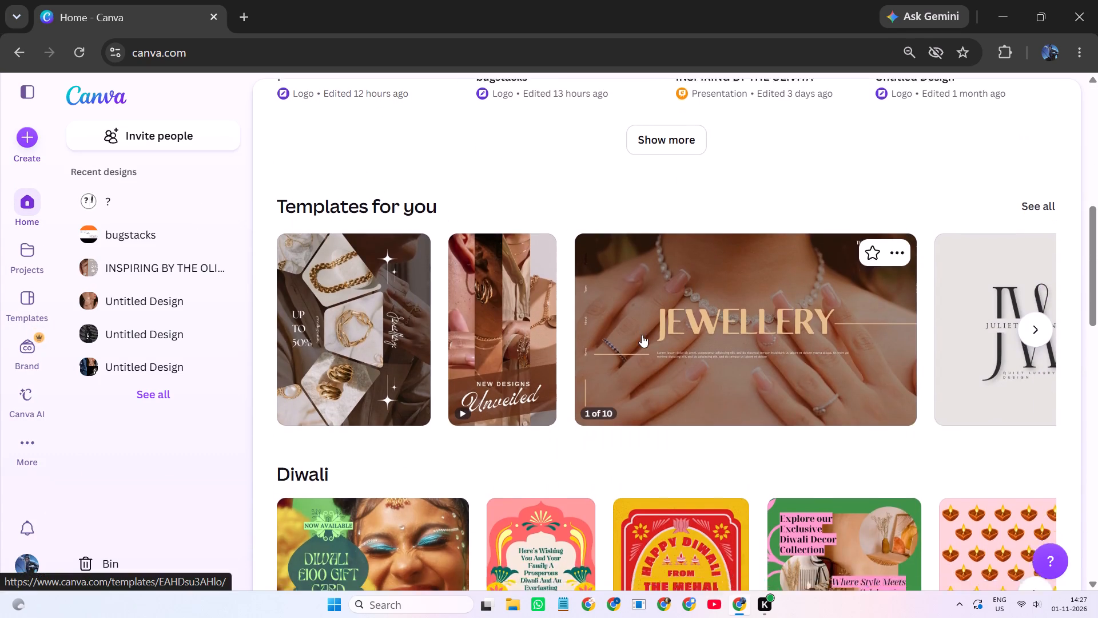
scroll(642, 335, "down", 10)
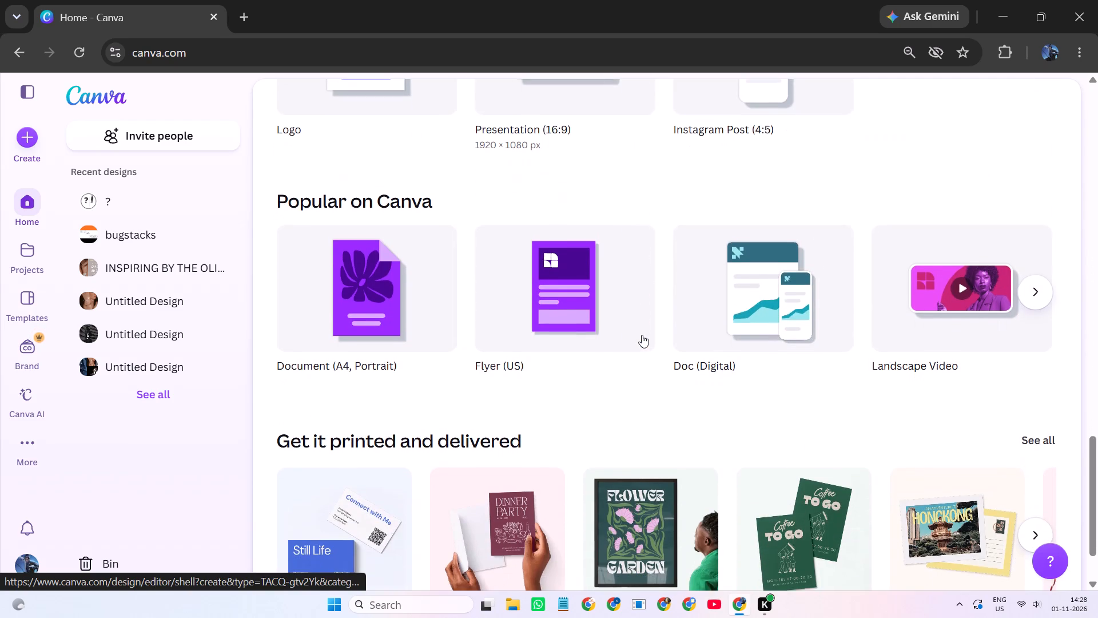
scroll(642, 335, "down", 7)
scroll(634, 377, "up", 1)
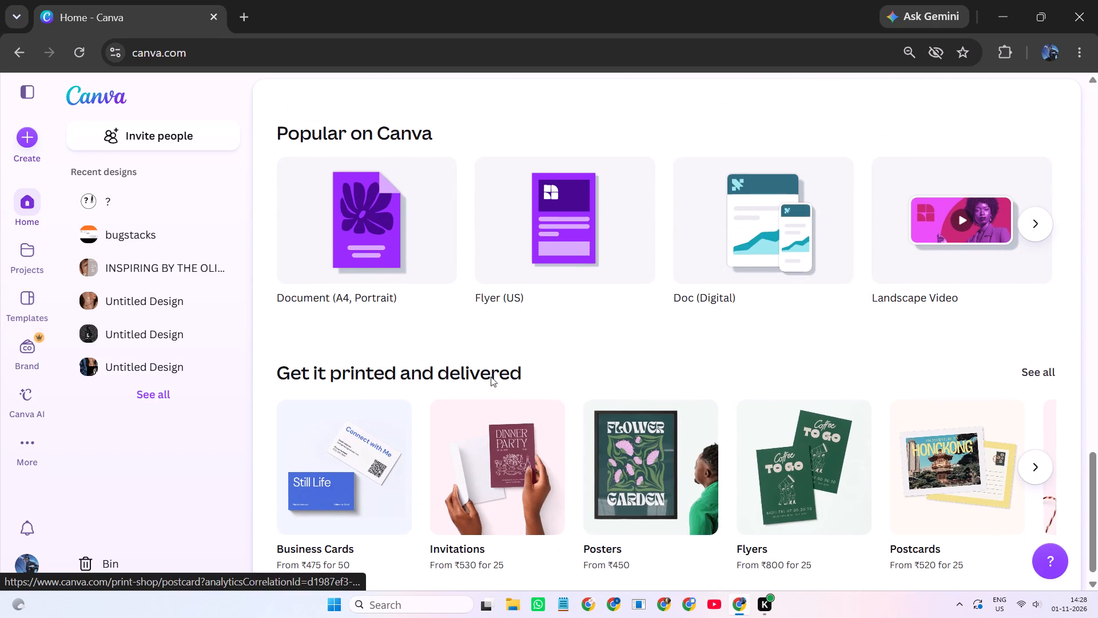
scroll(491, 377, "up", 2)
scroll(466, 377, "down", 1)
Expand the recent designs to the full list and look through its entries.
left_click(151, 393)
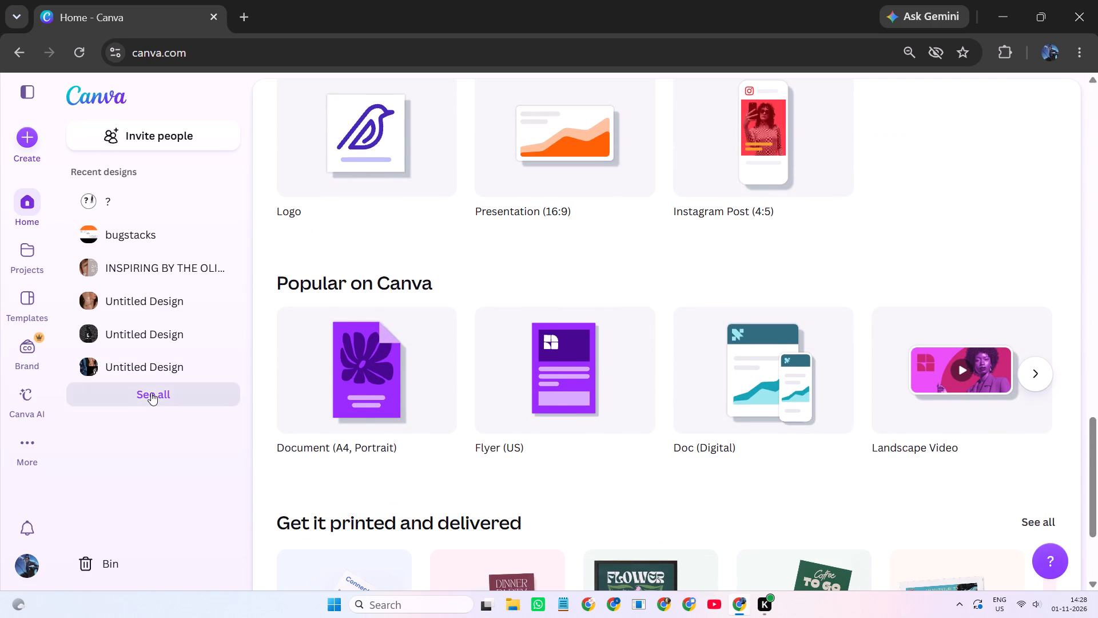
scroll(160, 385, "down", 3)
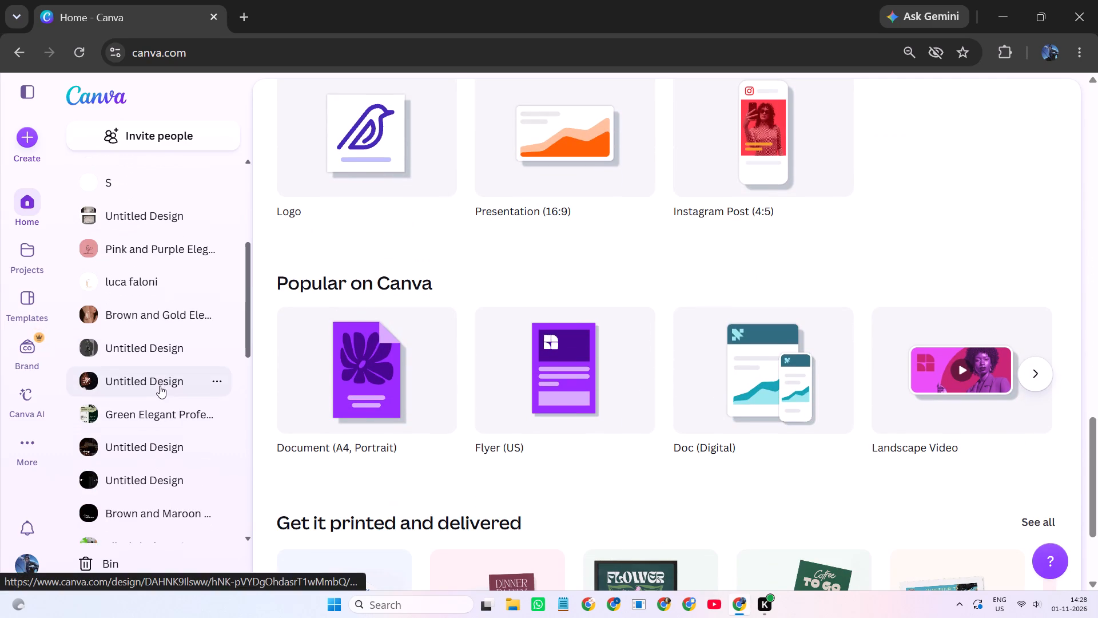
scroll(160, 386, "up", 2)
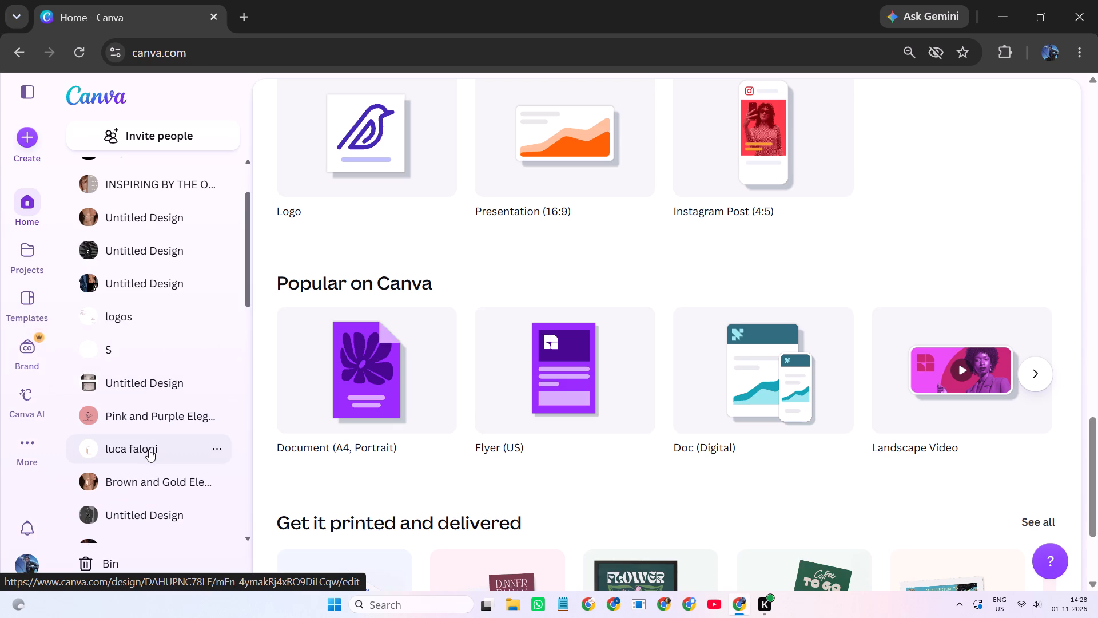
scroll(149, 449, "up", 1)
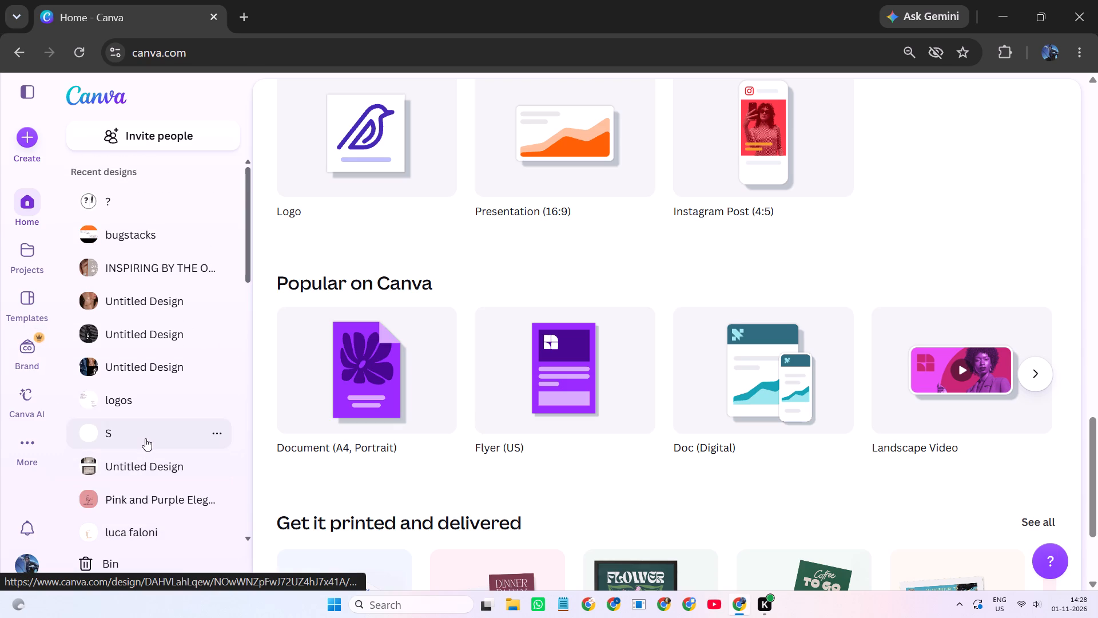
Open the recent design “logos” and go to the list of brand names on its first page.
left_click(142, 405)
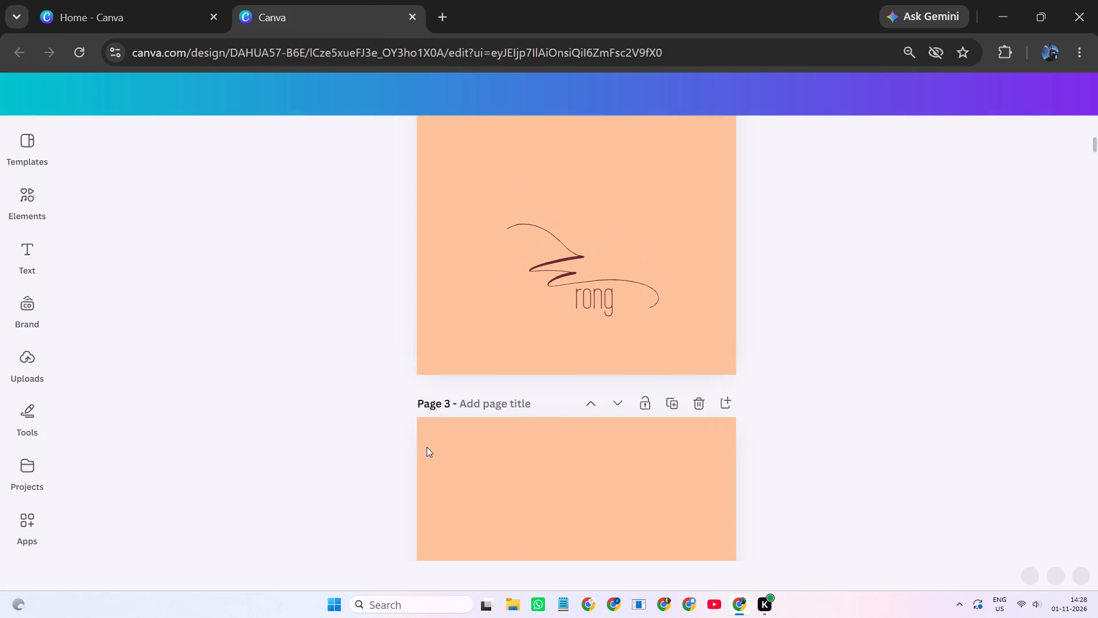
left_click(788, 279)
scroll(760, 290, "up", 1)
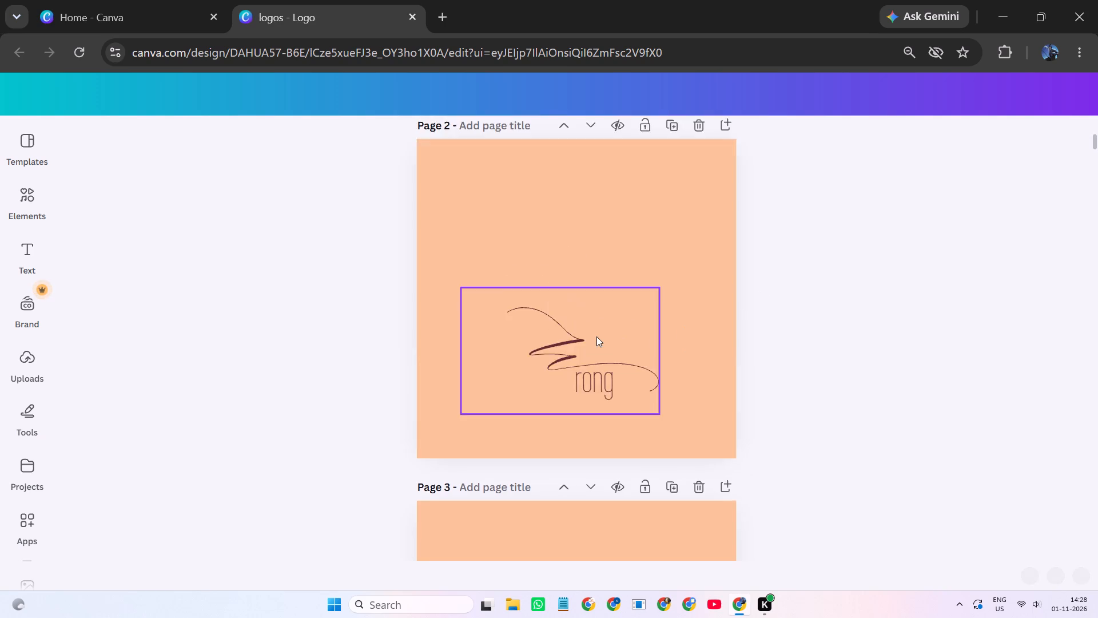
scroll(596, 336, "up", 5)
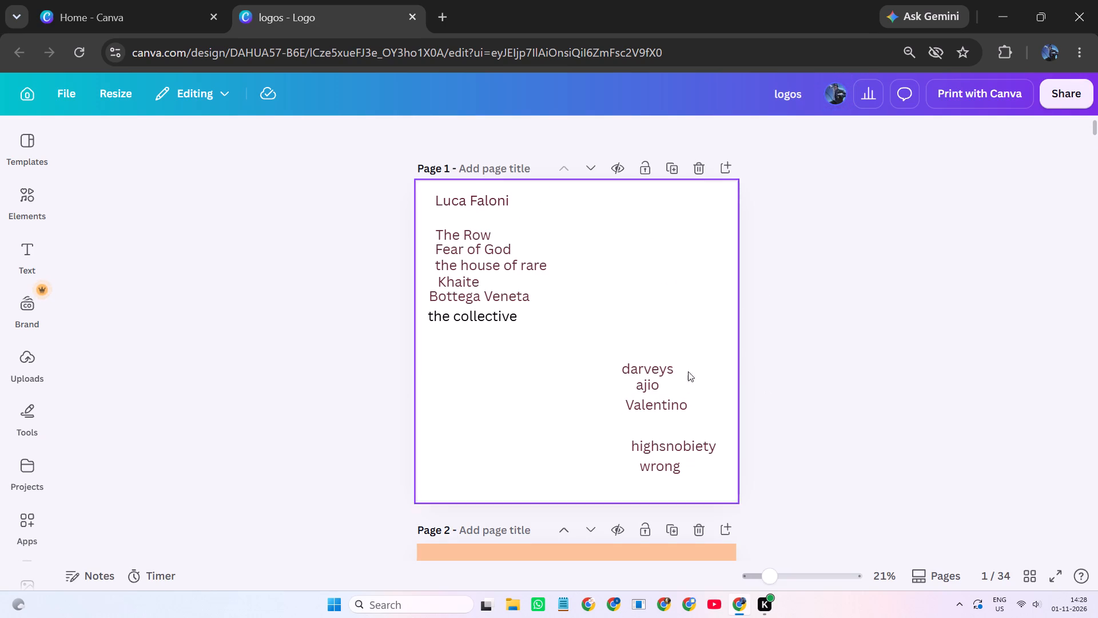
scroll(576, 342, "down", 1)
scroll(576, 342, "up", 2)
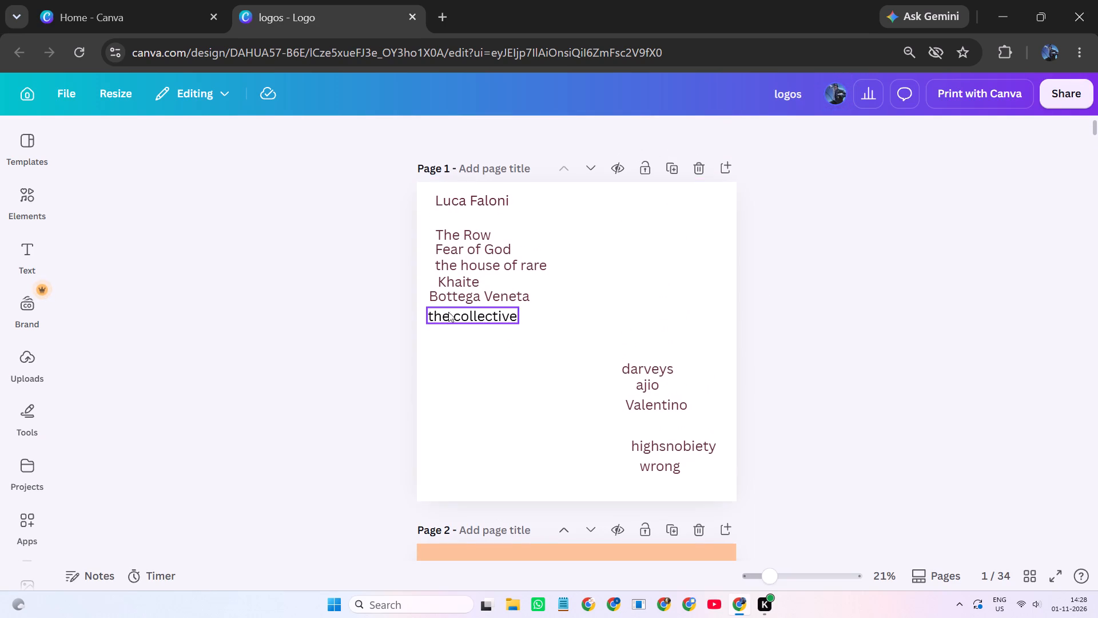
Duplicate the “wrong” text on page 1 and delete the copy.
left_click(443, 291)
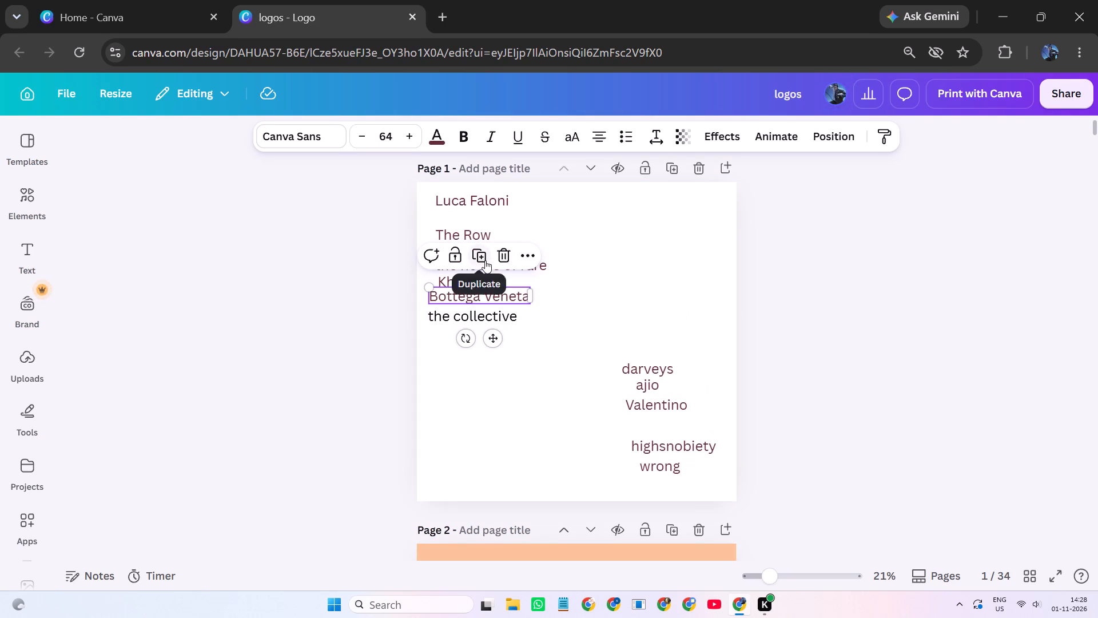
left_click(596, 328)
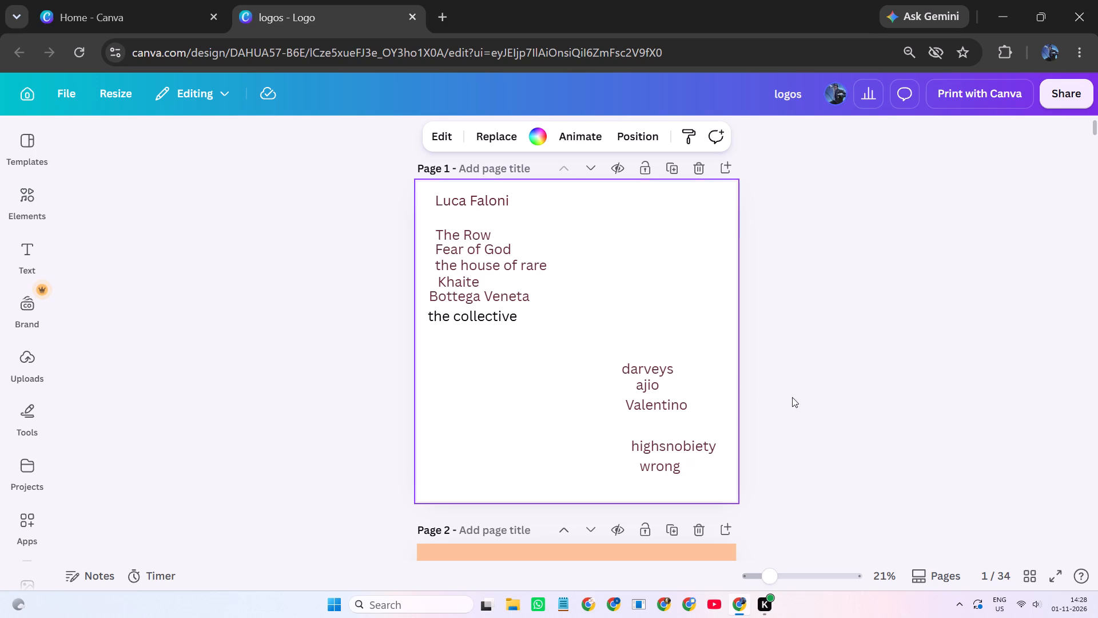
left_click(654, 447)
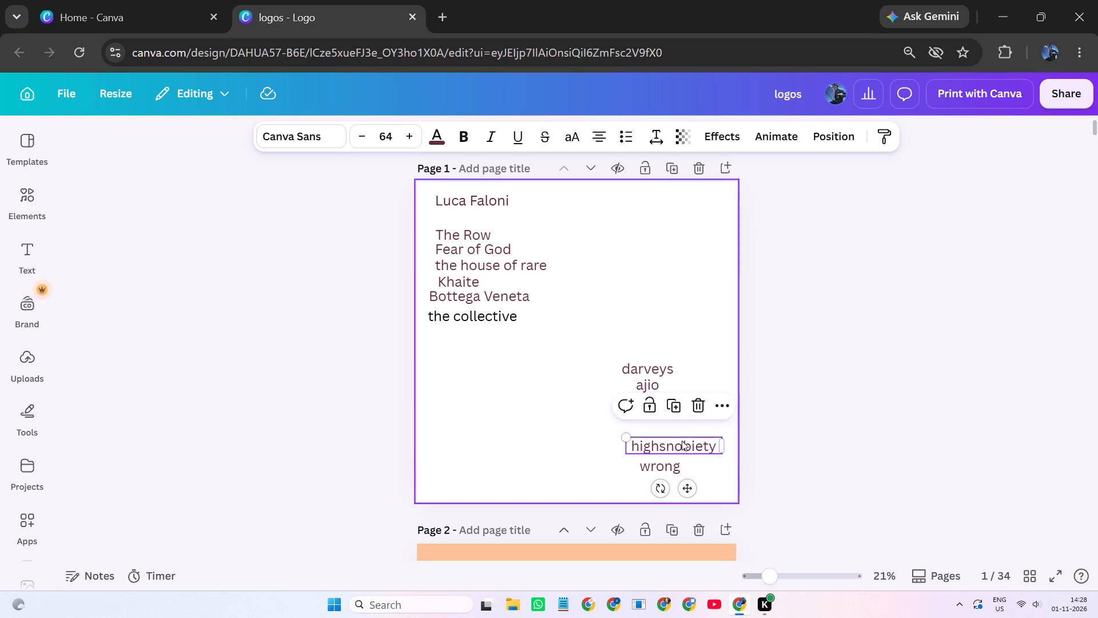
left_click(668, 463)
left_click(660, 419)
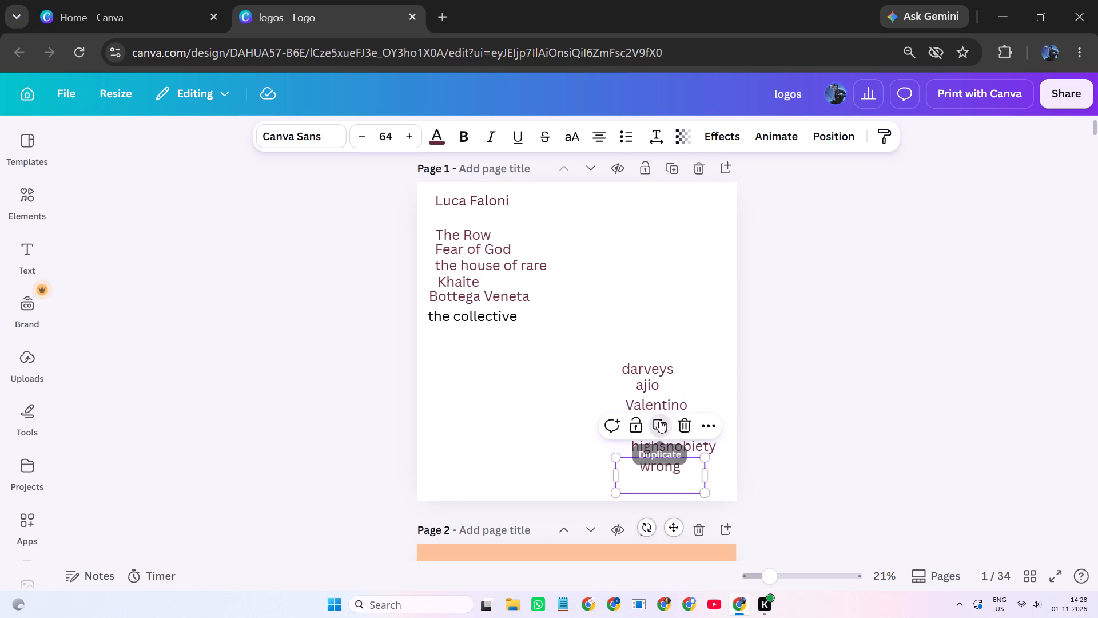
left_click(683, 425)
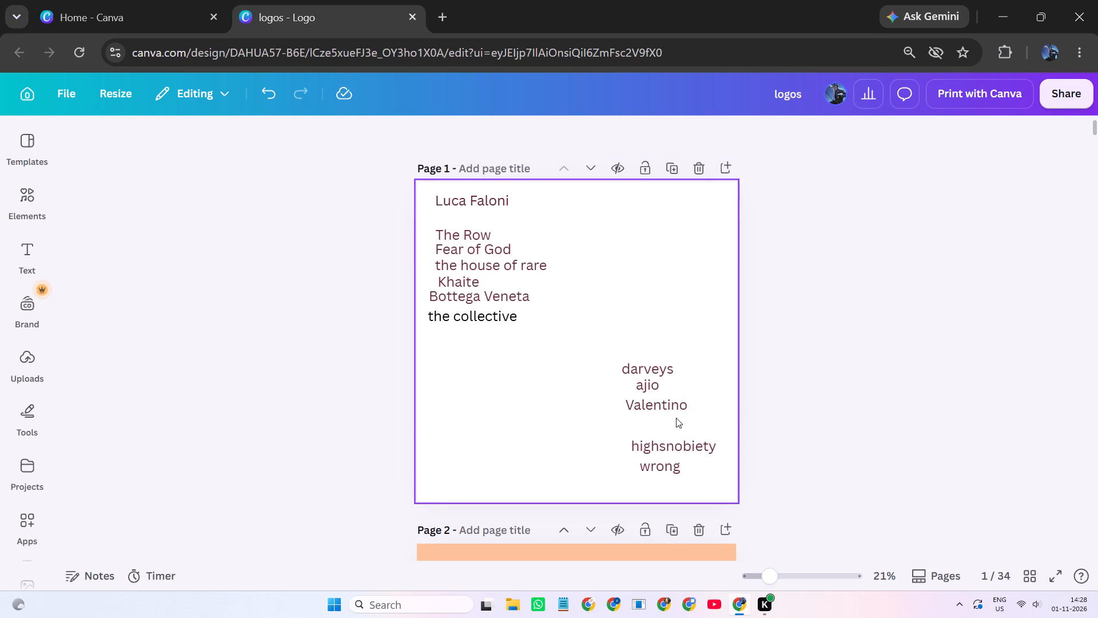
Copy the “darveys” text from page 1 of the logos design.
left_click(646, 378)
left_click(653, 370)
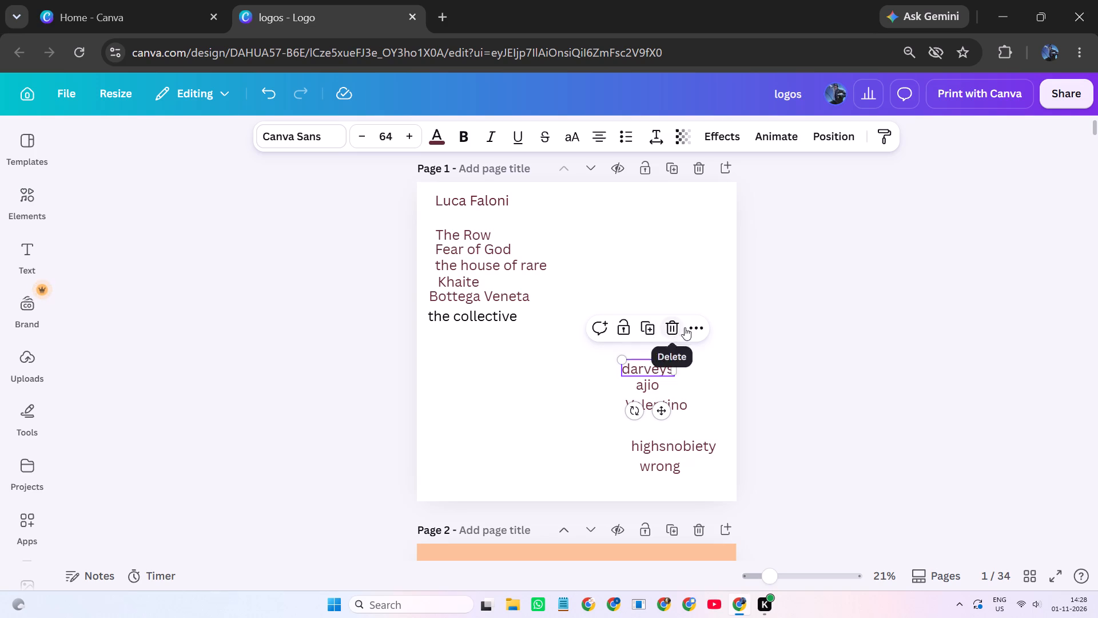
left_click(698, 334)
left_click(774, 371)
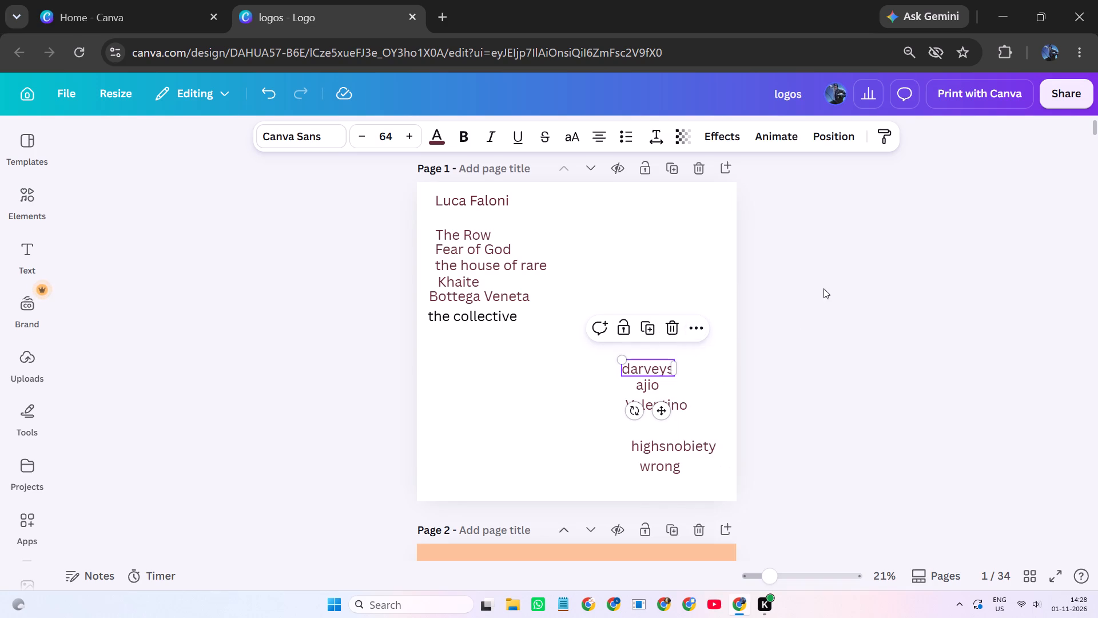
left_click(823, 288)
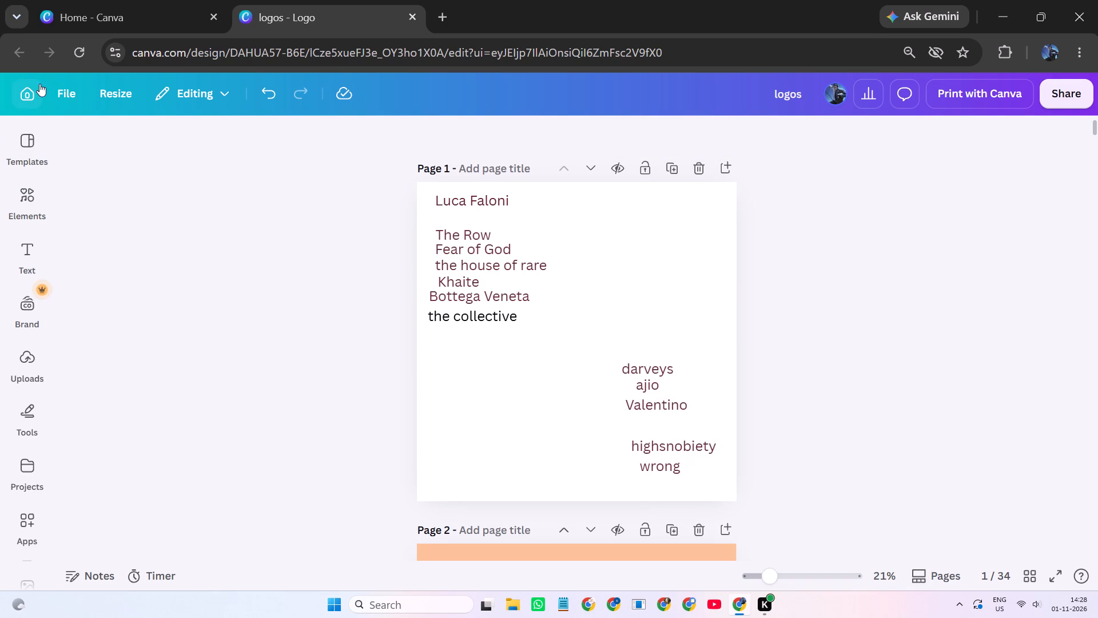
Return to the home page and create a new blank Logo design from the frequently used formats.
left_click(26, 97)
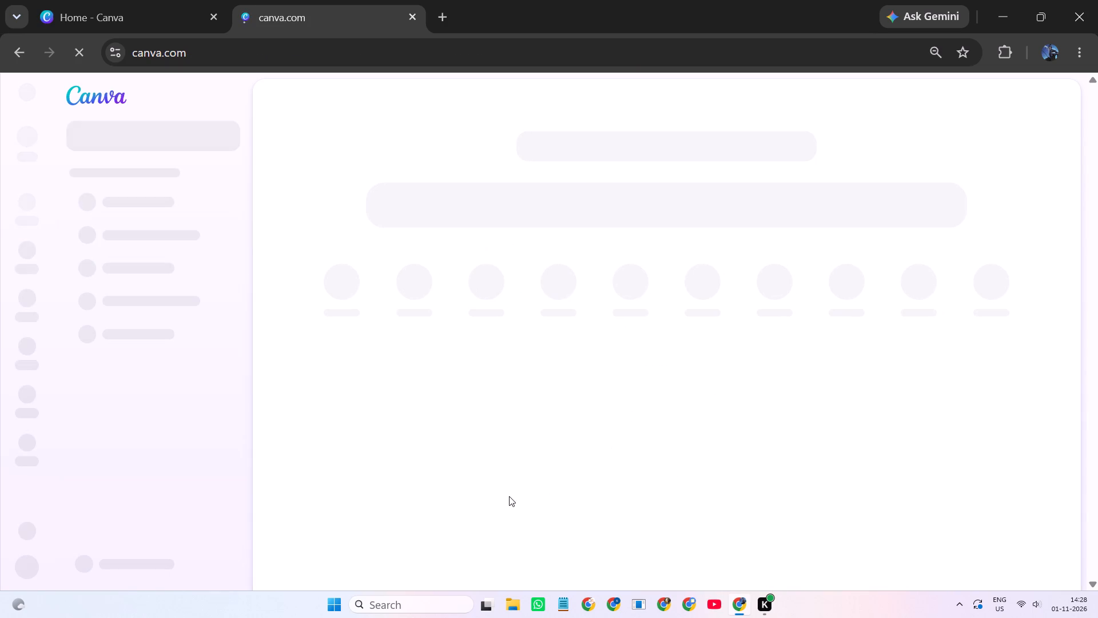
scroll(551, 451, "down", 6)
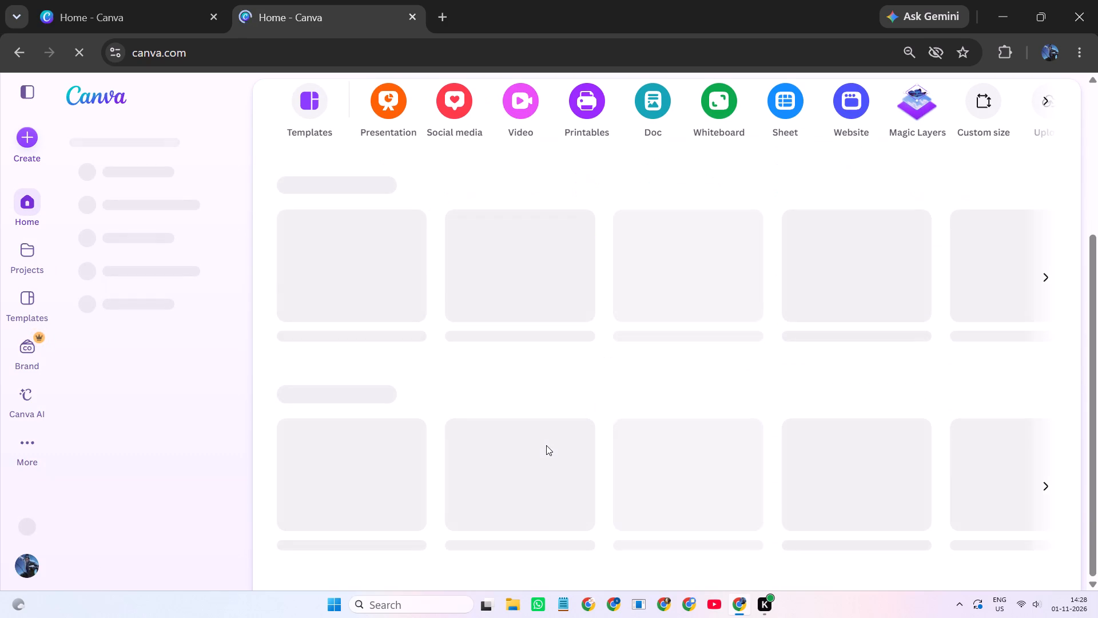
scroll(557, 301, "down", 6)
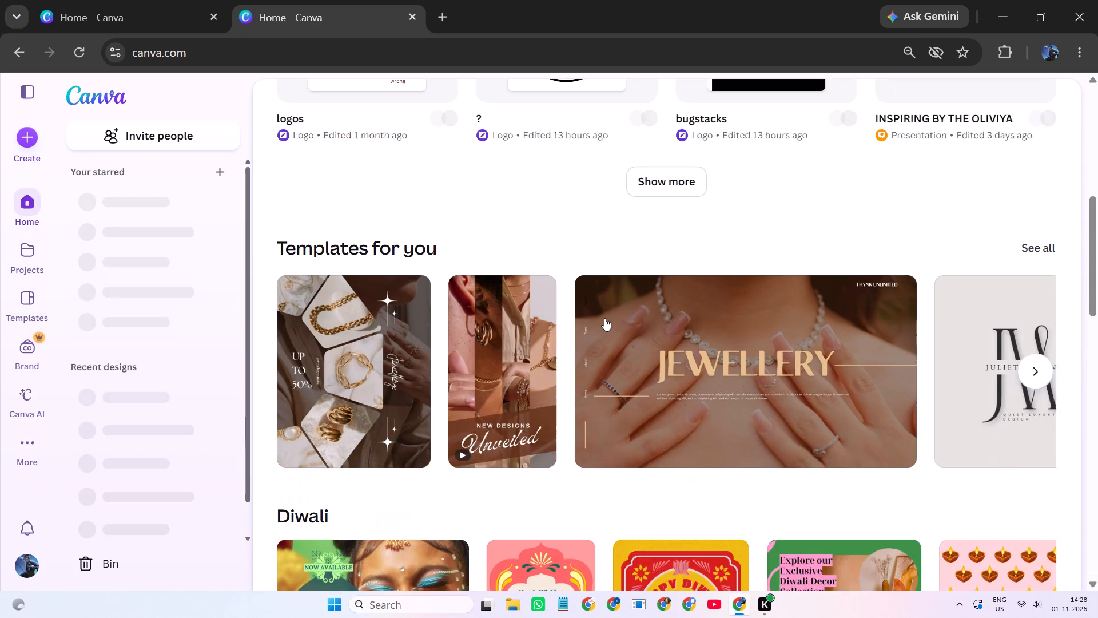
scroll(604, 318, "down", 5)
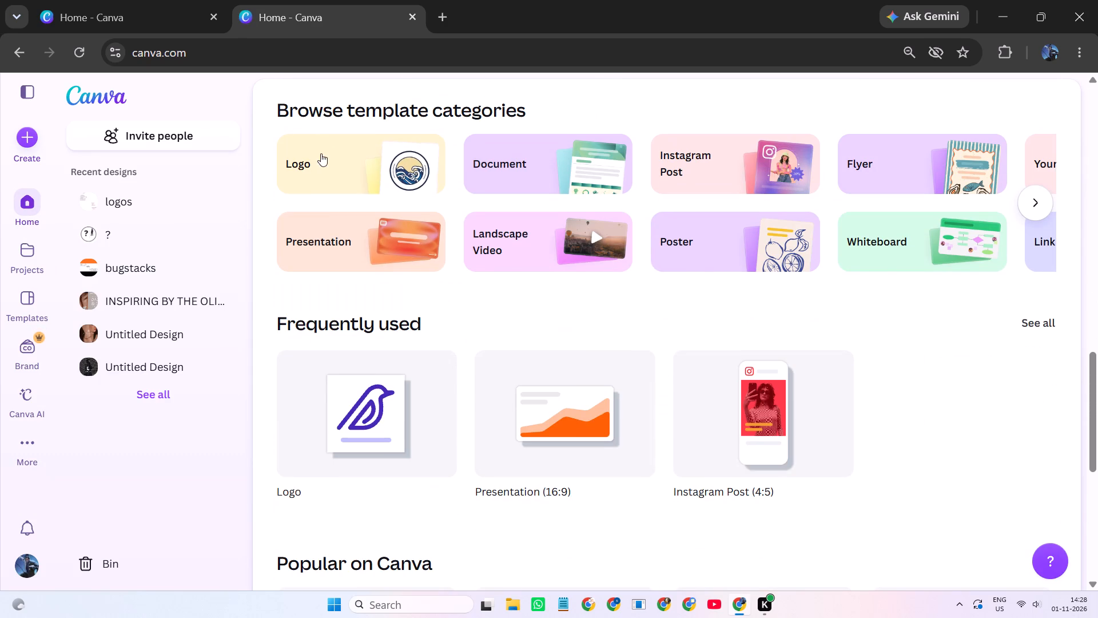
left_click(396, 445)
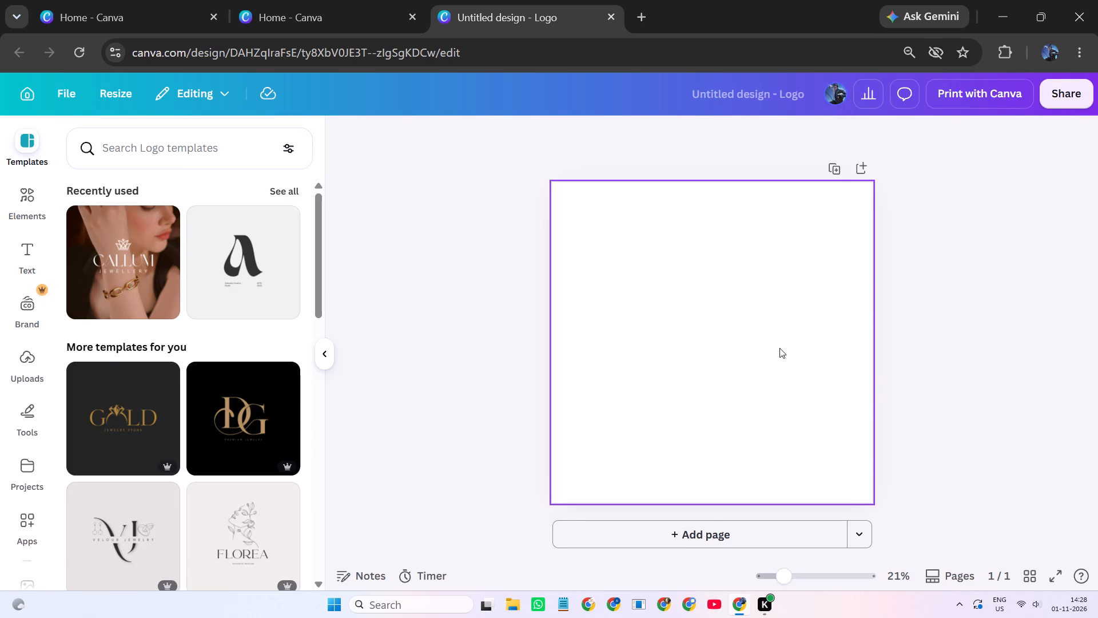
Paste the copied “darveys” text onto the blank page and move it near the middle.
key("ctrl+v")
left_click(779, 348, "ctrl")
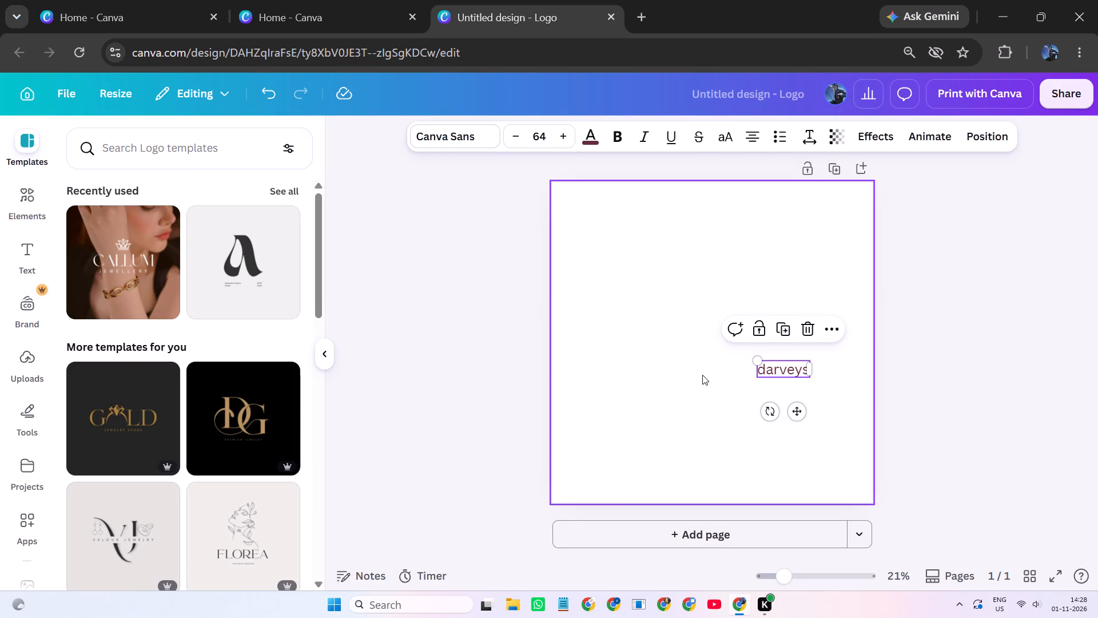
left_click(702, 375)
left_click_drag(768, 370, 722, 310)
left_click_drag(722, 310, 713, 314)
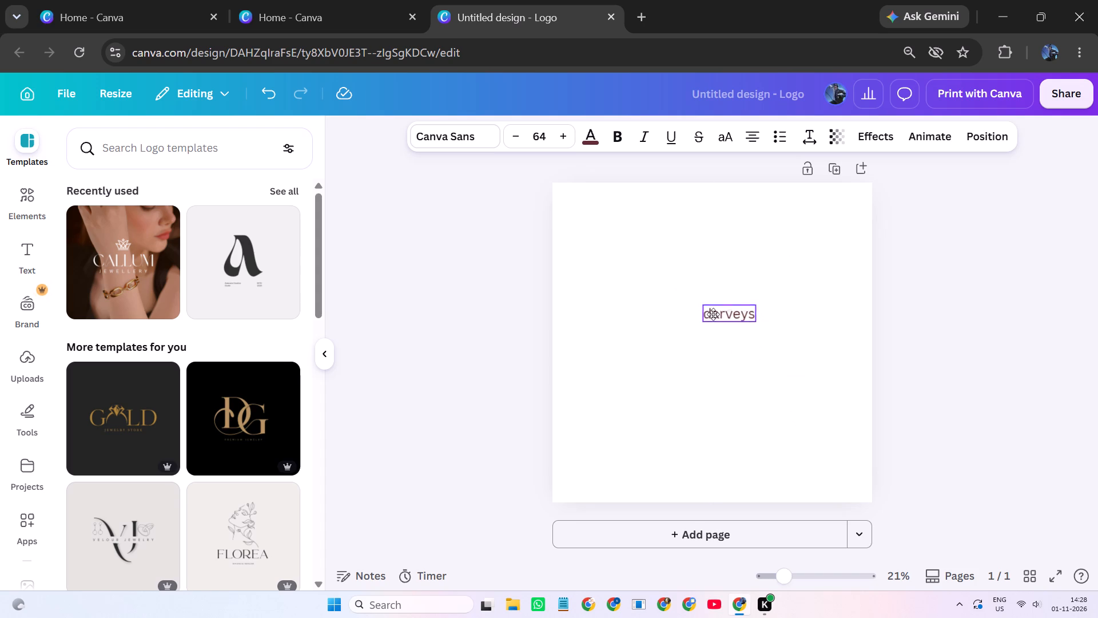
left_click_drag(713, 314, 707, 341)
double_click(707, 341)
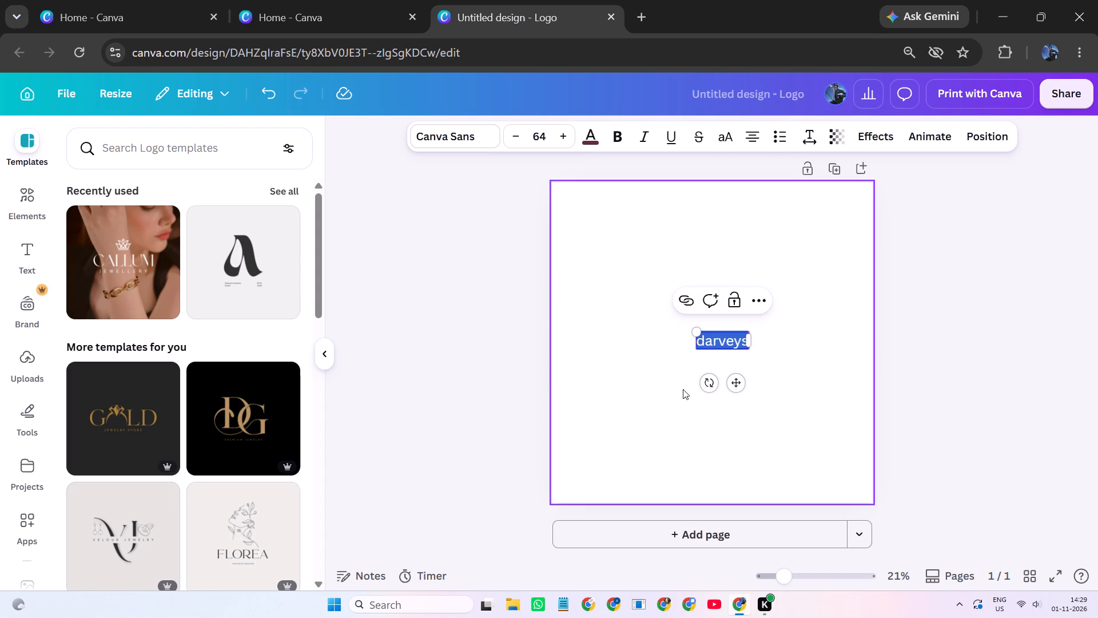
left_click(683, 389)
Move the “darveys” text to the top centre of the page and place a duplicate of it in the middle.
left_click_drag(723, 336, 719, 200)
left_click(716, 235)
left_click_drag(726, 207, 728, 342)
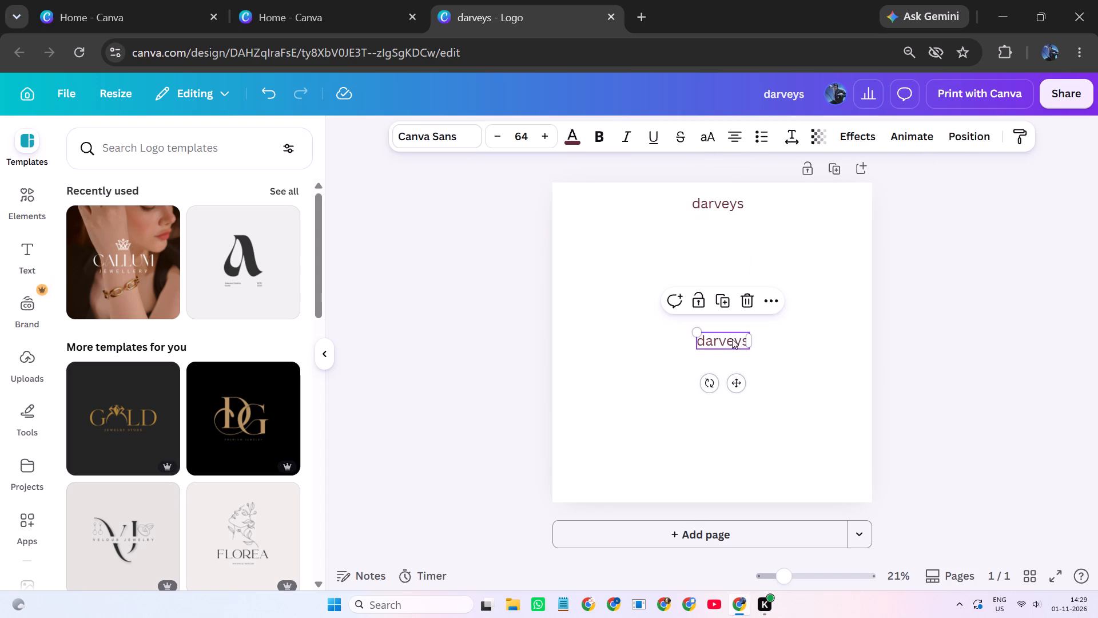
Resize the middle “darveys” text into a narrow three-line block at about font size 117.
left_click_drag(693, 326, 657, 257)
left_click_drag(748, 347, 729, 350)
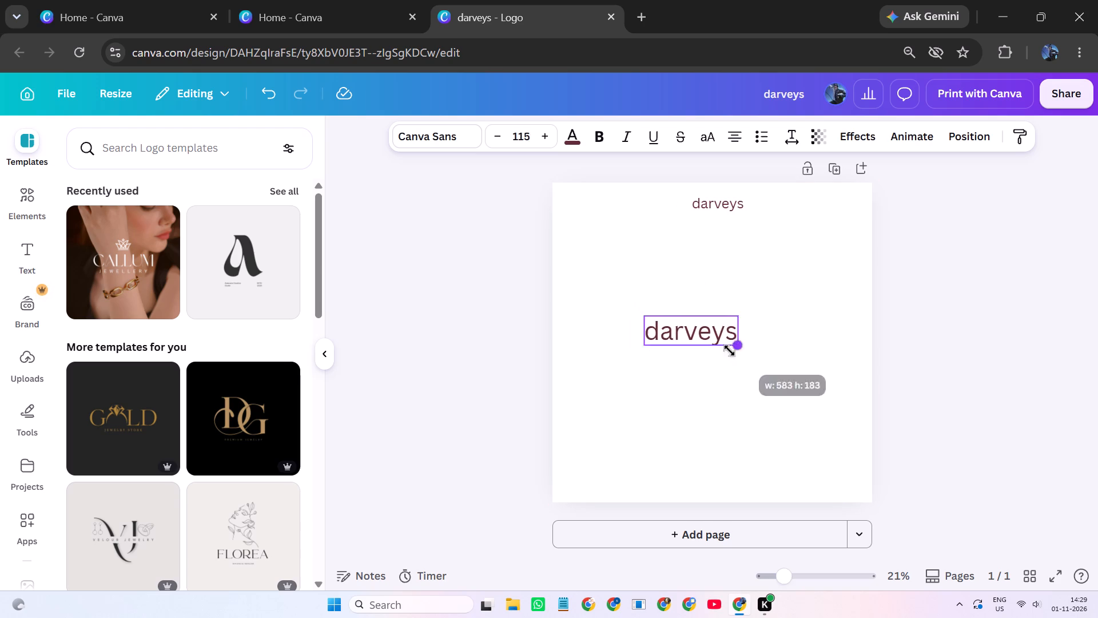
left_click_drag(729, 350, 768, 391)
left_click_drag(783, 339, 777, 339)
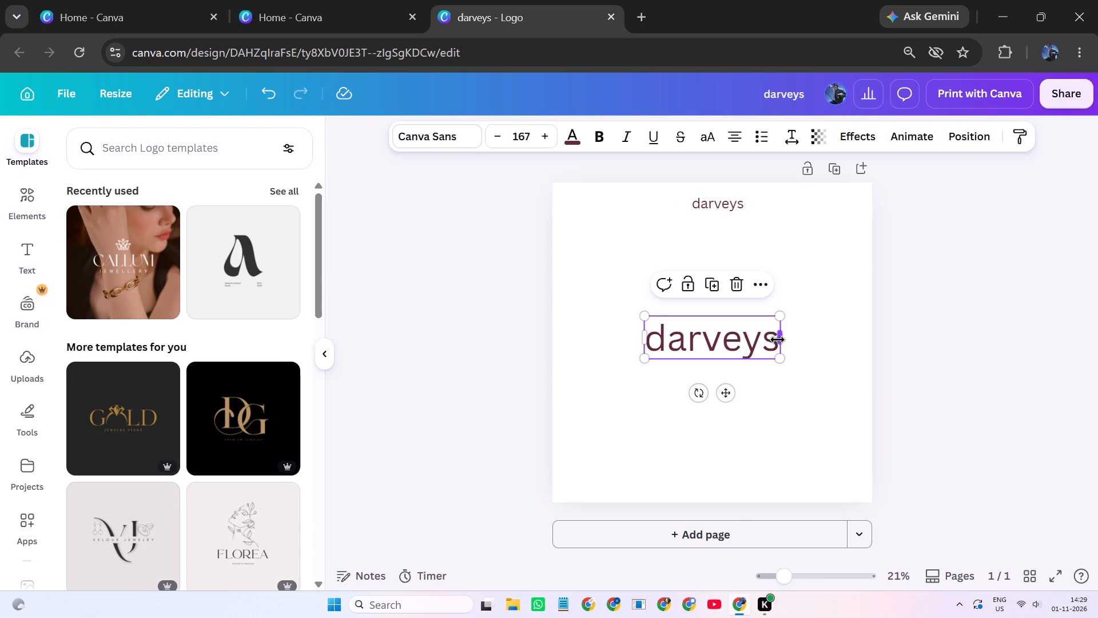
left_click_drag(777, 339, 713, 340)
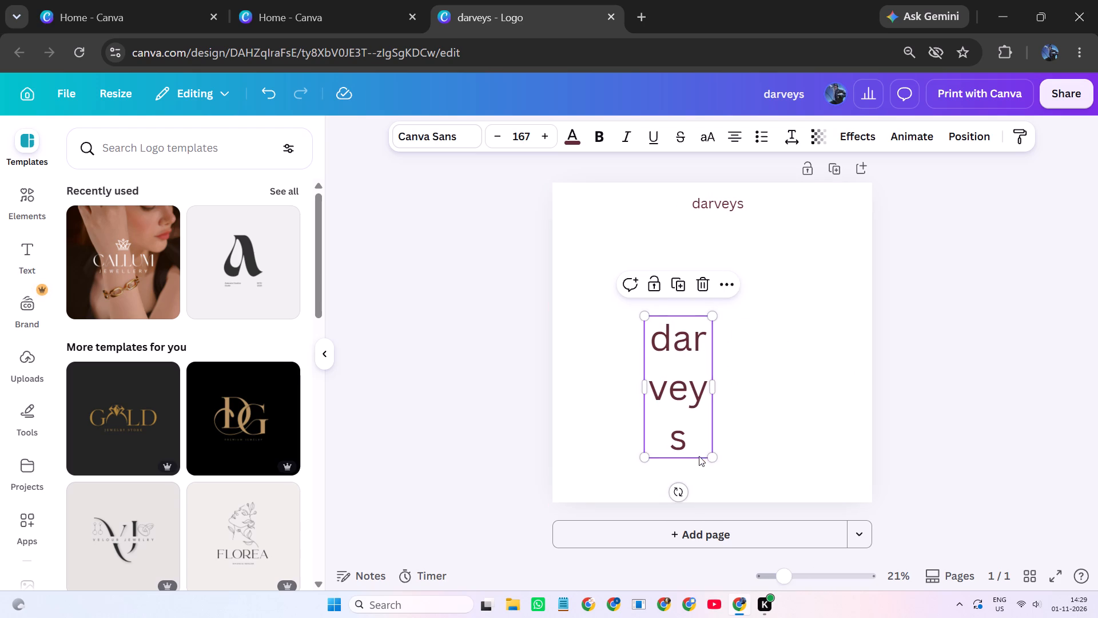
left_click(712, 451)
left_click_drag(711, 455, 719, 409)
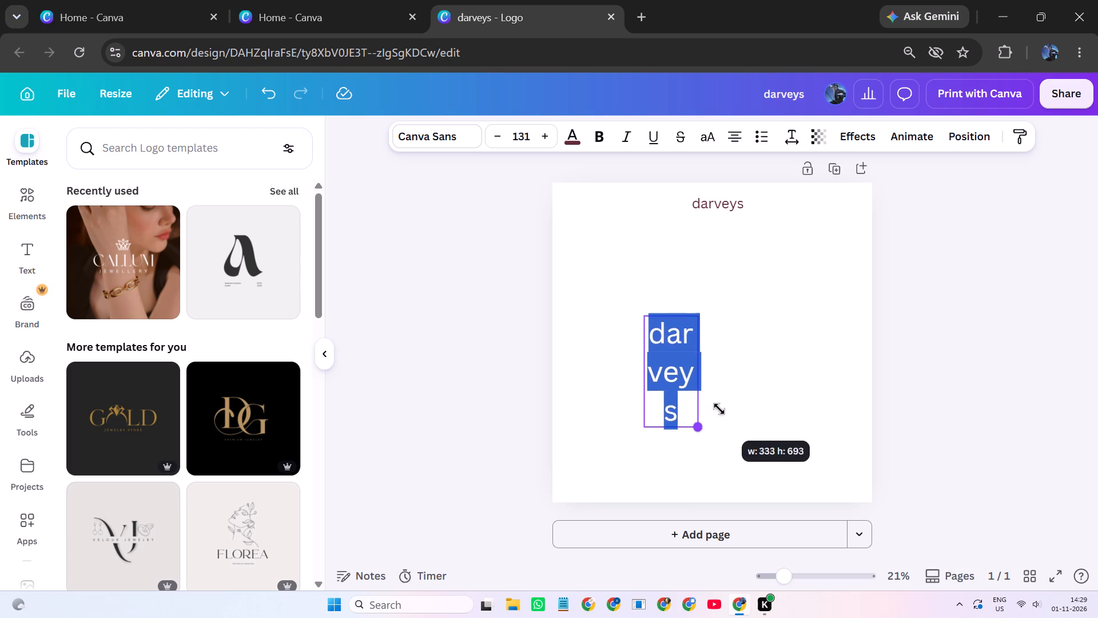
left_click_drag(719, 409, 718, 402)
Replace the middle text with the single letter “d”.
left_click(693, 399)
double_click(676, 390)
left_click(676, 390)
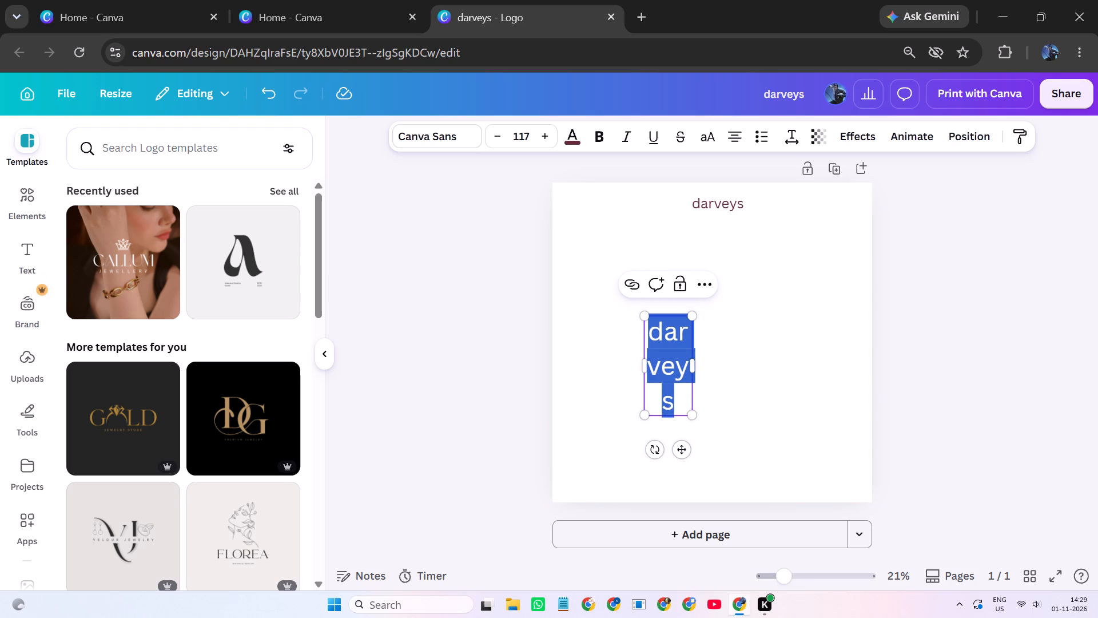
double_click(676, 390)
key("BackSpace")
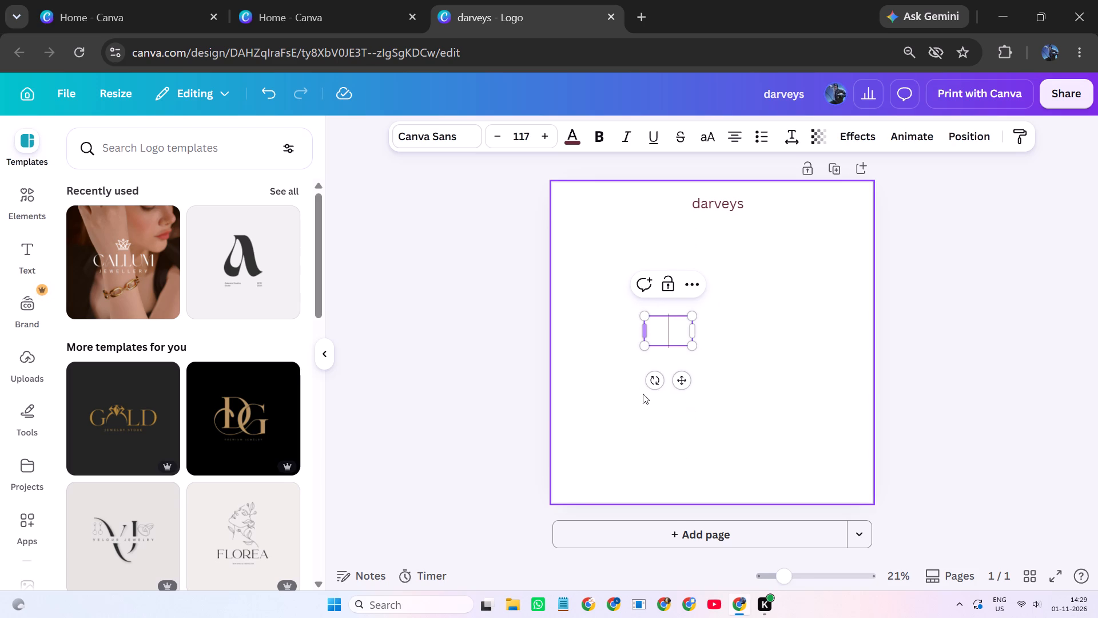
key("d")
left_click(708, 442)
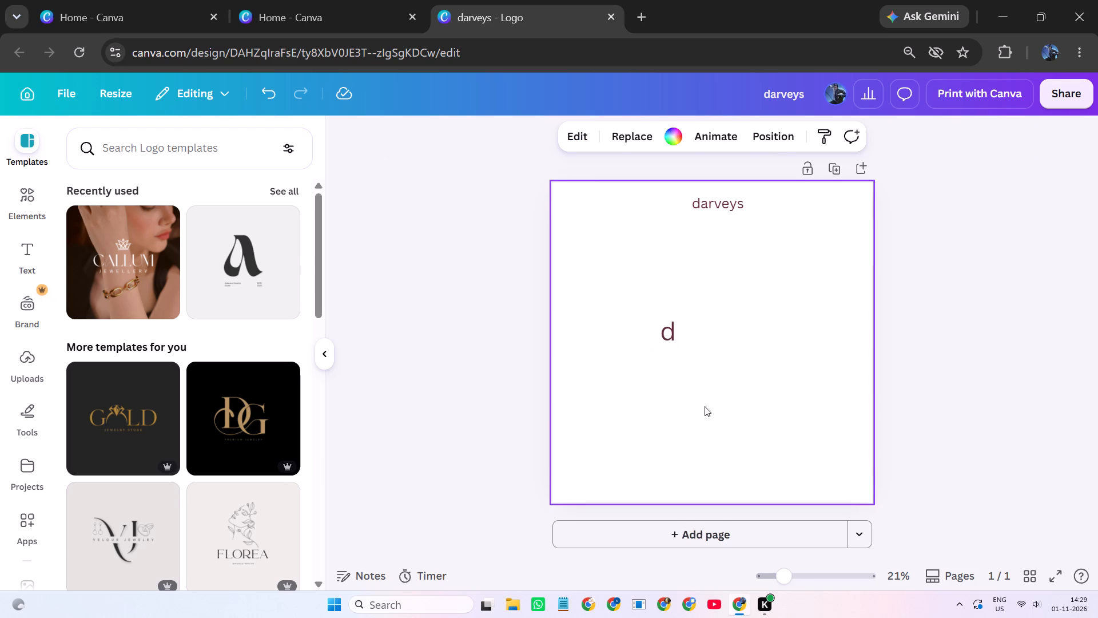
Shrink the “d” to about font size 91 and place it slightly above the page's centre.
left_click_drag(676, 332, 693, 322)
left_click_drag(707, 331, 690, 335)
left_click(683, 319)
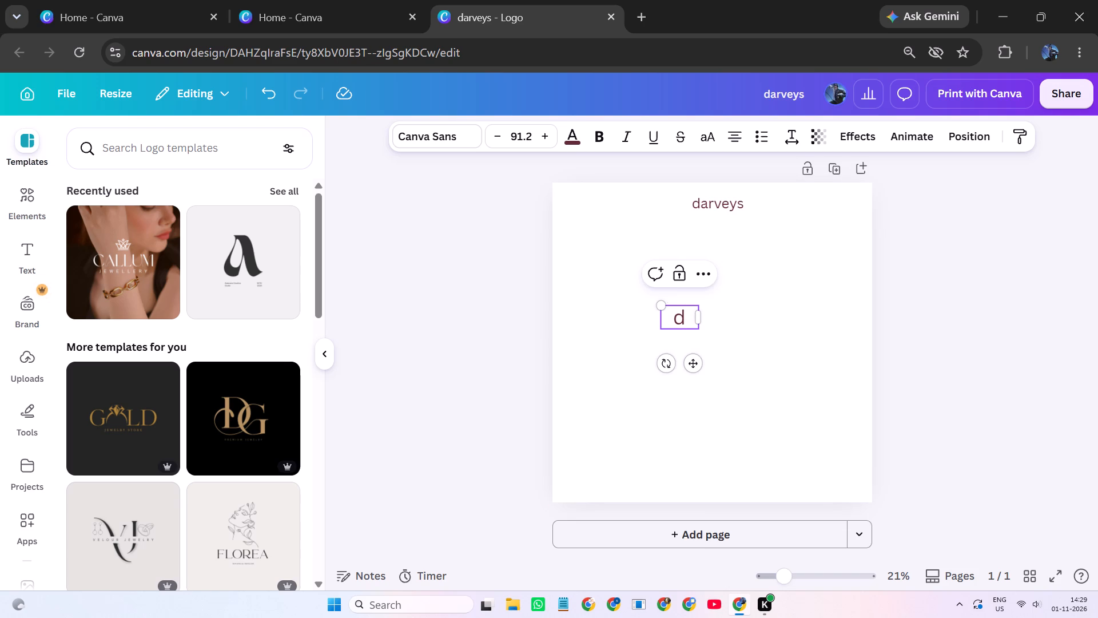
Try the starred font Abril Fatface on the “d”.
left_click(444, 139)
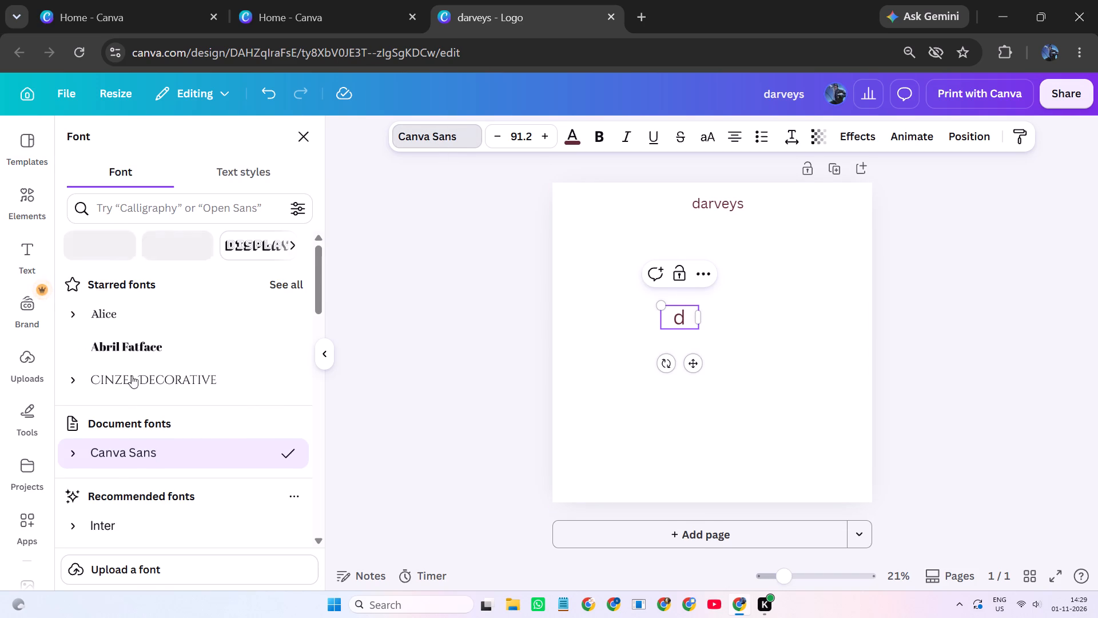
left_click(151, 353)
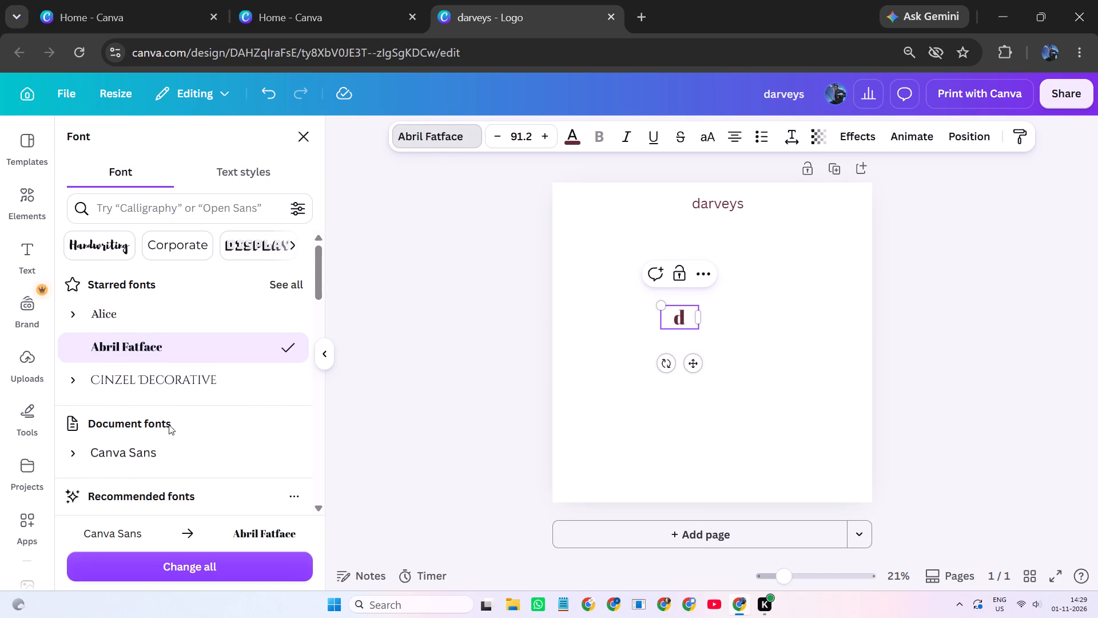
Set the font of the “d” to Wire One from the recently used fonts.
scroll(173, 433, "down", 6)
scroll(174, 444, "up", 3)
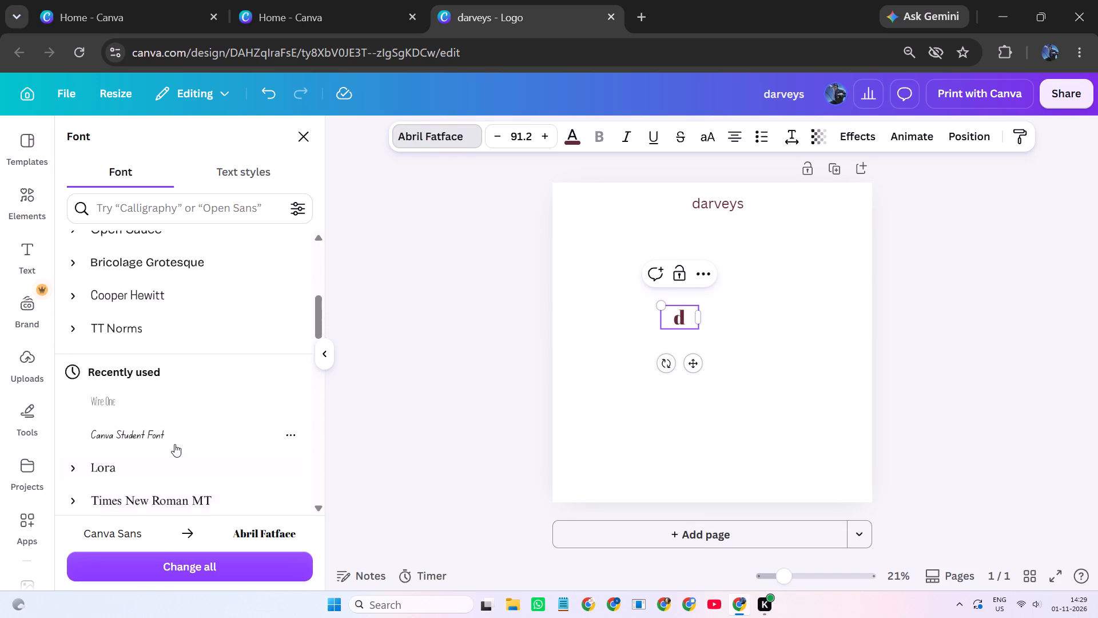
scroll(173, 445, "down", 1)
left_click(165, 399)
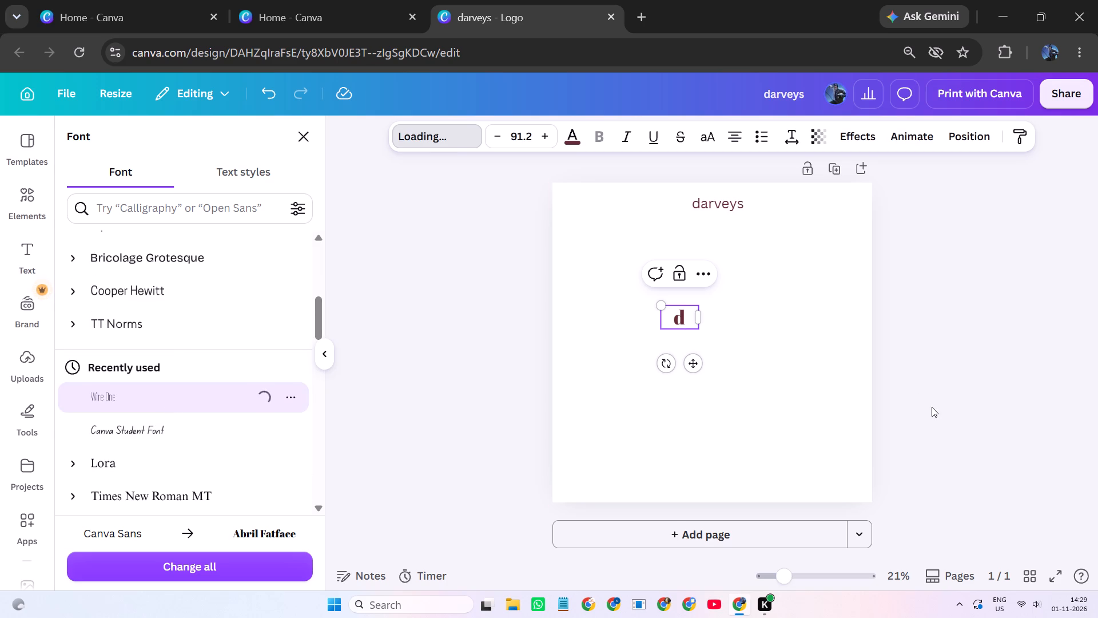
Set the font of the “d” to Cinzel Decorative.
scroll(58, 425, "down", 1)
scroll(170, 430, "down", 3)
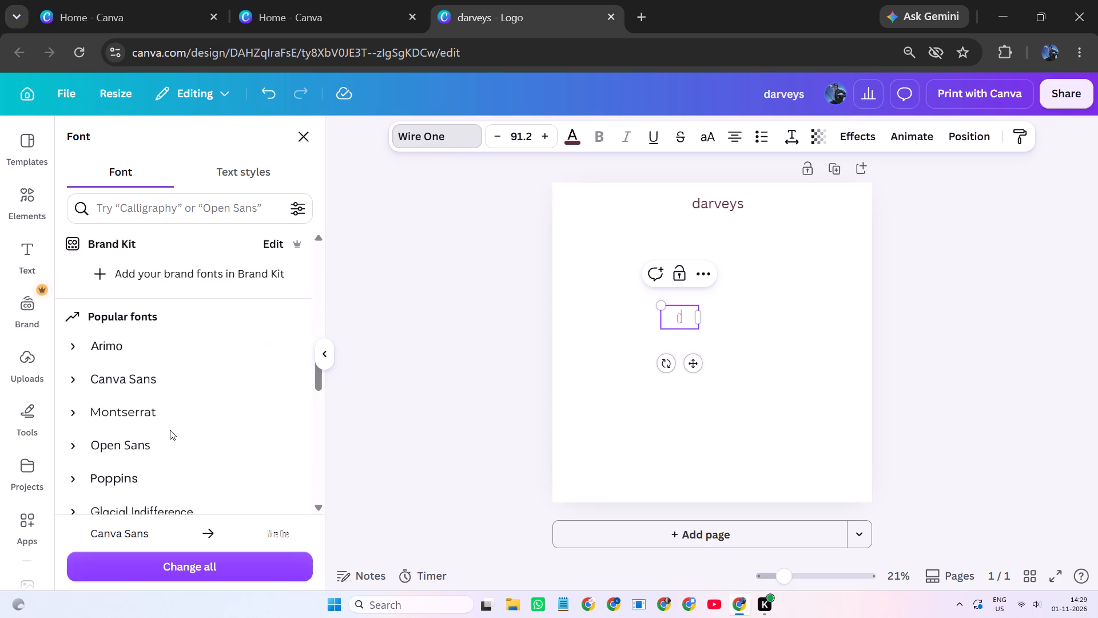
scroll(170, 430, "down", 8)
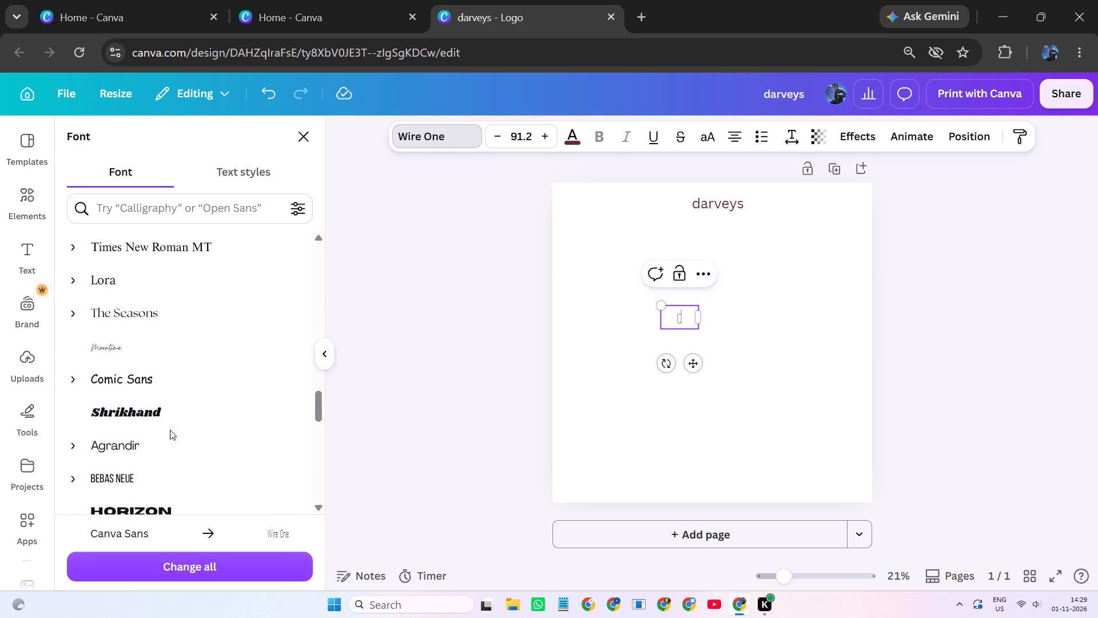
scroll(170, 430, "down", 3)
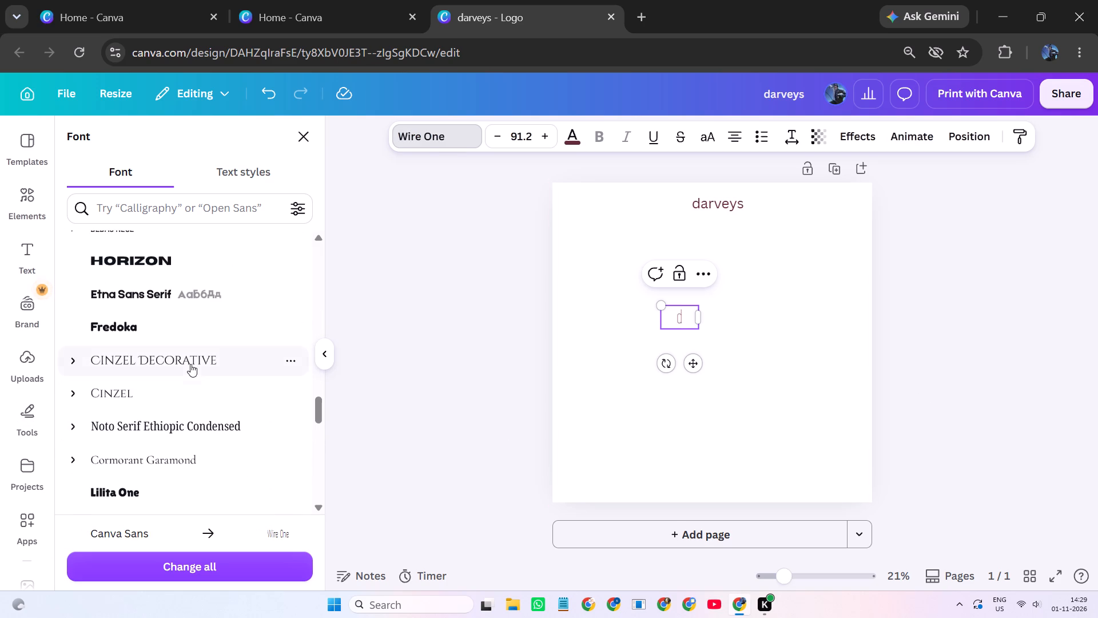
left_click(190, 364)
scroll(164, 400, "down", 1)
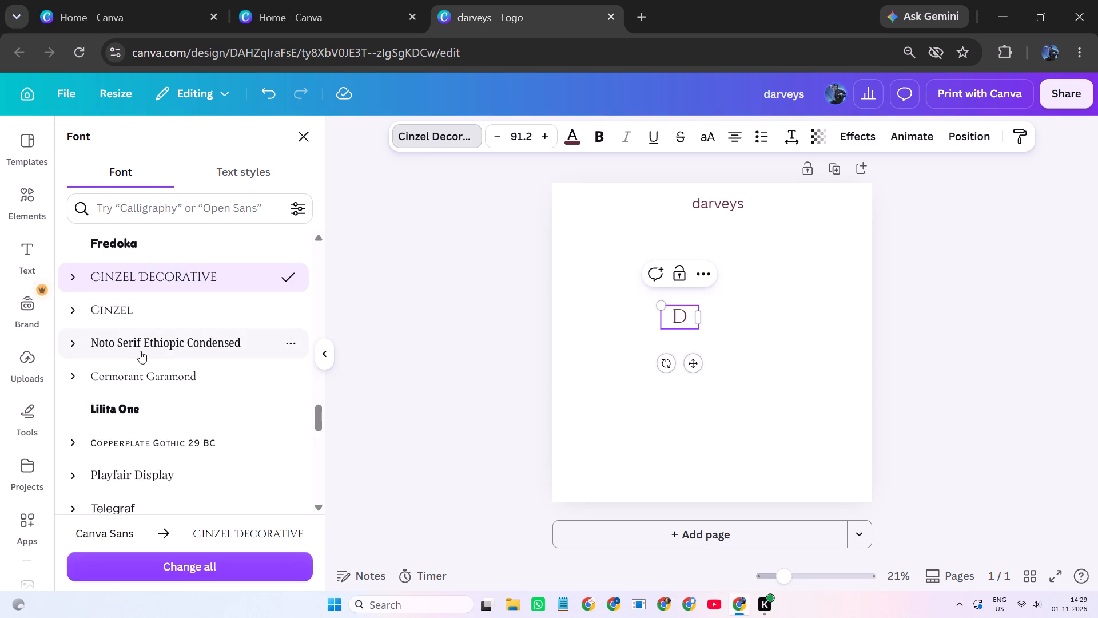
left_click(734, 346)
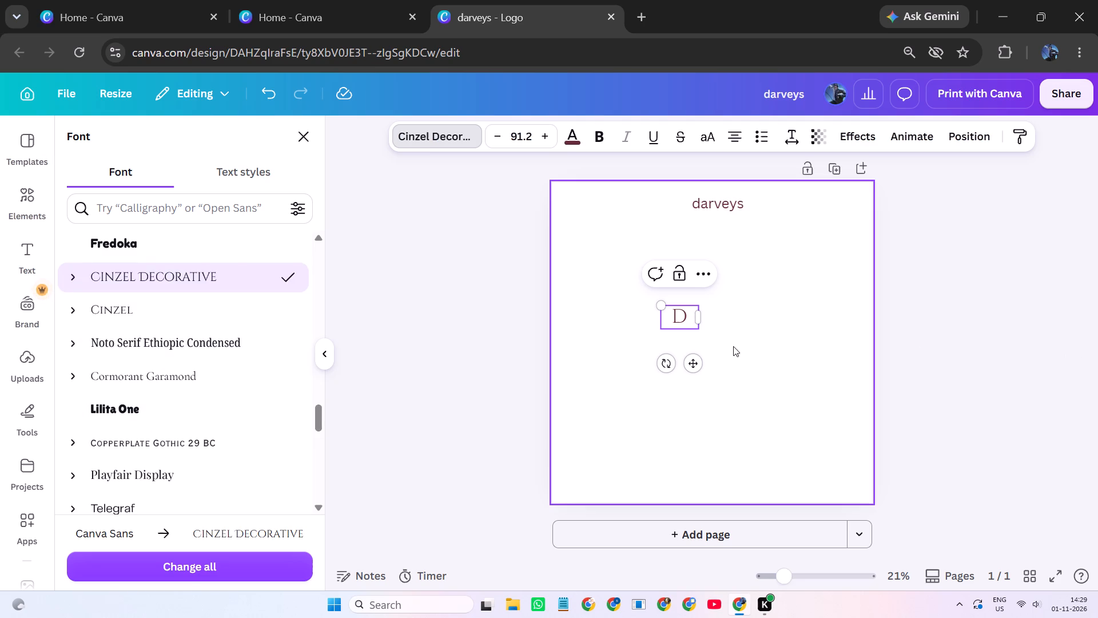
Enlarge the “D” to about font size 237 and move it near the page's centre.
left_click(672, 314)
left_click_drag(662, 306, 645, 292)
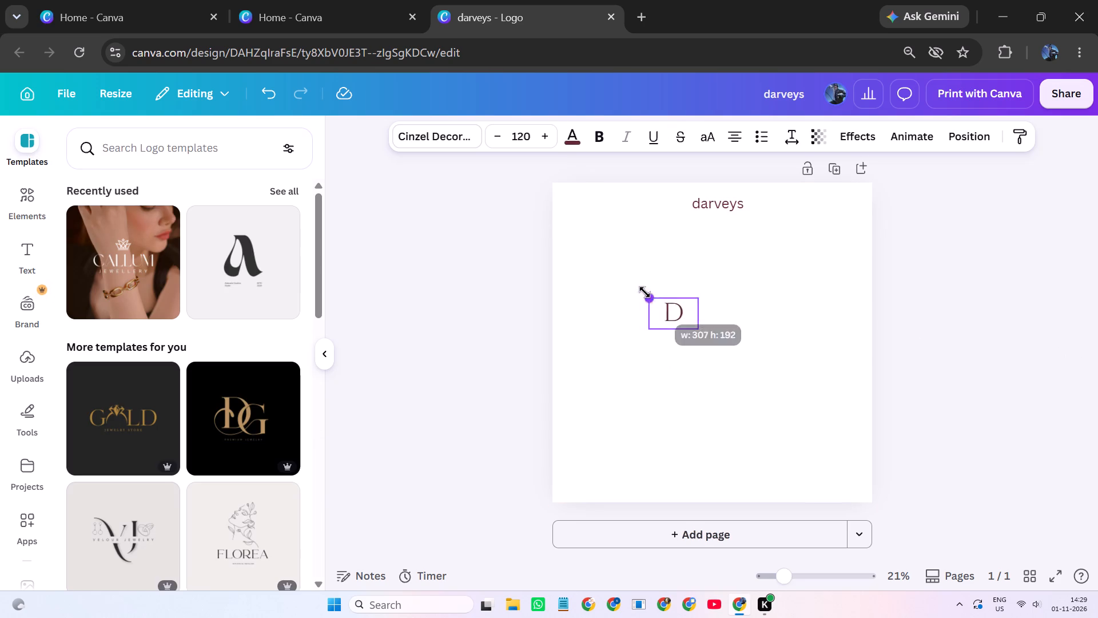
left_click_drag(645, 292, 599, 275)
left_click_drag(661, 309, 689, 356)
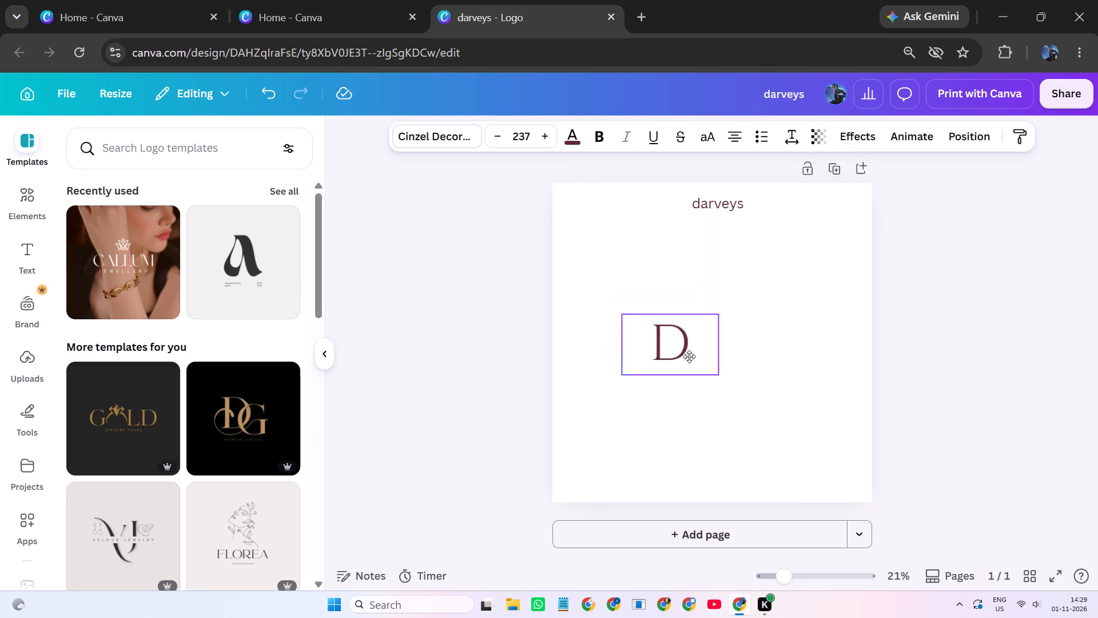
left_click_drag(689, 356, 710, 354)
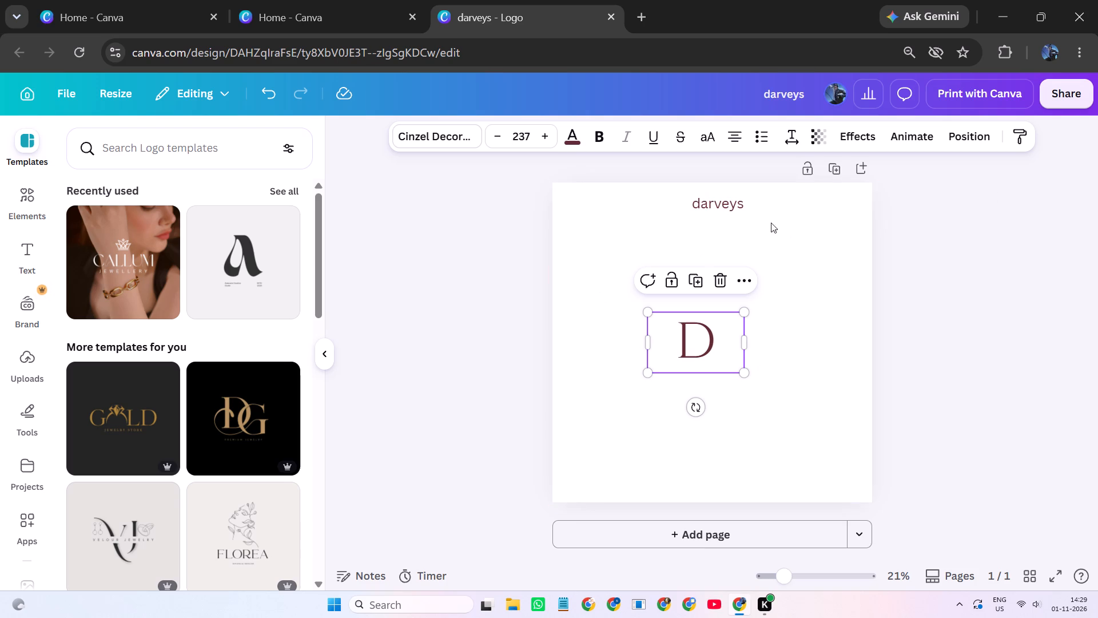
Search the logo templates for “darveys” and look through the results.
left_click(195, 143)
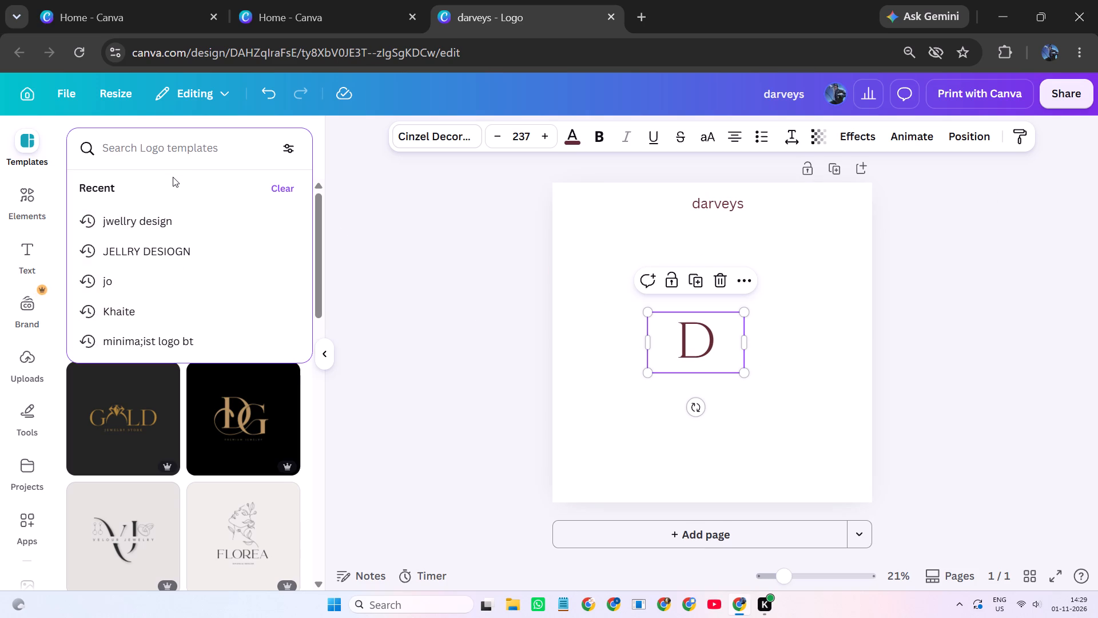
key("ctrl+v")
key("Return")
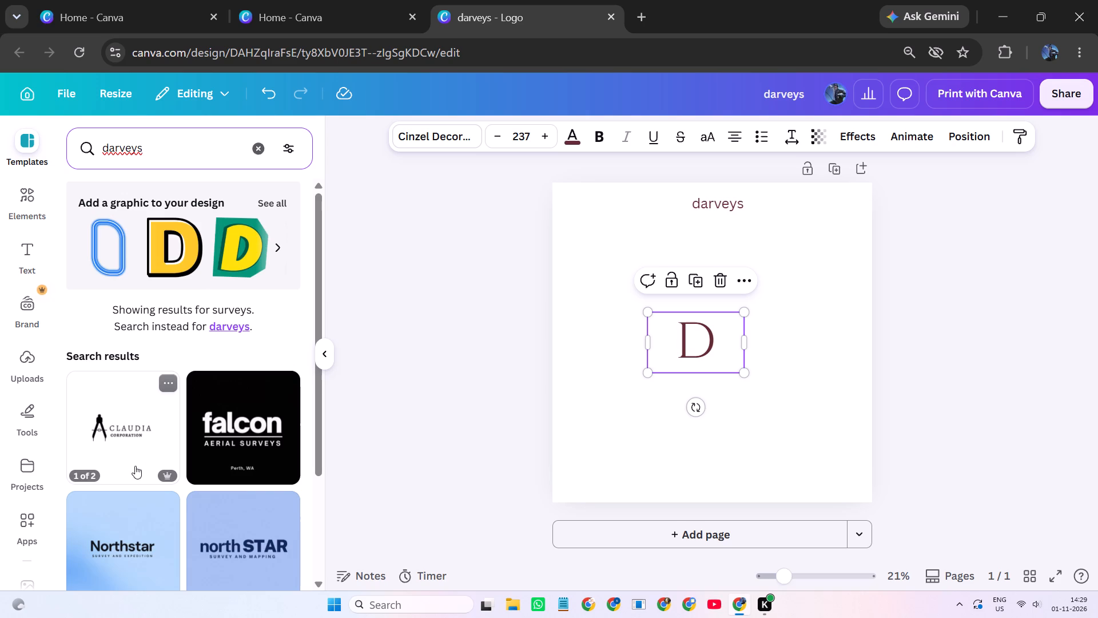
scroll(150, 406, "down", 1)
scroll(151, 406, "up", 2)
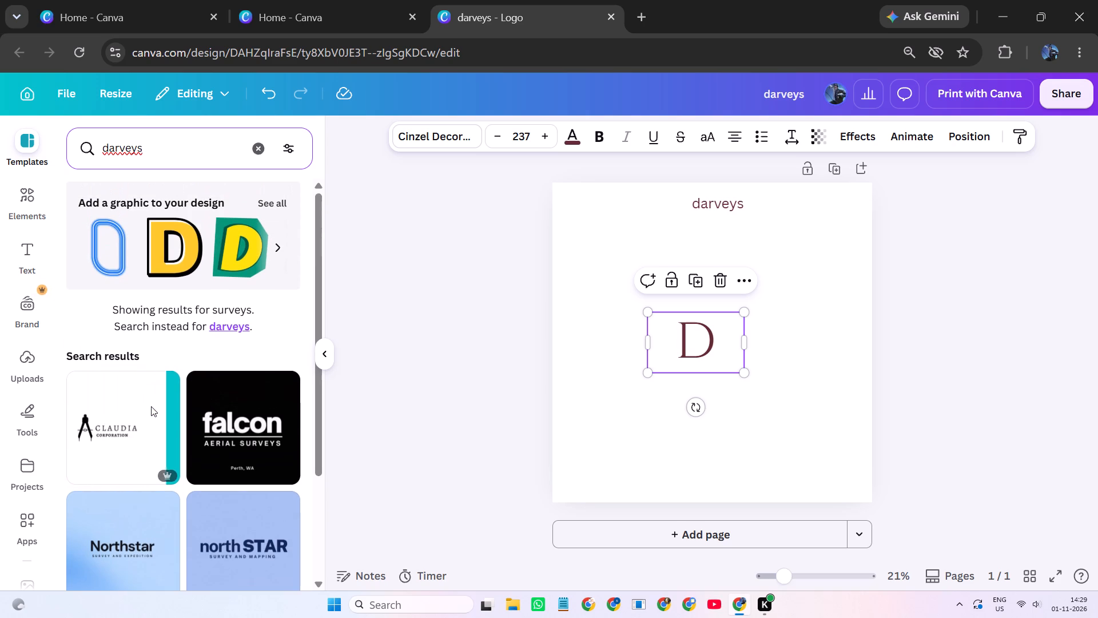
scroll(230, 292, "down", 8)
scroll(225, 303, "up", 7)
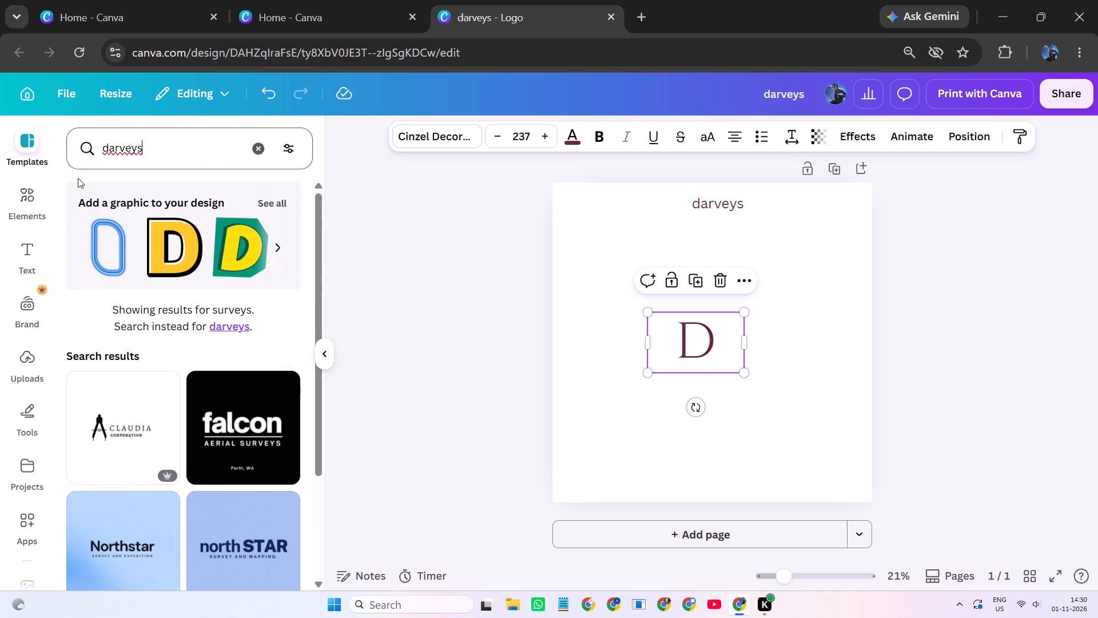
Search the elements library for “darveys”.
left_click(34, 201)
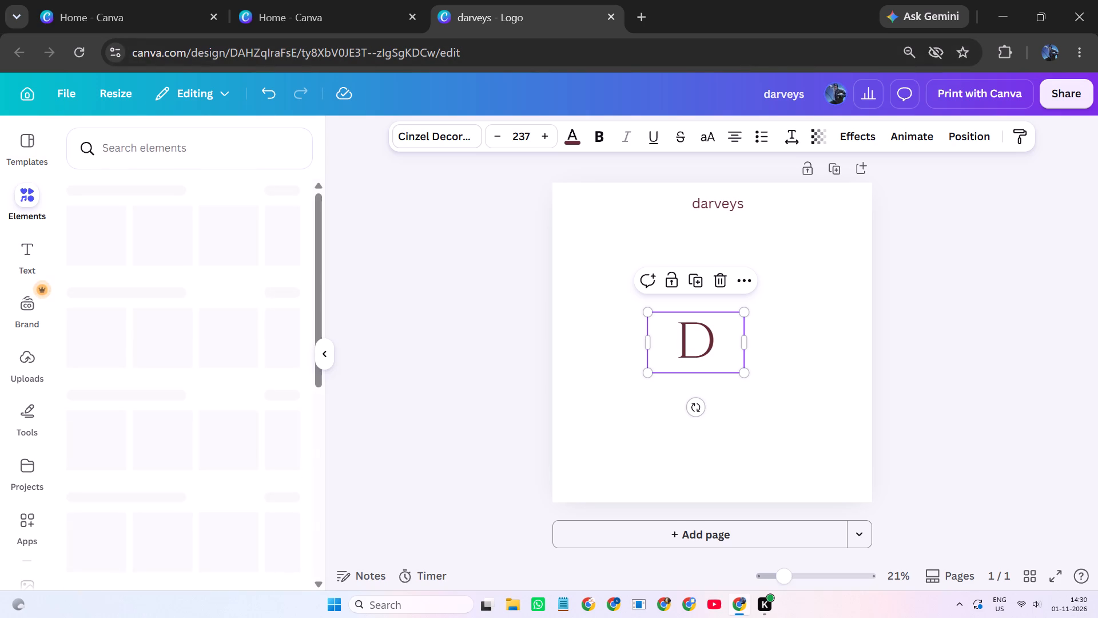
left_click_drag(102, 141, 96, 144)
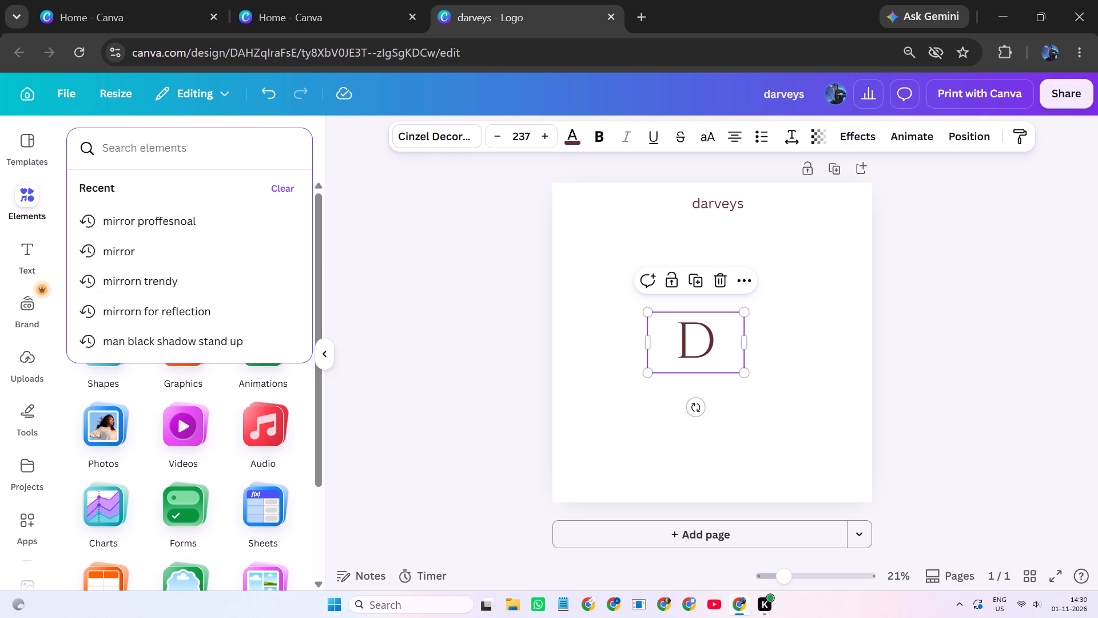
key("d")
key("a")
key("r")
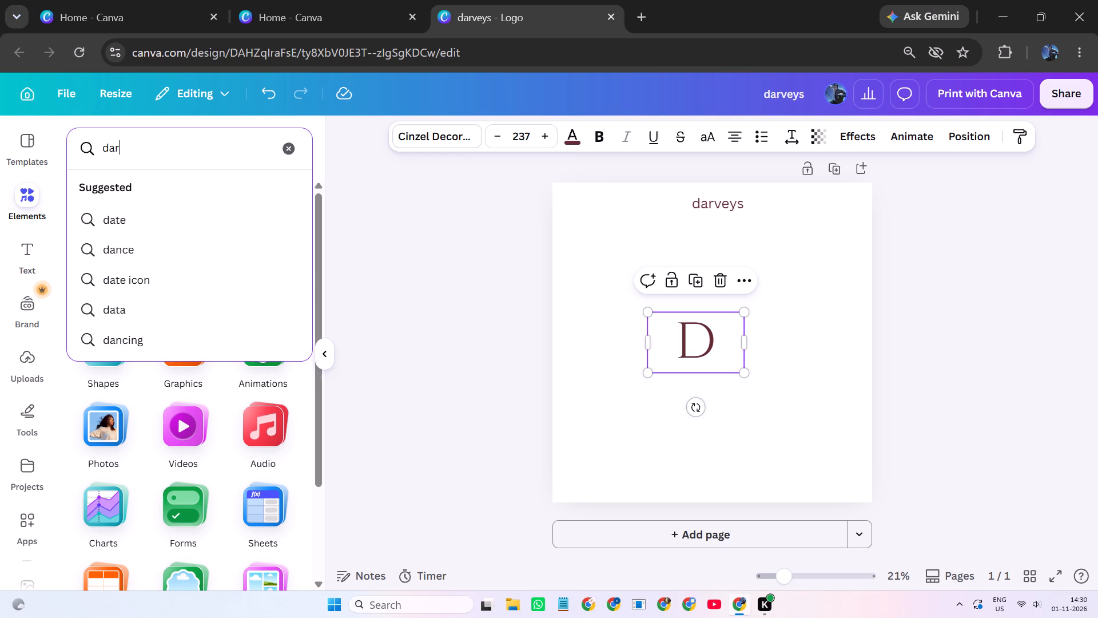
key("BackSpace")
key("BackSpace")
key("BackSpace")
key("BackSpace")
key("BackSpace")
key("BackSpace")
key("BackSpace")
key("BackSpace")
key("BackSpace")
key("BackSpace")
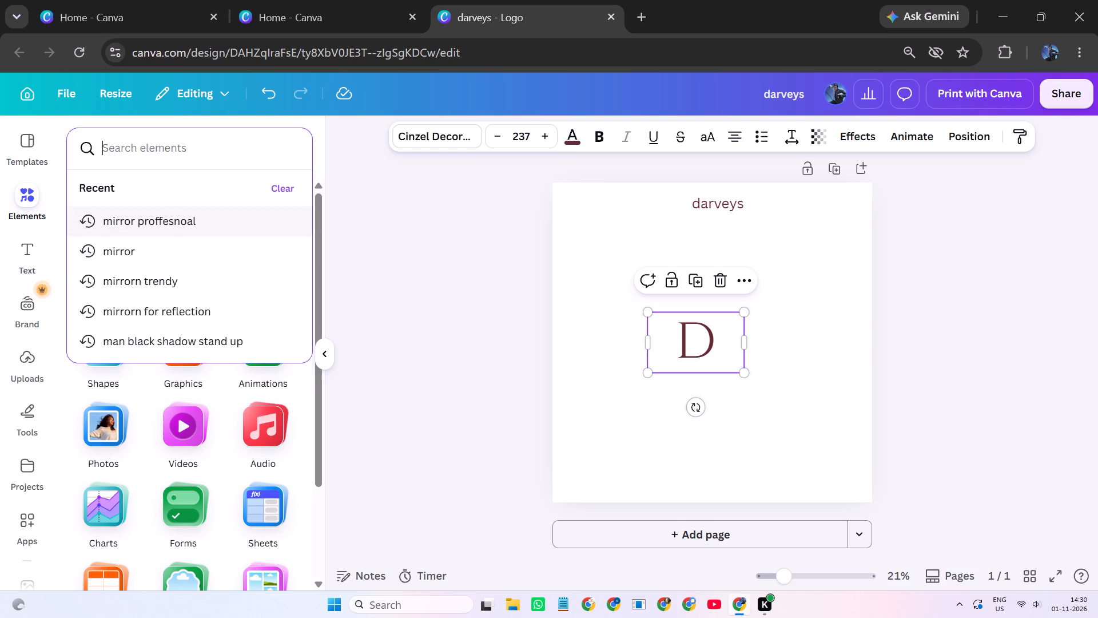
key("ctrl+v")
key("Return")
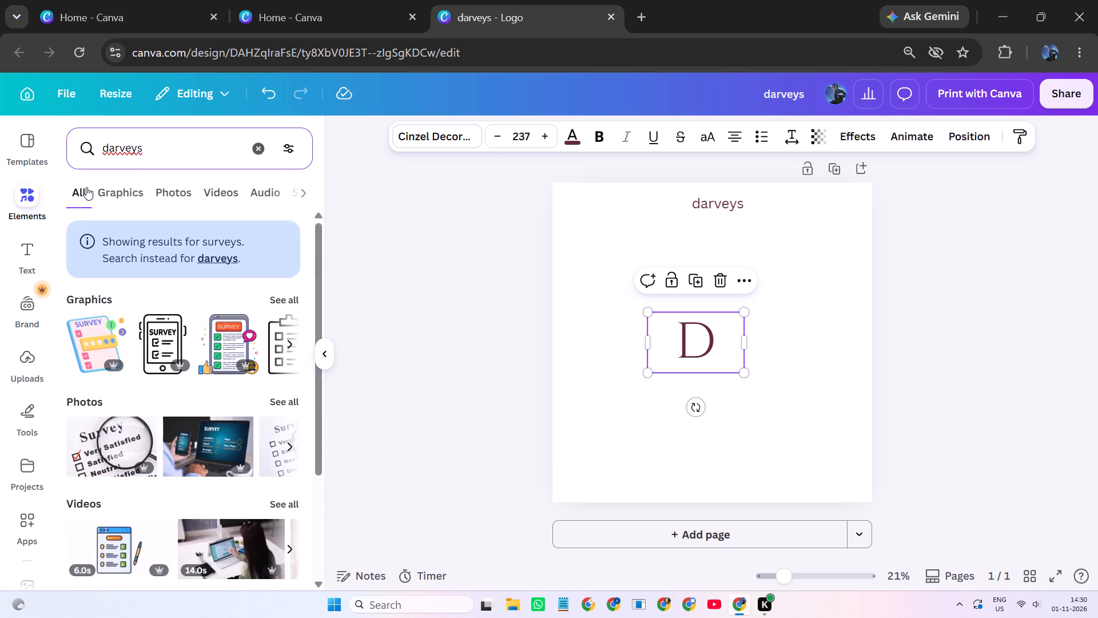
Browse the graphics and photo results for “darveys” for something usable in the logo.
left_click(116, 185)
left_click(177, 195)
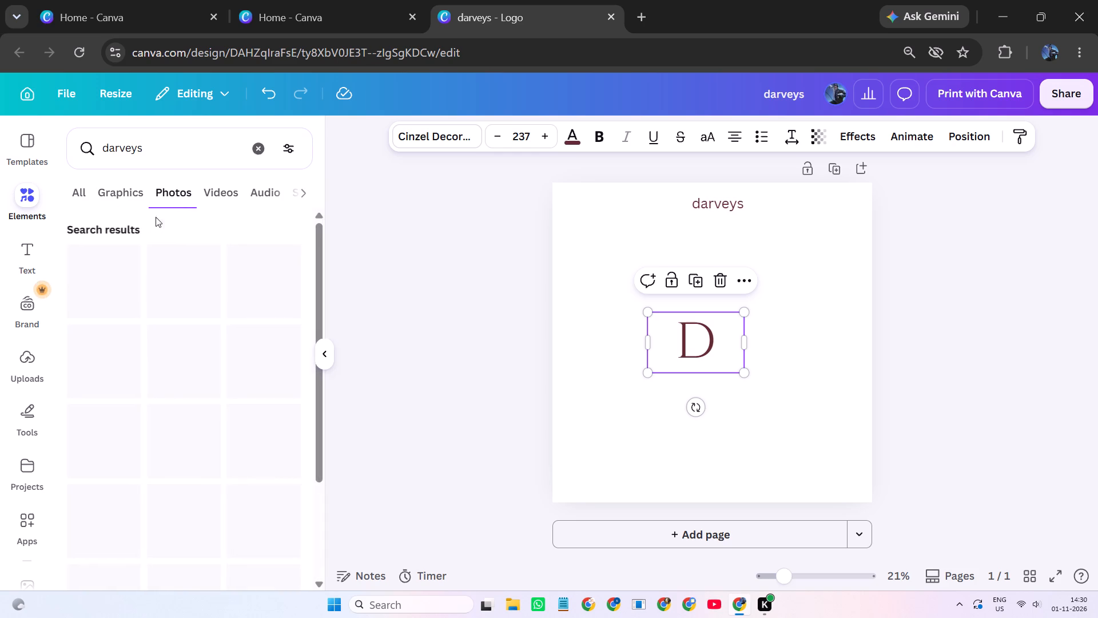
scroll(200, 334, "down", 6)
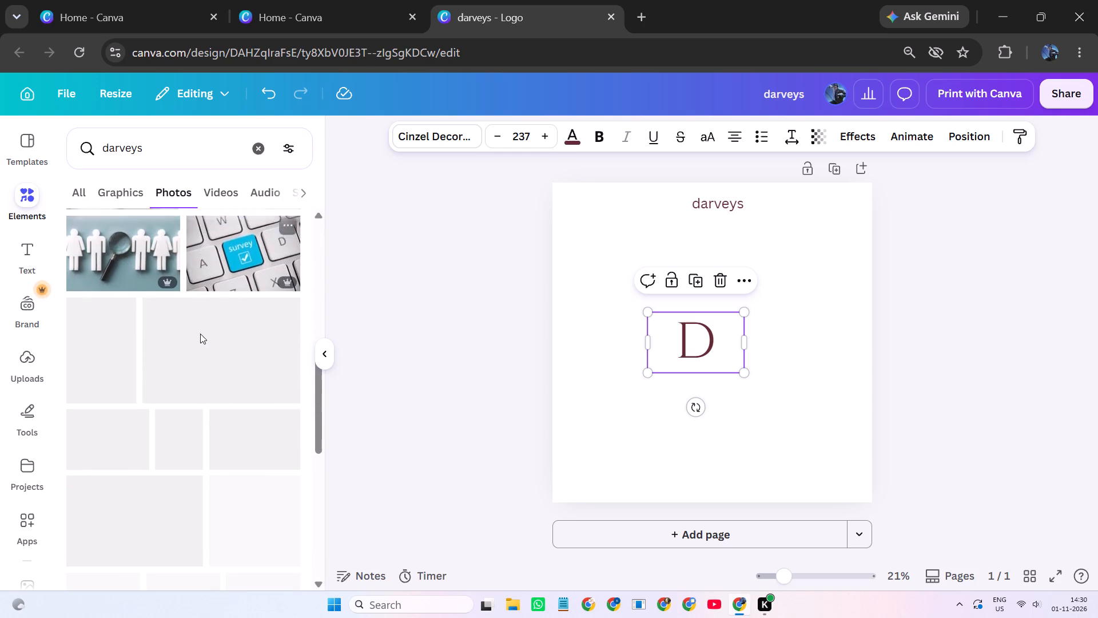
scroll(200, 334, "down", 3)
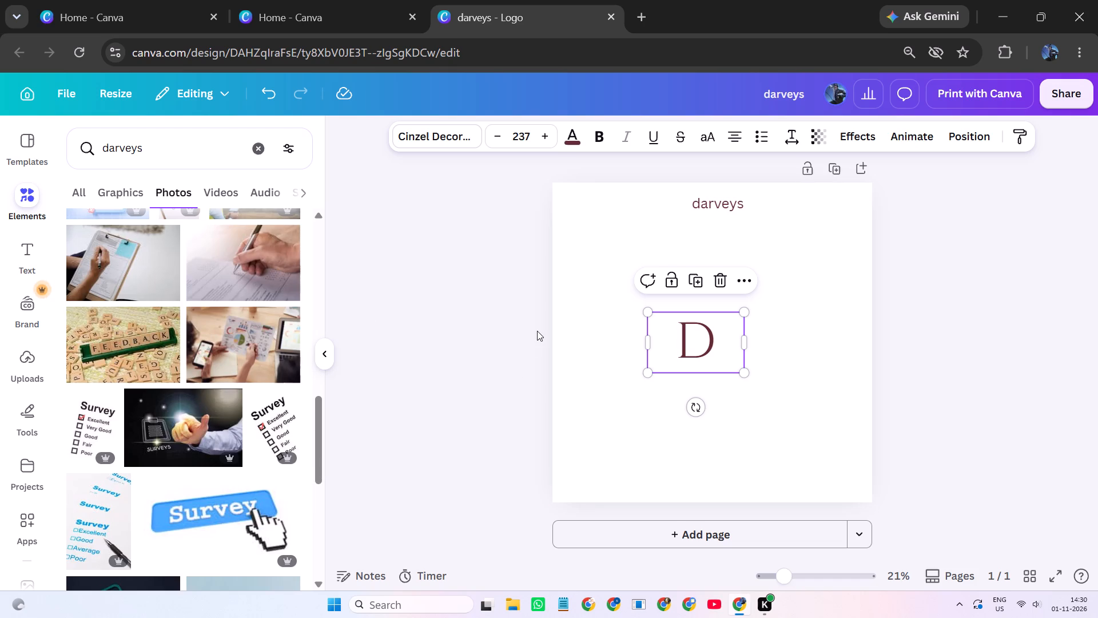
left_click(537, 331)
left_click(778, 394)
left_click(931, 327)
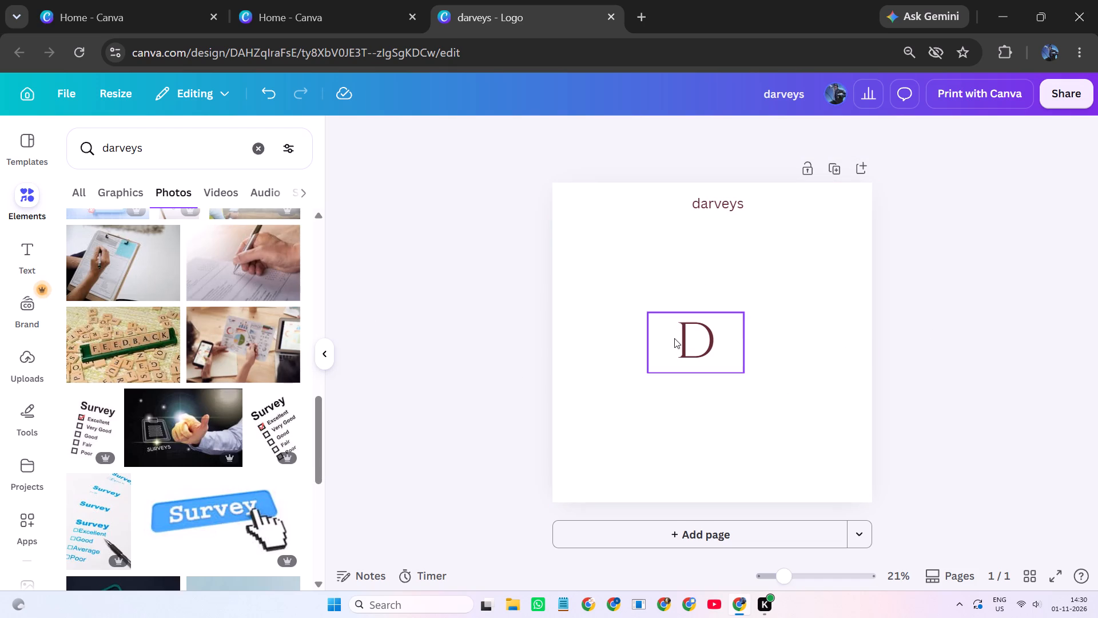
Fit the text box closely around the “D” and enlarge it to about font size 330, slightly left of the page's centre.
left_click_drag(673, 343, 655, 356)
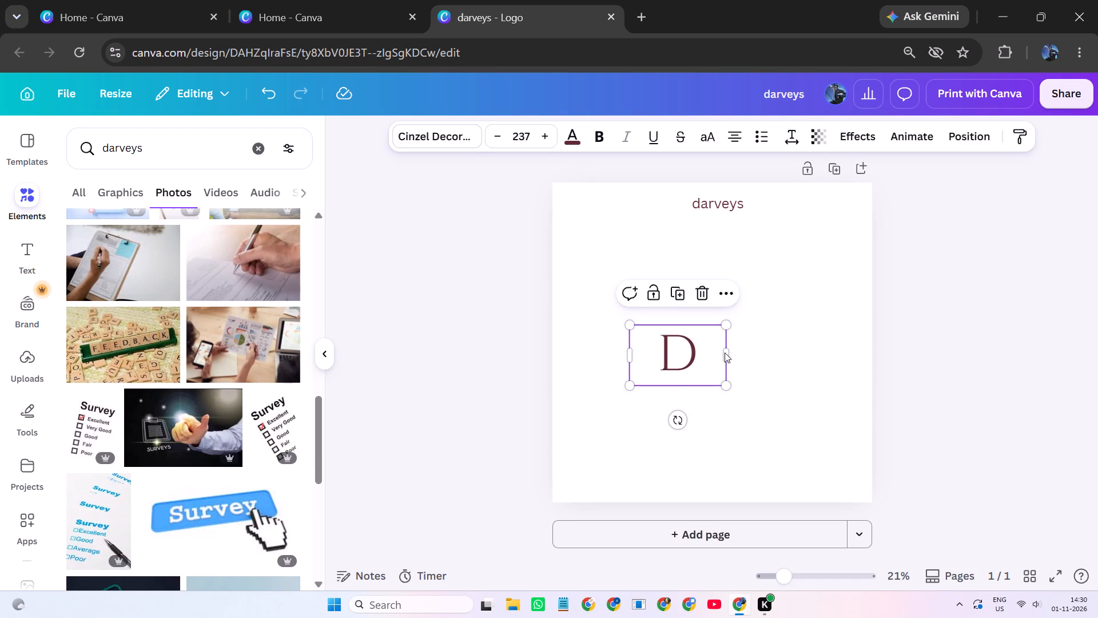
left_click_drag(729, 363, 669, 377)
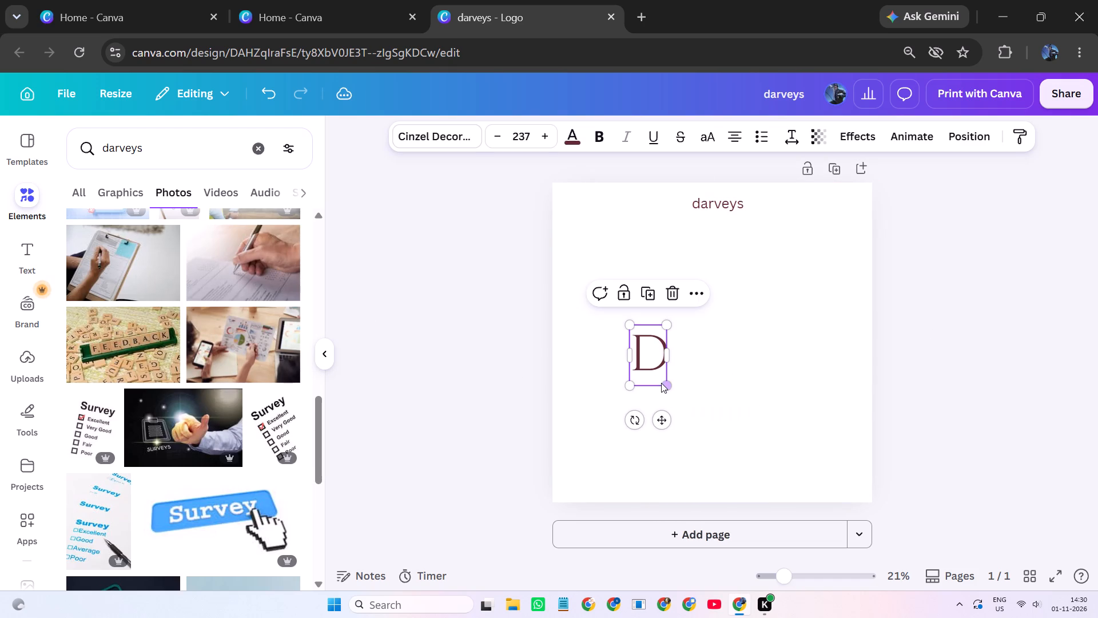
left_click(661, 383)
left_click(663, 379)
left_click_drag(669, 383, 687, 405)
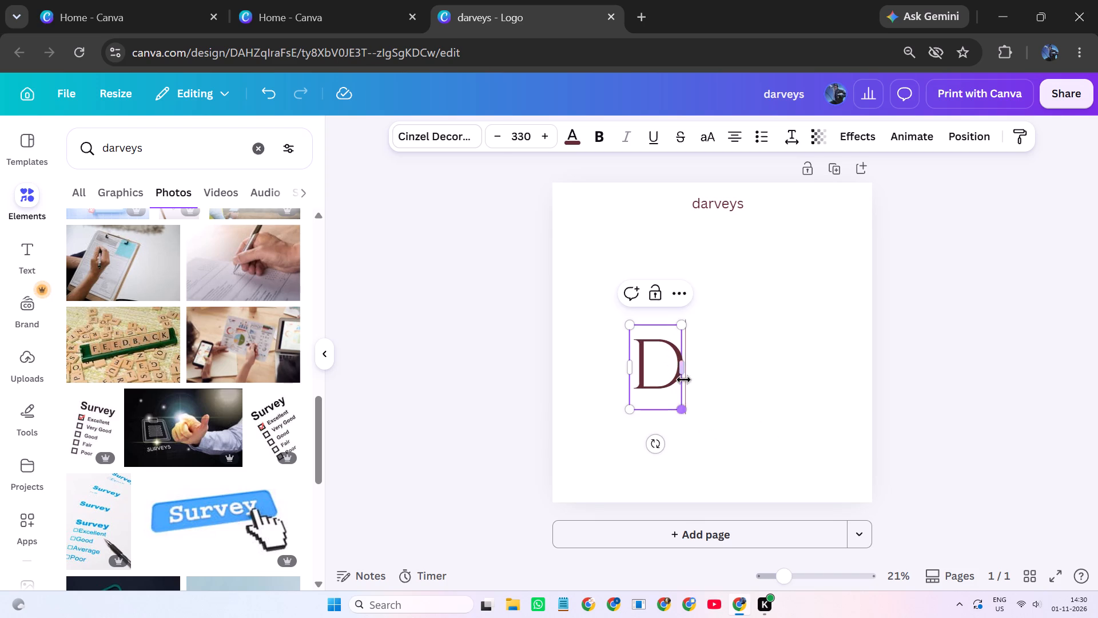
left_click(681, 371)
left_click(682, 366)
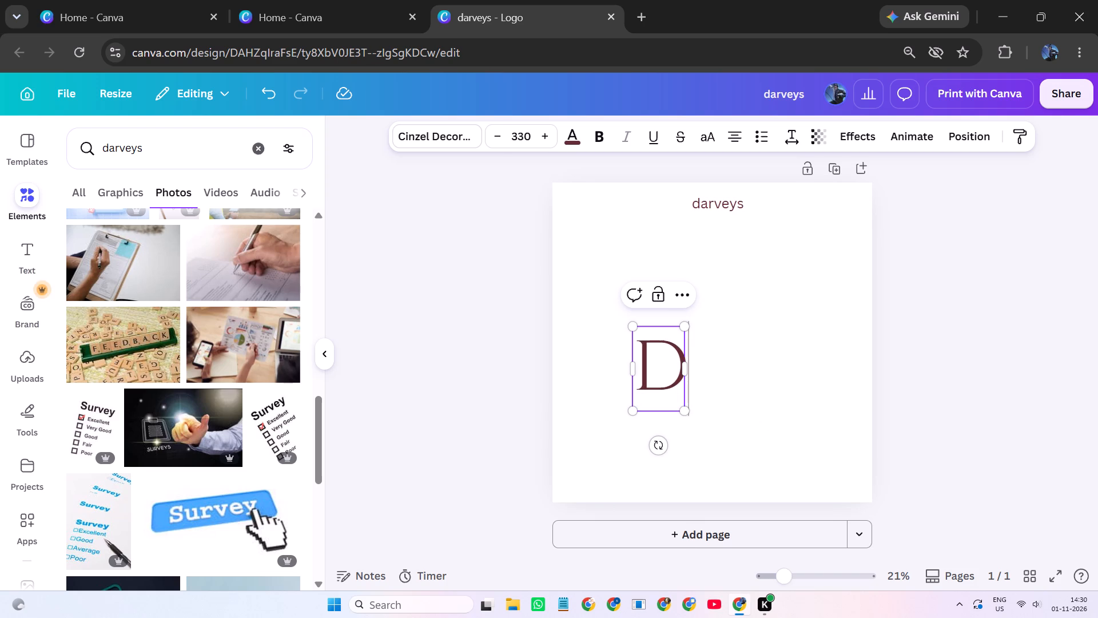
left_click_drag(686, 365, 694, 370)
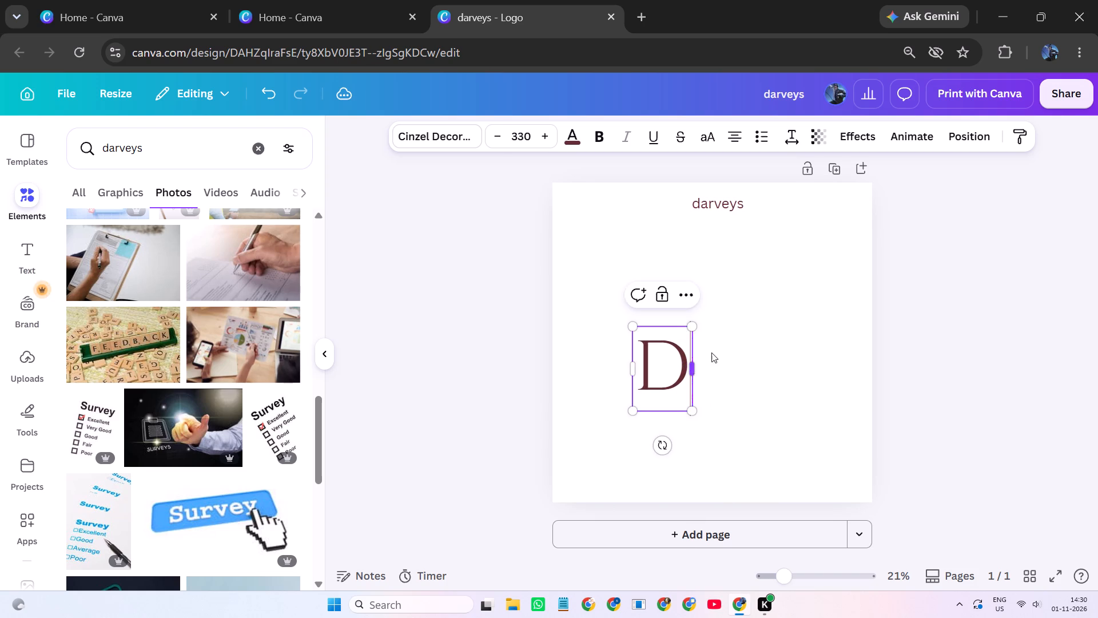
left_click(711, 352)
Duplicate the “darveys” text at the top of the page and place the copy just right of the “D”.
left_click(719, 211)
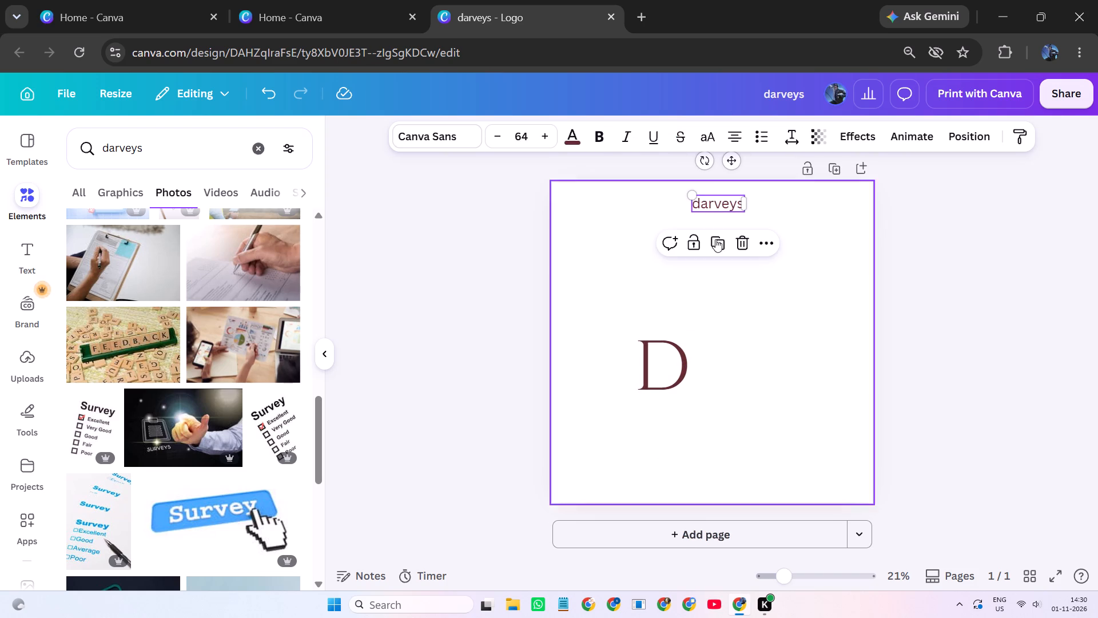
left_click(715, 239)
left_click_drag(722, 207, 739, 352)
Delete the first letter of the copied text so it reads “arveys”.
left_click(740, 352)
left_click(721, 350)
left_click(720, 350)
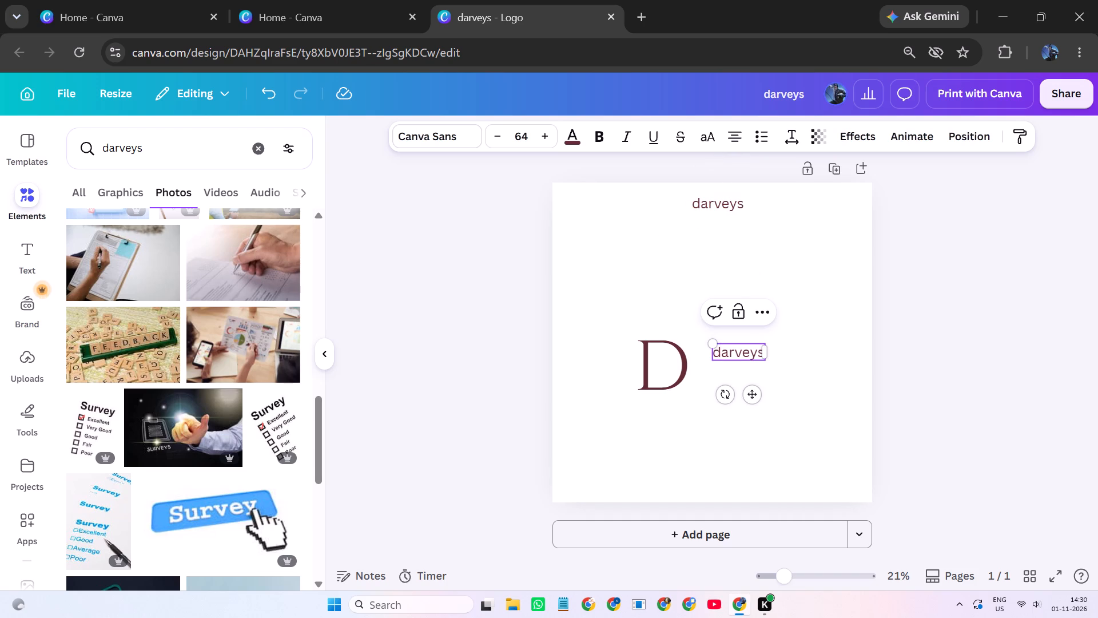
key("BackSpace")
left_click(702, 458)
Enlarge the “arveys” text to about font size 84.9, fit its box closely, and place it against the lower right of the “D”.
left_click(731, 357)
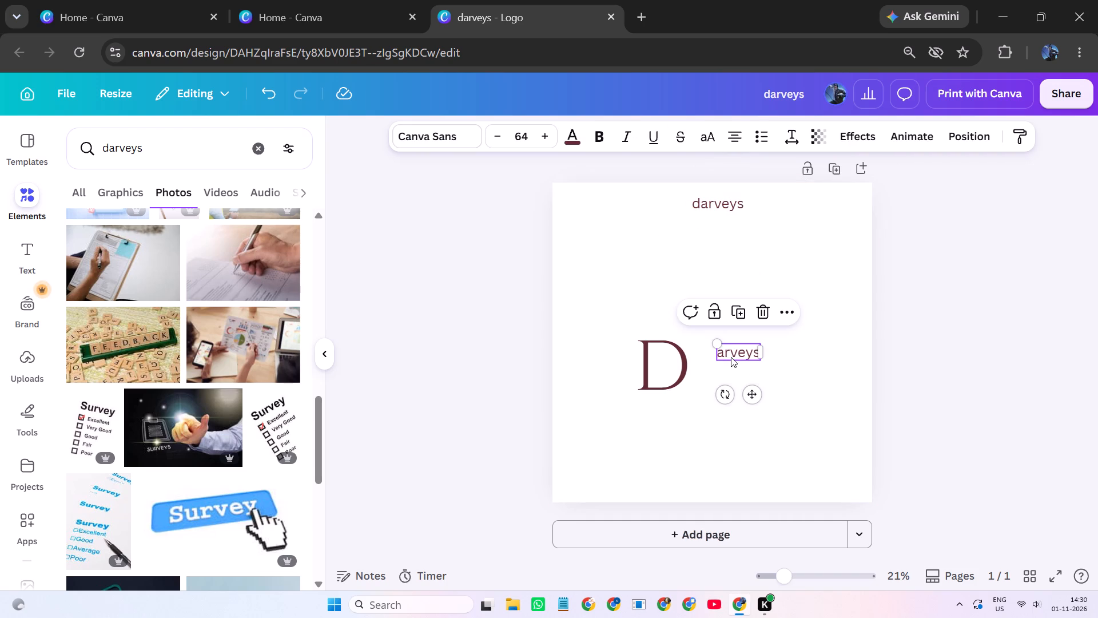
left_click_drag(734, 351, 713, 373)
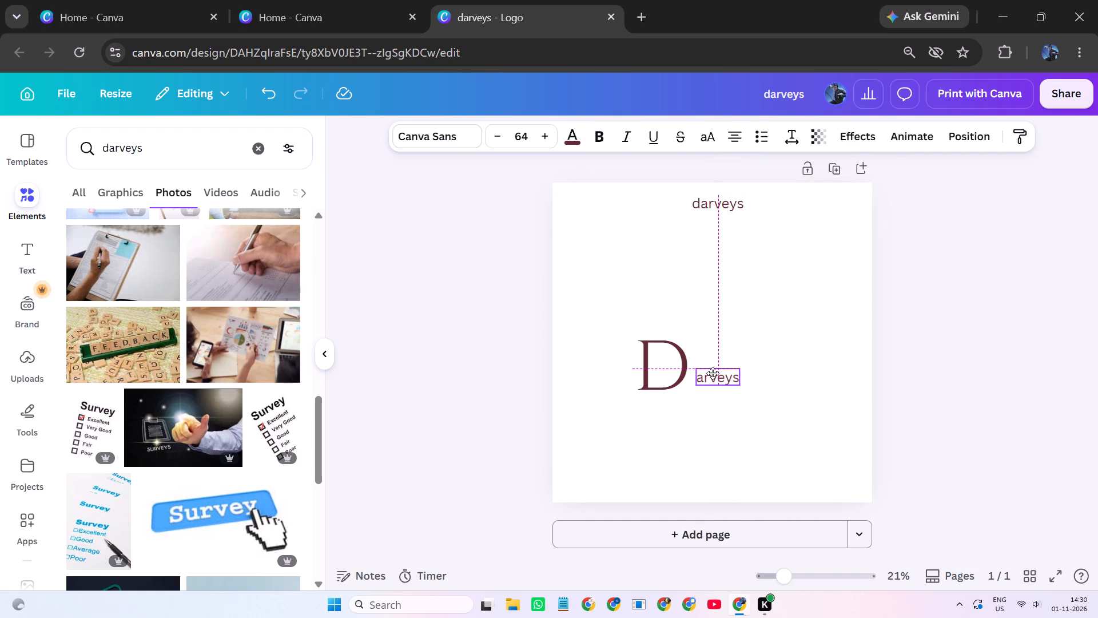
left_click_drag(713, 373, 713, 373)
left_click_drag(739, 377, 773, 376)
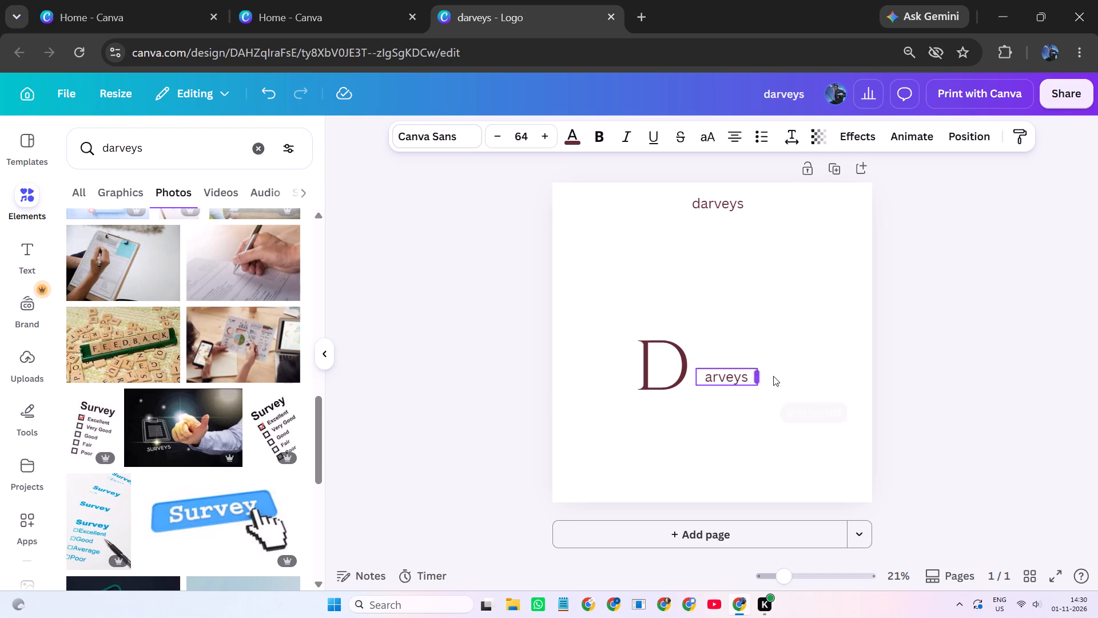
left_click_drag(773, 376, 776, 377)
left_click_drag(693, 367, 682, 303)
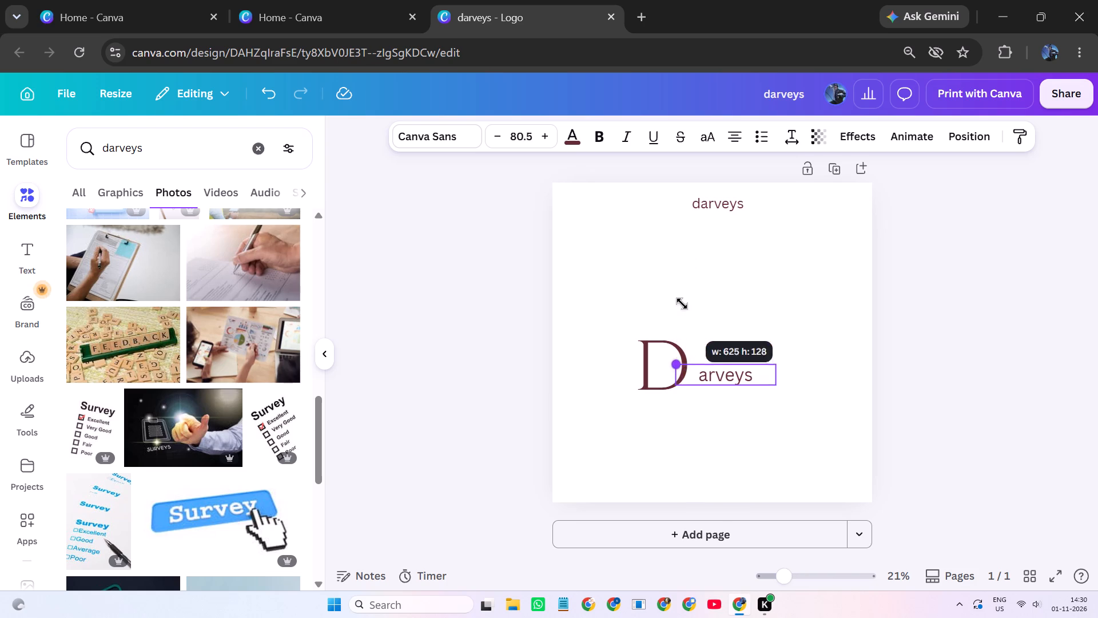
left_click_drag(682, 303, 682, 287)
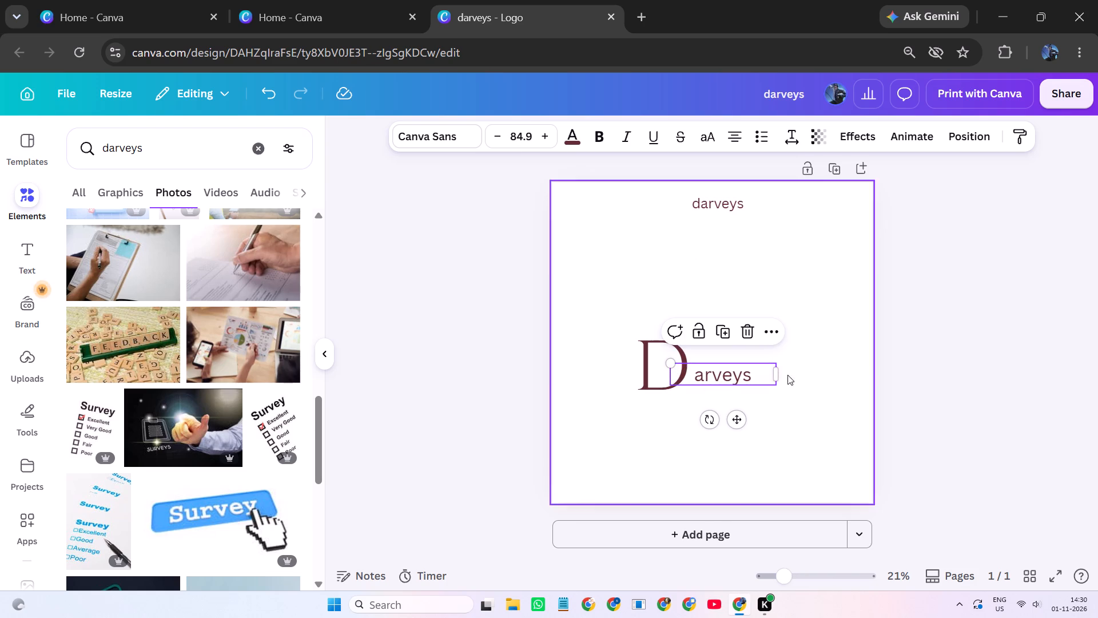
left_click_drag(777, 377, 731, 385)
left_click_drag(701, 373, 721, 379)
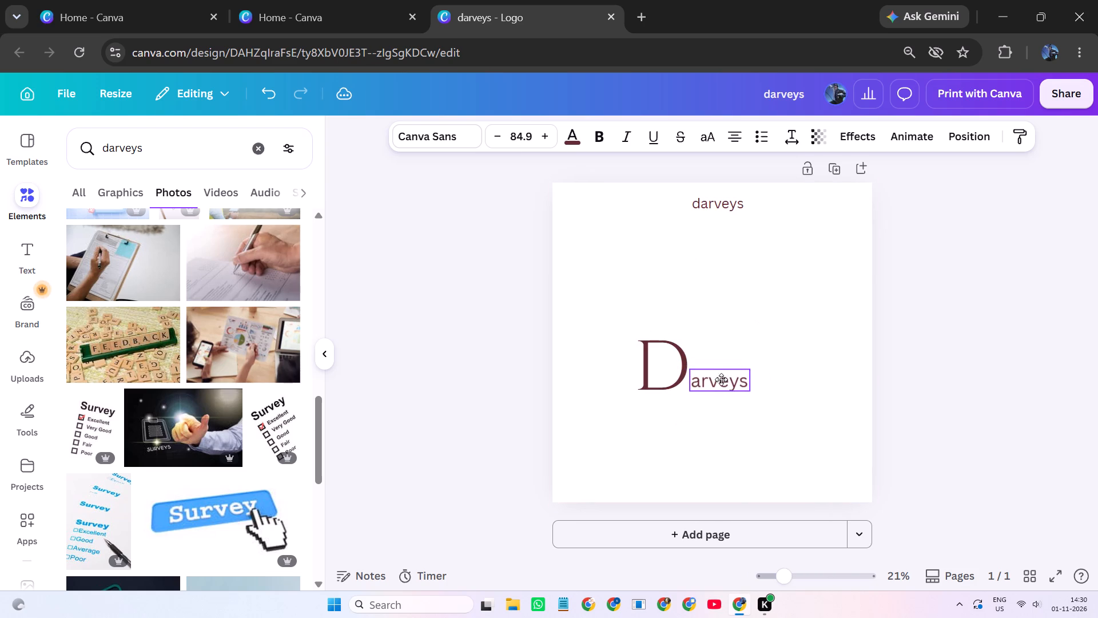
left_click_drag(721, 379, 721, 375)
Change the “arveys” font to Cinzel, widen its box to hold one line, and move it back against the “D”.
left_click(417, 126)
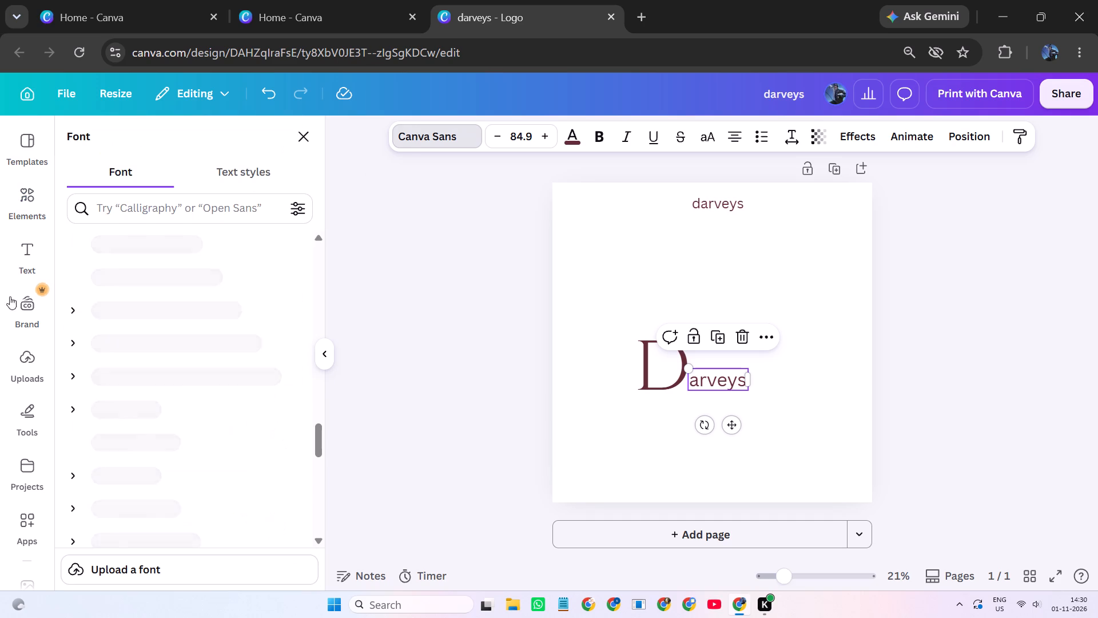
left_click(212, 266)
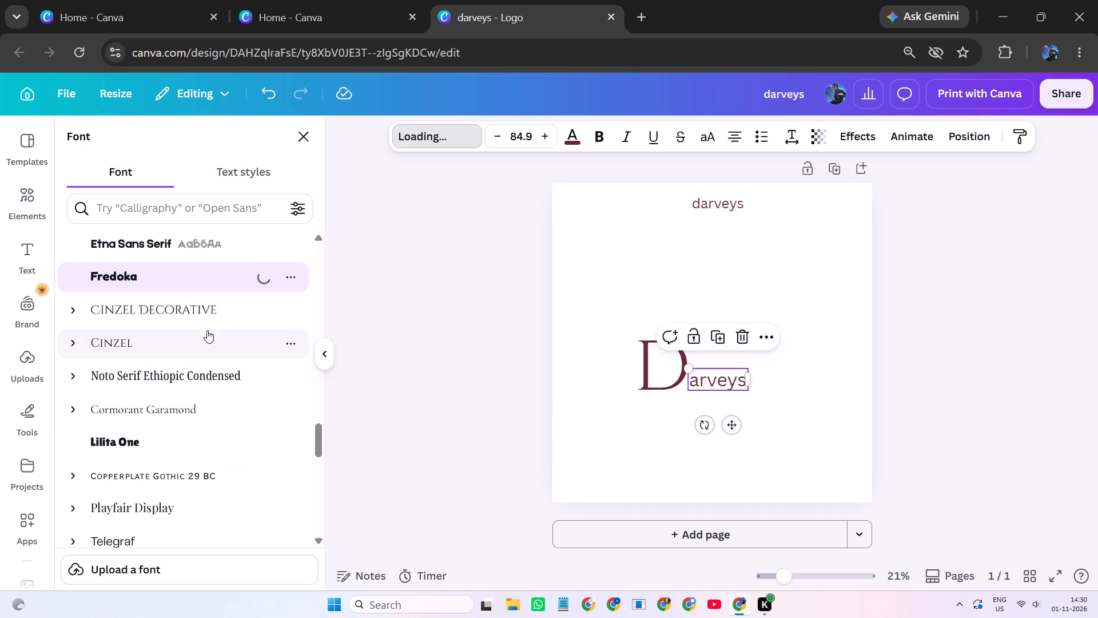
left_click(208, 340)
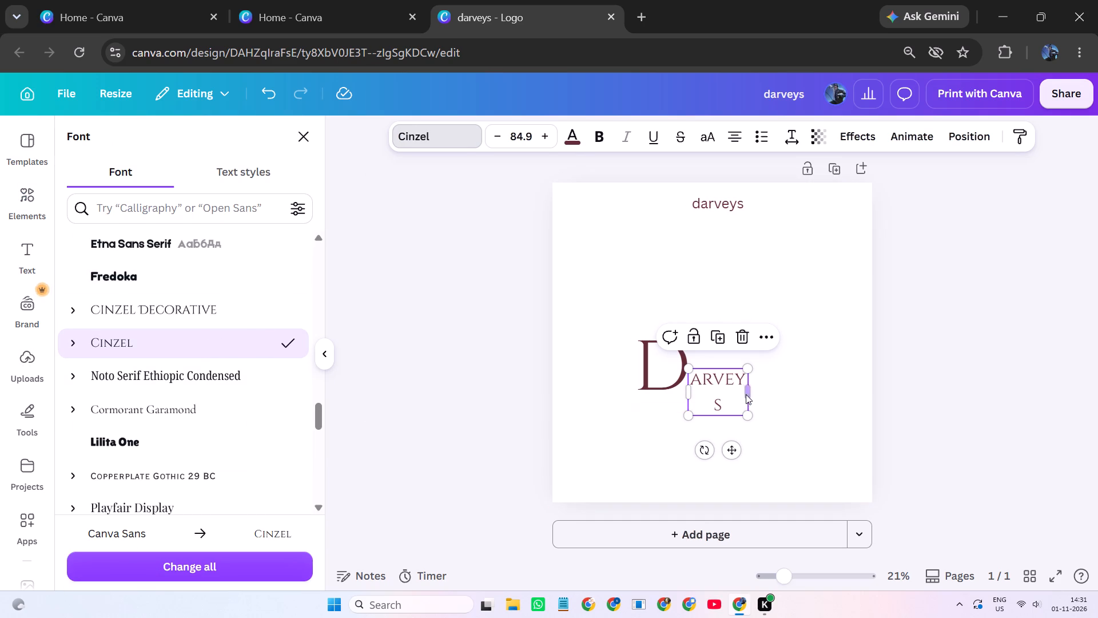
left_click_drag(750, 385, 769, 385)
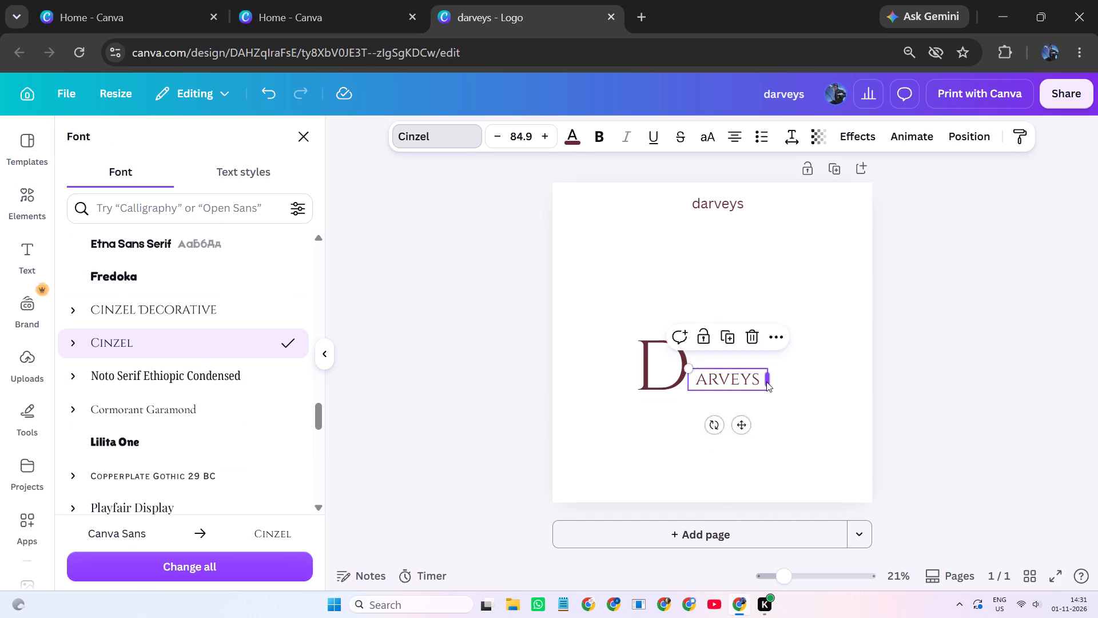
left_click_drag(747, 375, 739, 376)
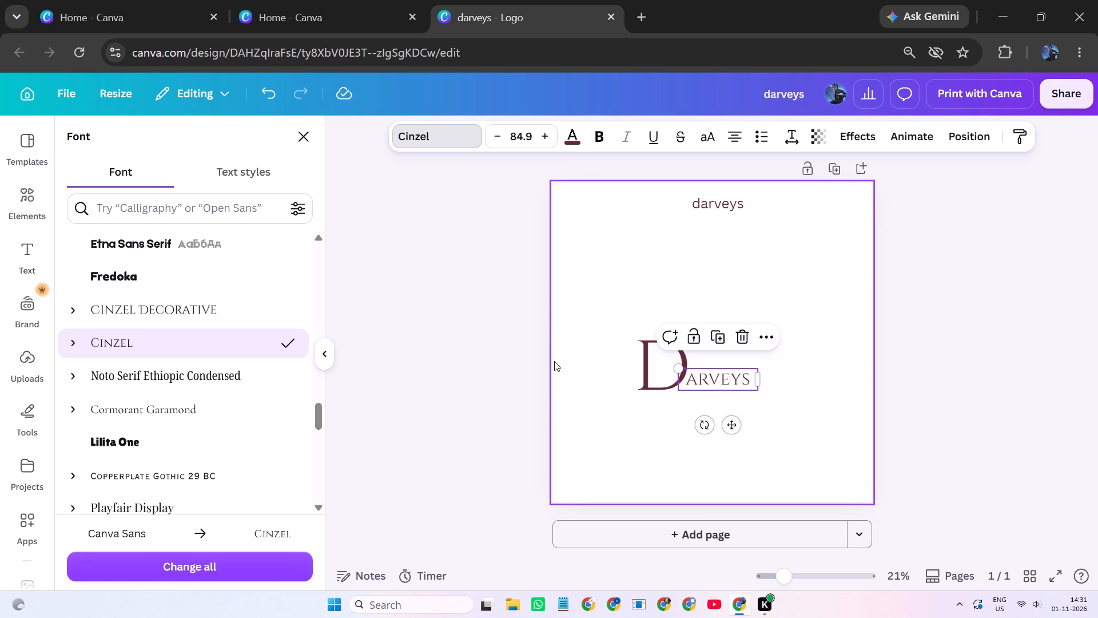
Show the rulers and place a horizontal guide at about 1300 along the base of the “D”.
key("shift+r")
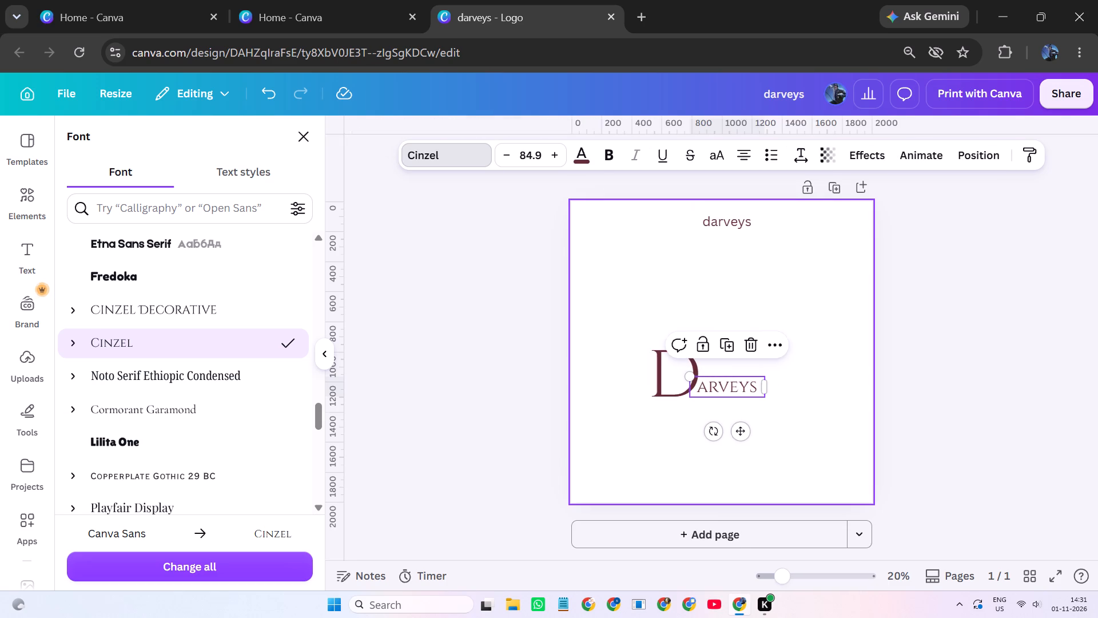
left_click(487, 389)
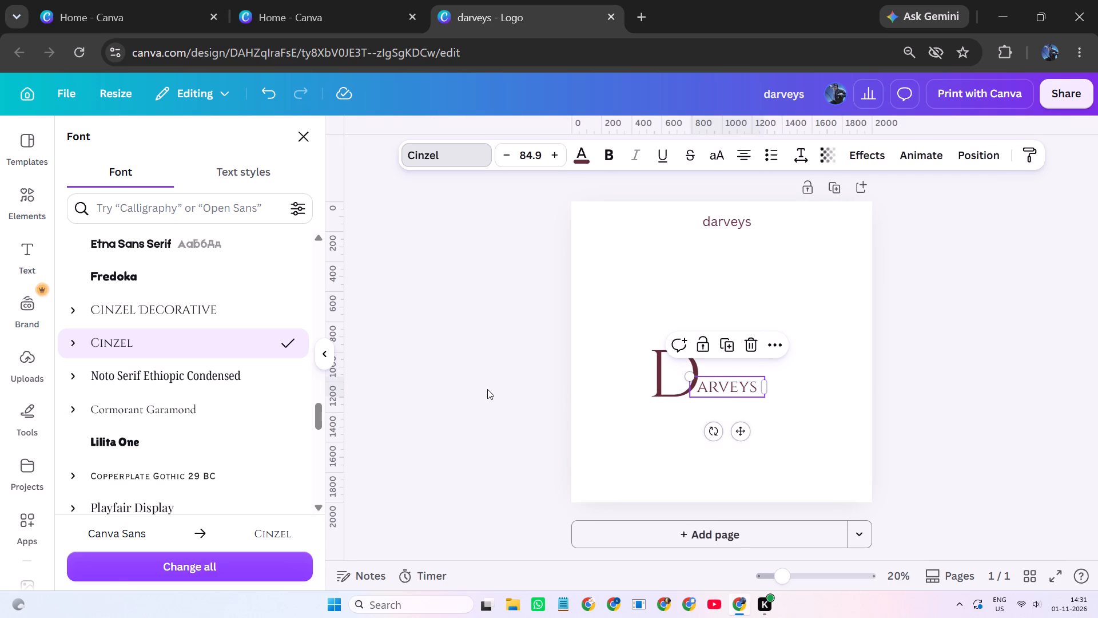
left_click_drag(333, 399, 478, 406)
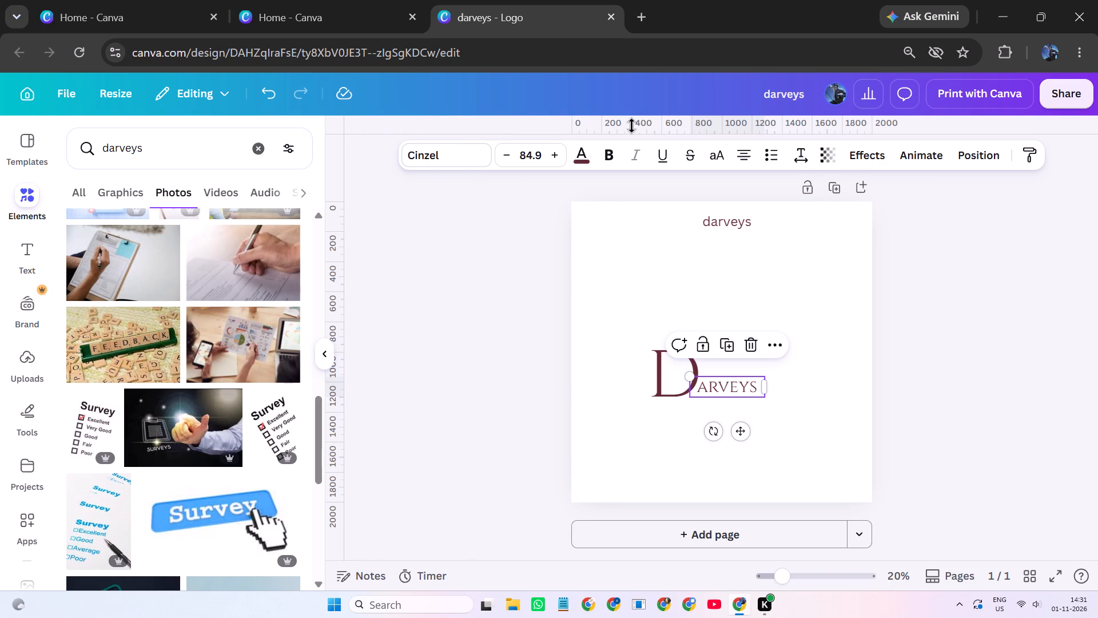
left_click_drag(631, 128, 653, 401)
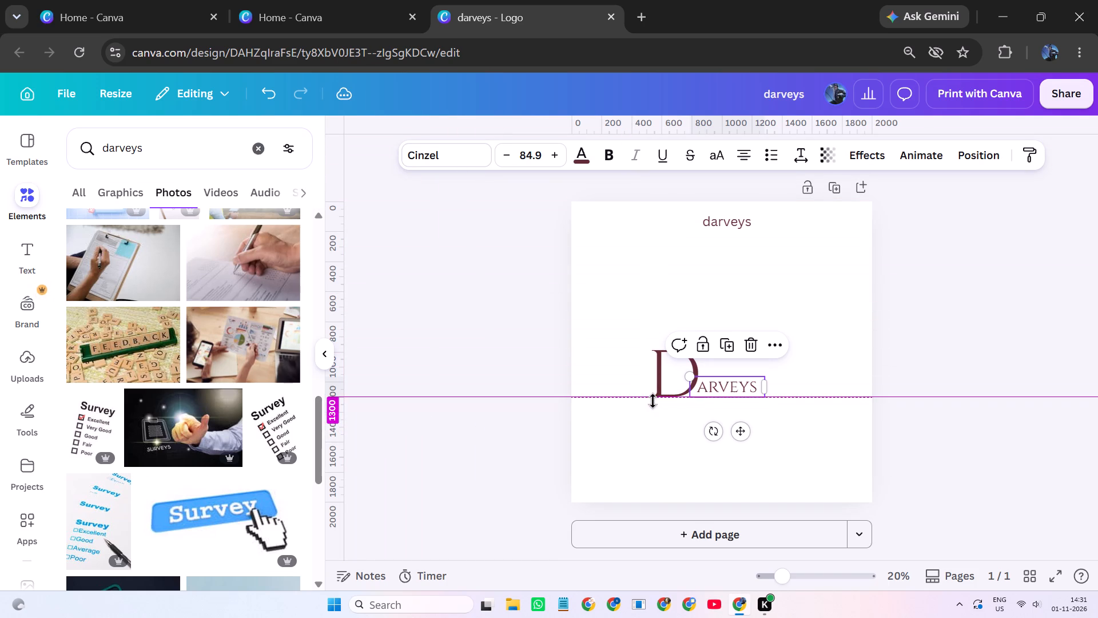
left_click_drag(653, 401, 652, 399)
Align the bottom of “arveys” to the guide and tuck its first letter tightly against the lower curve of the “D”.
left_click(736, 383)
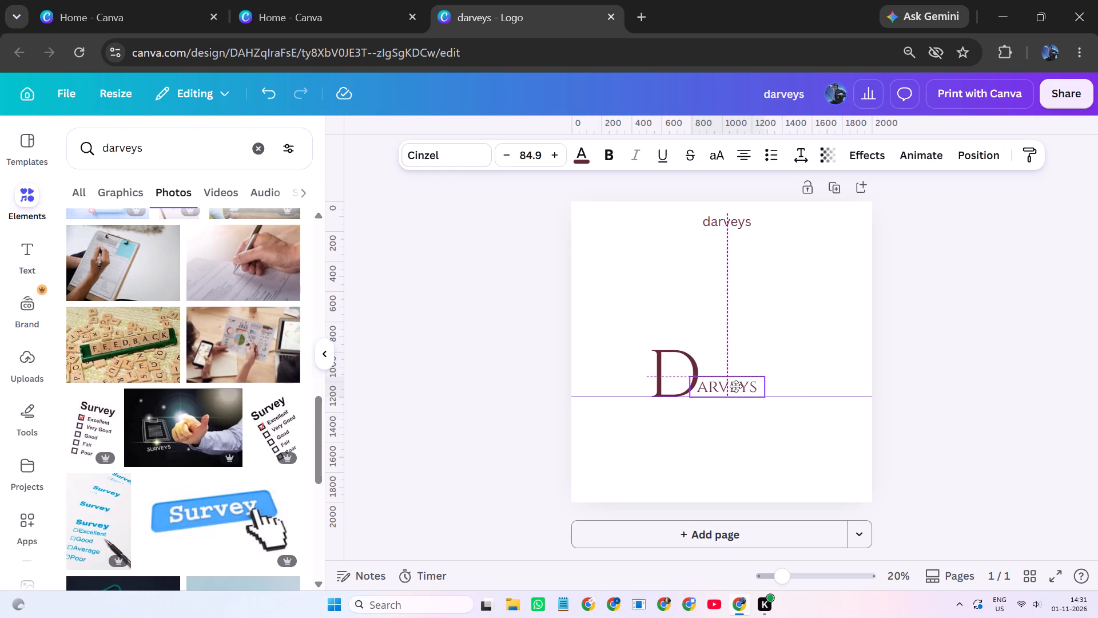
left_click(787, 355)
left_click_drag(754, 384, 755, 390)
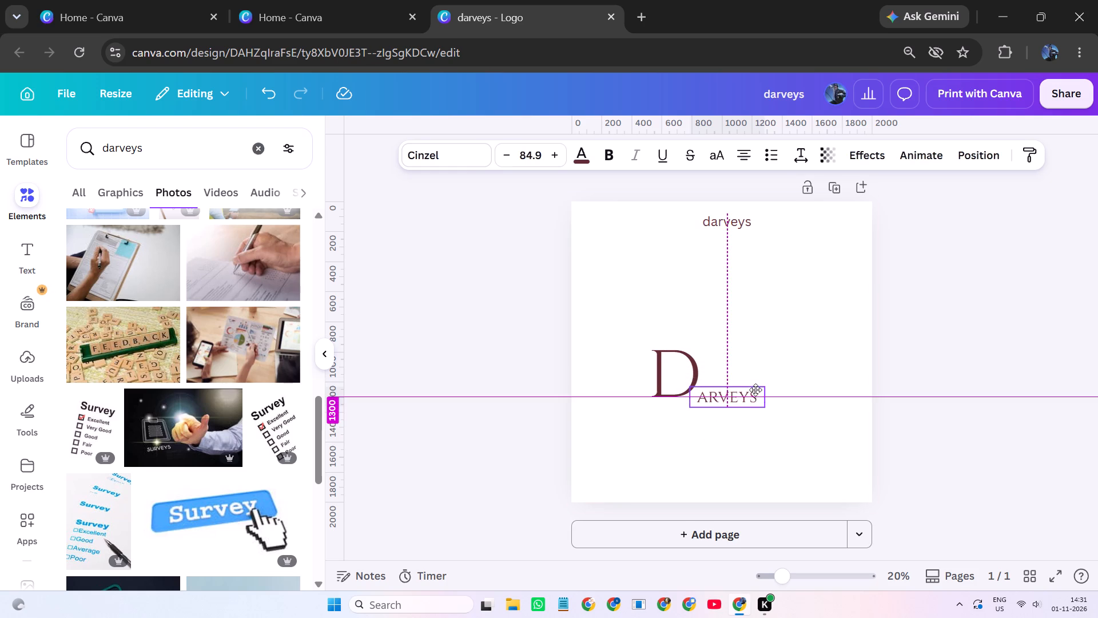
left_click_drag(755, 390, 755, 389)
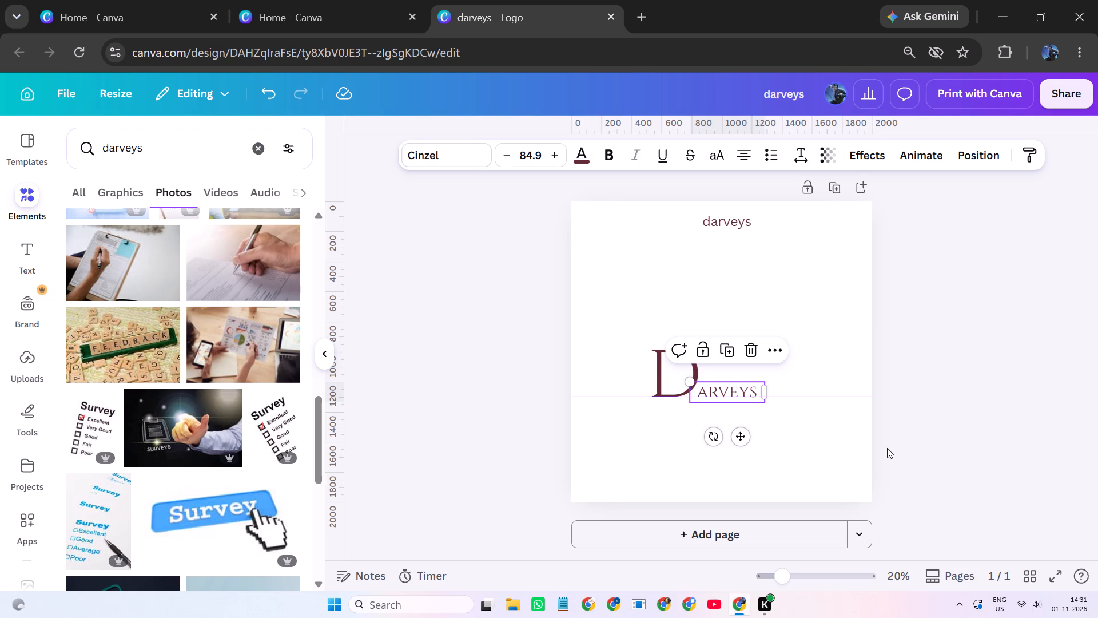
scroll(884, 458, "up", 5, "ctrl")
left_click(866, 430)
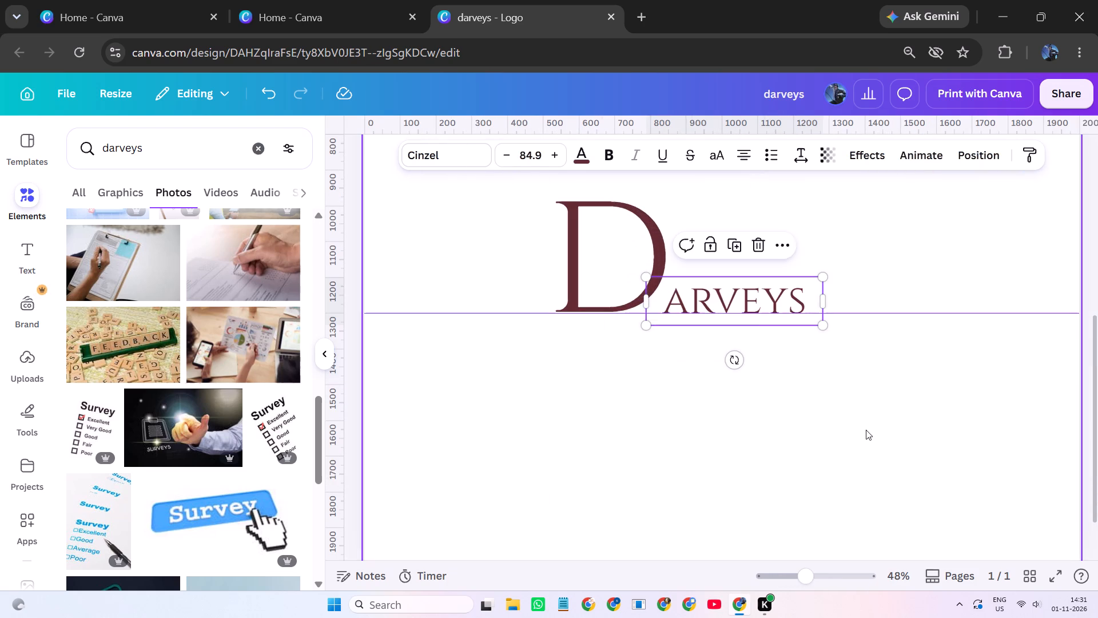
left_click(567, 247)
left_click(568, 247)
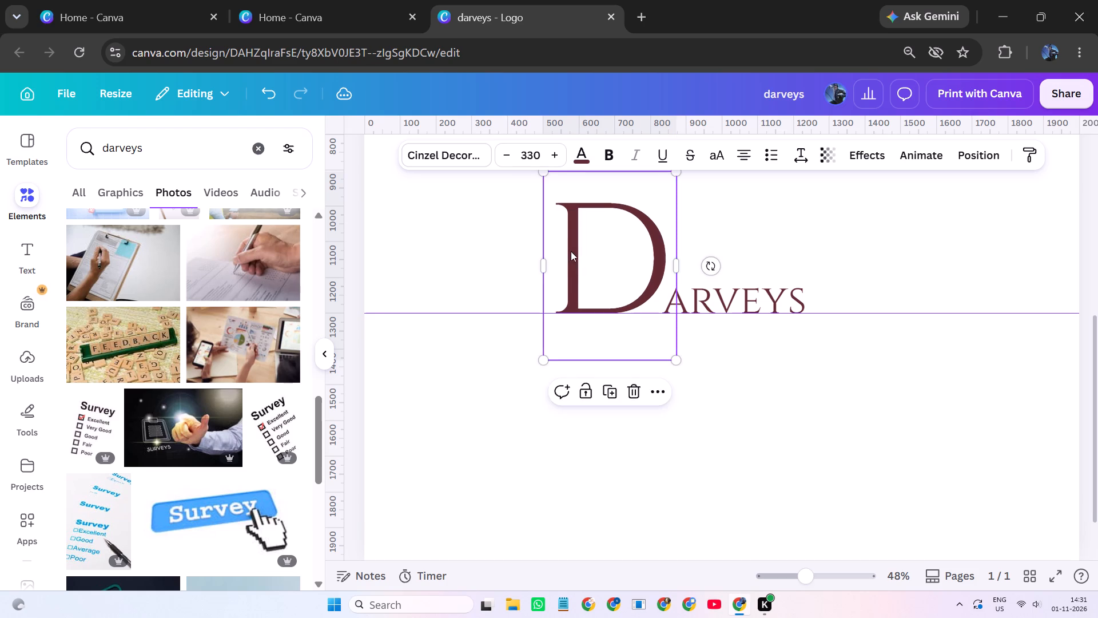
left_click(769, 388)
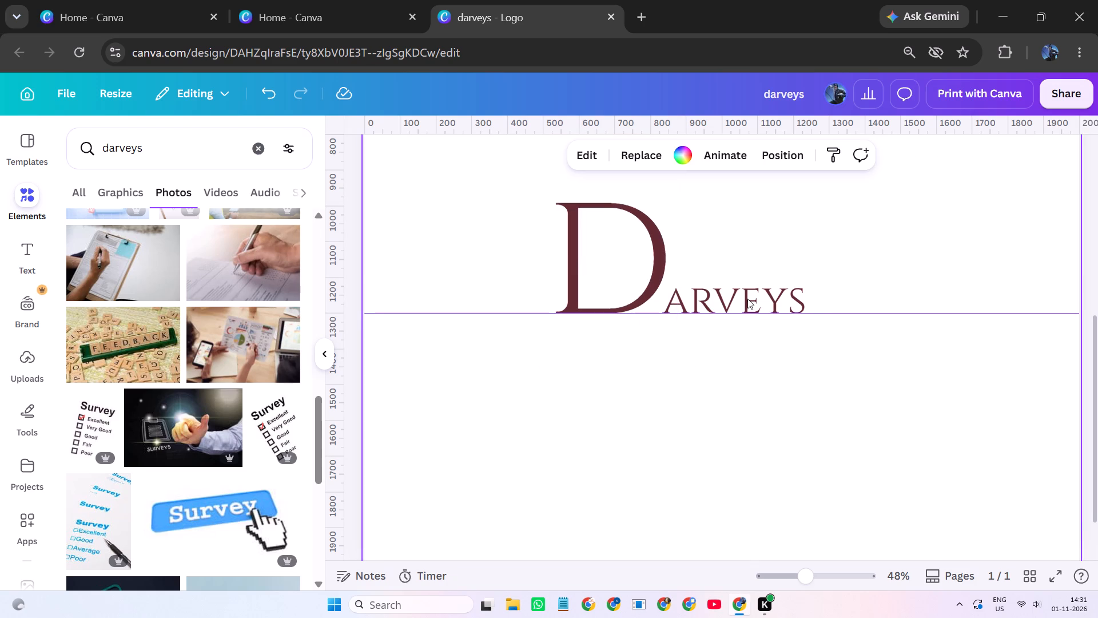
left_click_drag(746, 300, 733, 312)
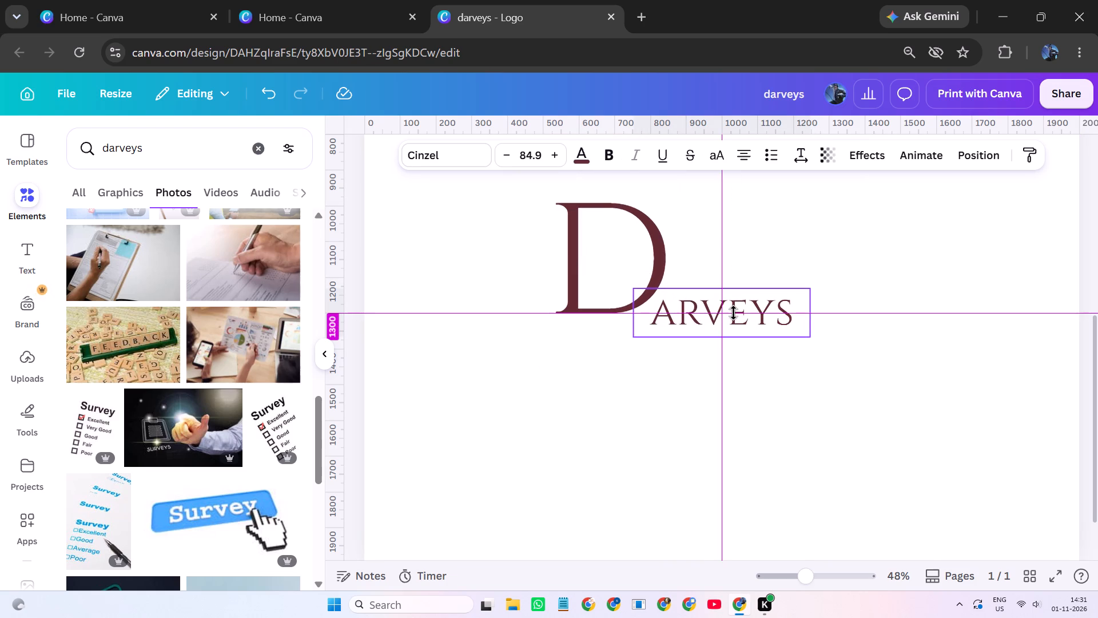
left_click_drag(733, 312, 731, 300)
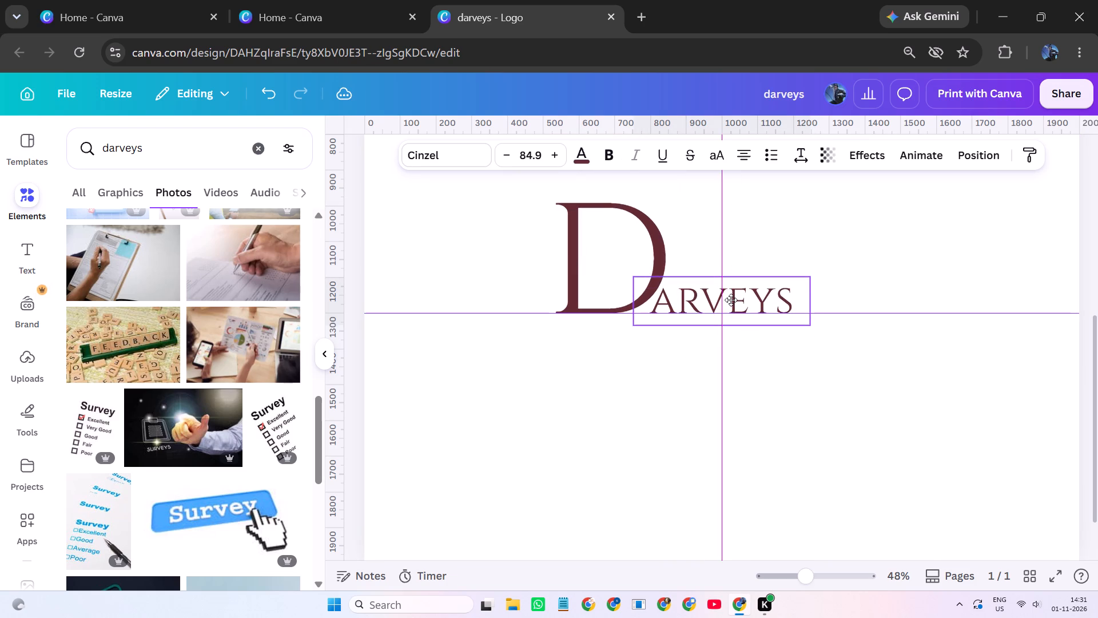
left_click_drag(731, 300, 731, 298)
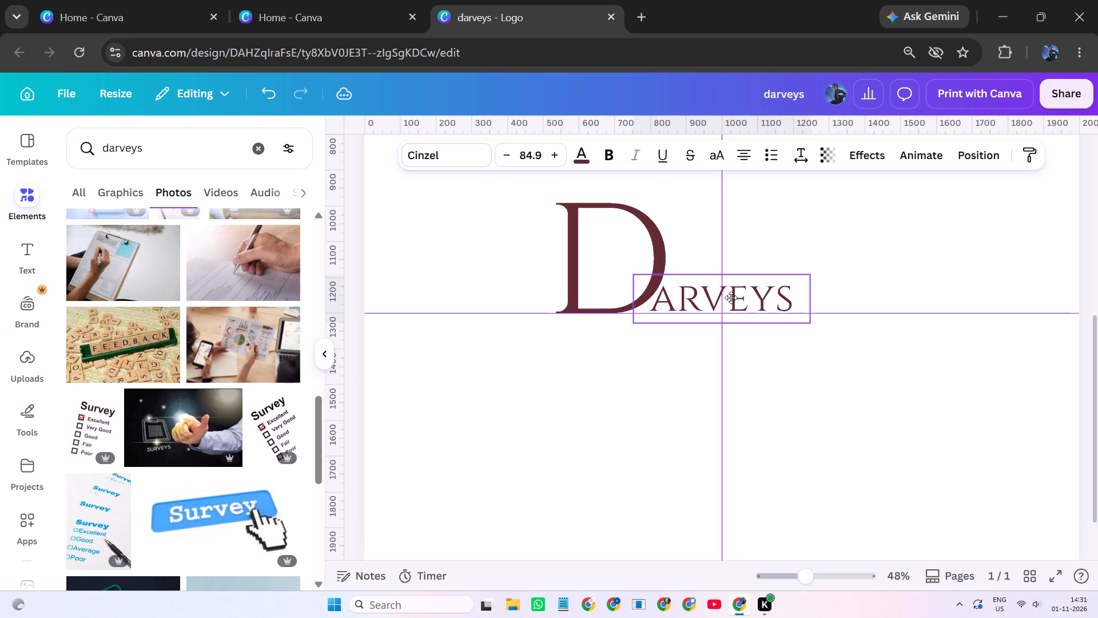
left_click_drag(731, 298, 722, 295)
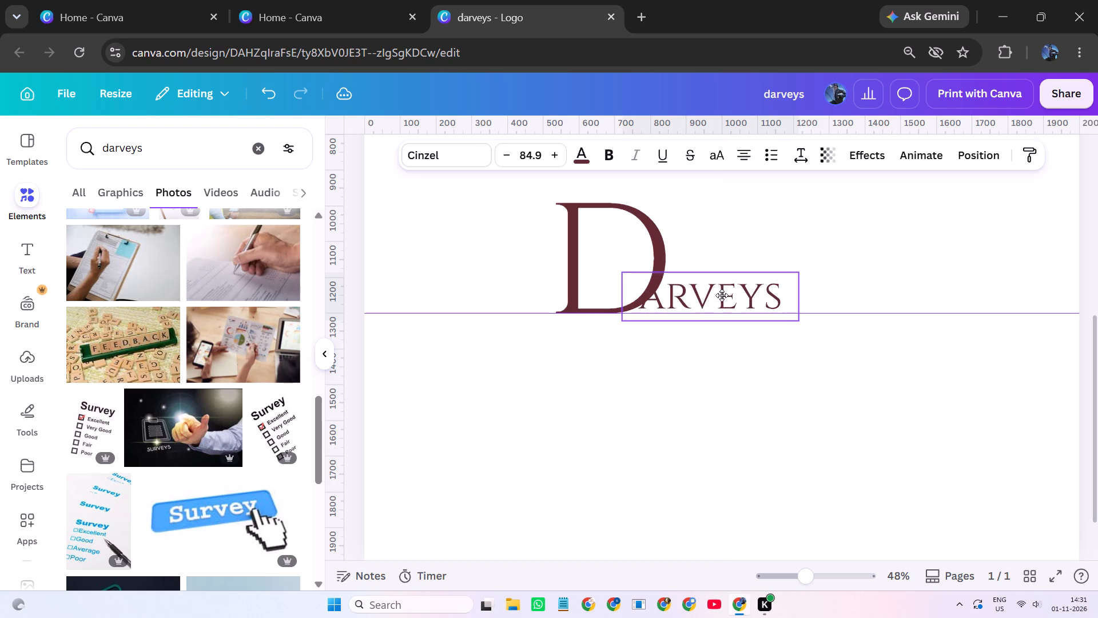
left_click_drag(722, 295, 729, 297)
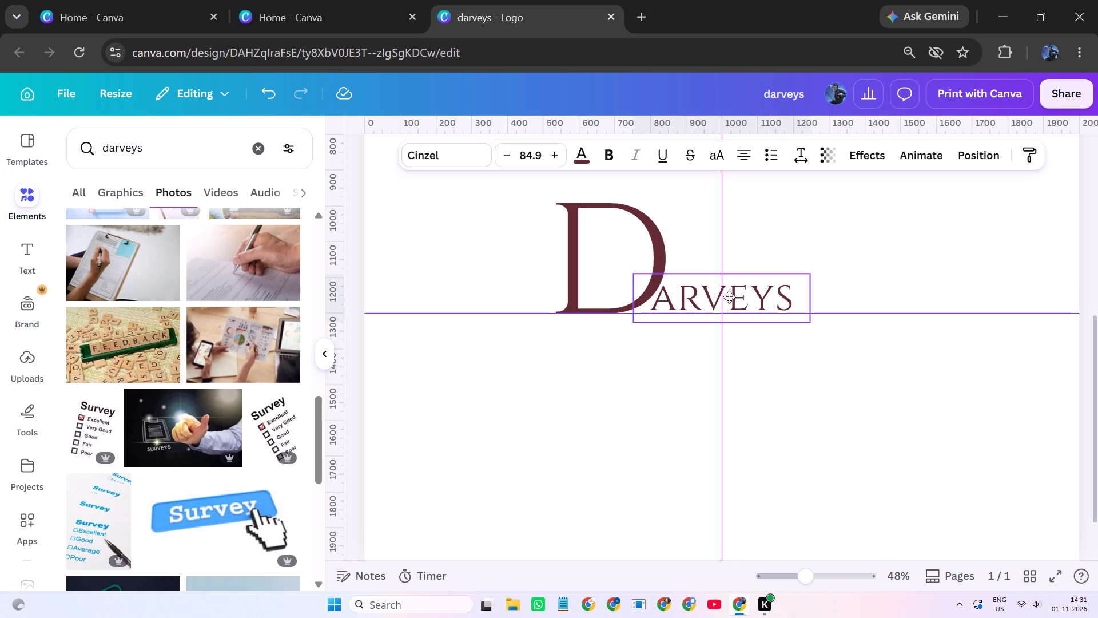
left_click_drag(729, 297, 728, 300)
left_click(766, 360)
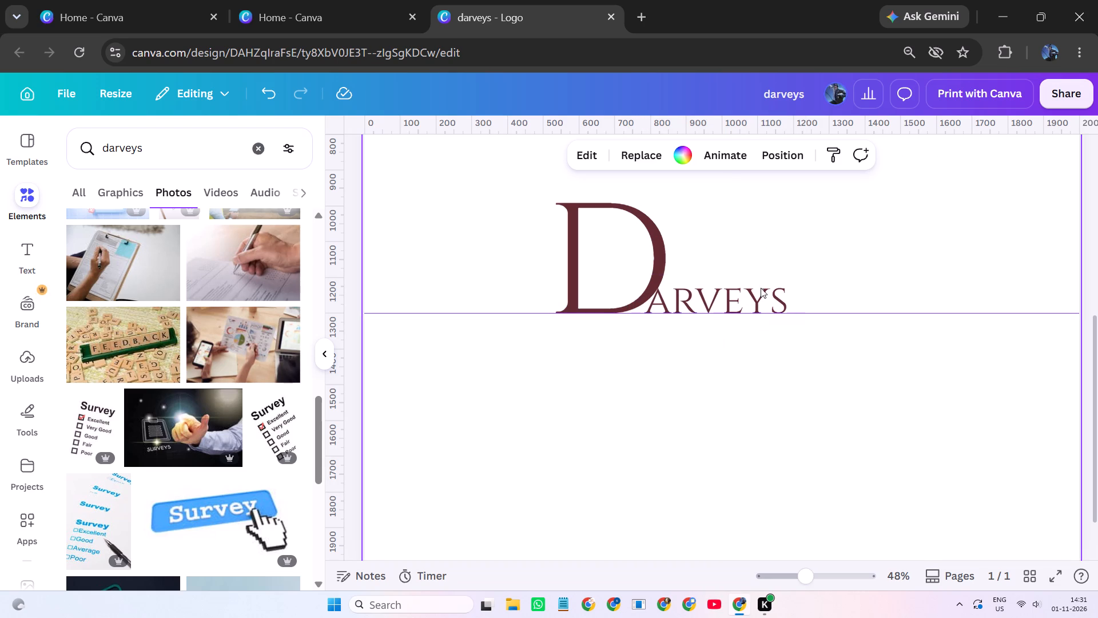
Hide the rulers and guide to view the whole wordmark on the page.
scroll(726, 302, "down", 2, "ctrl")
scroll(724, 303, "up", 1, "ctrl")
scroll(724, 303, "down", 4, "ctrl")
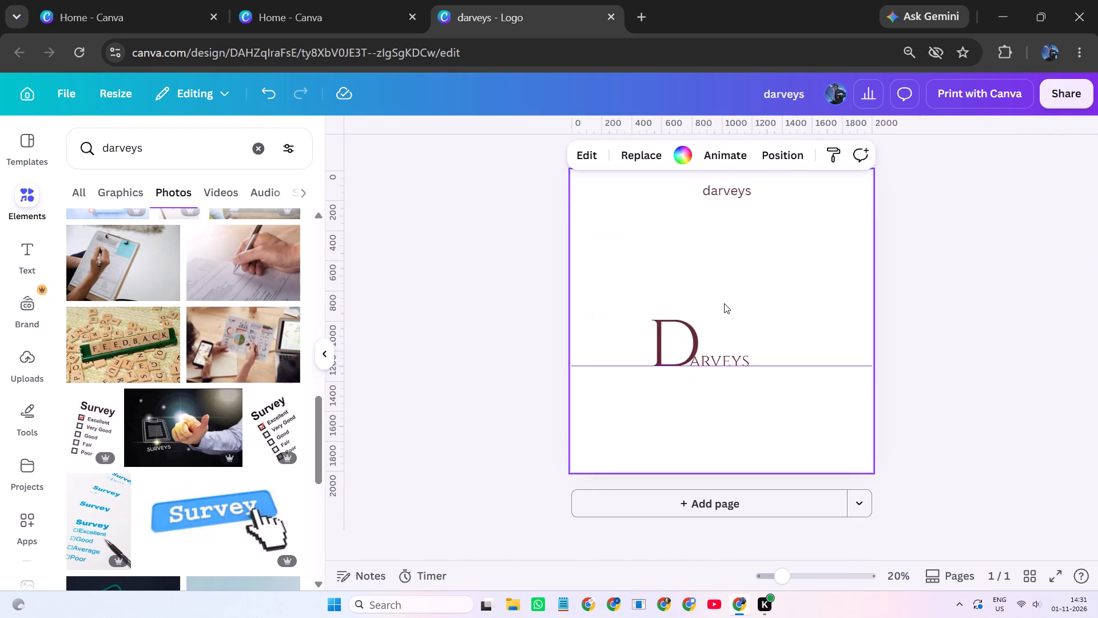
scroll(724, 303, "down", 1, "ctrl")
scroll(724, 303, "up", 1)
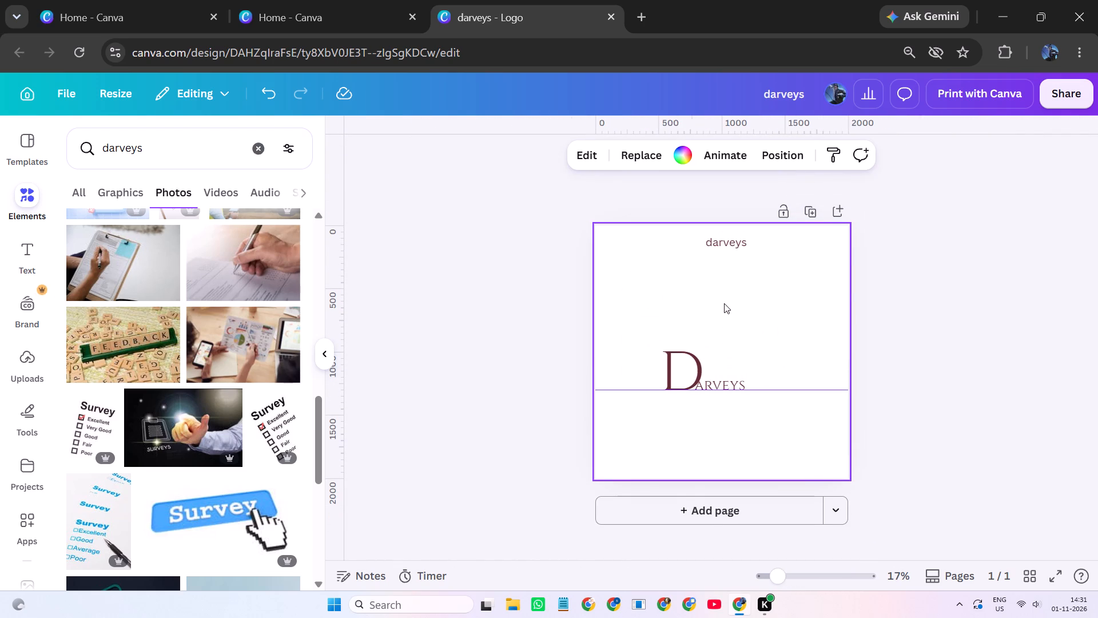
key("shift+r")
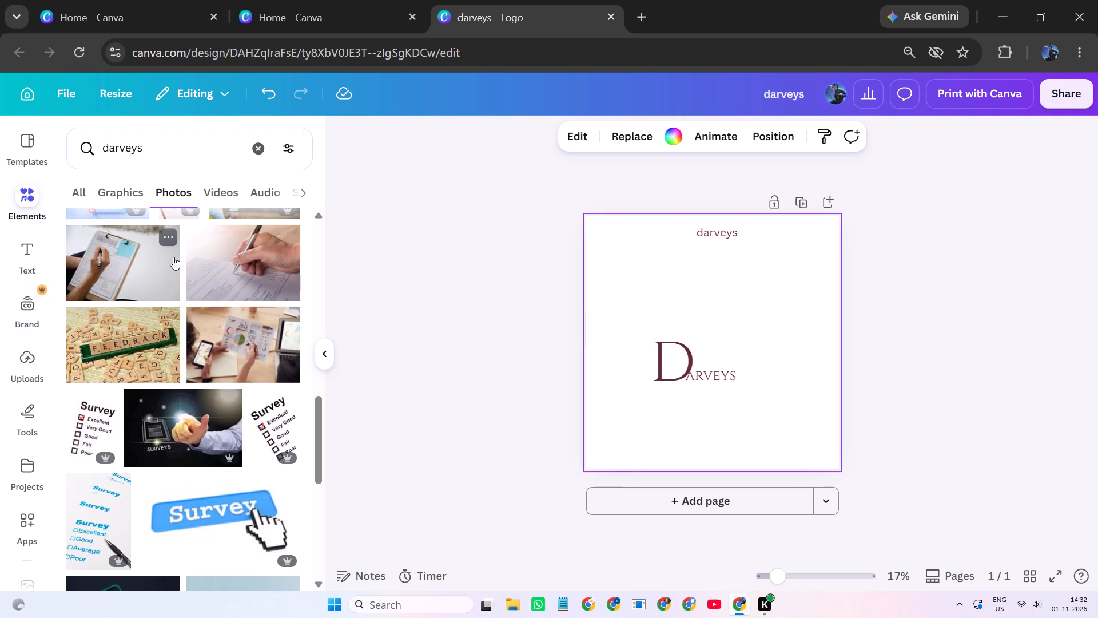
Browse the photo, graphics and all-category results for “darveys” for an element to add to the logo.
scroll(173, 257, "up", 11)
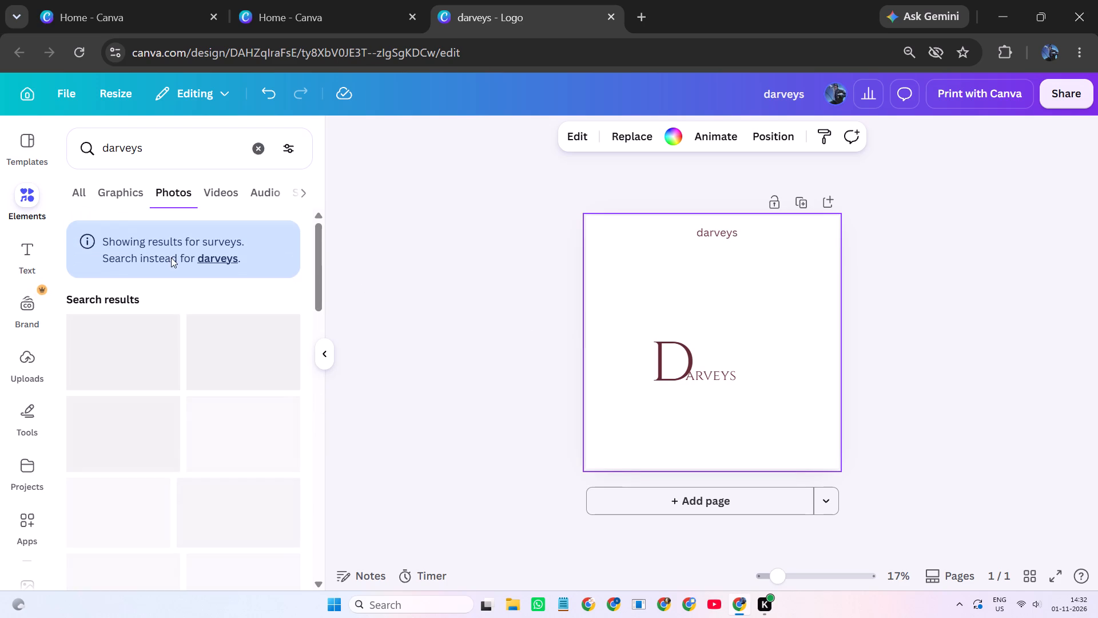
scroll(171, 257, "up", 1)
left_click(122, 186)
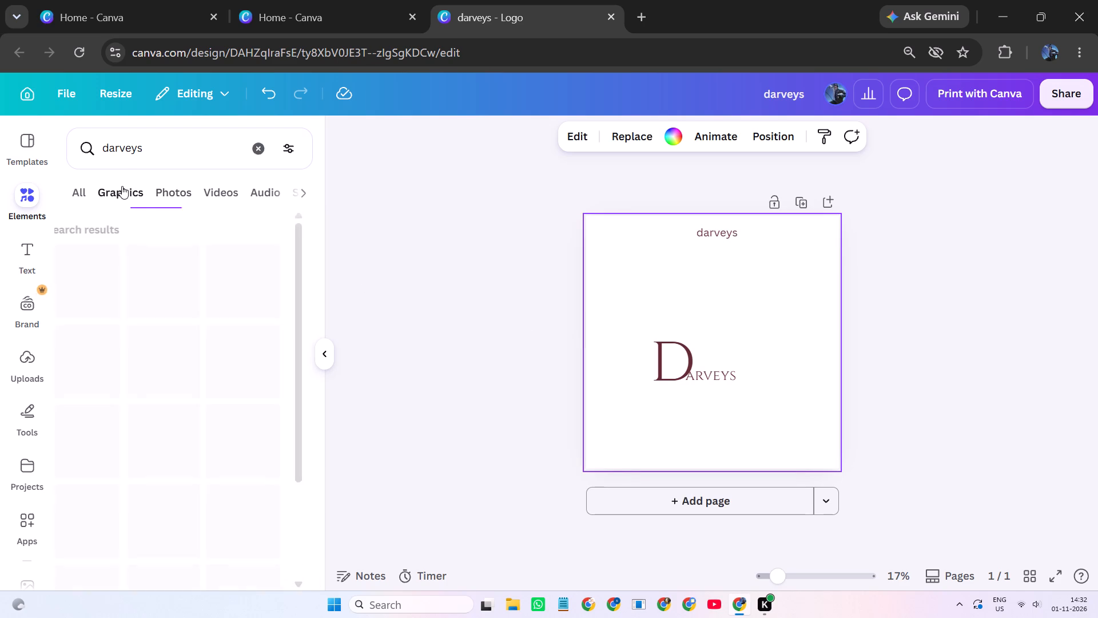
left_click(85, 186)
scroll(246, 368, "down", 2)
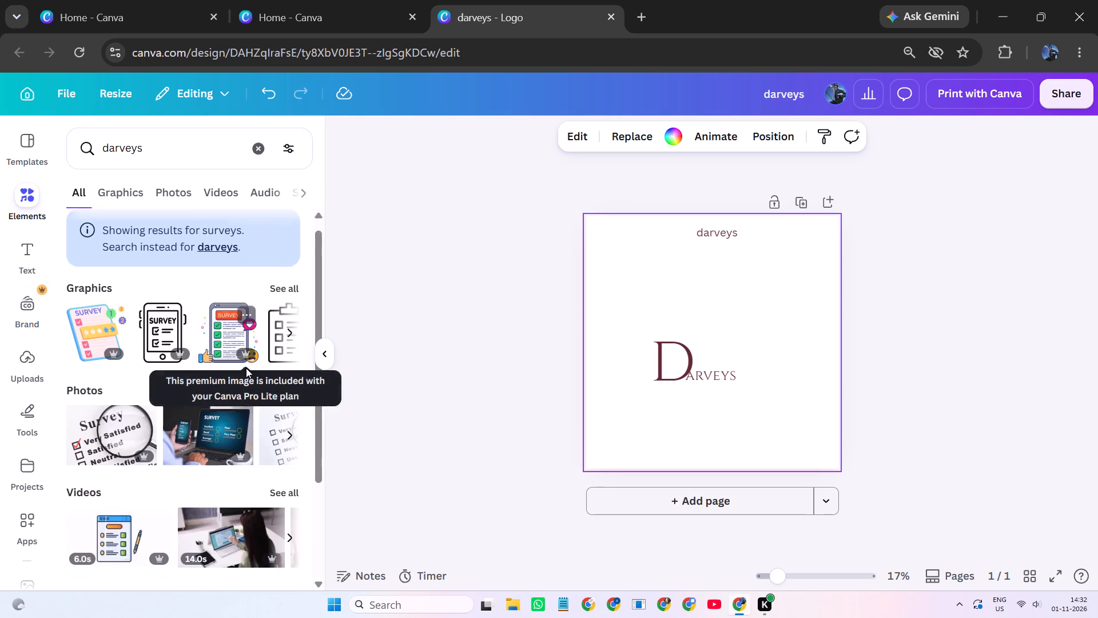
scroll(246, 368, "down", 5)
scroll(246, 368, "up", 4)
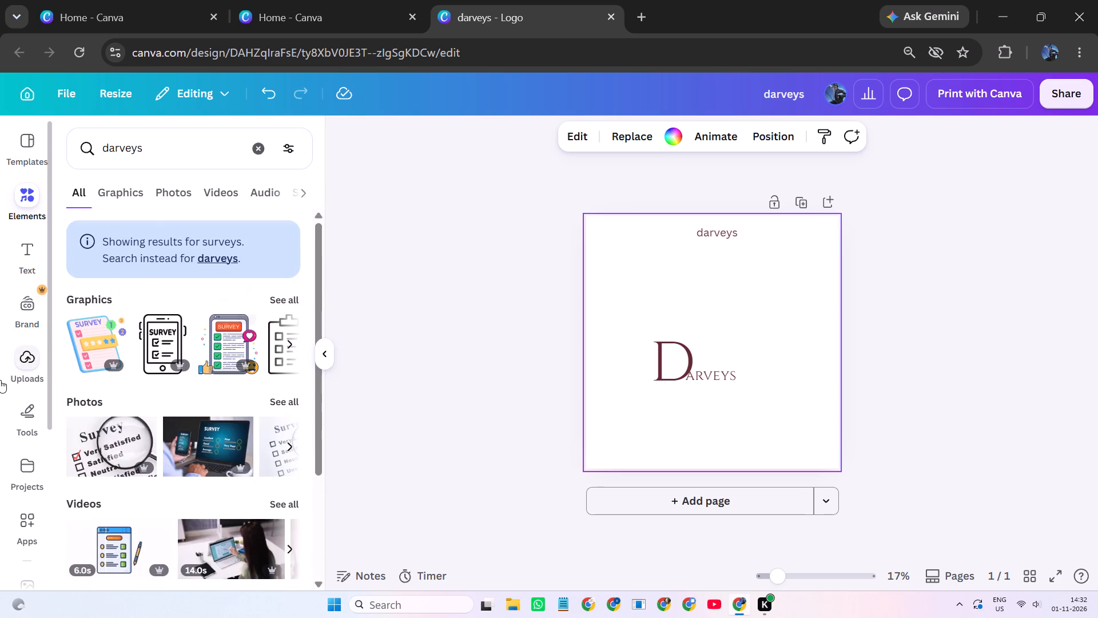
Look through the earlier designs across all projects for material to reuse in the logo, and leave the project list.
left_click(9, 458)
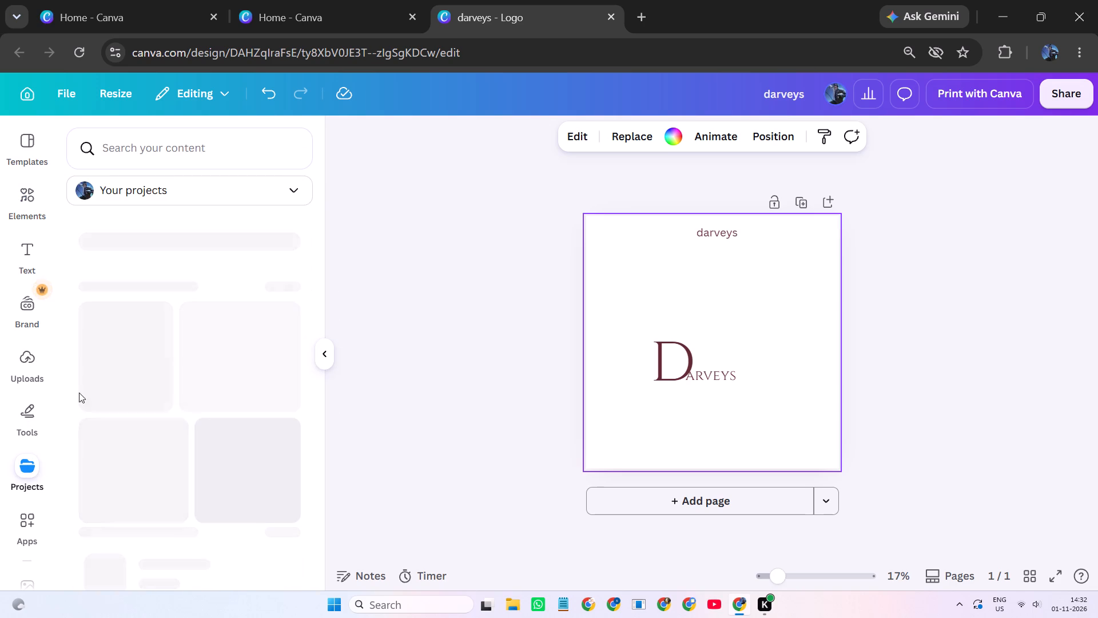
left_click(307, 189)
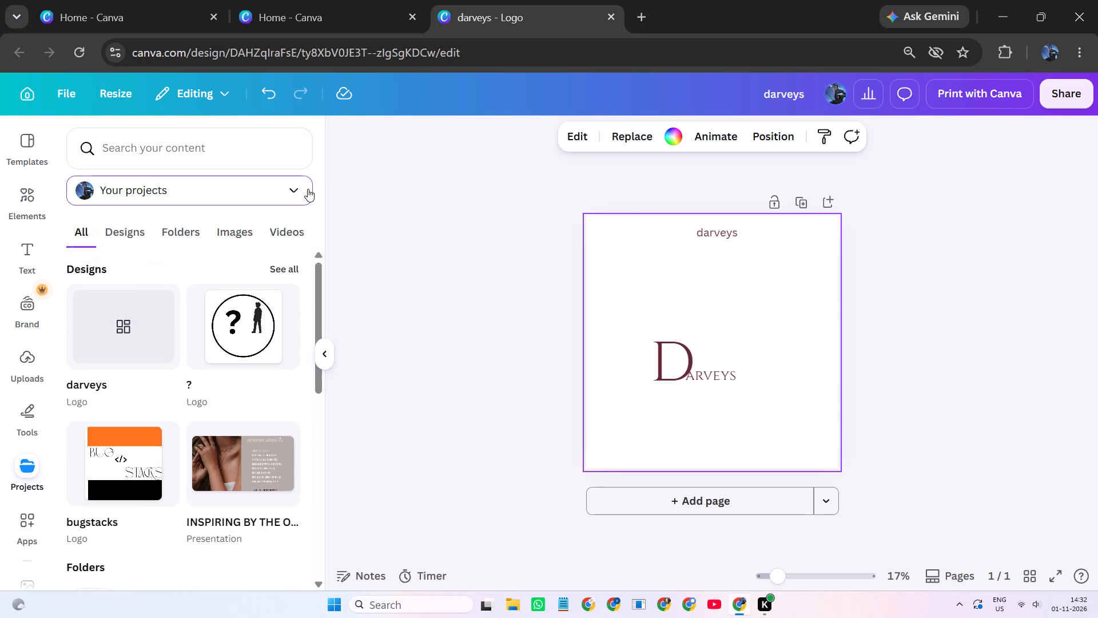
left_click(192, 231)
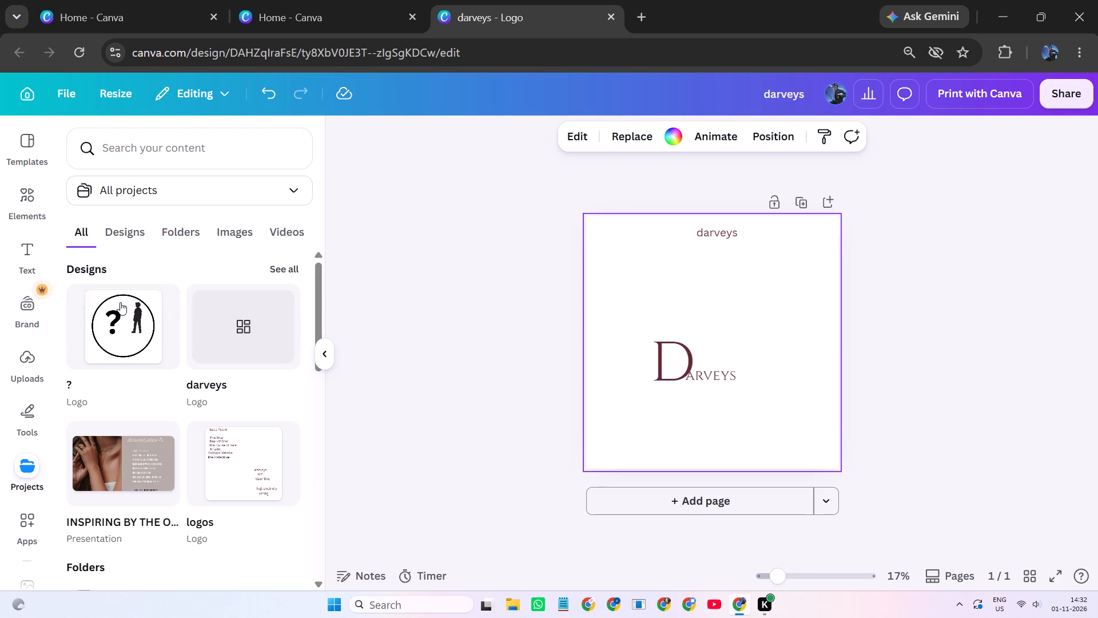
left_click(291, 267)
scroll(89, 334, "down", 6)
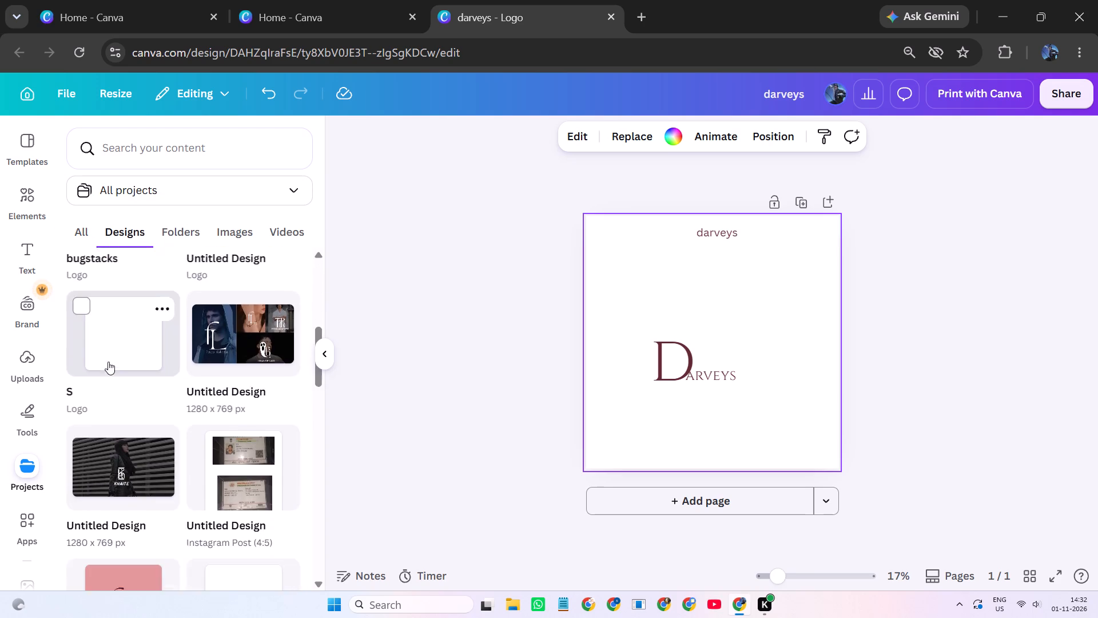
scroll(108, 362, "down", 4)
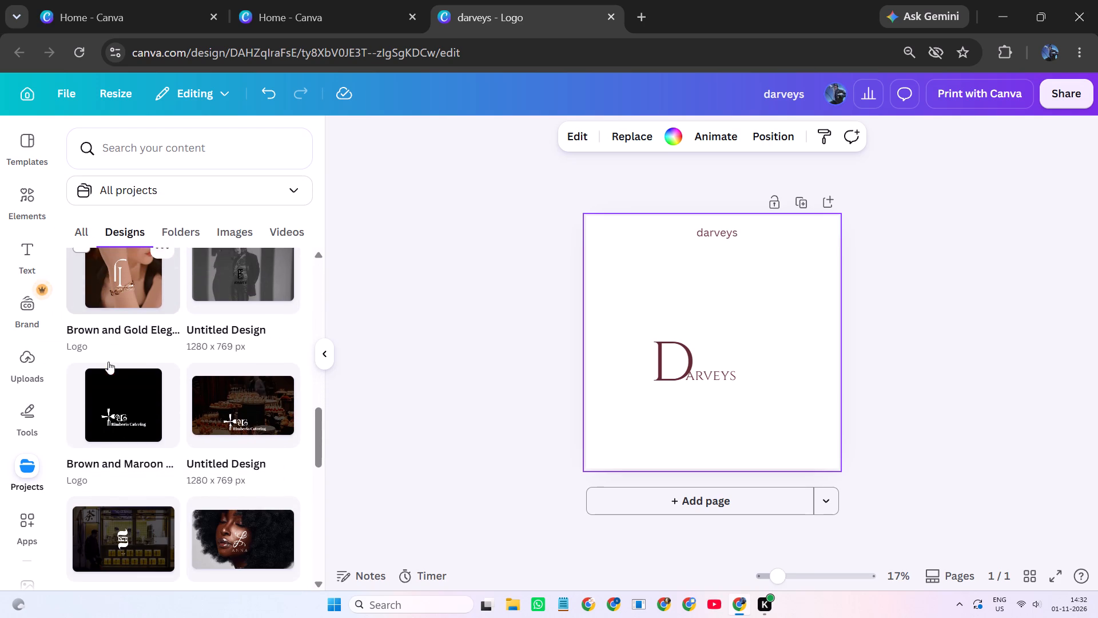
scroll(108, 362, "down", 5)
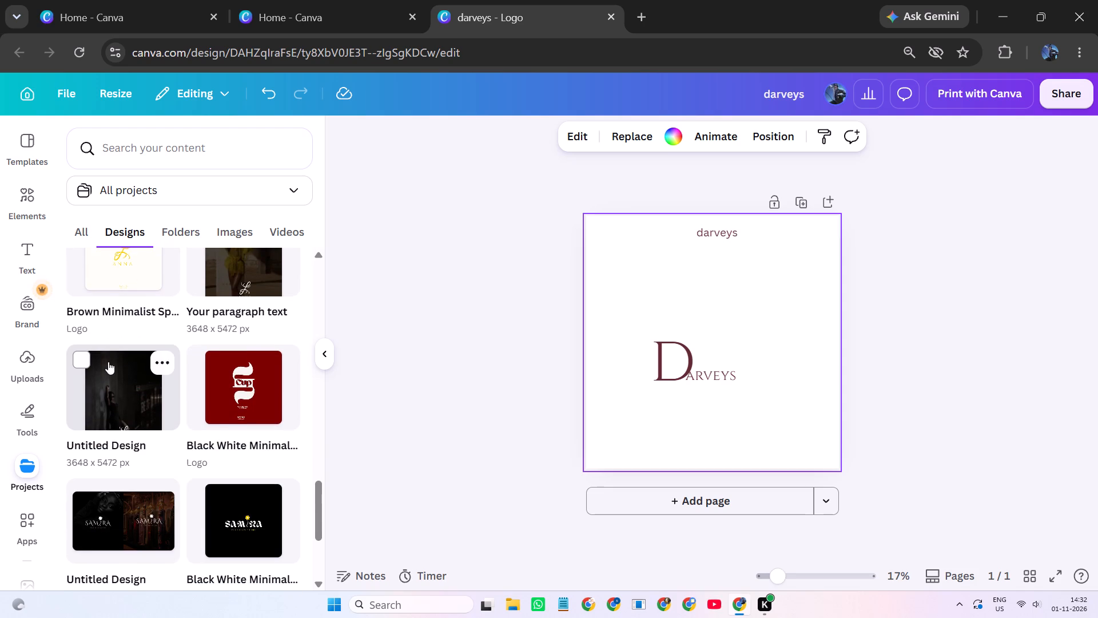
left_click(444, 397)
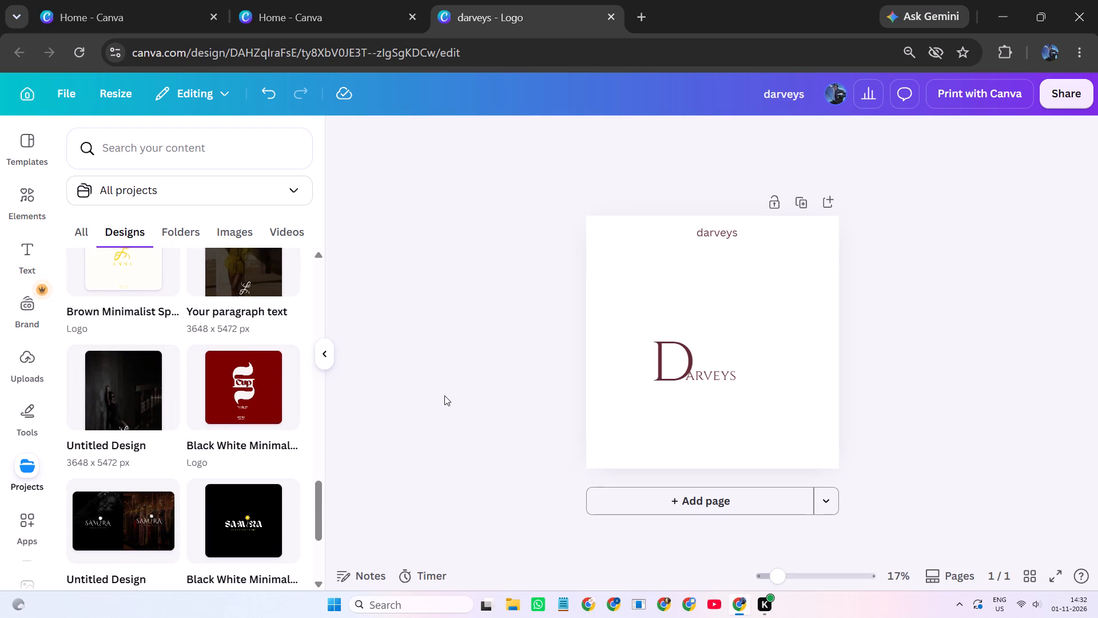
left_click(328, 361)
left_click(721, 395)
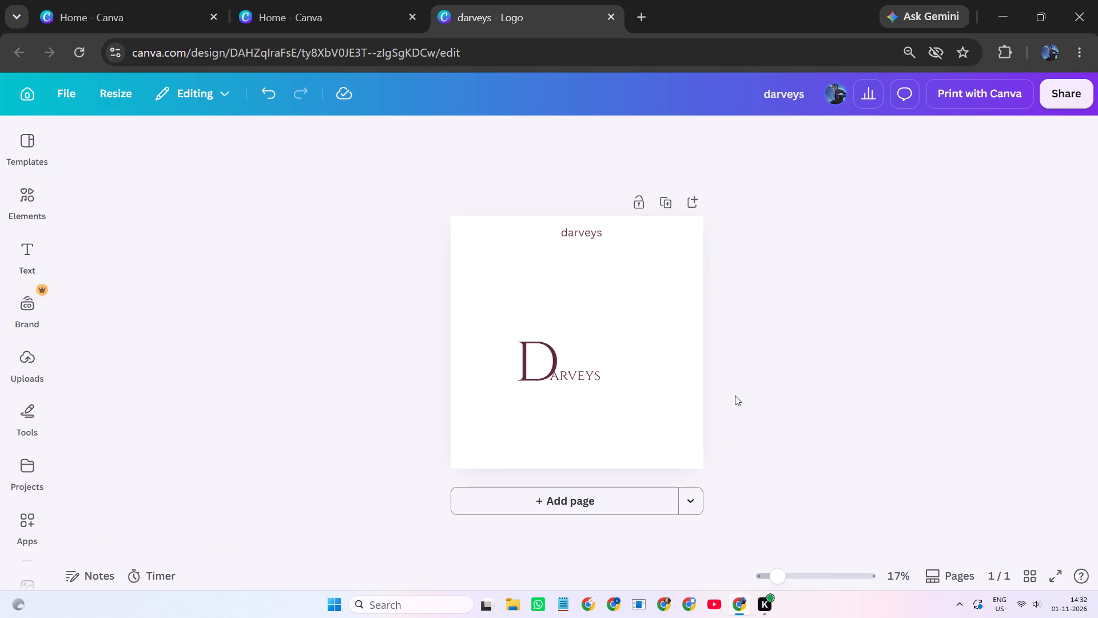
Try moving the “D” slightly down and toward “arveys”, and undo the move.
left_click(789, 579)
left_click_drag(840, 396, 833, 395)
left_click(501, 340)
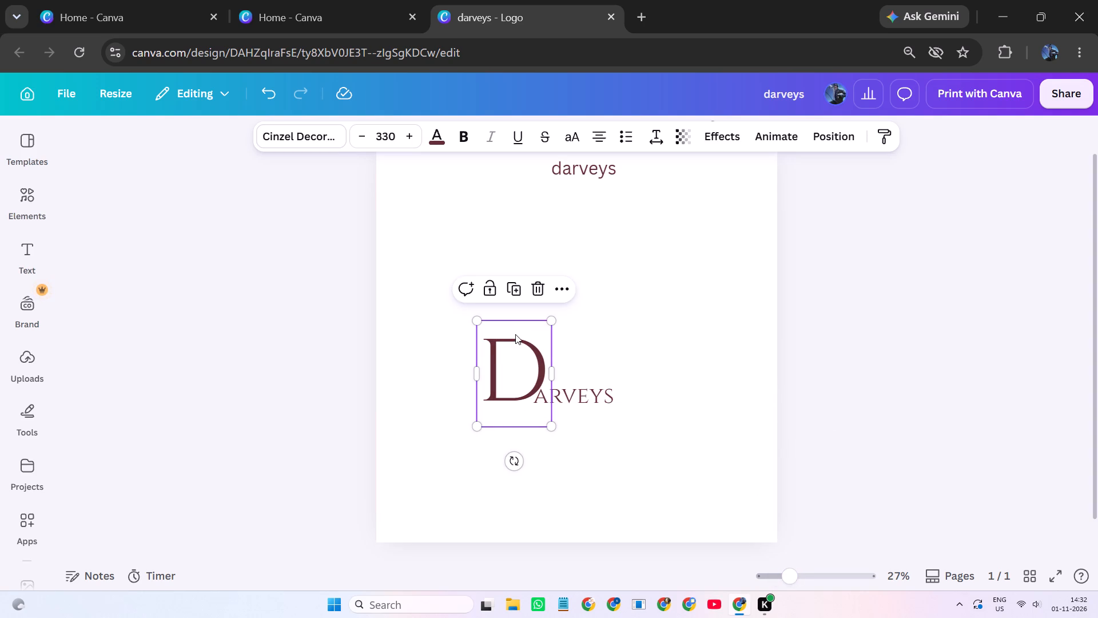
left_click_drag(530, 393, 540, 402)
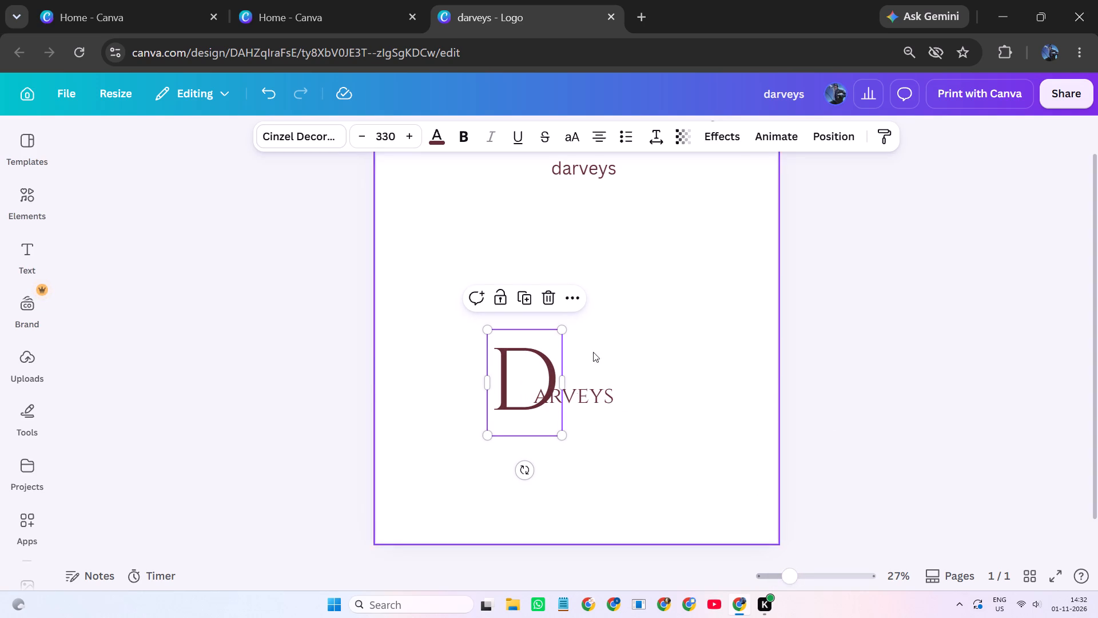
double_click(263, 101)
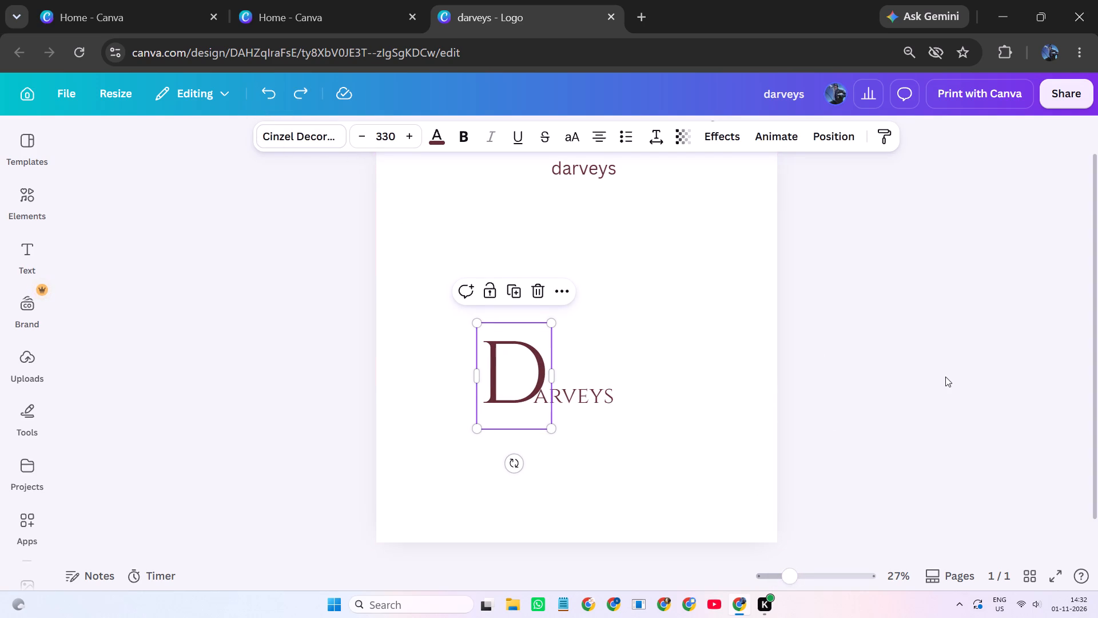
Group the “D” with “arveys” and shift the whole wordmark slightly to the right on the page.
left_click(946, 377)
left_click_drag(463, 304, 543, 367)
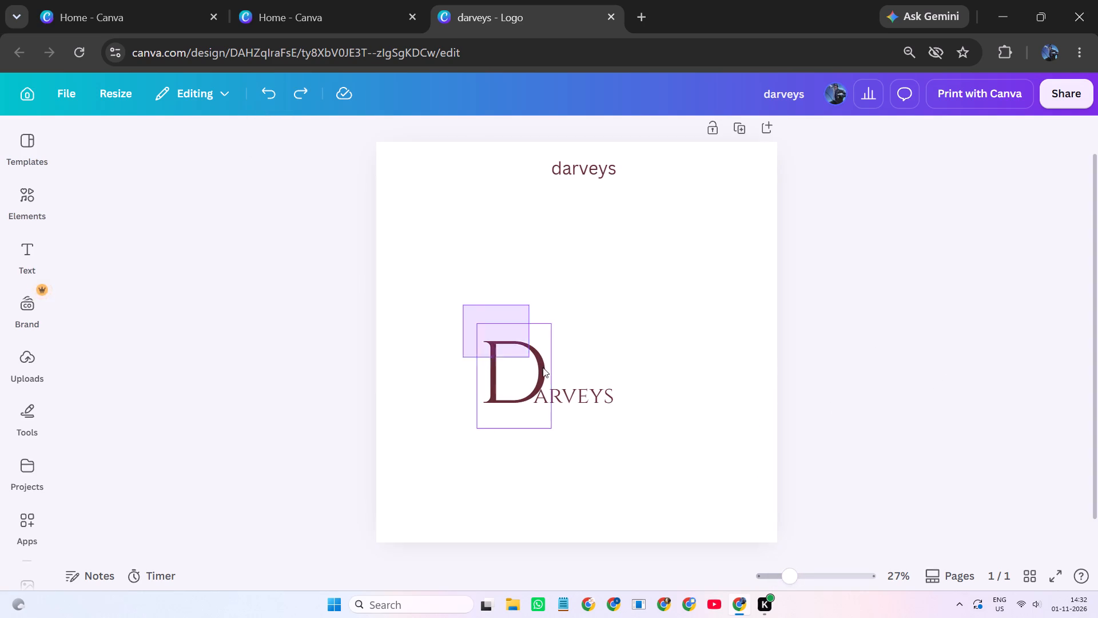
left_click_drag(543, 367, 606, 425)
left_click(503, 300)
left_click_drag(524, 367, 529, 367)
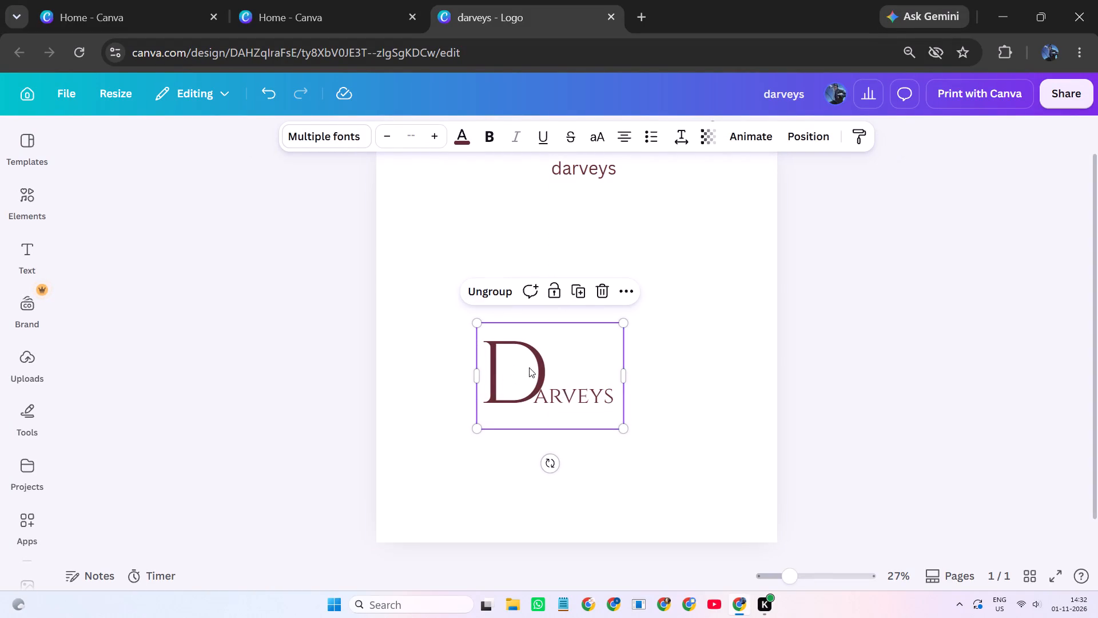
left_click_drag(529, 367, 560, 369)
left_click(570, 384)
left_click(730, 390)
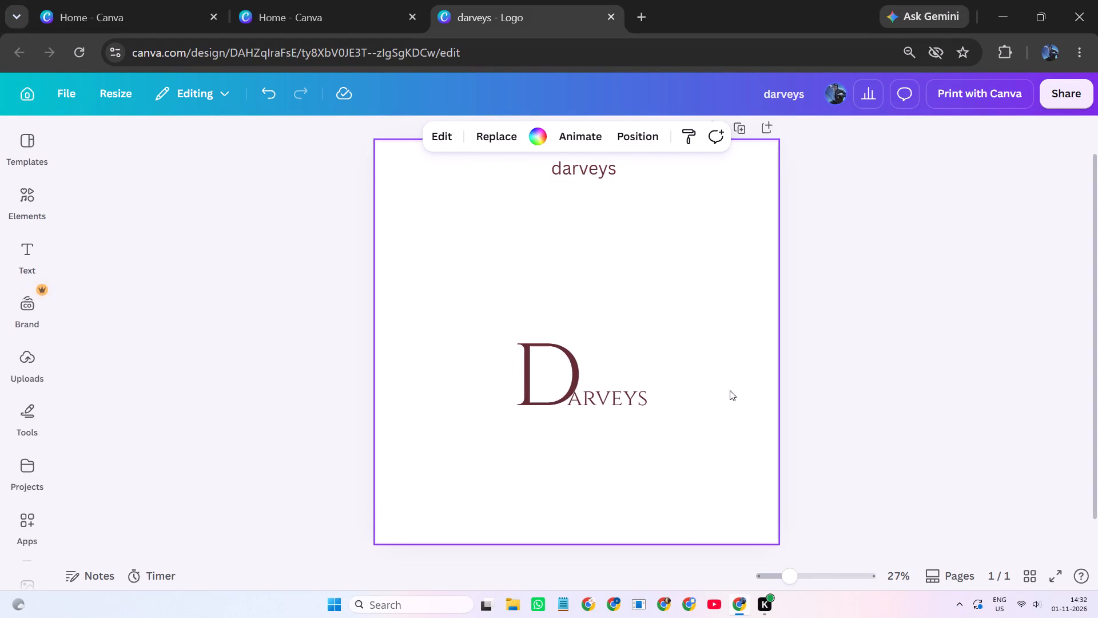
Ungroup the wordmark back into separate “D” and “arveys” text elements.
left_click(613, 395)
left_click(511, 280)
left_click(515, 295)
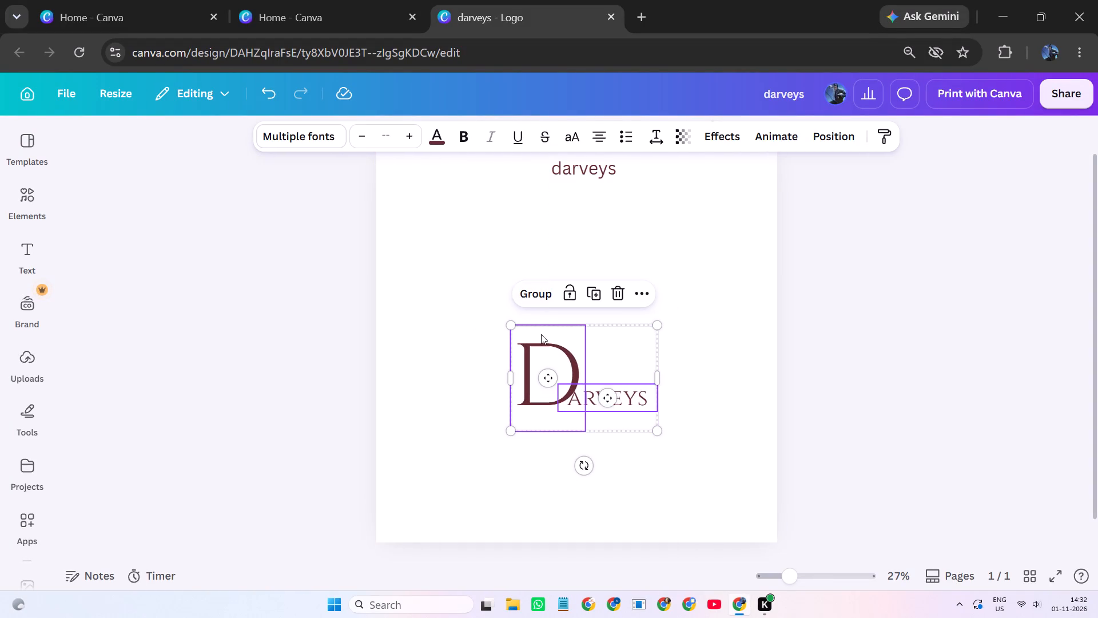
left_click(707, 390)
Reposition “arveys” on its own so its first letter meets the lower curve of the “D” near the baseline.
left_click(639, 399)
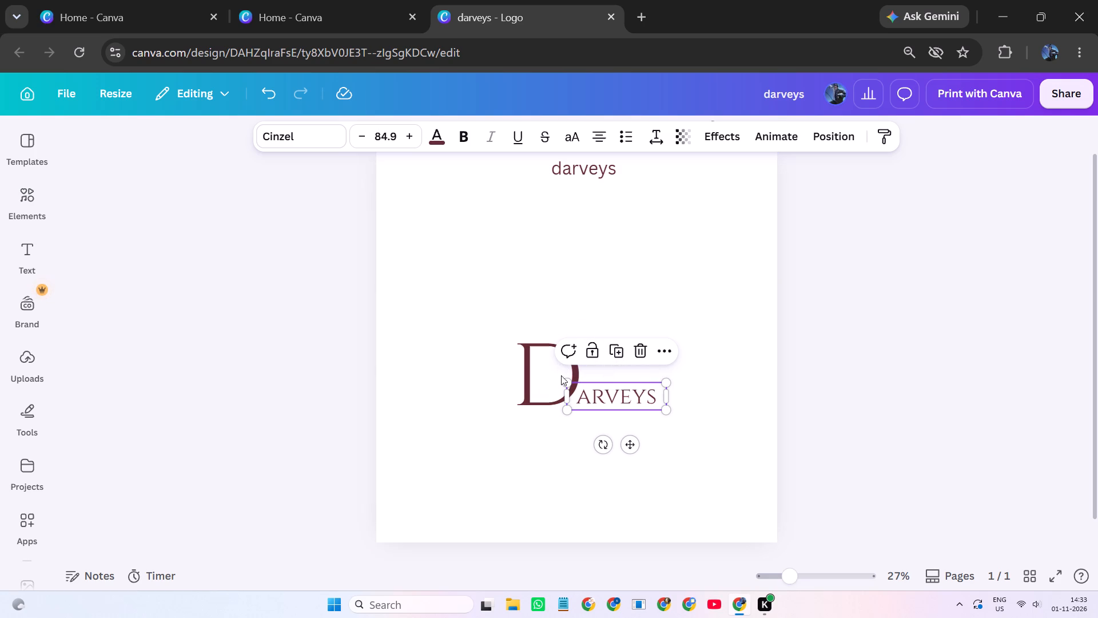
left_click_drag(599, 393, 595, 388)
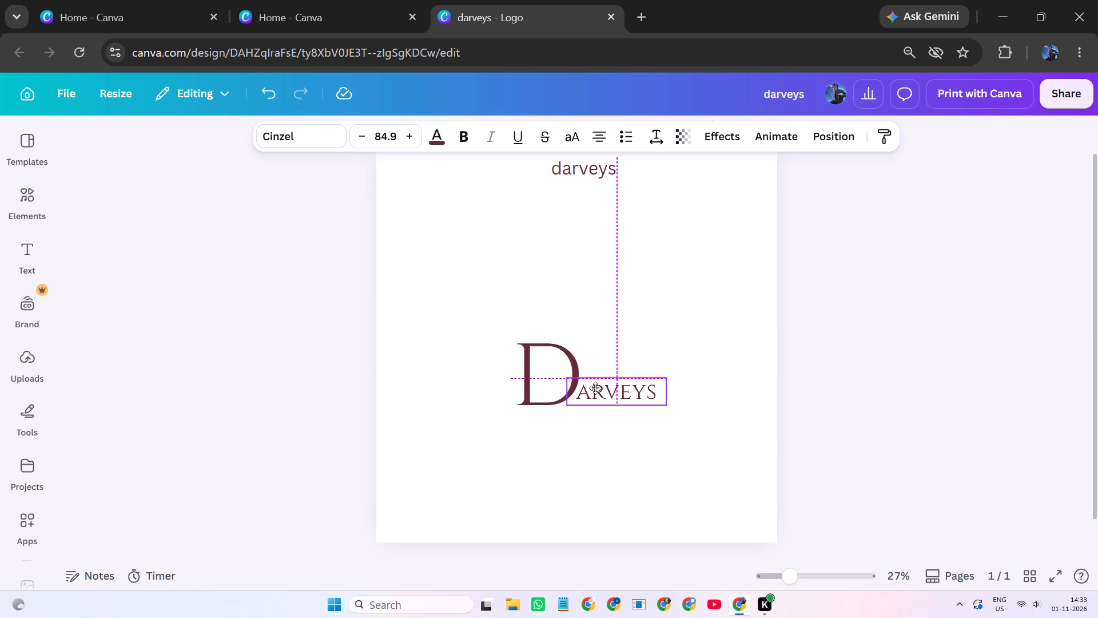
left_click_drag(595, 388, 592, 392)
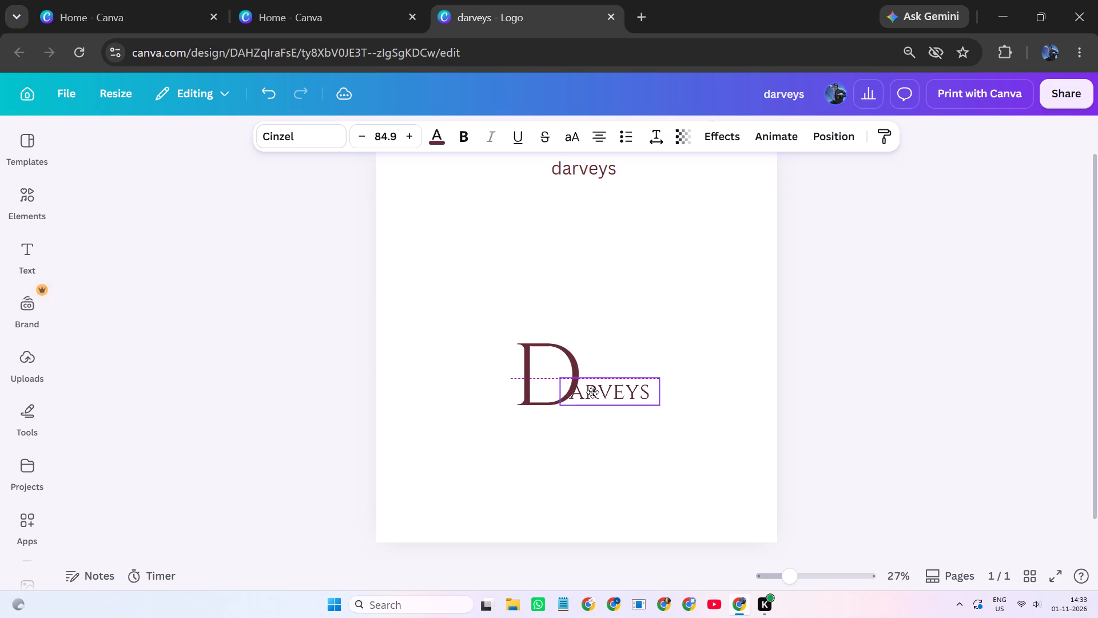
left_click_drag(592, 392, 592, 393)
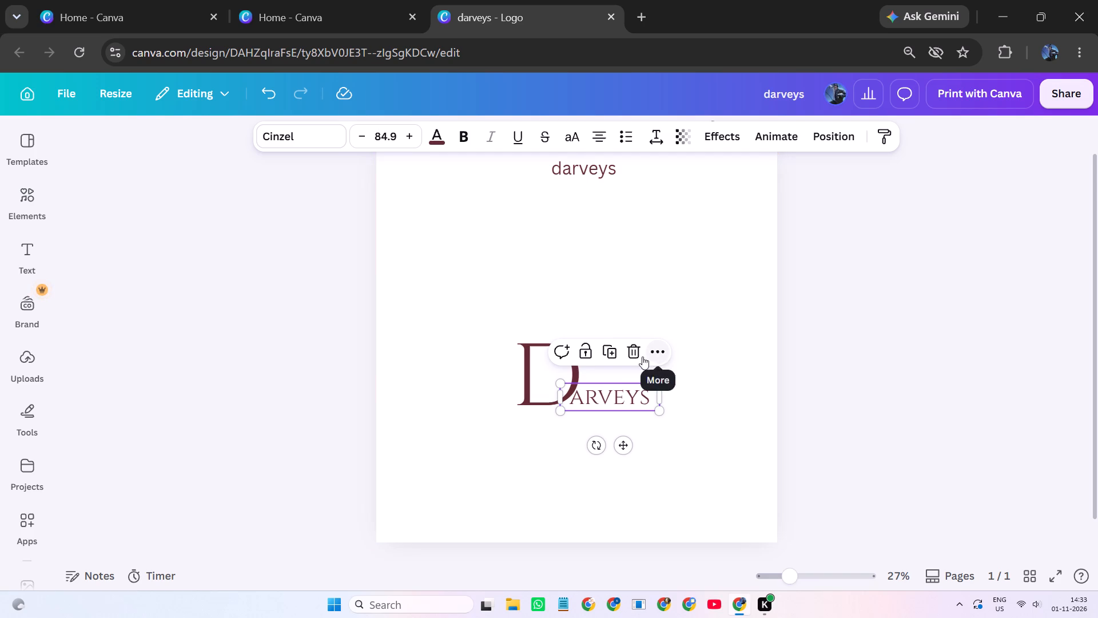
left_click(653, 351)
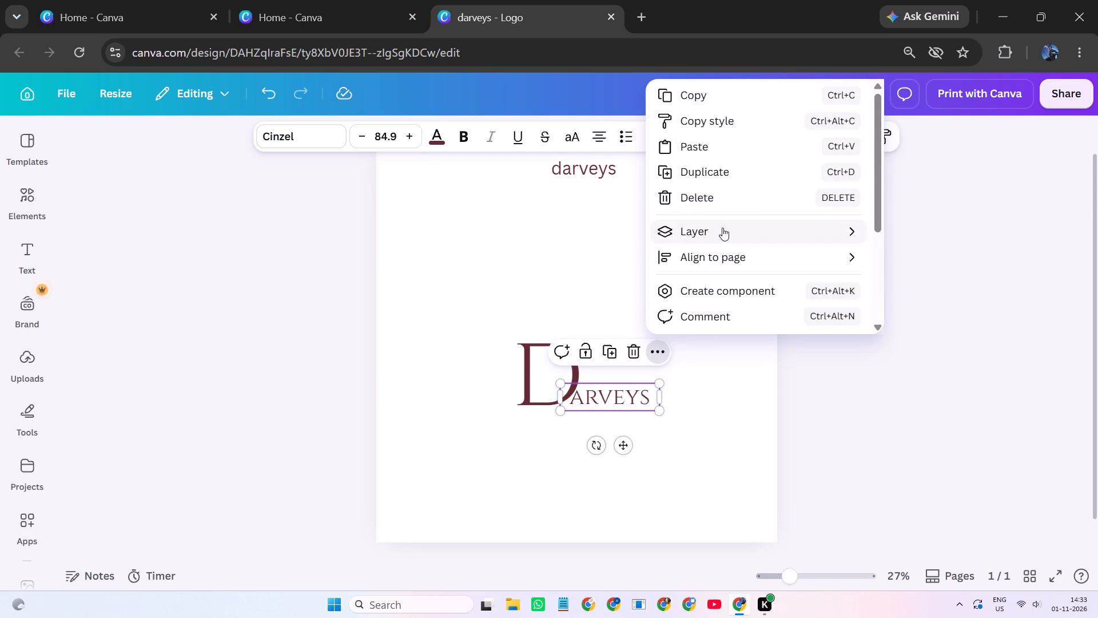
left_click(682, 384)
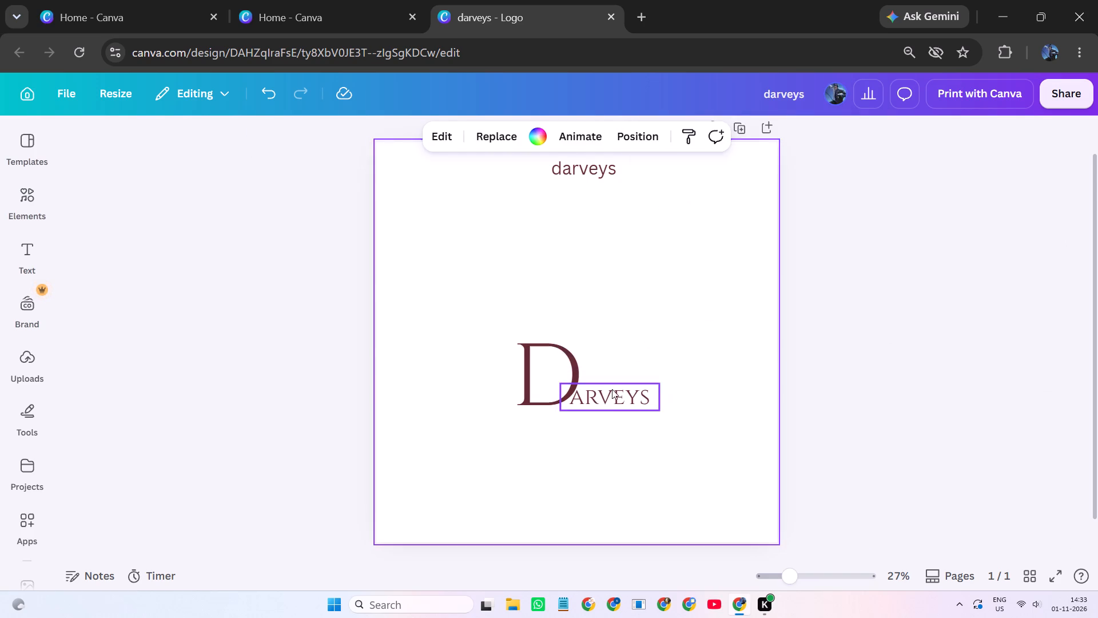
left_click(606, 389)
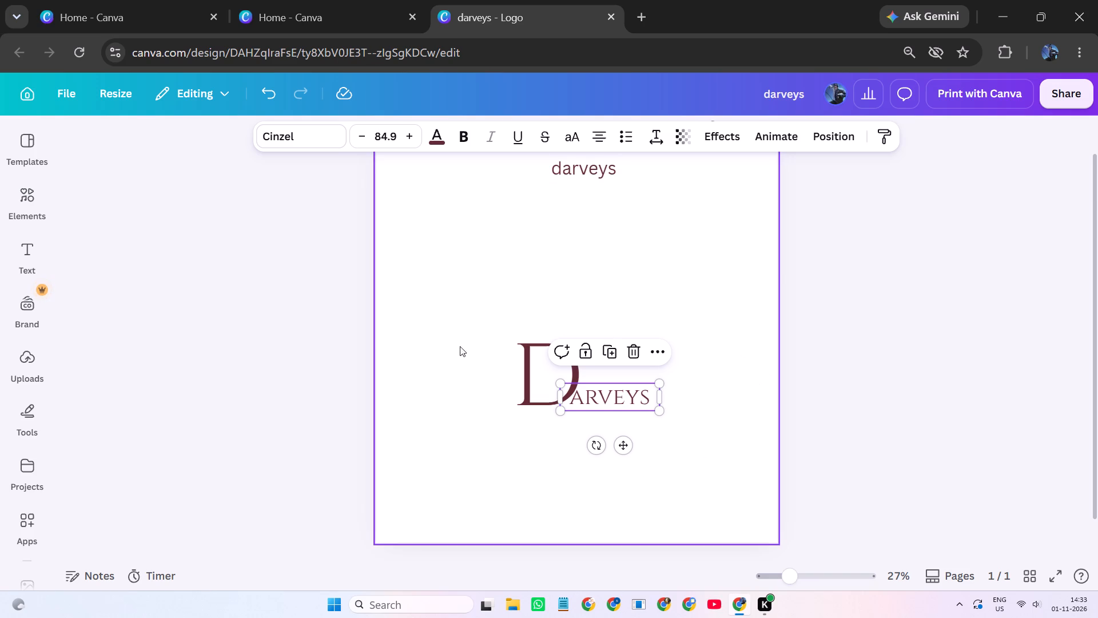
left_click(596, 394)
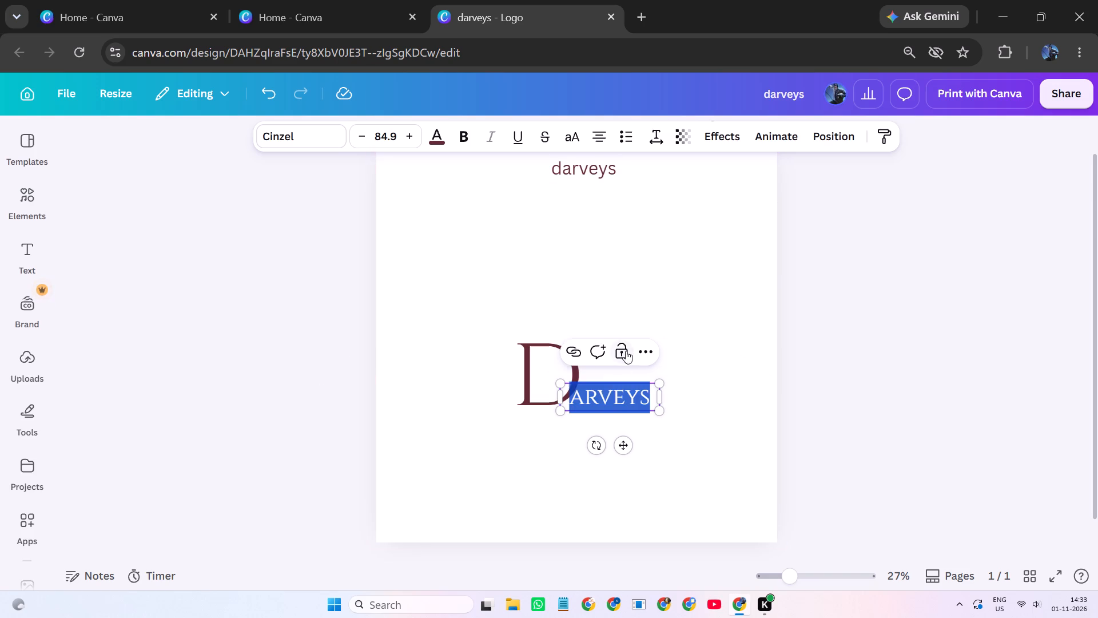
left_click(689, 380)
Duplicate the logo page to get a second page for a variation.
scroll(634, 233, "up", 2)
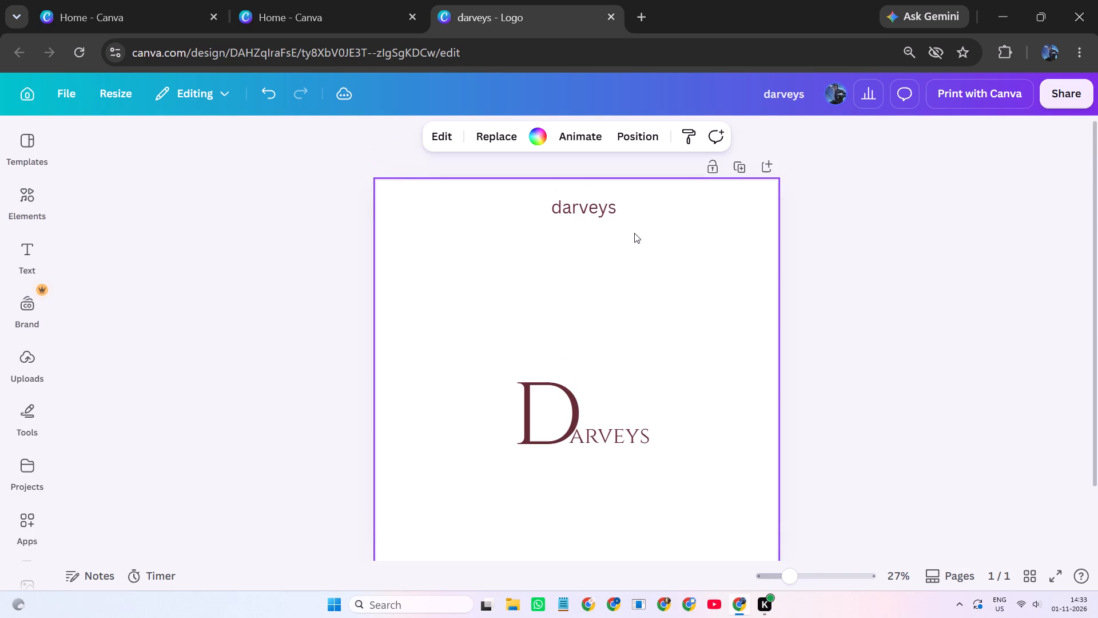
left_click(751, 156)
left_click(742, 165)
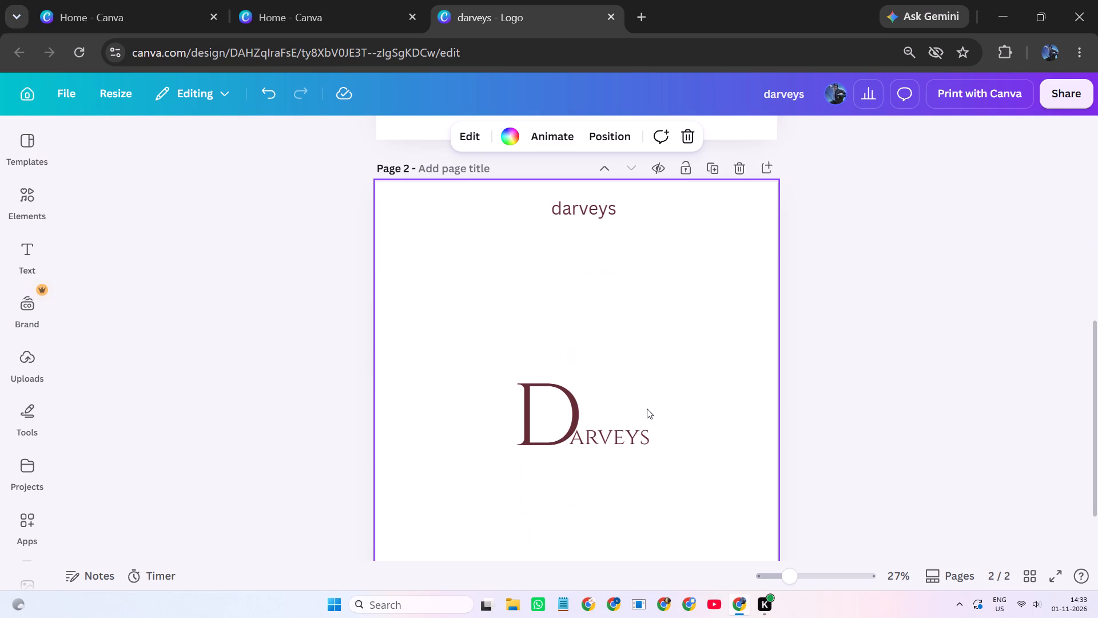
On page 2, move “arveys” slightly up and to the right beside the “D”.
left_click(607, 361)
left_click_drag(620, 425, 630, 408)
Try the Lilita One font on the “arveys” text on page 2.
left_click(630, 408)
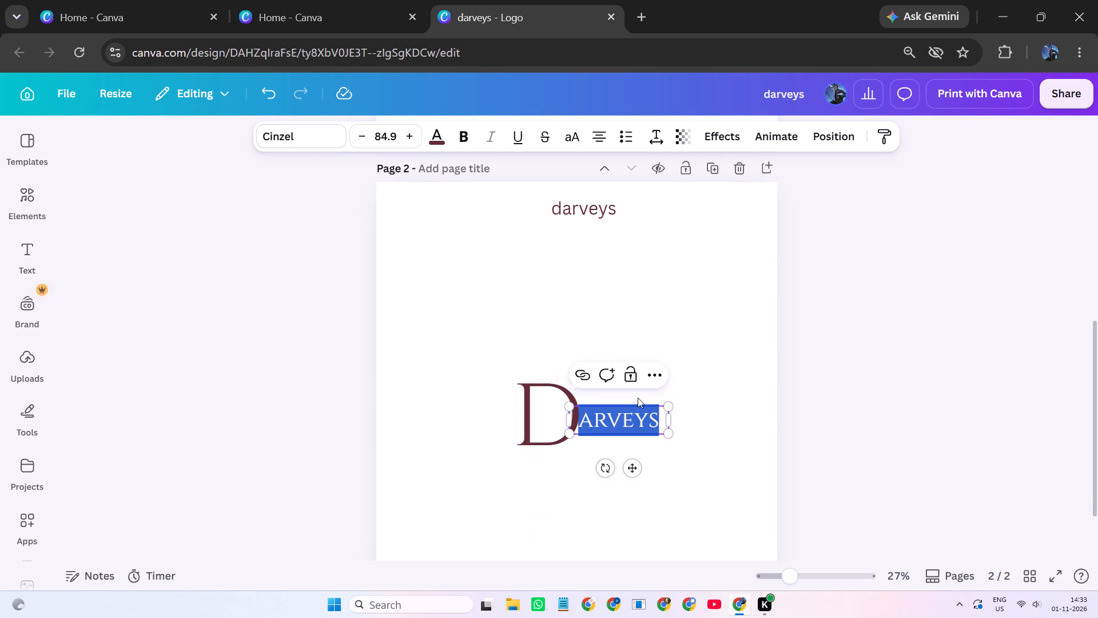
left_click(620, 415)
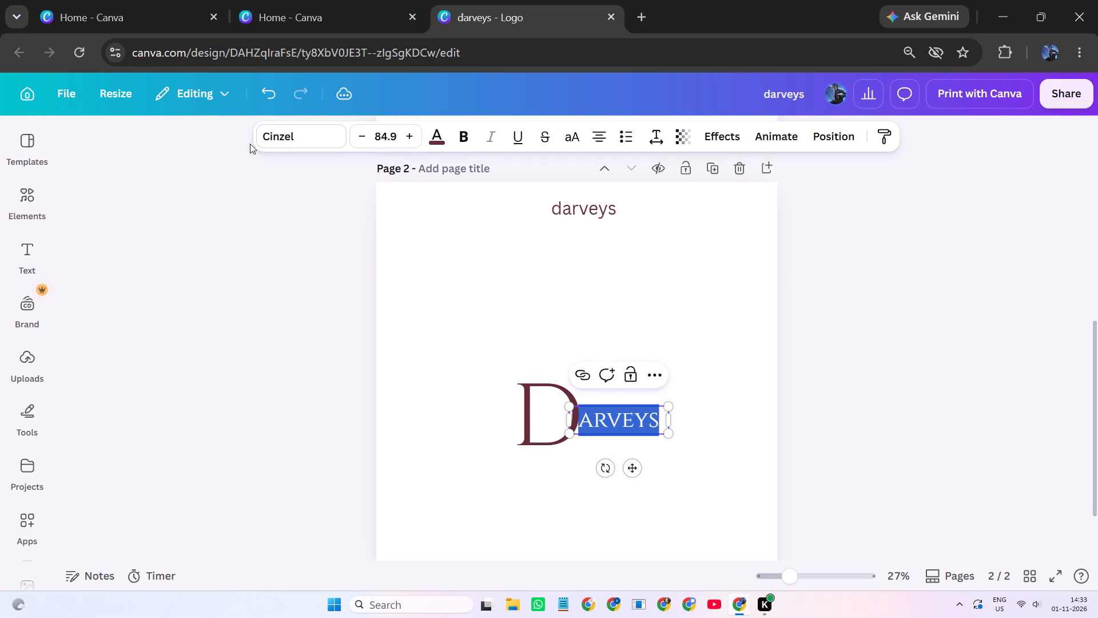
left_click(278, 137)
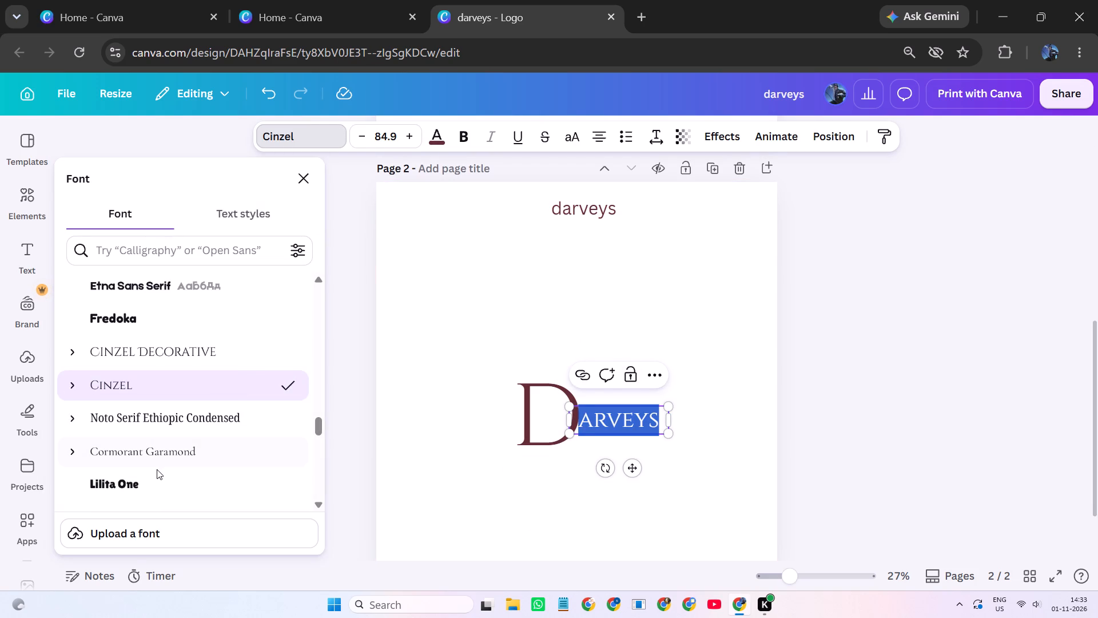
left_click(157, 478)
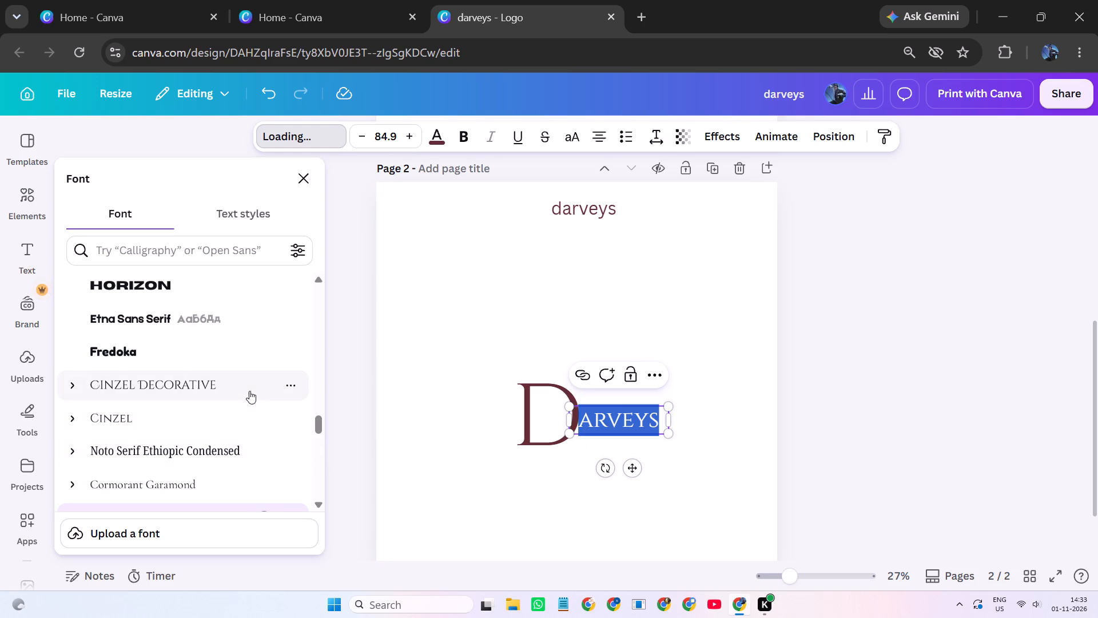
Set the font of “arveys” on page 2 to Bukhari Script.
scroll(237, 393, "down", 5)
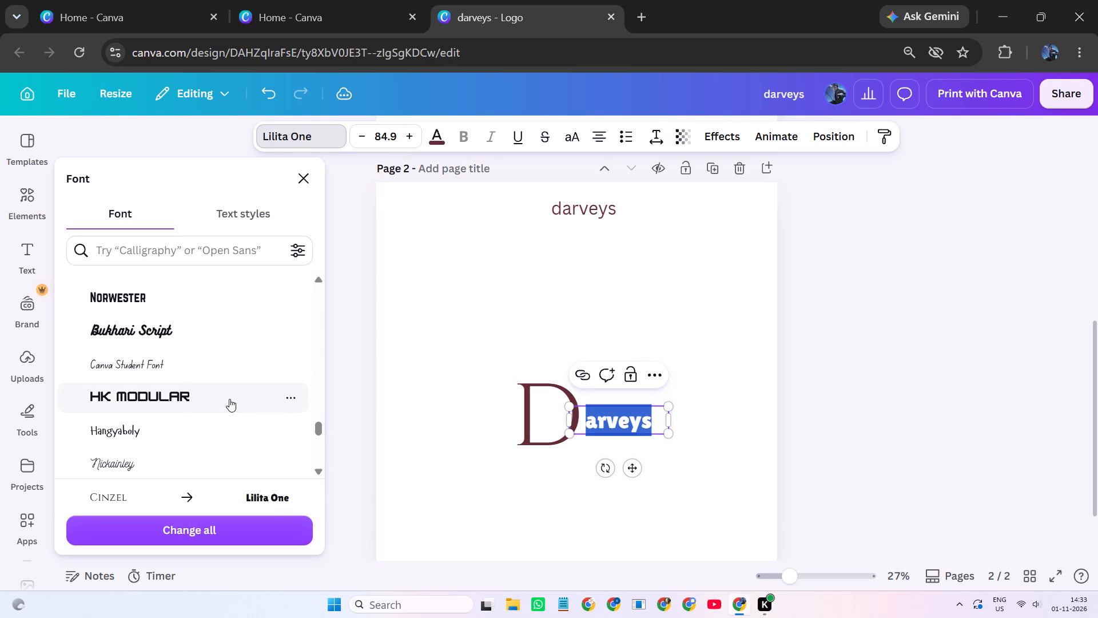
left_click(154, 339)
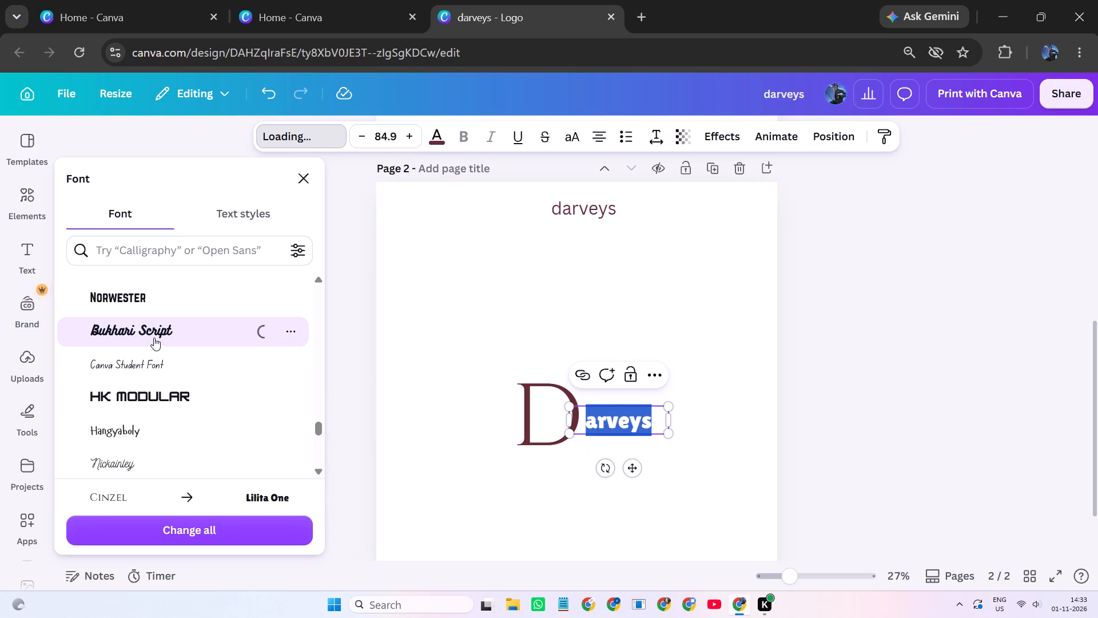
Search the fonts for Calligraphy and look through the suggested font searches.
left_click(138, 258)
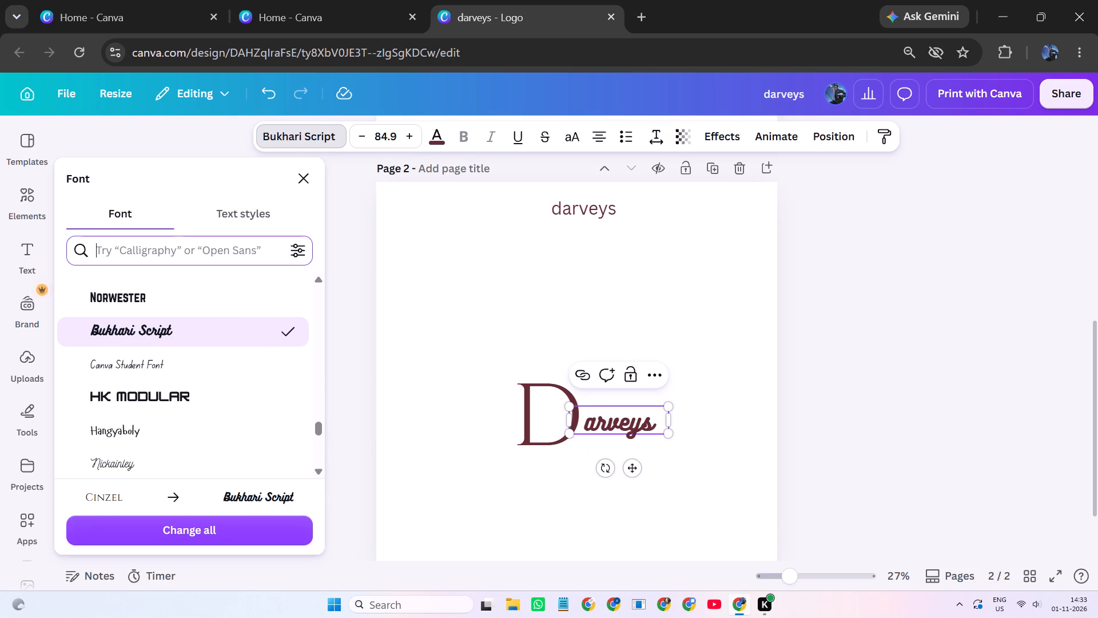
scroll(153, 332, "down", 12)
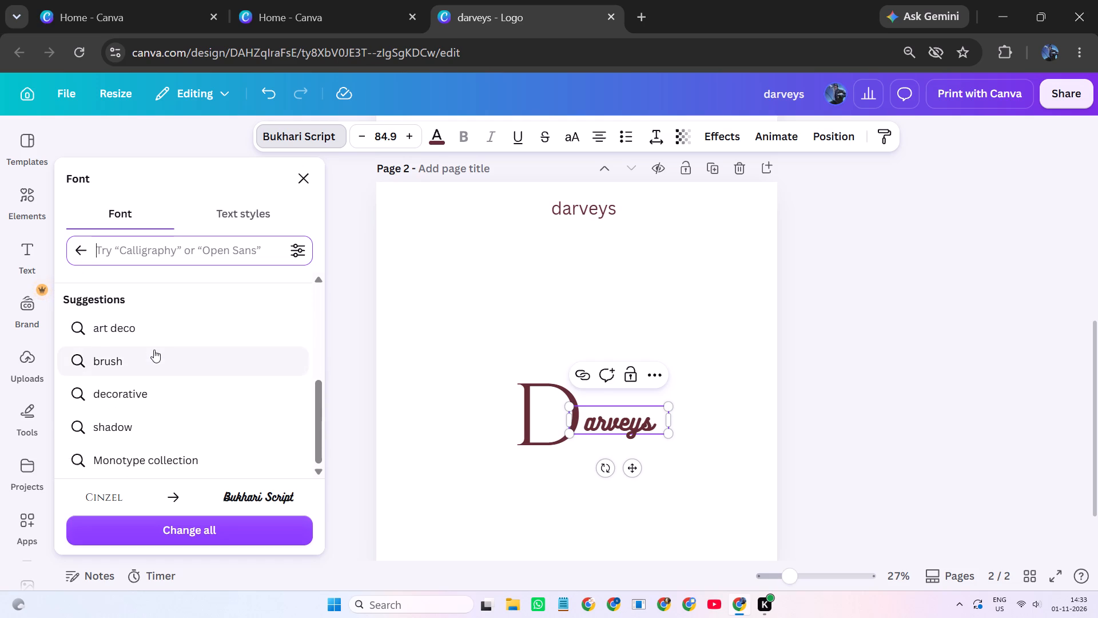
scroll(154, 350, "down", 2)
scroll(154, 350, "up", 6)
left_click(154, 350)
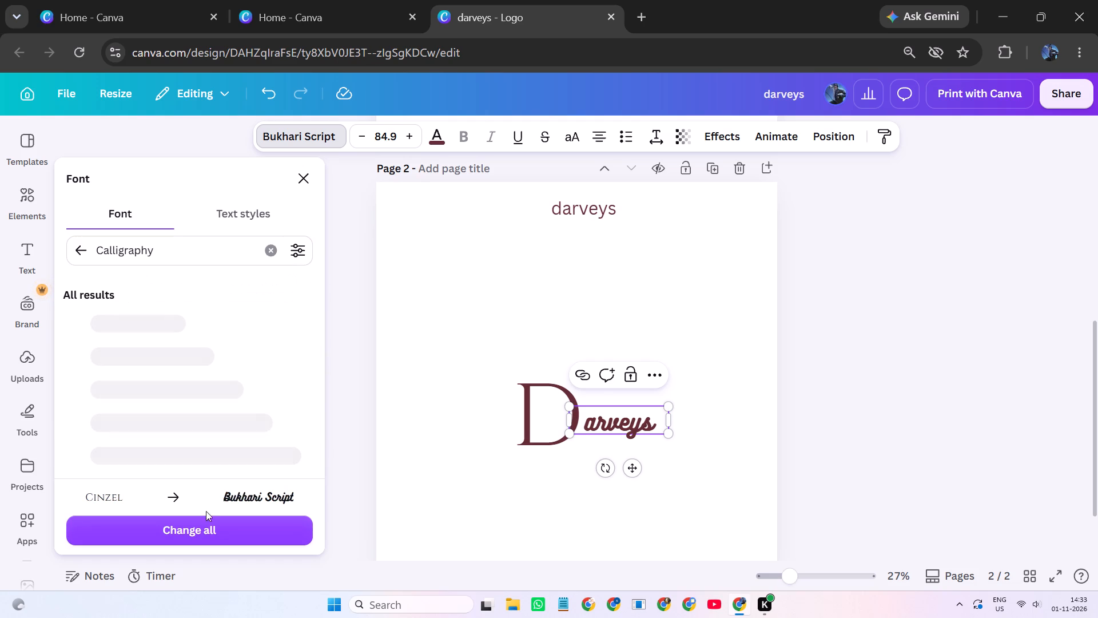
left_click(273, 249)
scroll(168, 375, "down", 4)
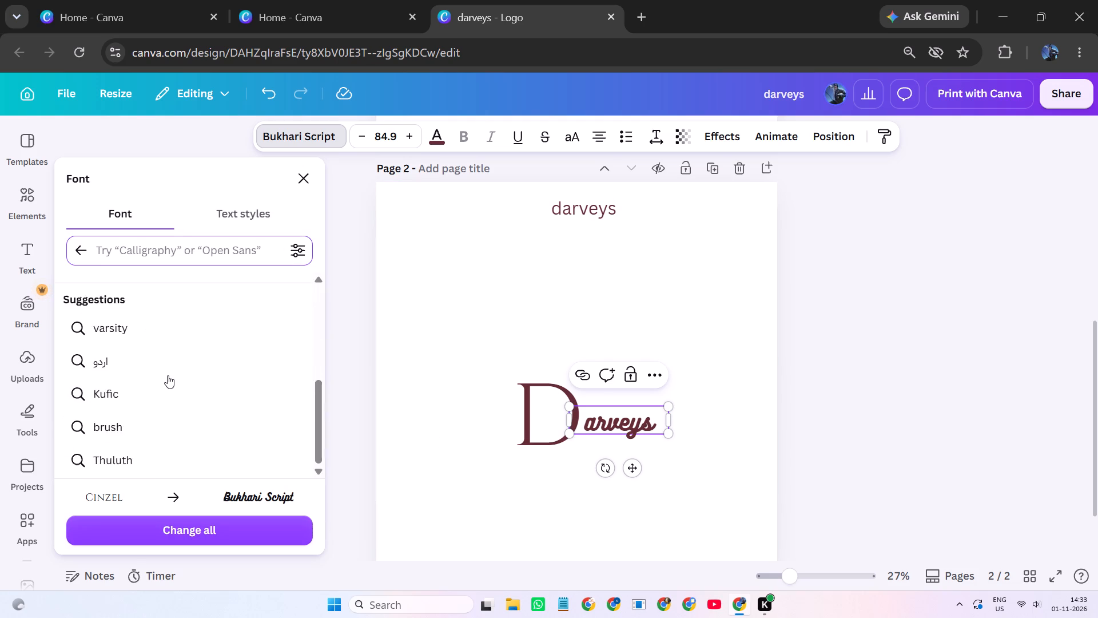
scroll(168, 375, "up", 5)
left_click(78, 245)
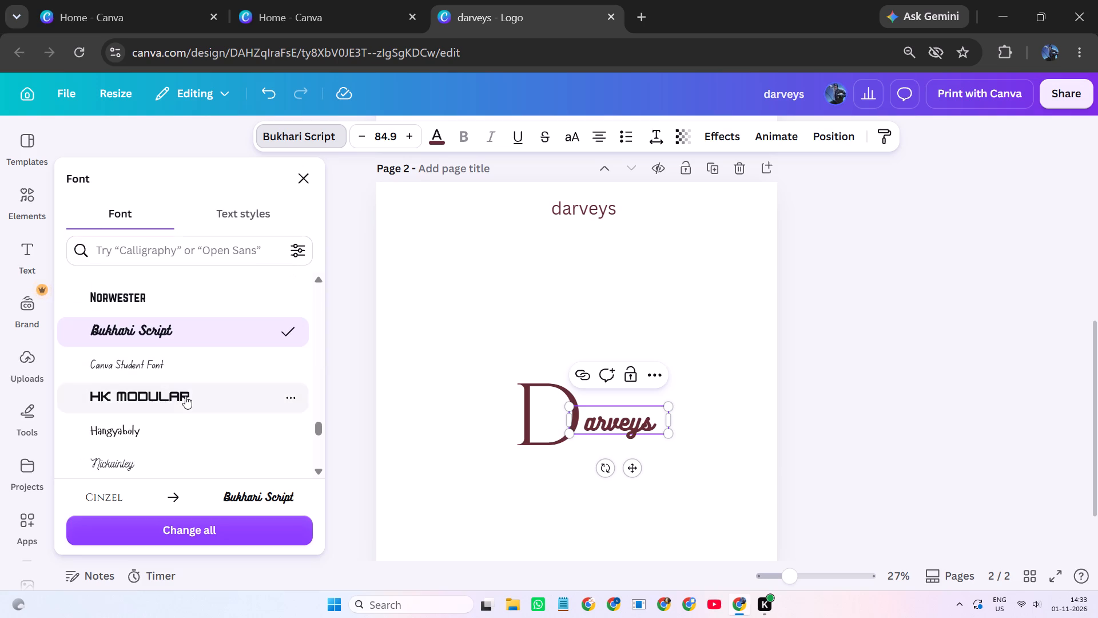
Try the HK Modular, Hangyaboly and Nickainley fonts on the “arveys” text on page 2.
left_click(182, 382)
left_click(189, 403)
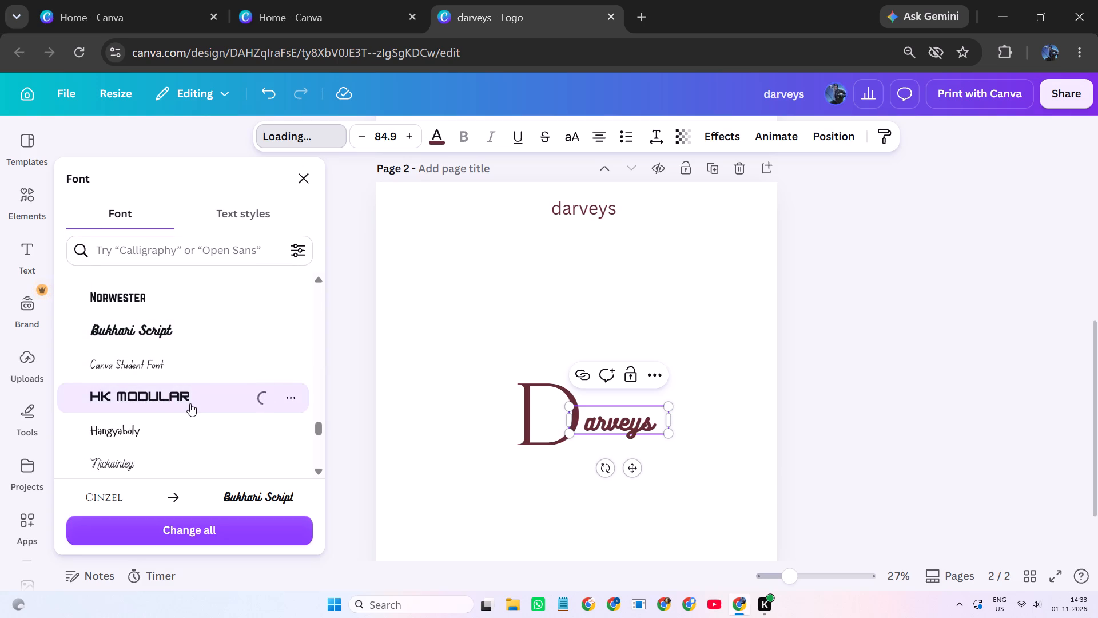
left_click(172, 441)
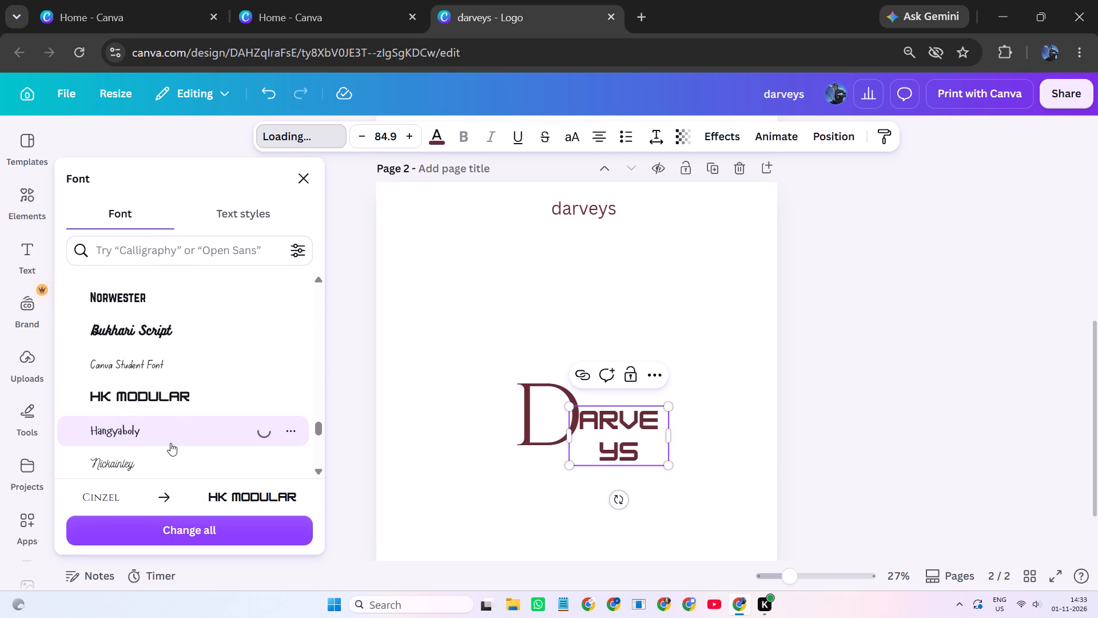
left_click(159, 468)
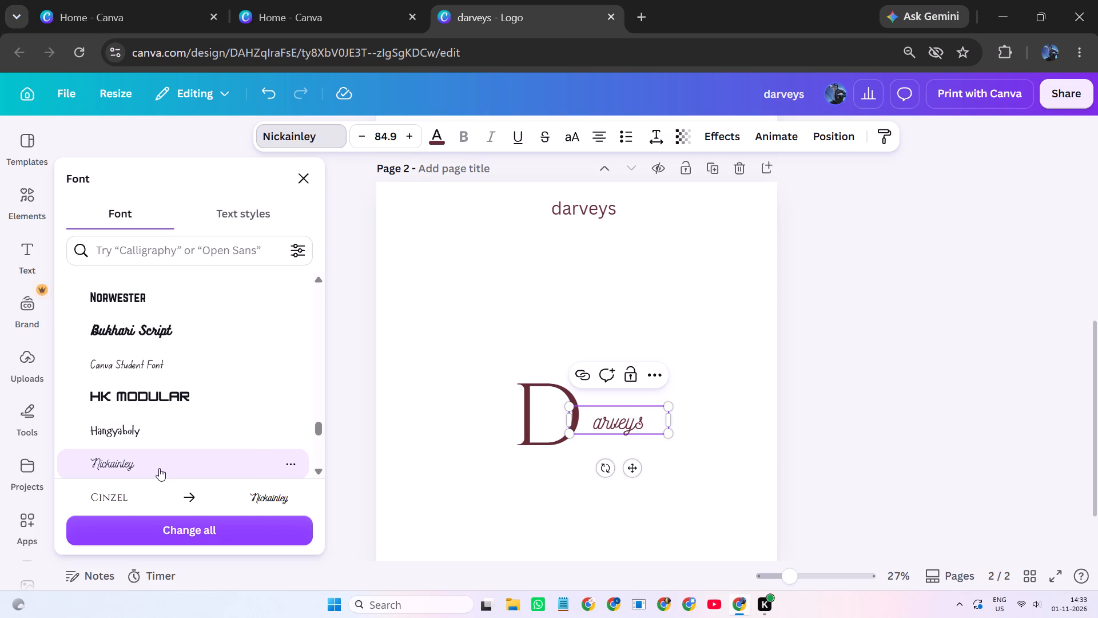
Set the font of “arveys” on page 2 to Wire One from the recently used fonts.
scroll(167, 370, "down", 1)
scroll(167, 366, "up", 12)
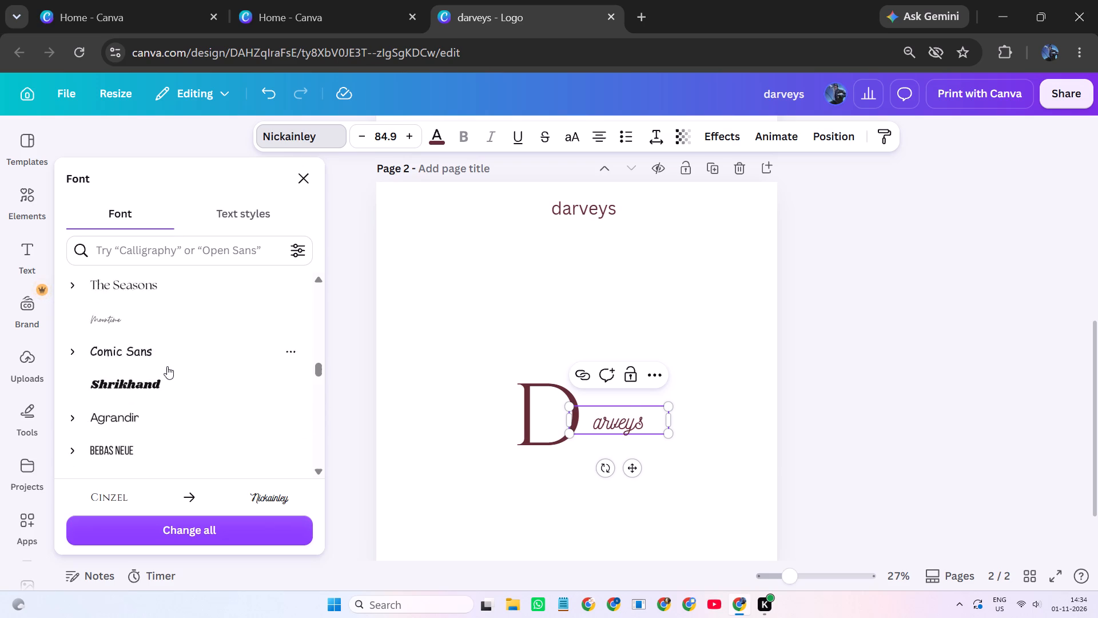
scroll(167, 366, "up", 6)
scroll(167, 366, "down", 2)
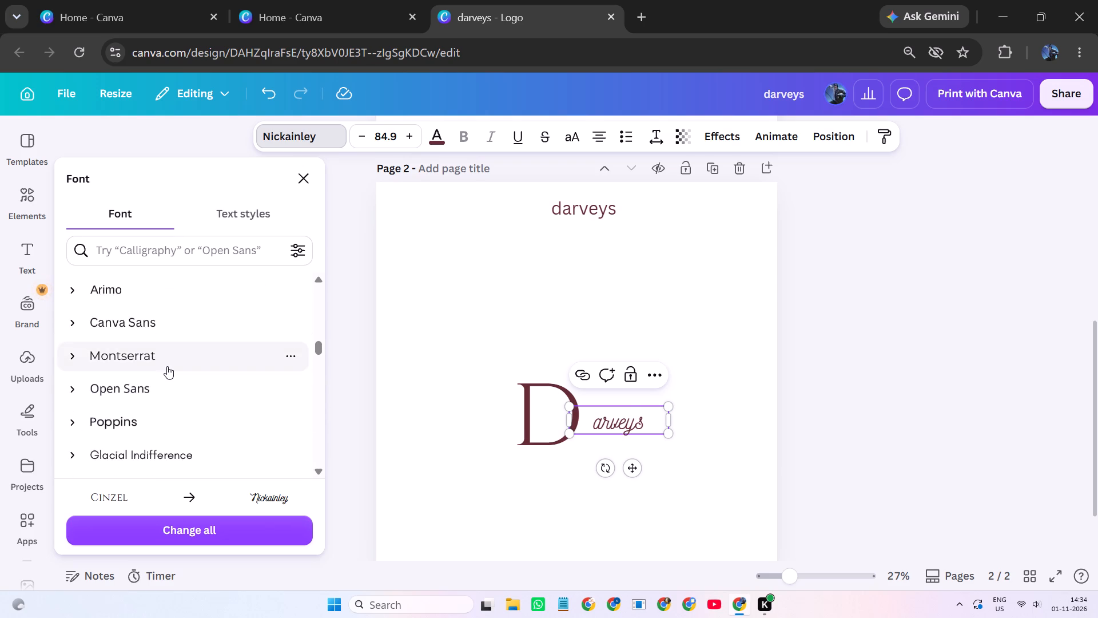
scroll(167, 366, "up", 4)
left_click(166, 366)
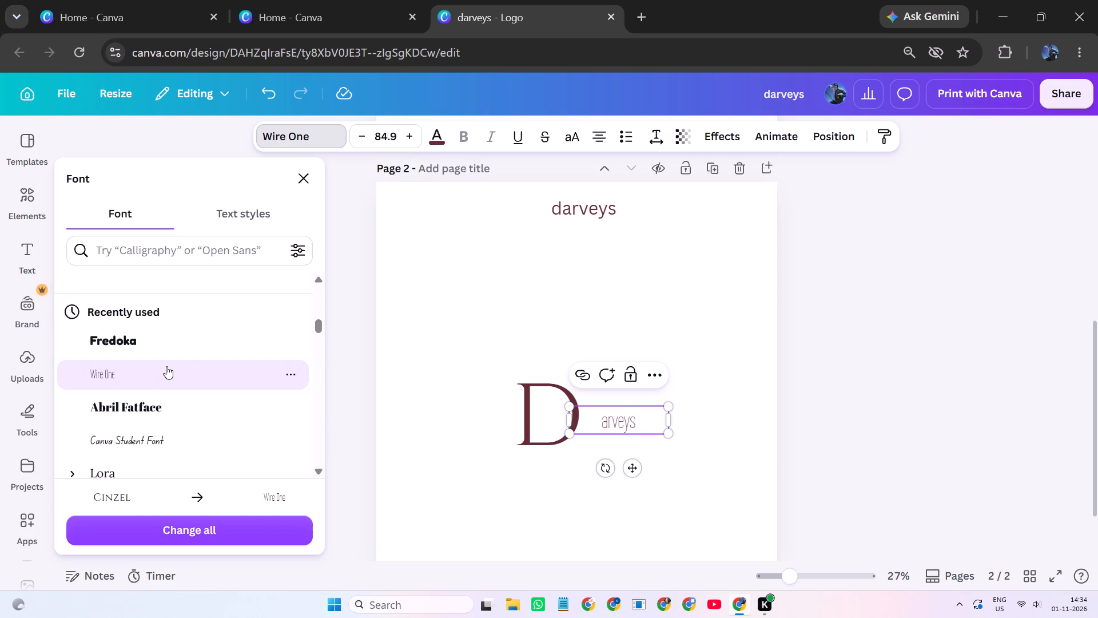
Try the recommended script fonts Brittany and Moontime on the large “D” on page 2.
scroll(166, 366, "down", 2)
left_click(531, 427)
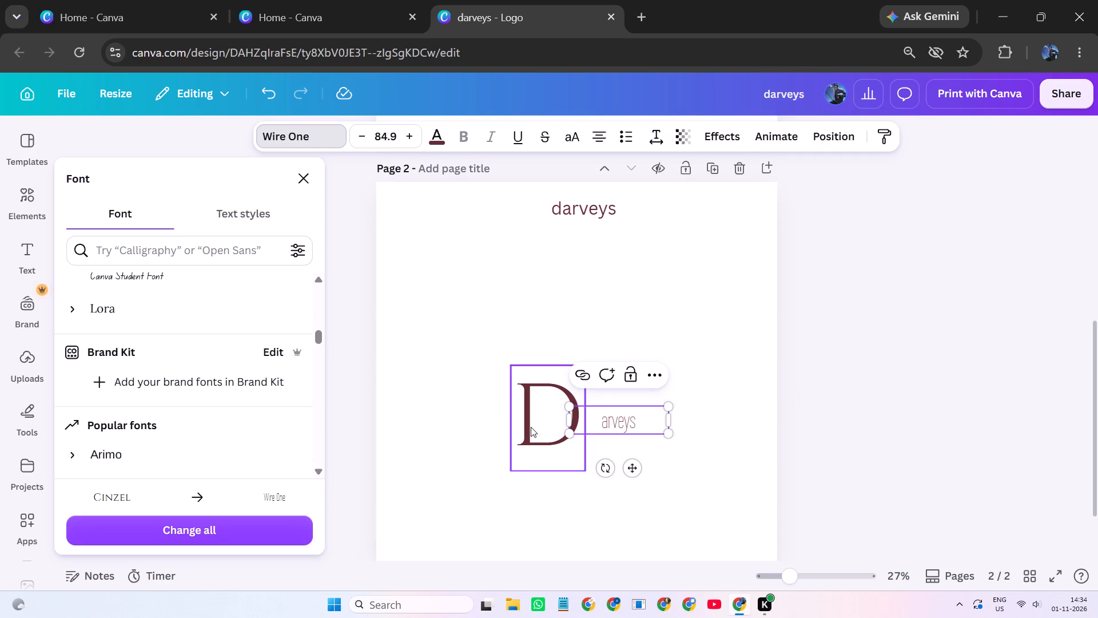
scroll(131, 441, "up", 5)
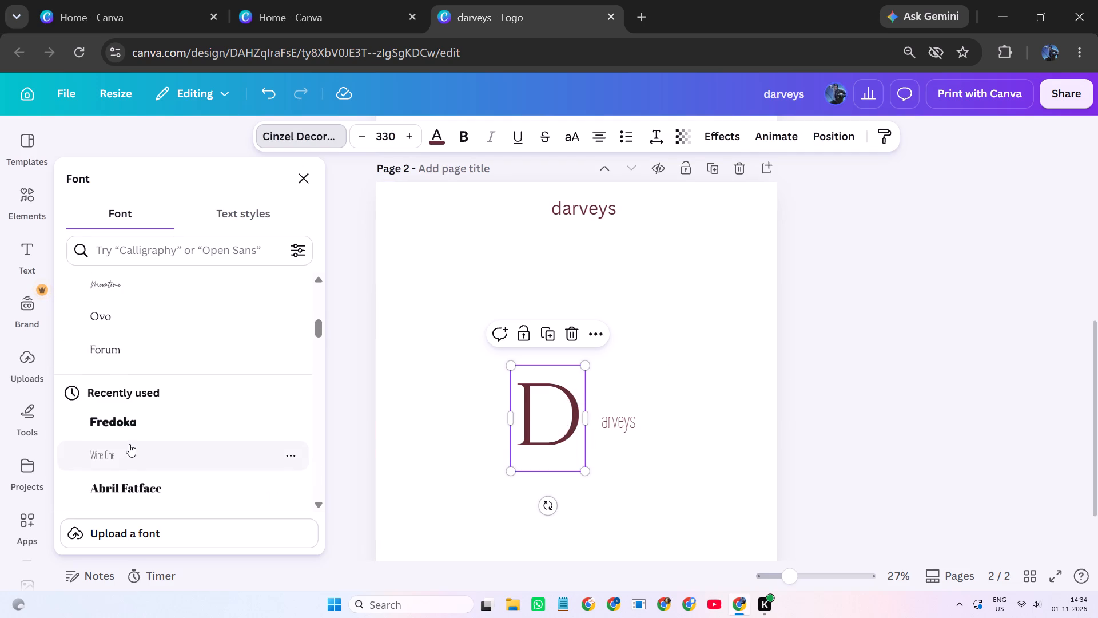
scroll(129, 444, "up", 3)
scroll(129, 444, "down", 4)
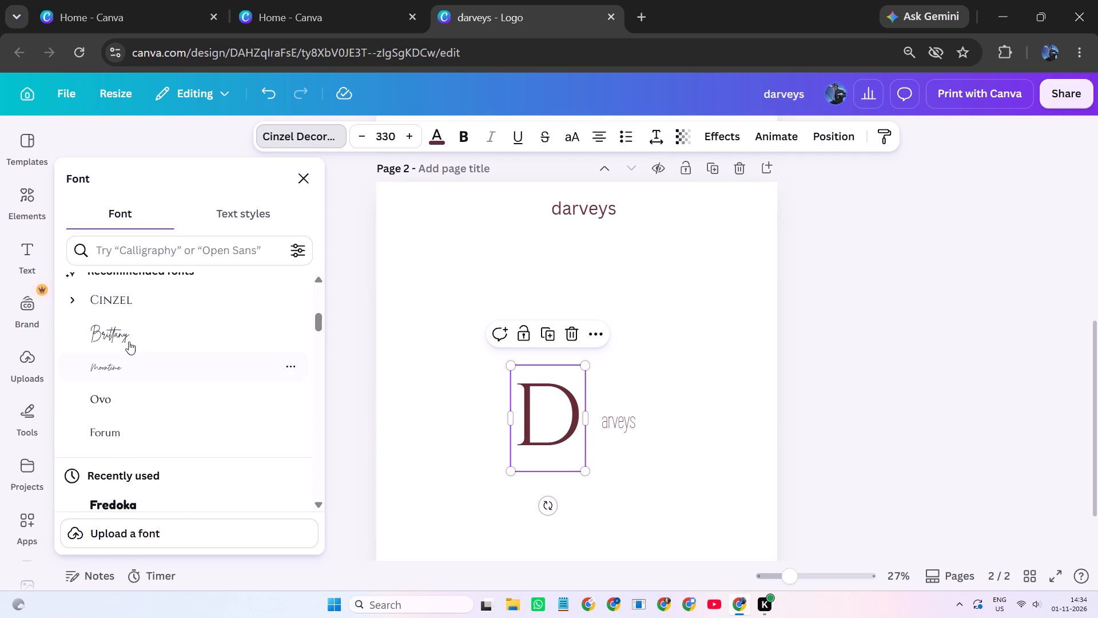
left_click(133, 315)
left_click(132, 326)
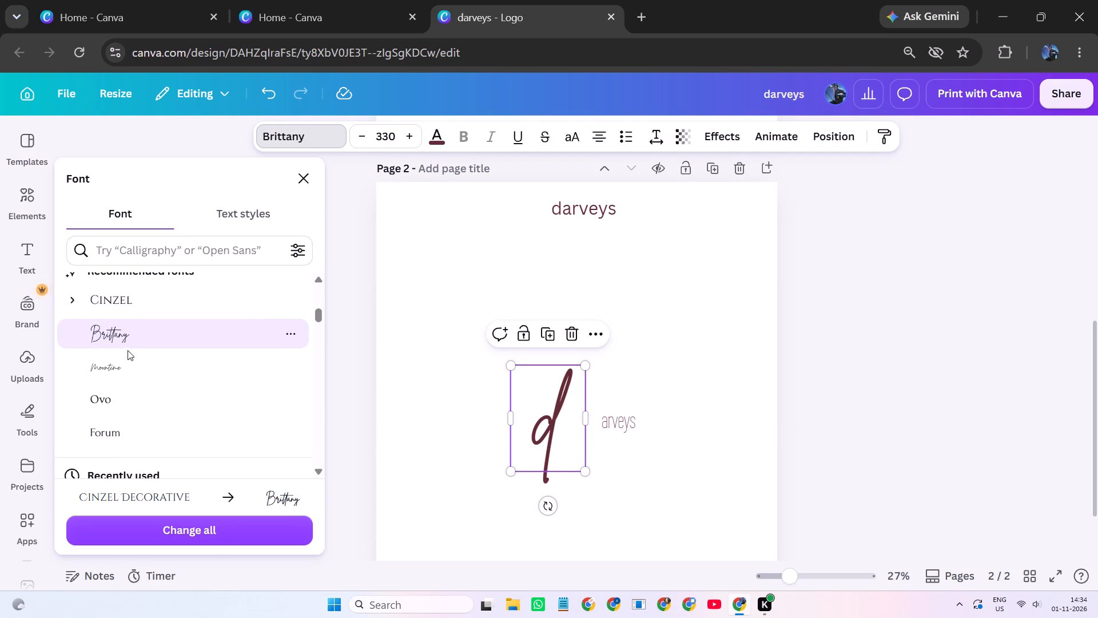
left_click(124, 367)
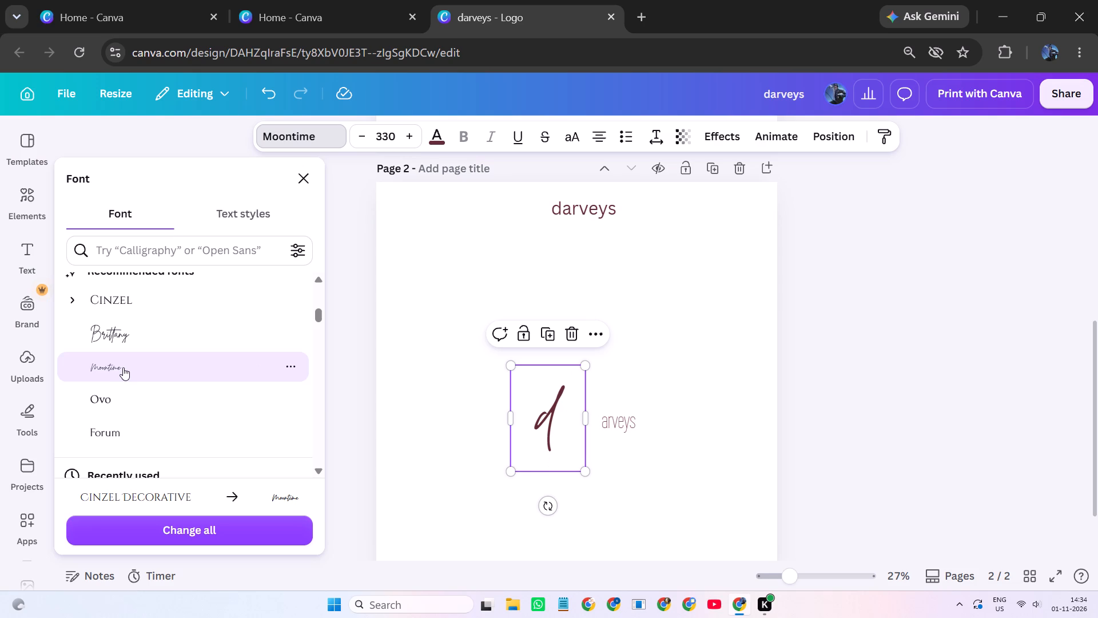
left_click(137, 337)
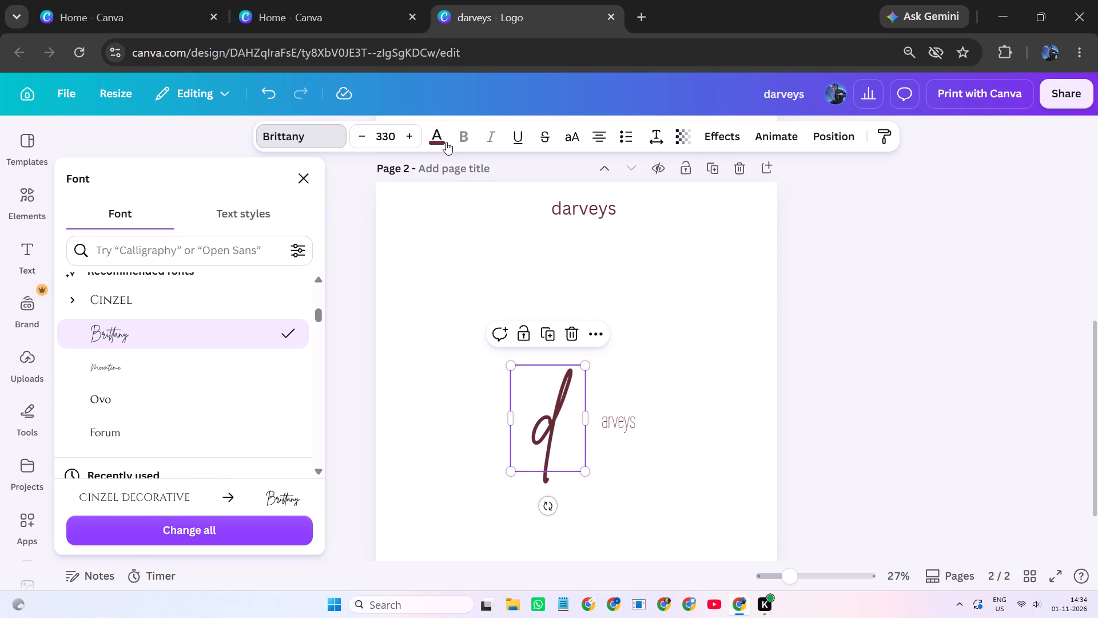
Apply the Moontime font to the large initial on page 2 and switch it to uppercase.
left_click(574, 136)
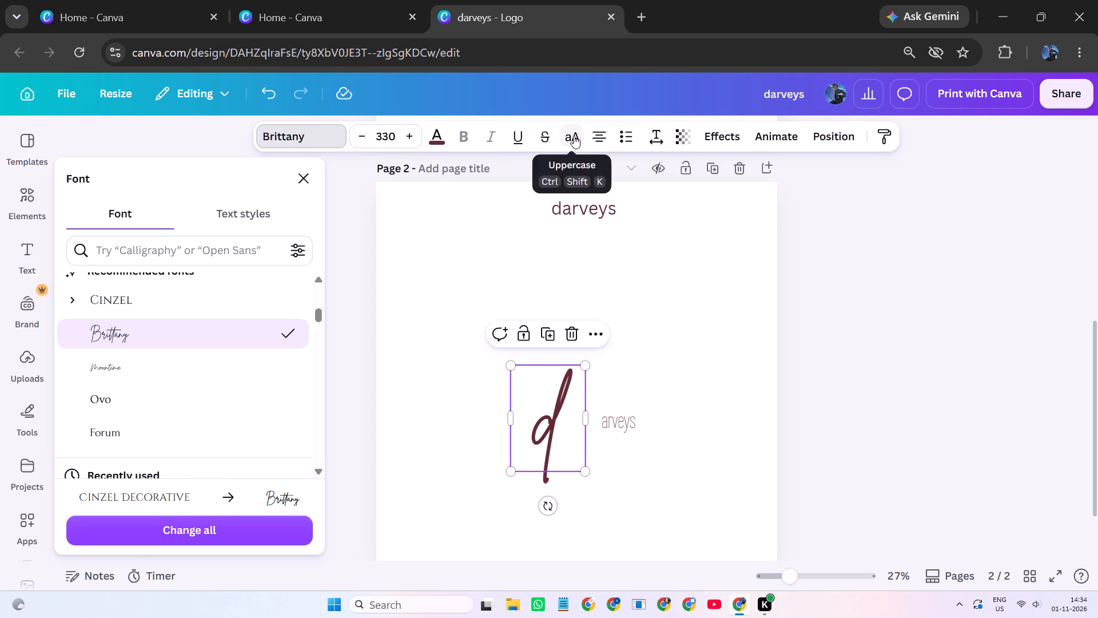
left_click(574, 136)
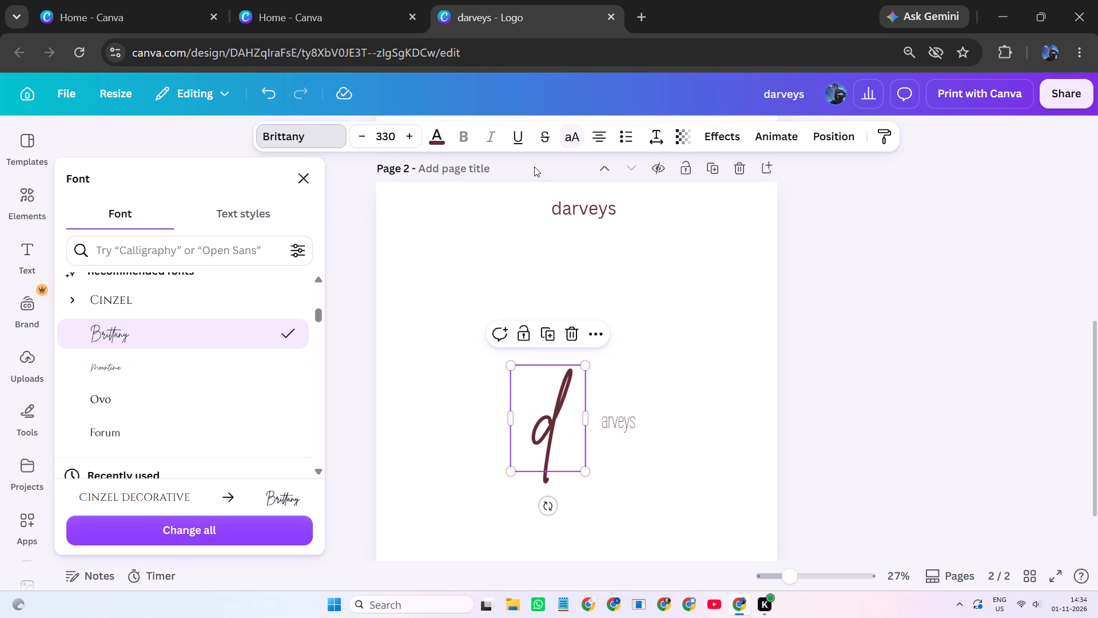
left_click(197, 381)
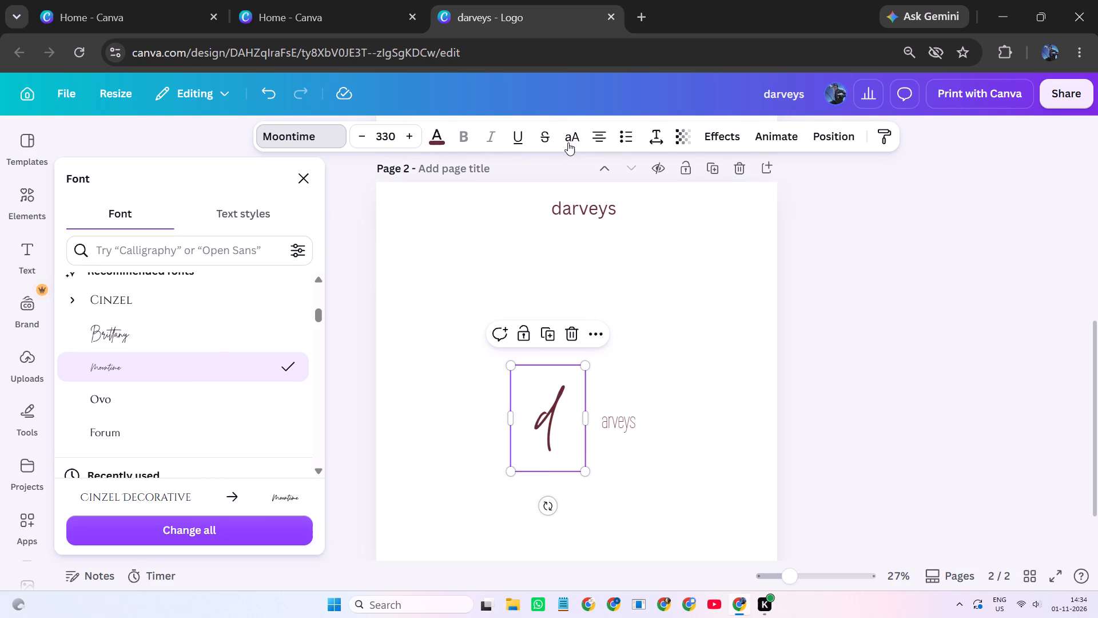
left_click(568, 142)
left_click(568, 142)
left_click(568, 142)
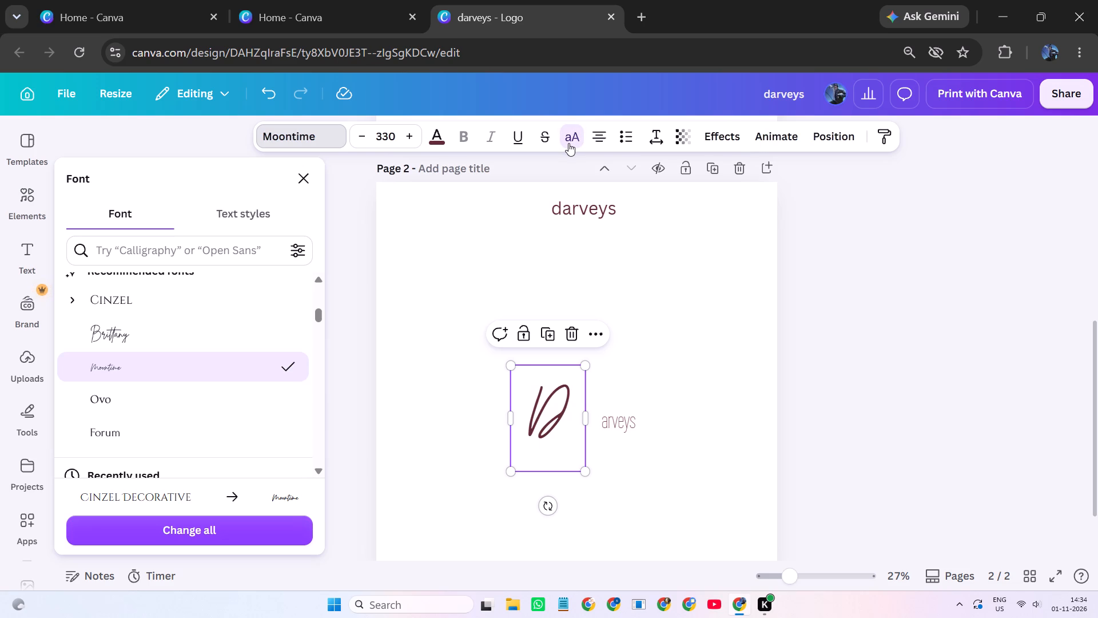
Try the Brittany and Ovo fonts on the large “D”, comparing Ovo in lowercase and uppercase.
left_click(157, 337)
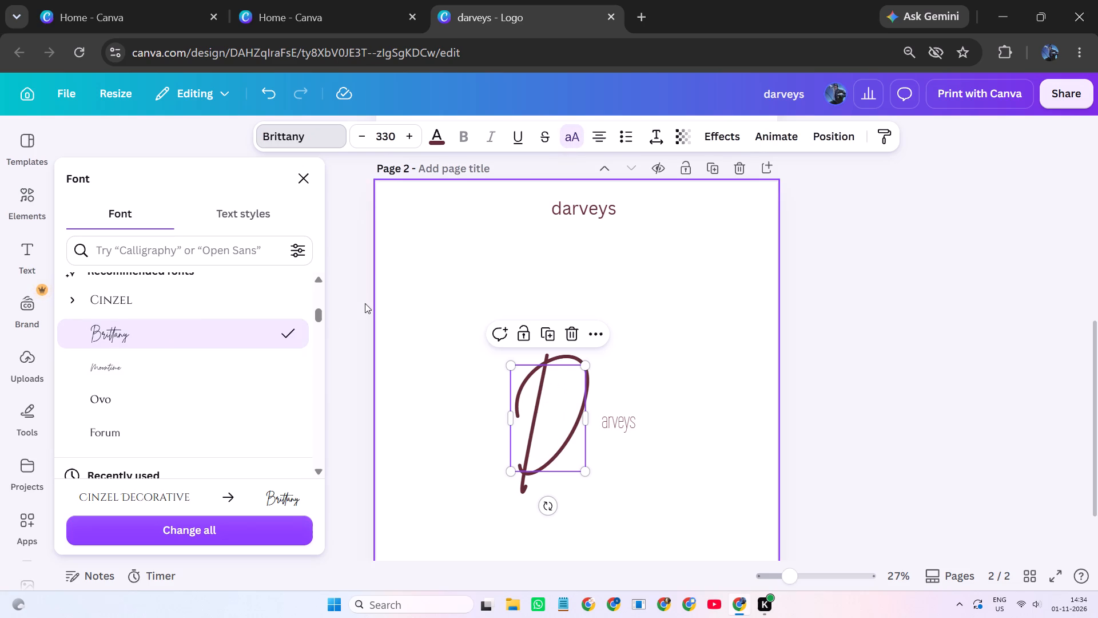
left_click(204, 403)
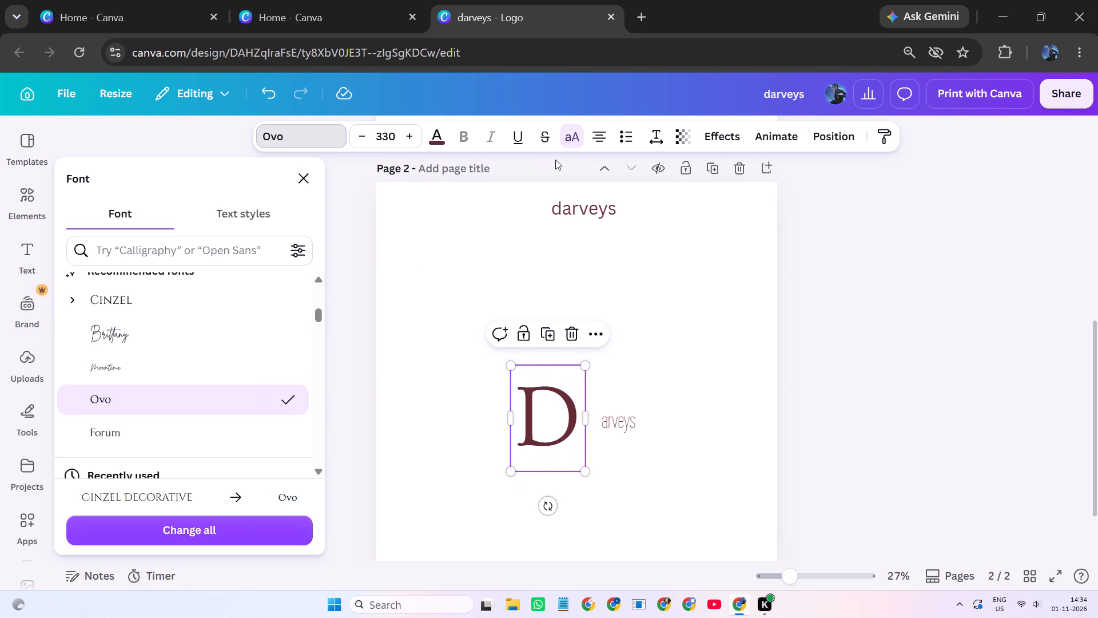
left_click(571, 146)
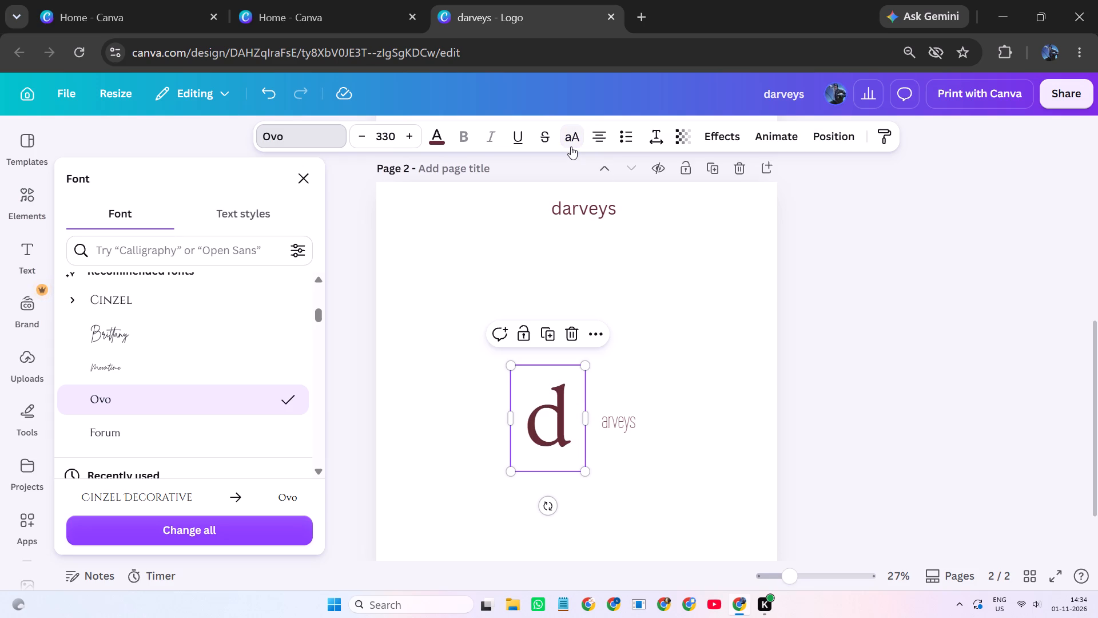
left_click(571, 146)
Set the large “D” on page 2 back to the Moontime font, keeping it uppercase.
left_click(142, 366)
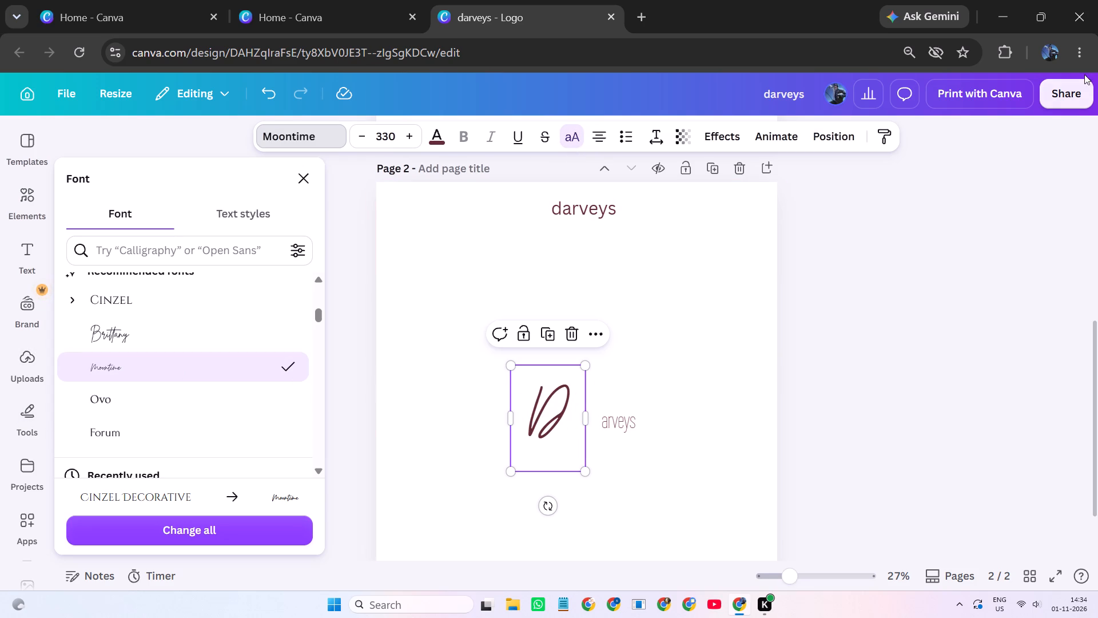
left_click(565, 134)
left_click(565, 134)
left_click(973, 322)
left_click(773, 322)
Move the script “D” slightly to the right so it sits close against “arveys”.
scroll(761, 319, "down", 1)
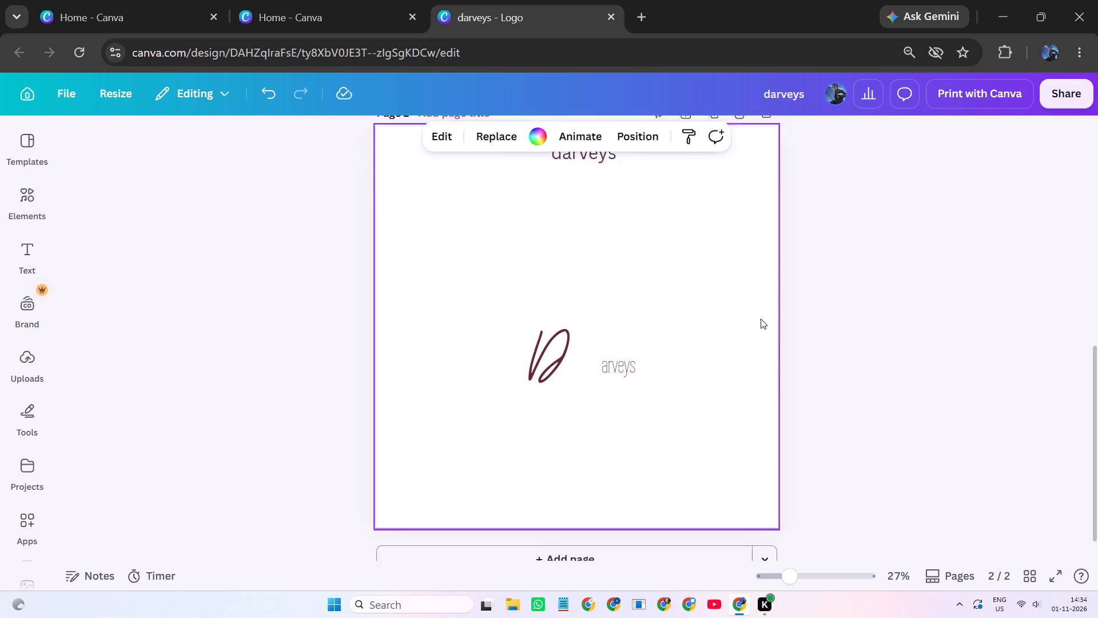
left_click_drag(532, 327, 535, 329)
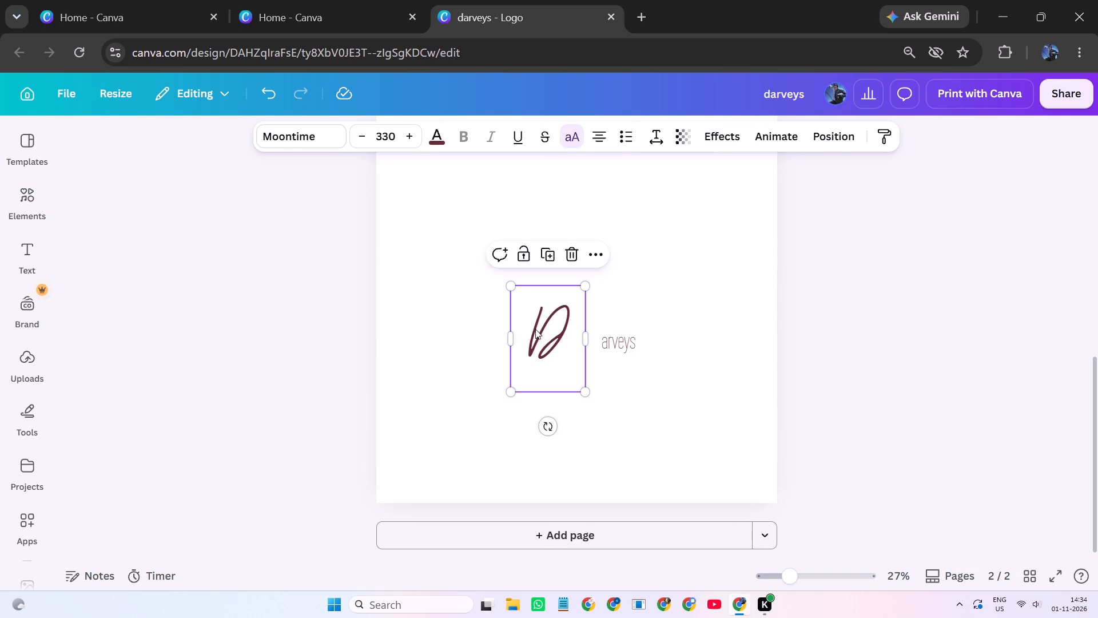
left_click_drag(535, 329, 547, 333)
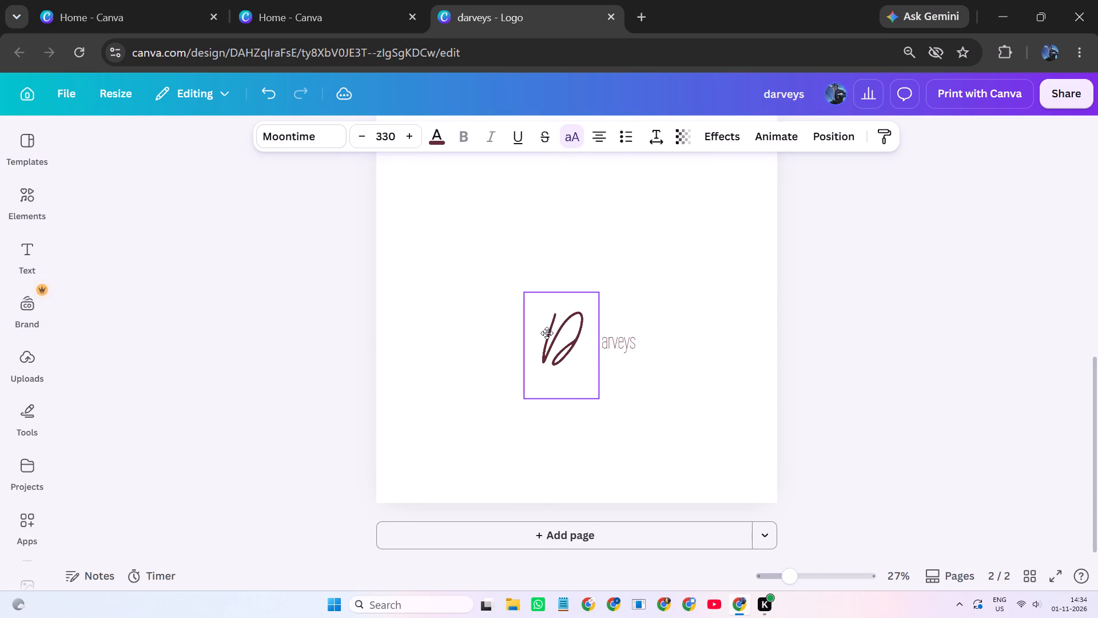
left_click_drag(547, 333, 552, 332)
Delete the “arveys” text from page 2.
left_click(628, 334)
left_click(646, 286)
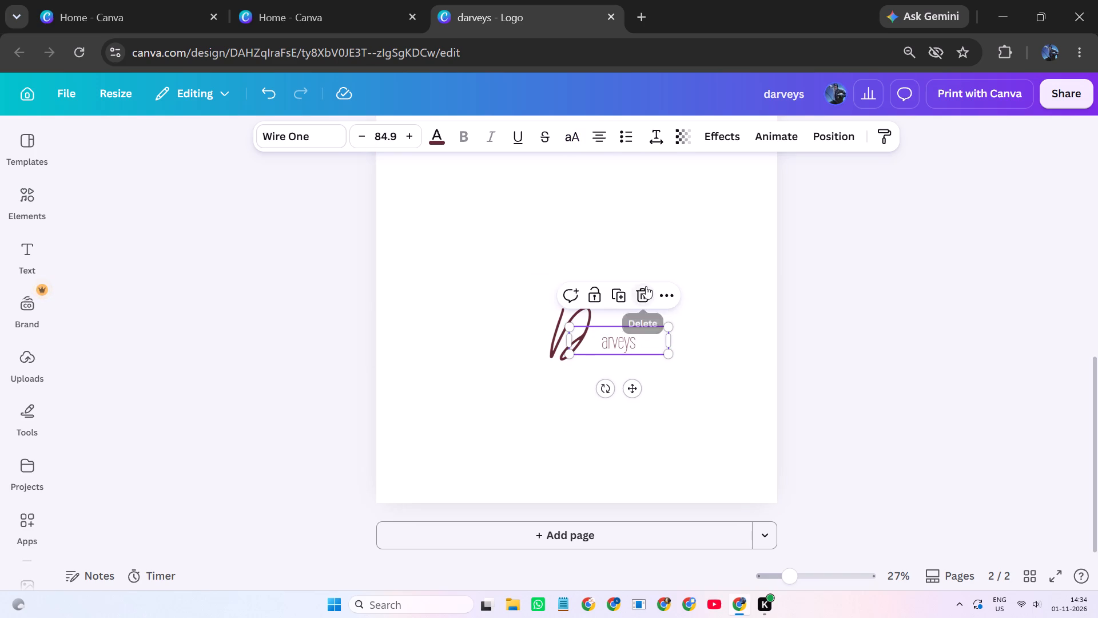
Enlarge the Moontime “D” to a font size of about 420 and move it near the centre of page 2.
left_click(597, 320)
left_click_drag(534, 286, 516, 268)
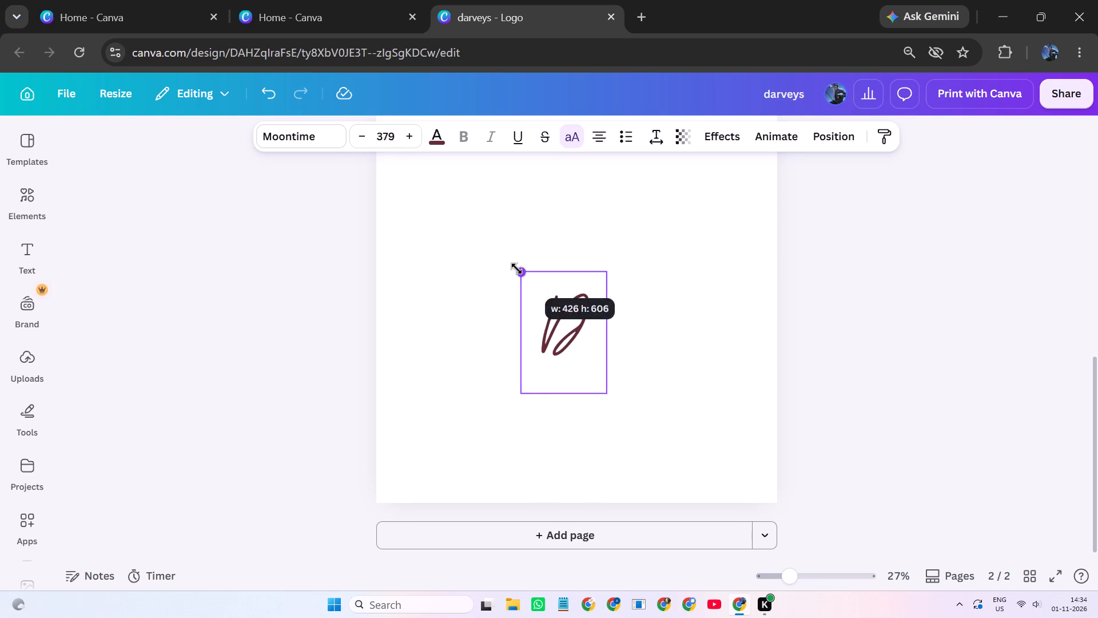
left_click_drag(516, 268, 507, 262)
left_click_drag(548, 311, 570, 327)
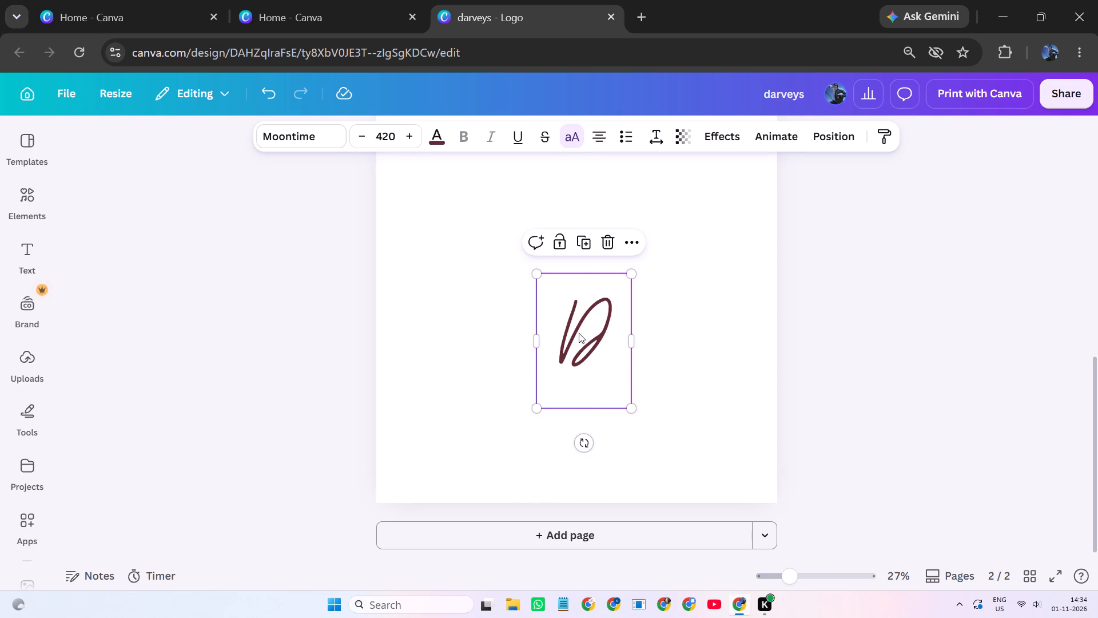
Fill page 2's background with a custom solid light orange, #FFA768, in place of white.
left_click(784, 259)
left_click(738, 272)
left_click(524, 138)
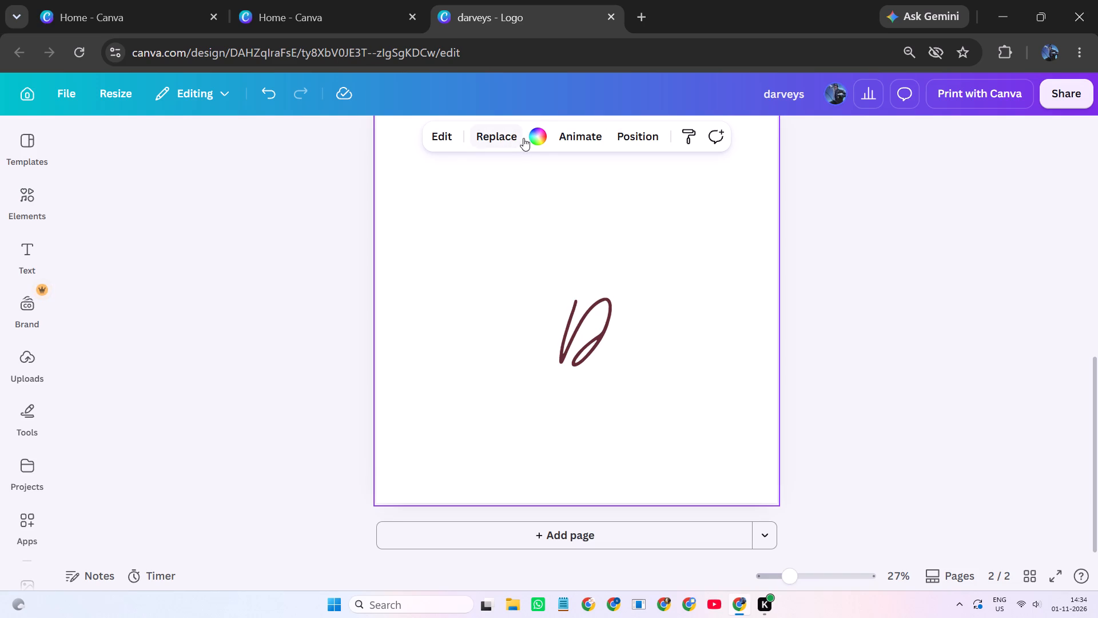
left_click(528, 135)
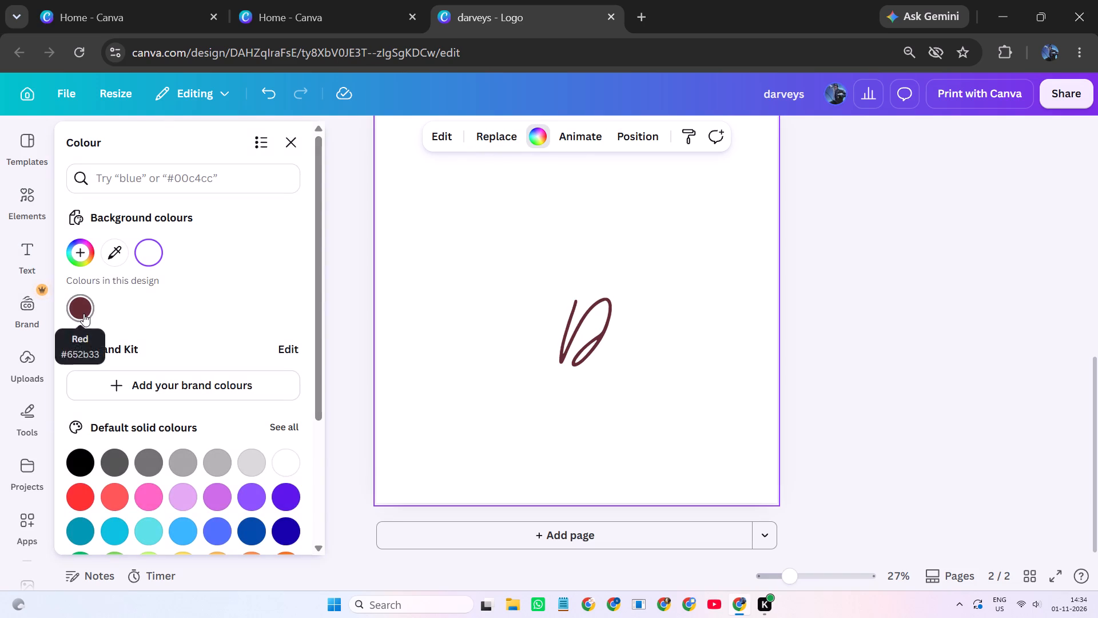
left_click(83, 314)
left_click(77, 259)
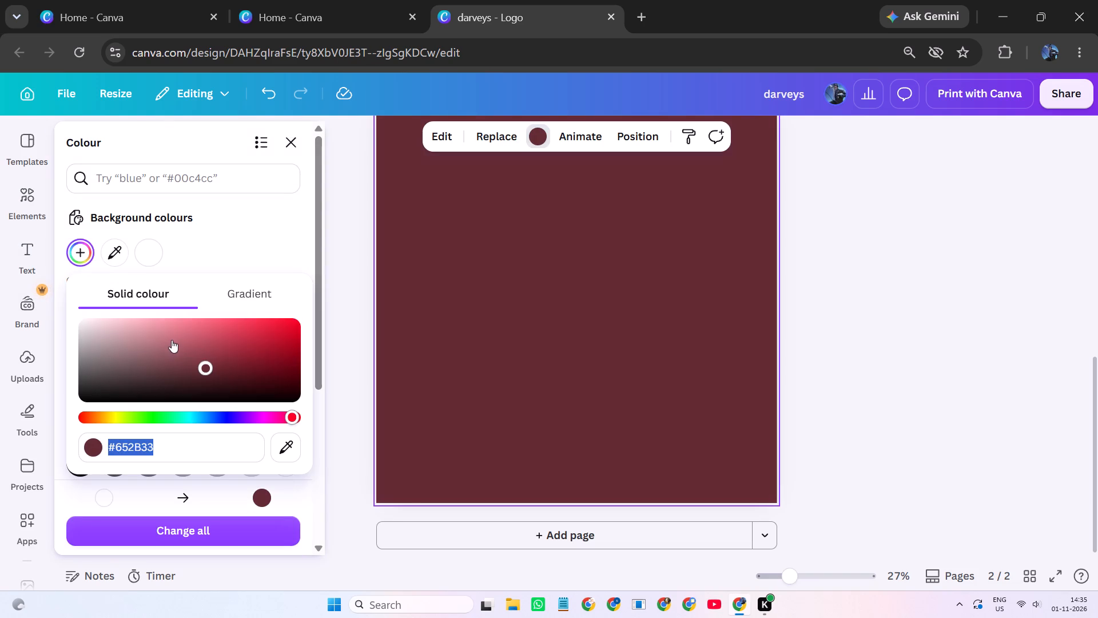
left_click_drag(133, 415, 94, 421)
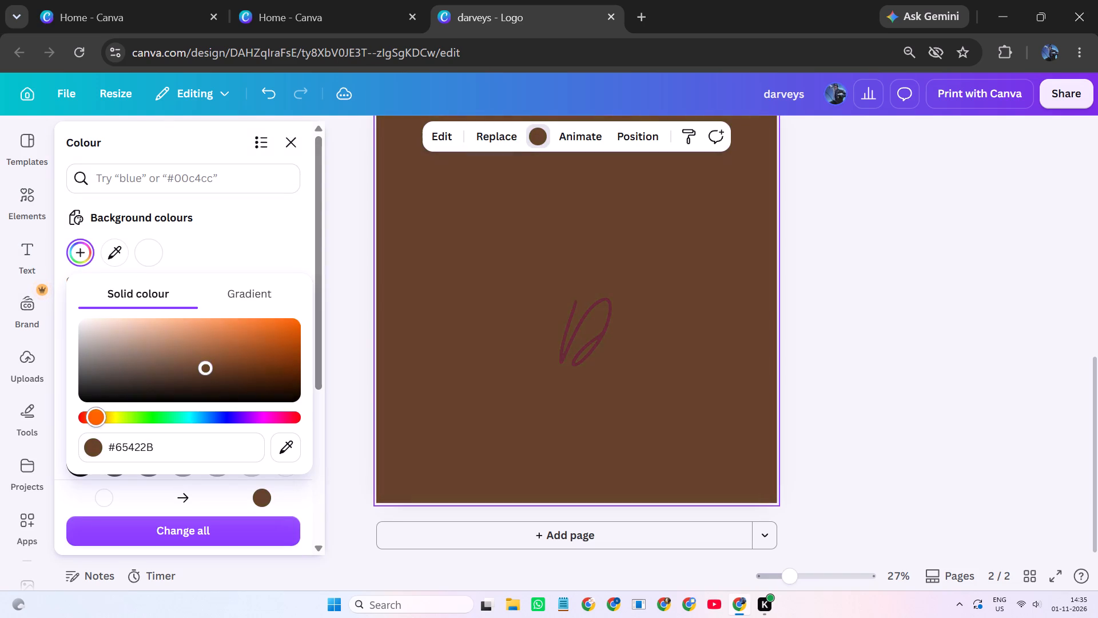
left_click_drag(94, 421, 90, 421)
left_click_drag(166, 365, 209, 313)
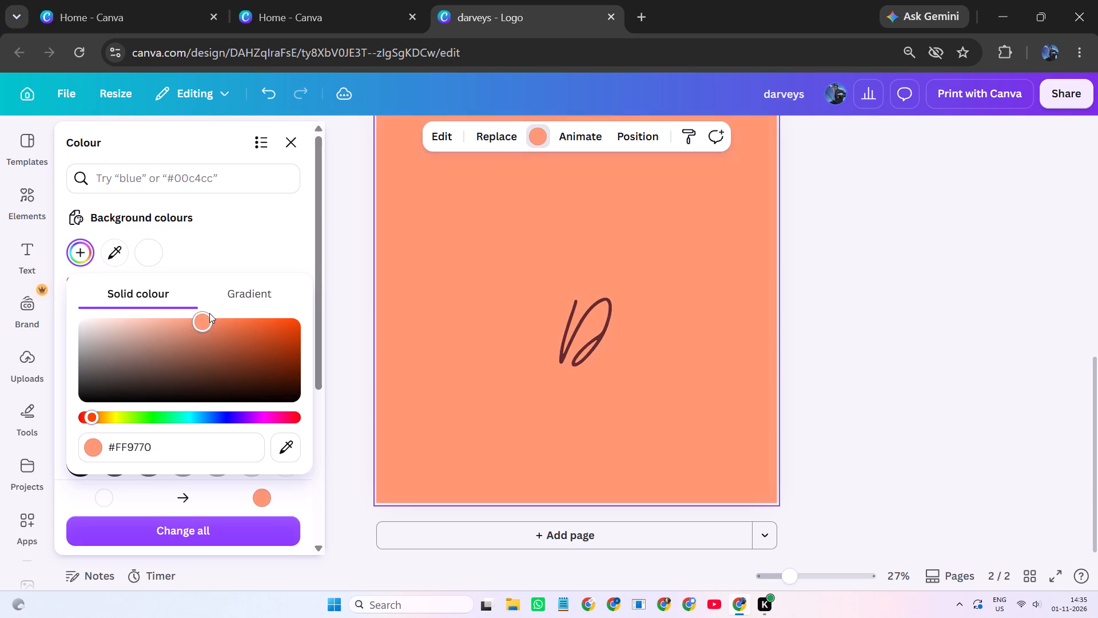
left_click_drag(209, 313, 210, 313)
left_click_drag(93, 413, 98, 412)
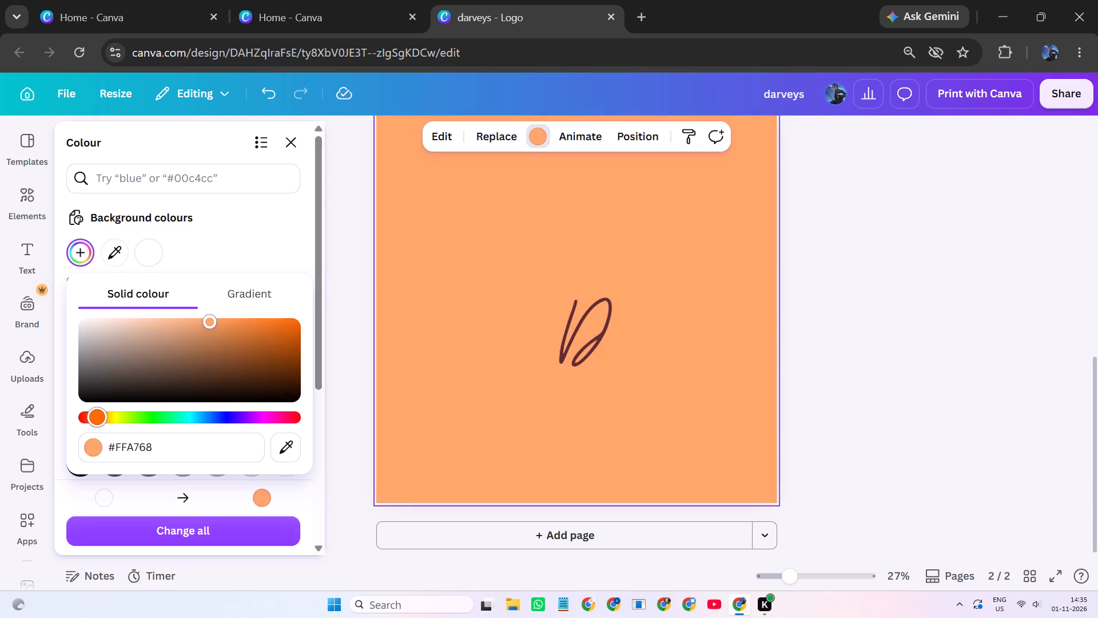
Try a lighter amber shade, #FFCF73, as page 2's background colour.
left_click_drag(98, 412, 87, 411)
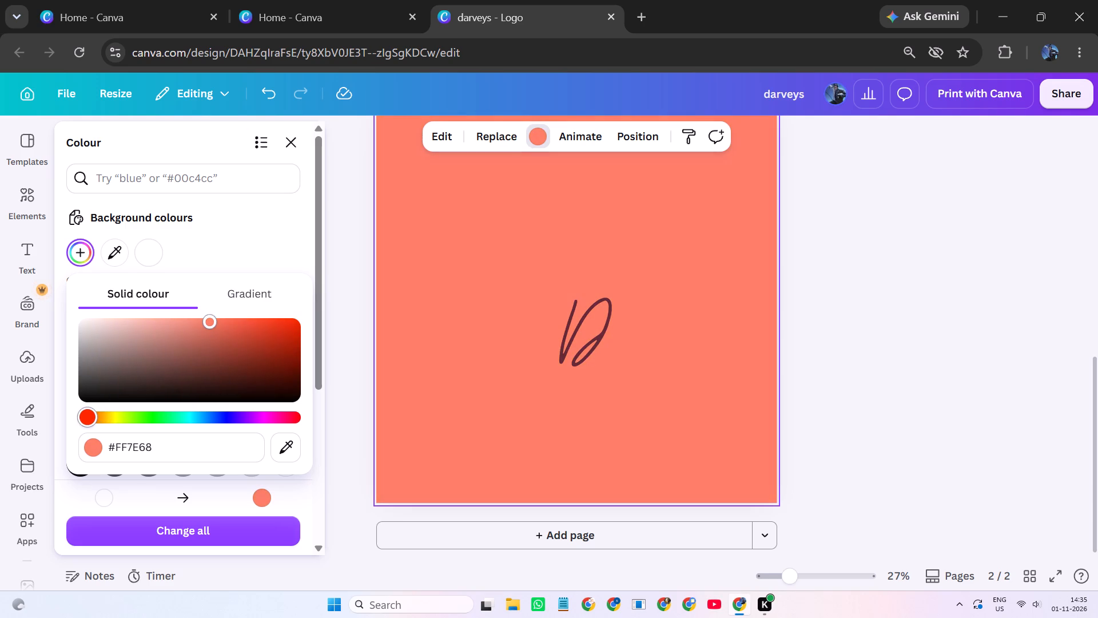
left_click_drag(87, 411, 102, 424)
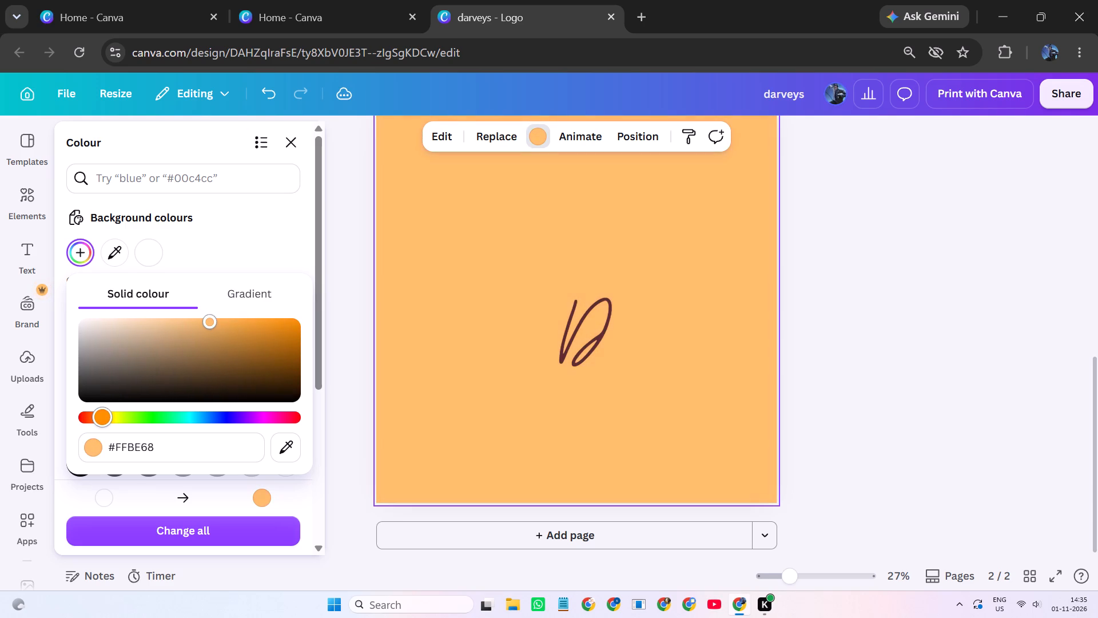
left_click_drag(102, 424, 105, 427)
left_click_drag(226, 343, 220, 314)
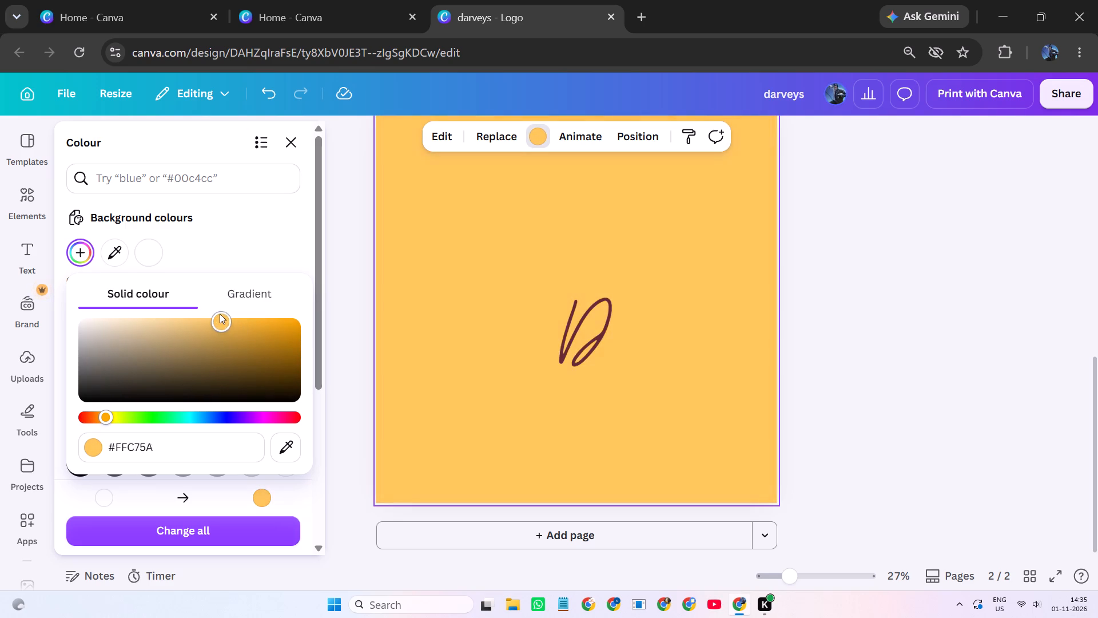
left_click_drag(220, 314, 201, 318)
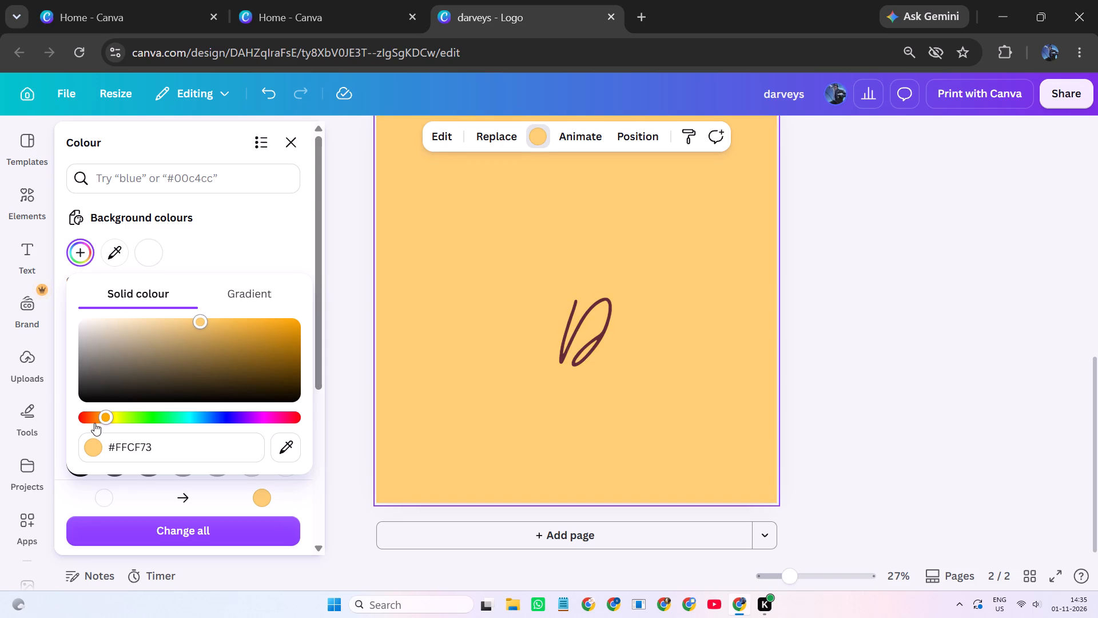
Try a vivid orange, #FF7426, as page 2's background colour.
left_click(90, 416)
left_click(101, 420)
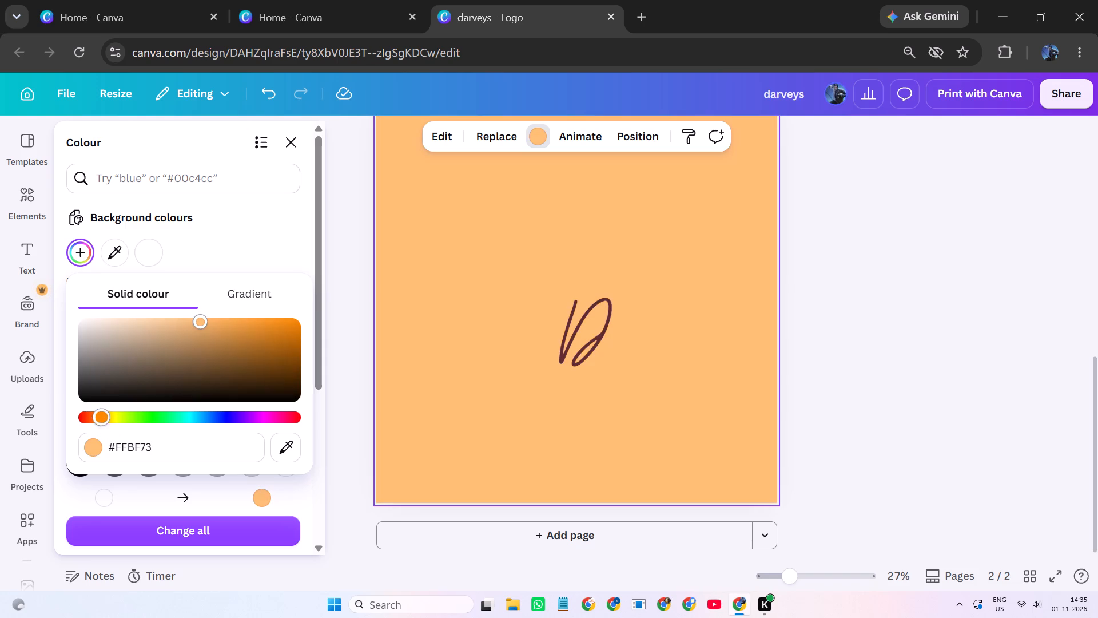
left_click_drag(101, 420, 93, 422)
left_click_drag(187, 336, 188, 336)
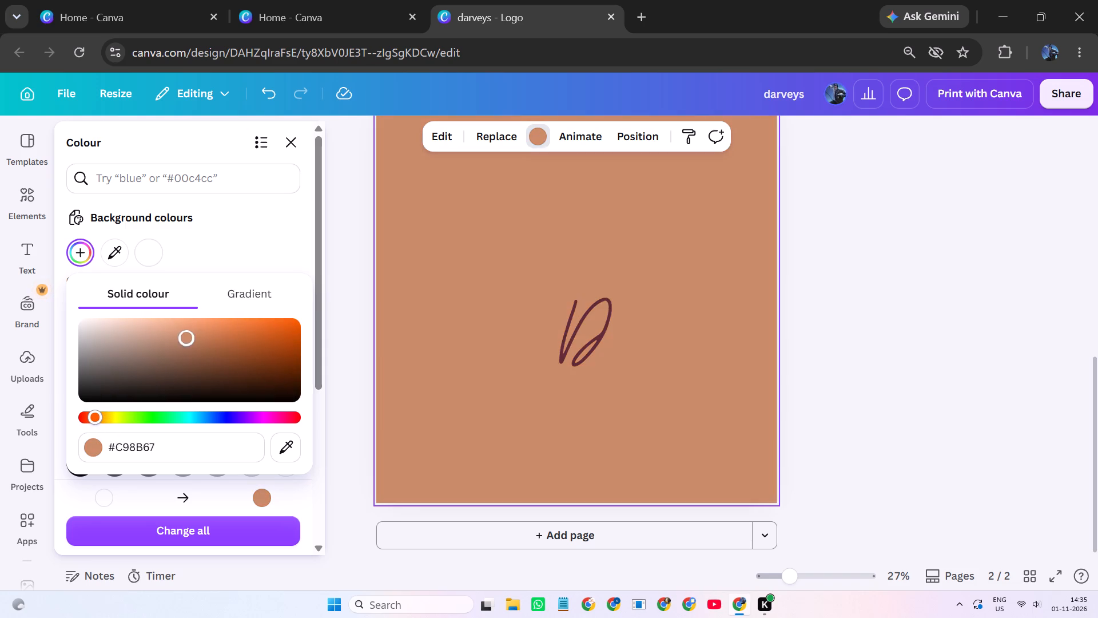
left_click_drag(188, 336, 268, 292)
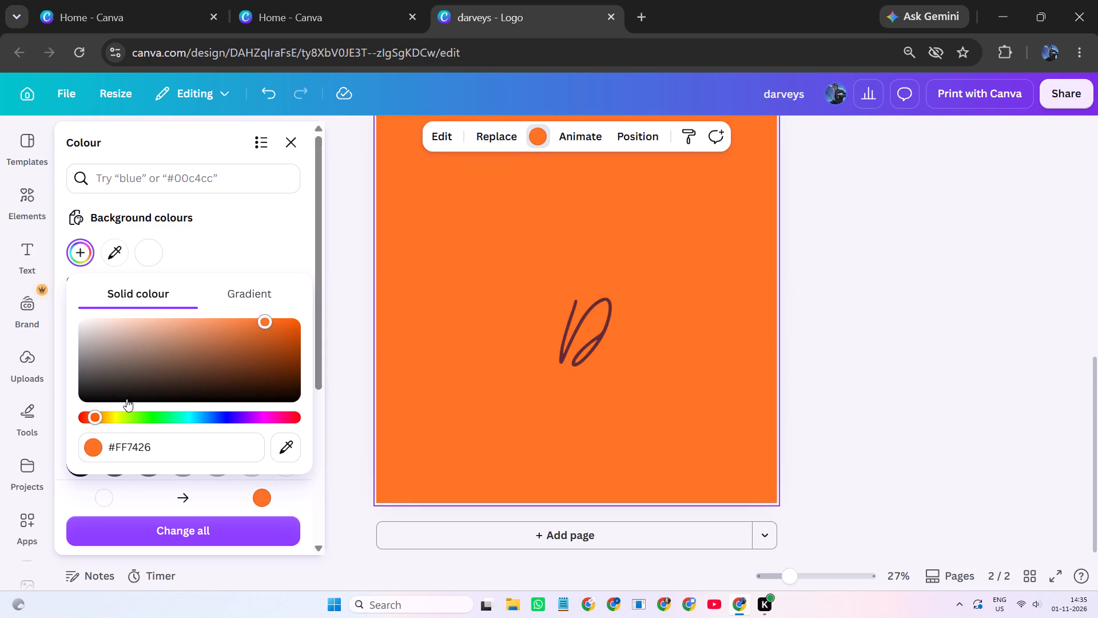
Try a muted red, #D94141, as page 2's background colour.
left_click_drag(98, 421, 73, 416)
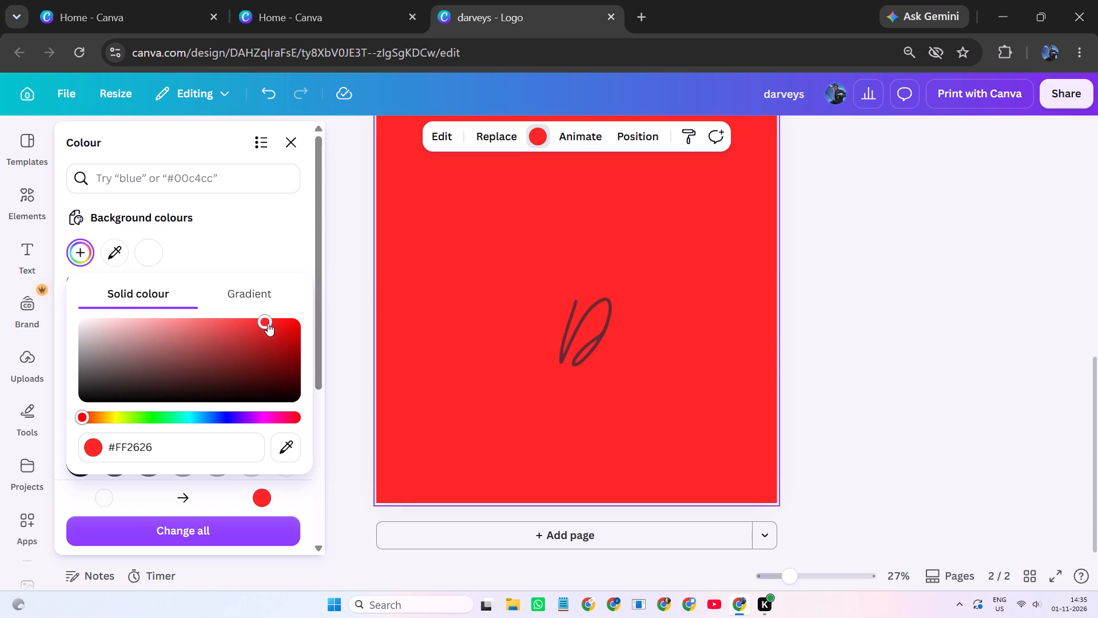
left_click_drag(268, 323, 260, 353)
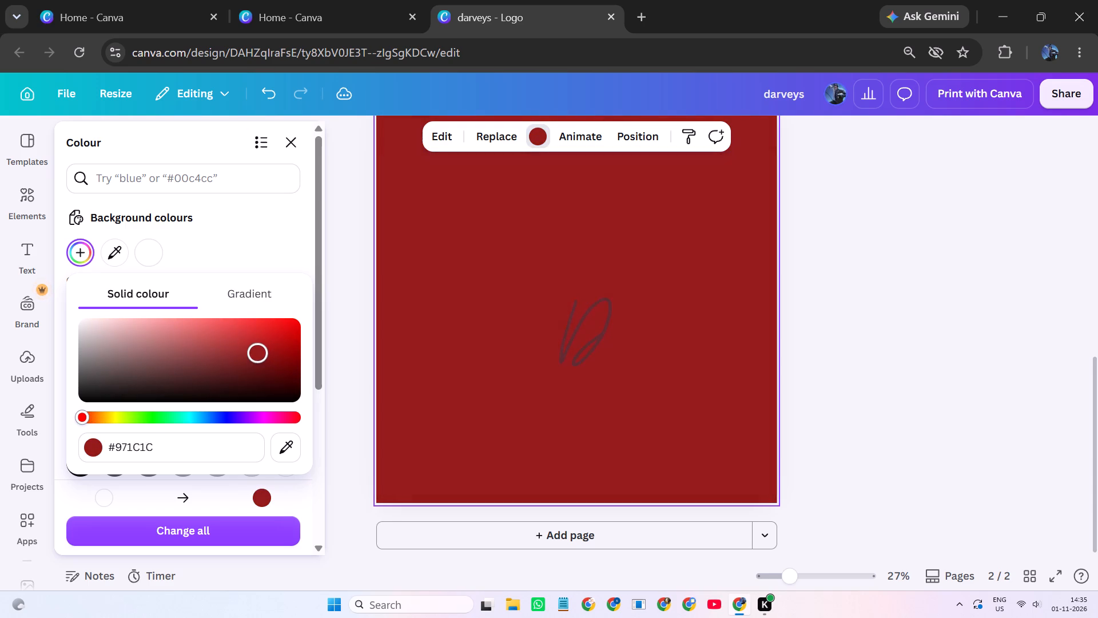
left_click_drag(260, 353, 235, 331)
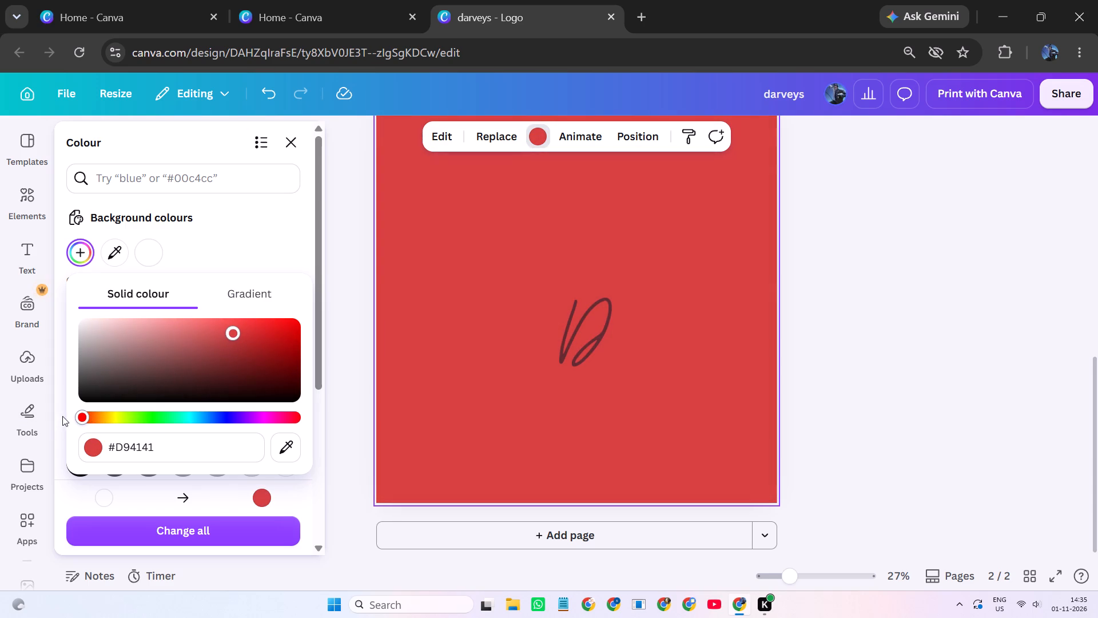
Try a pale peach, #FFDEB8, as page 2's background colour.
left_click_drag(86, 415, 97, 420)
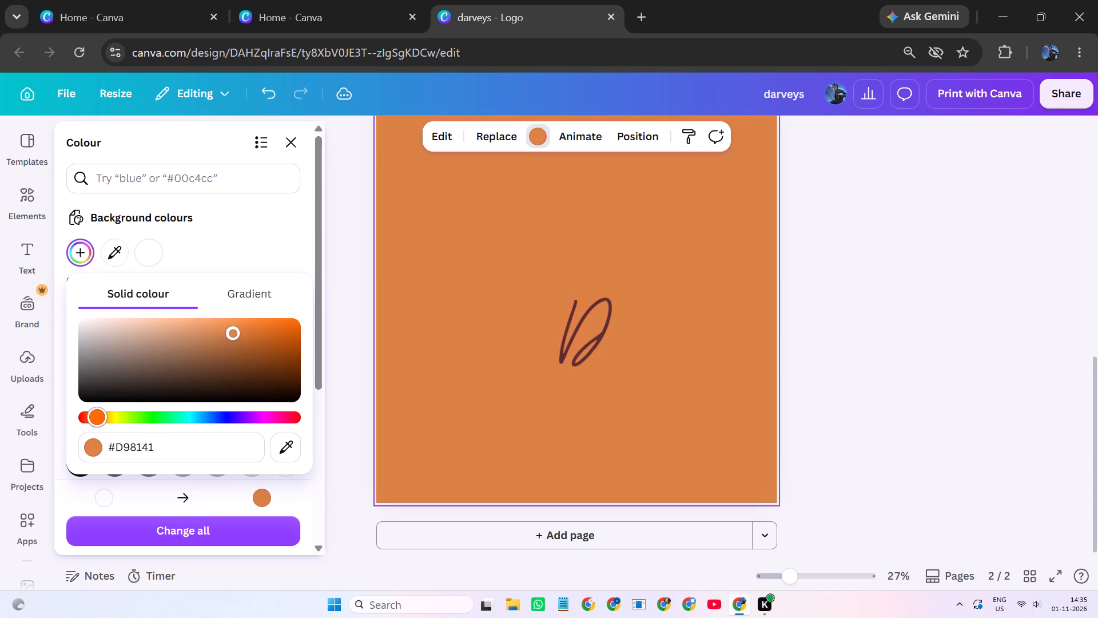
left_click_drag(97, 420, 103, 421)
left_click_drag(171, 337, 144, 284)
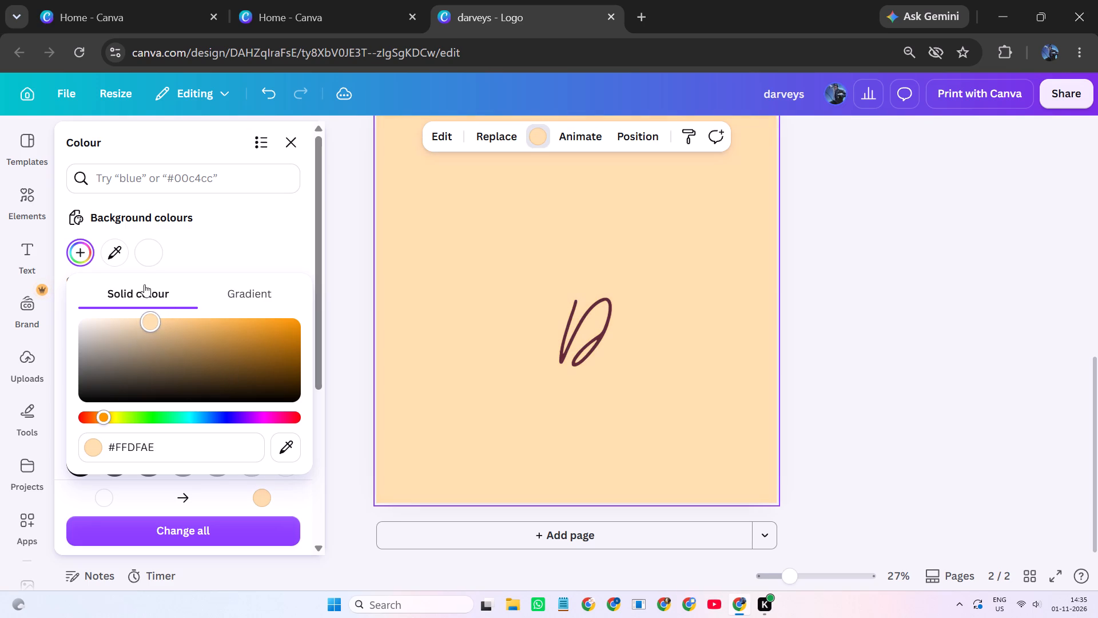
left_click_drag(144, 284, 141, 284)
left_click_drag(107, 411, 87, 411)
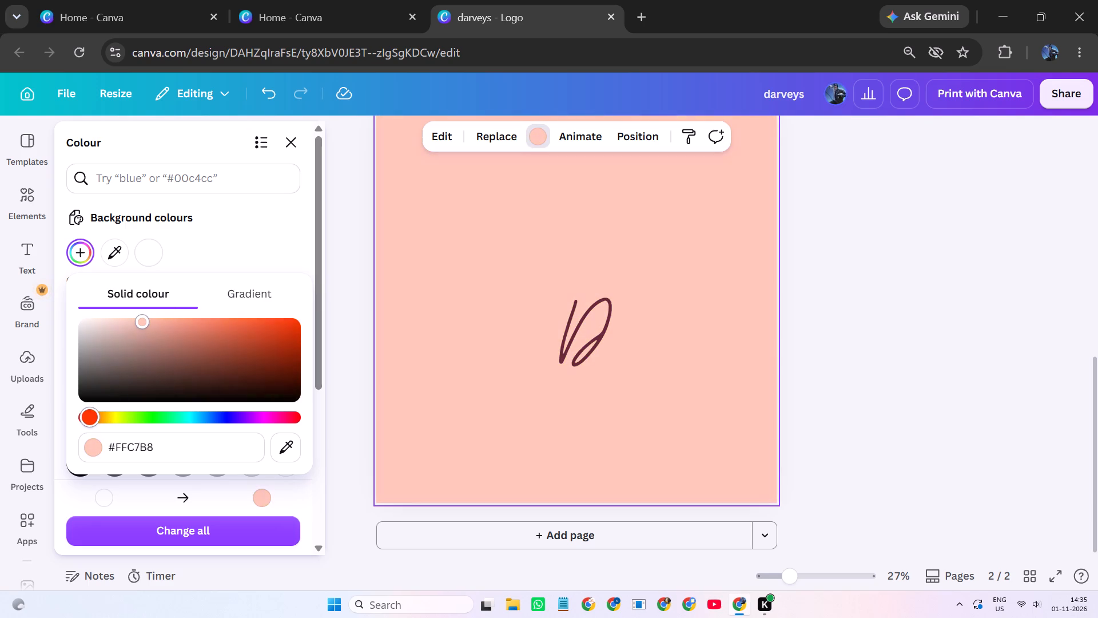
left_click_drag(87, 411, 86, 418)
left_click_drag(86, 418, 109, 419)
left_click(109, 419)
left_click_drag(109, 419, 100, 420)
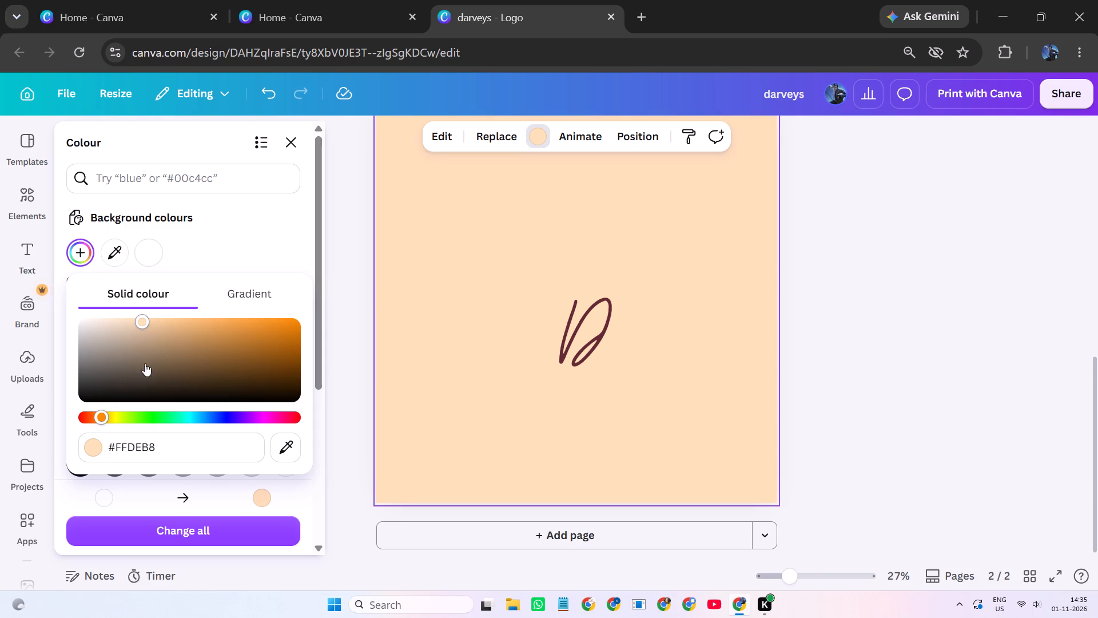
Set page 2's background to the solid light orange #FFA768 and close the colour picker.
left_click(93, 451)
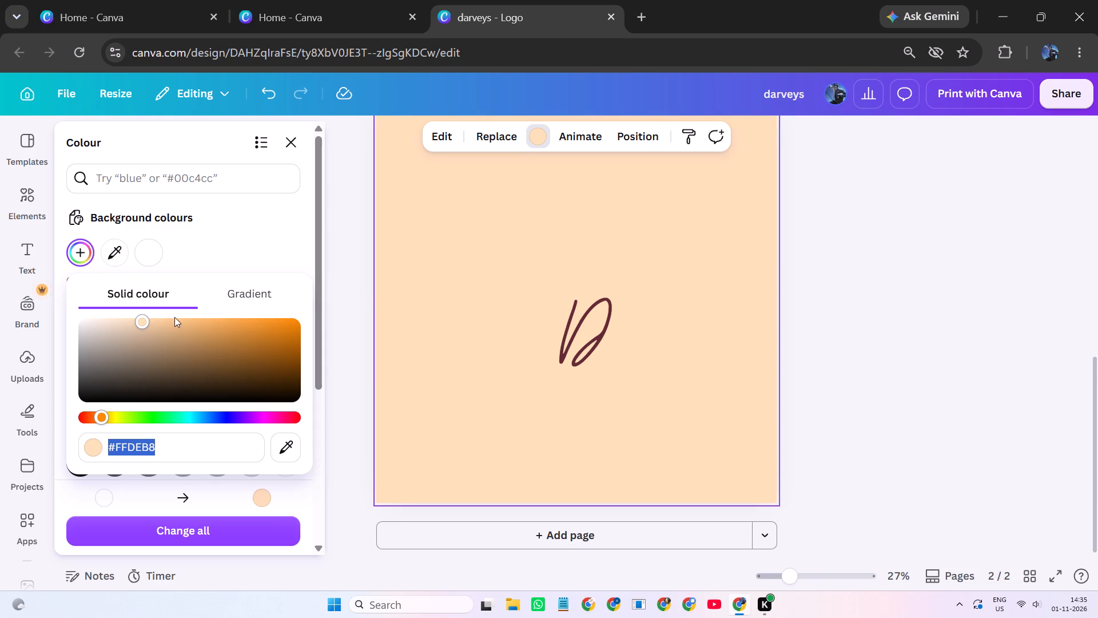
left_click(175, 316)
left_click(173, 343)
left_click_drag(180, 336, 172, 294)
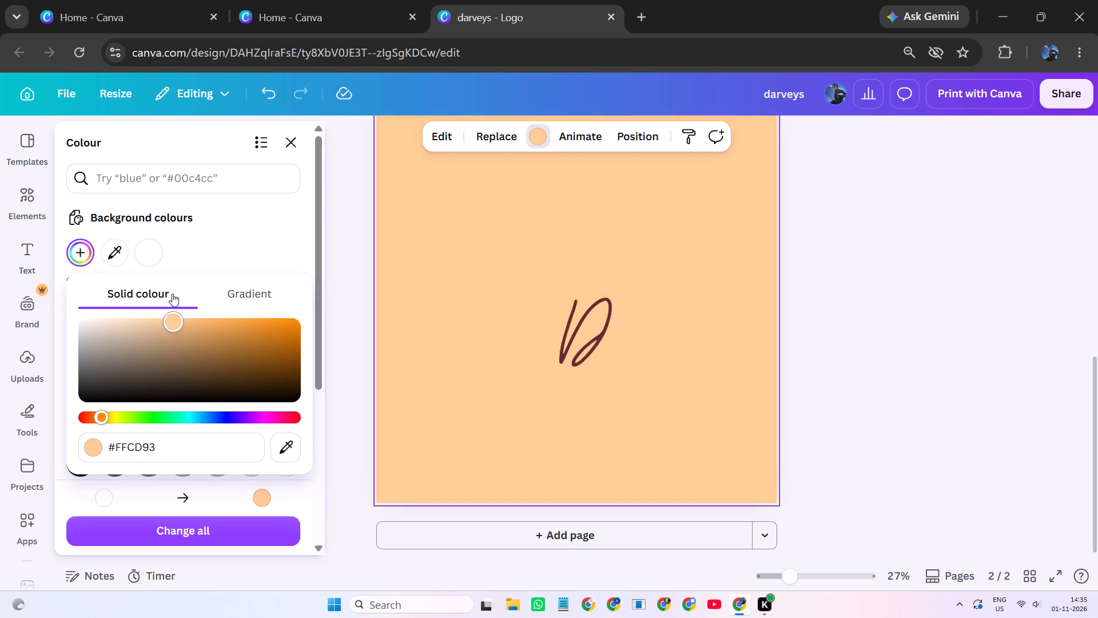
left_click_drag(172, 294, 213, 275)
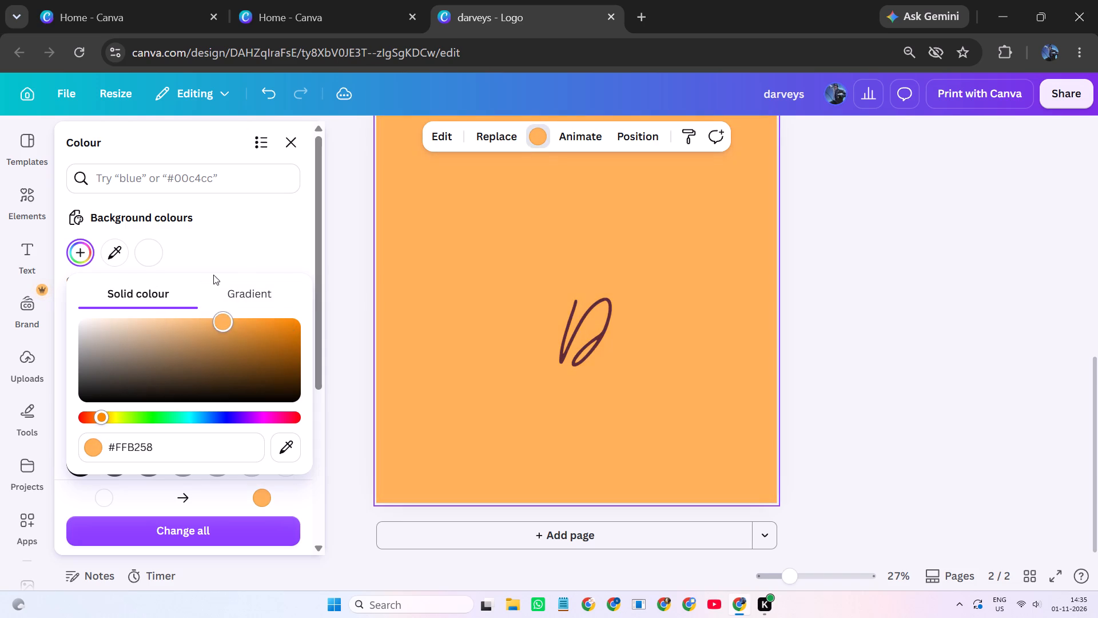
left_click_drag(213, 275, 211, 275)
left_click(211, 275)
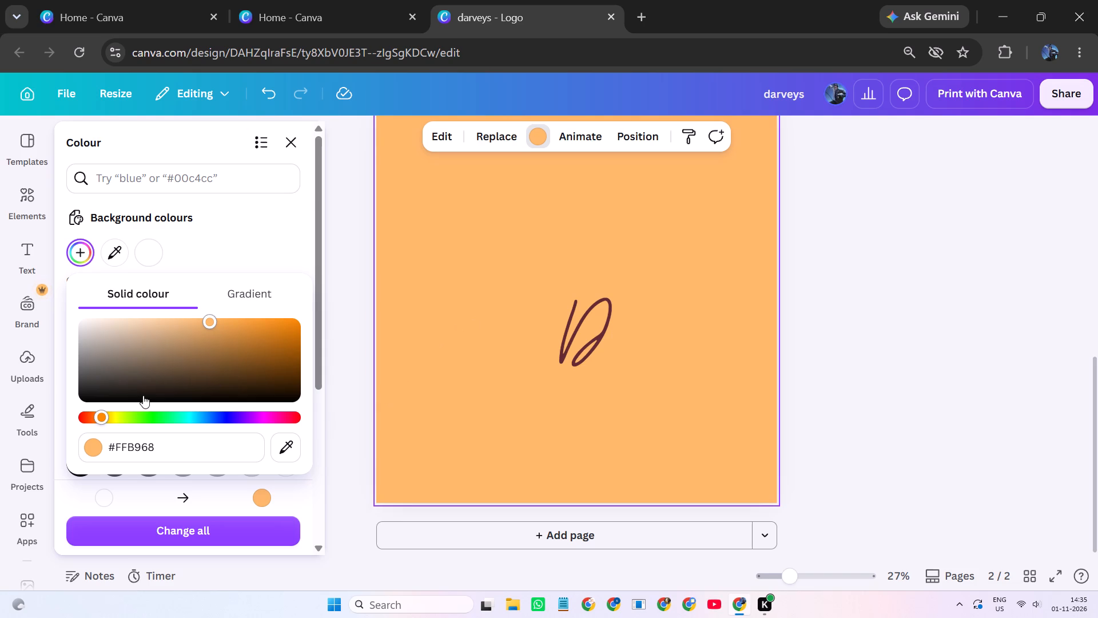
left_click_drag(97, 418, 96, 424)
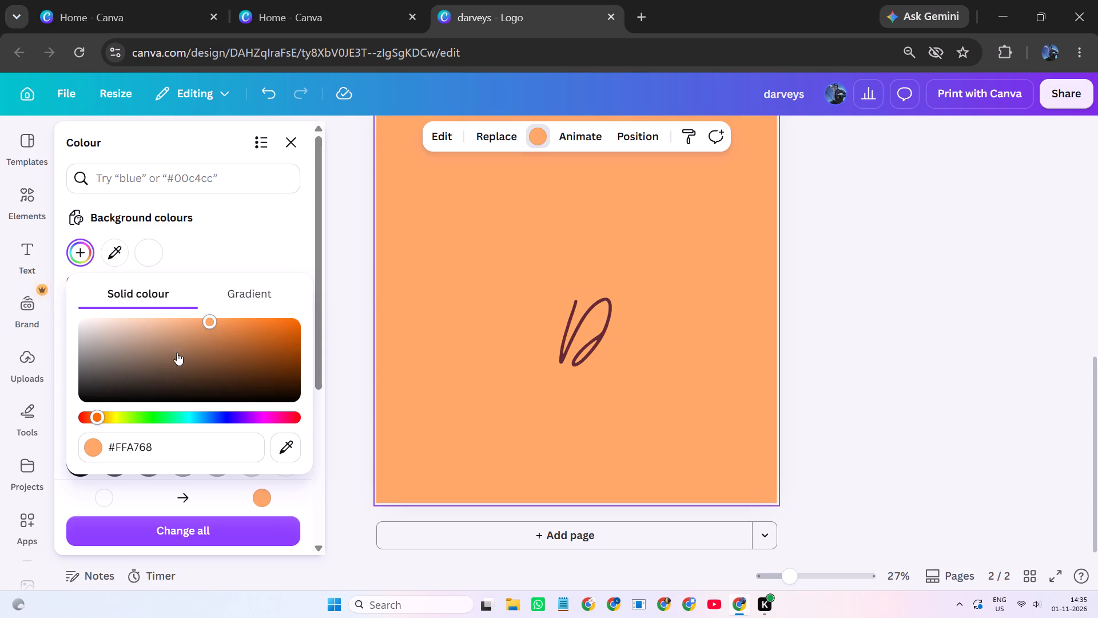
left_click(930, 306)
Recolour the script “D” on page 2 to a deep, saturated dark red using a custom solid text colour.
left_click(574, 346)
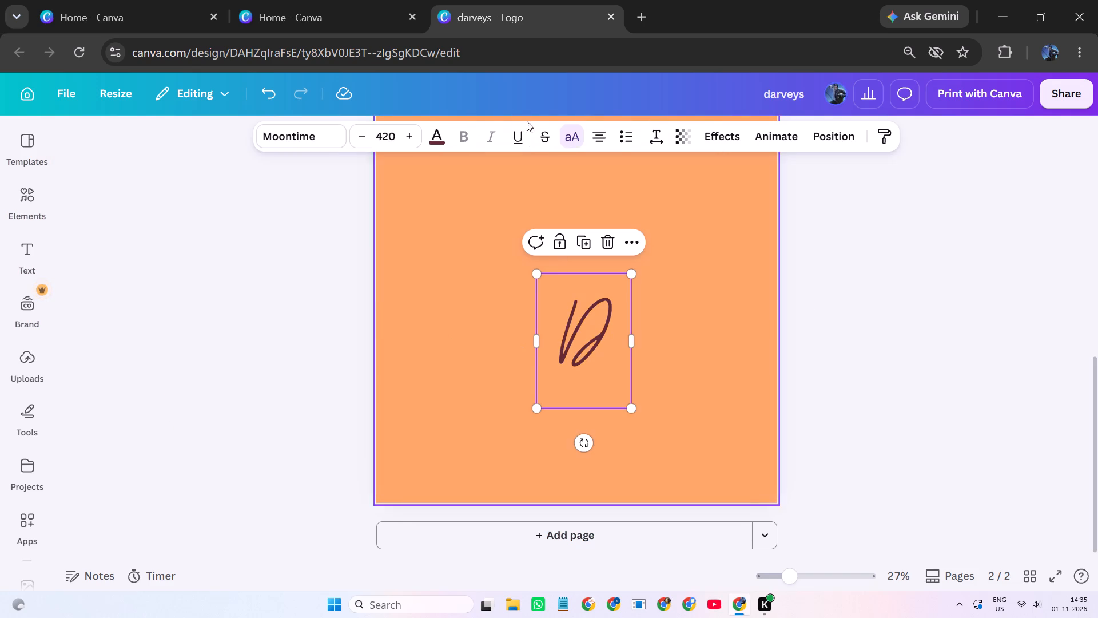
left_click(428, 144)
left_click(82, 294)
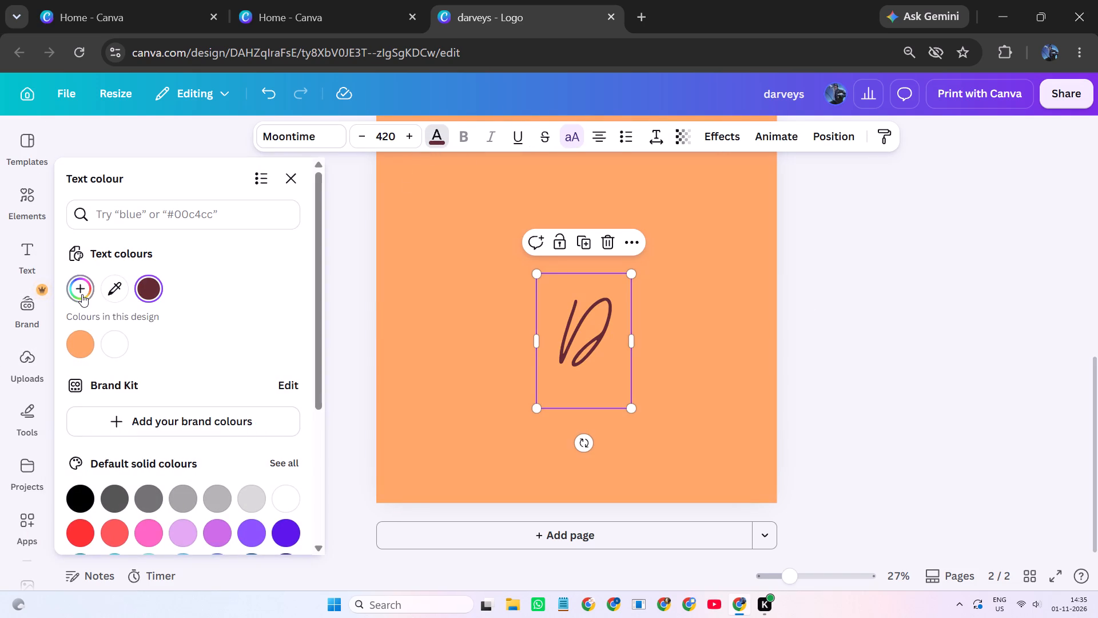
left_click_drag(237, 385, 338, 462)
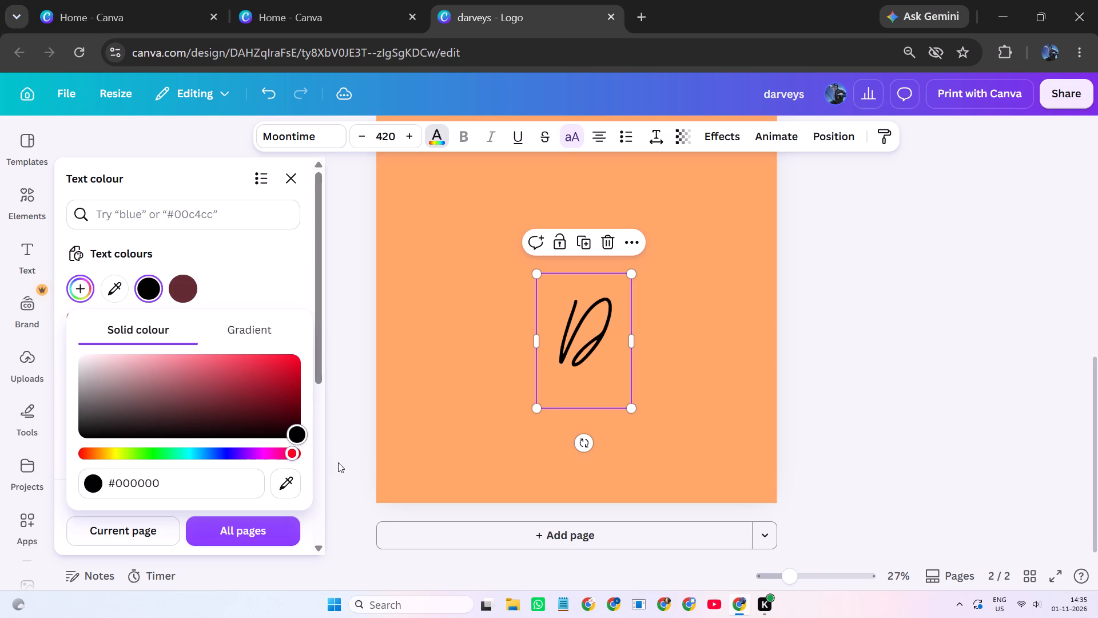
left_click_drag(338, 462, 247, 408)
left_click(100, 464)
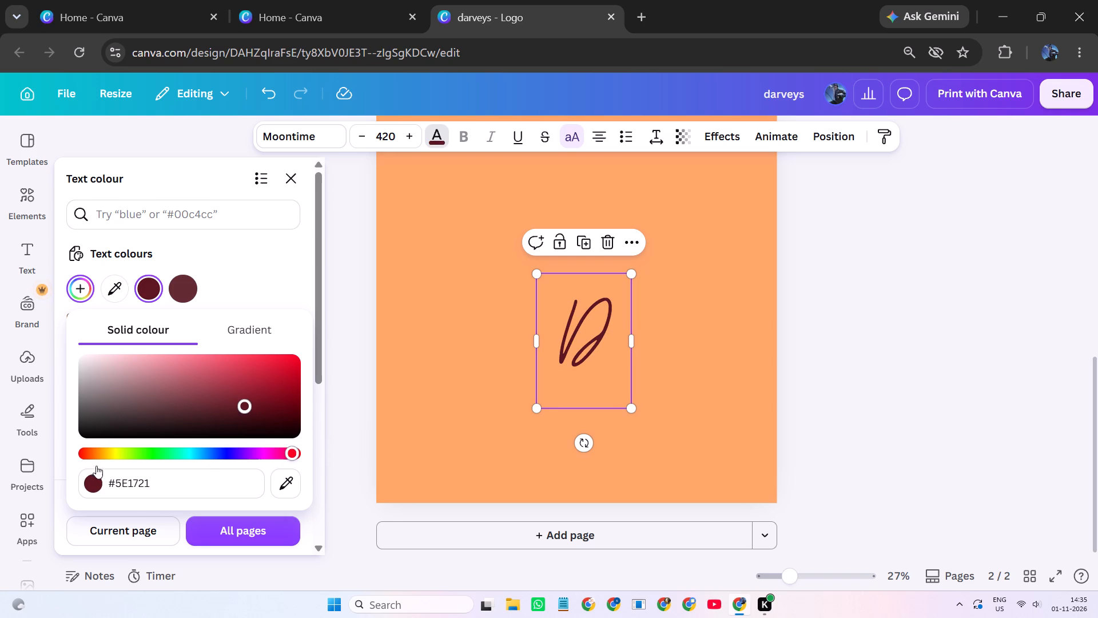
left_click_drag(90, 450, 59, 452)
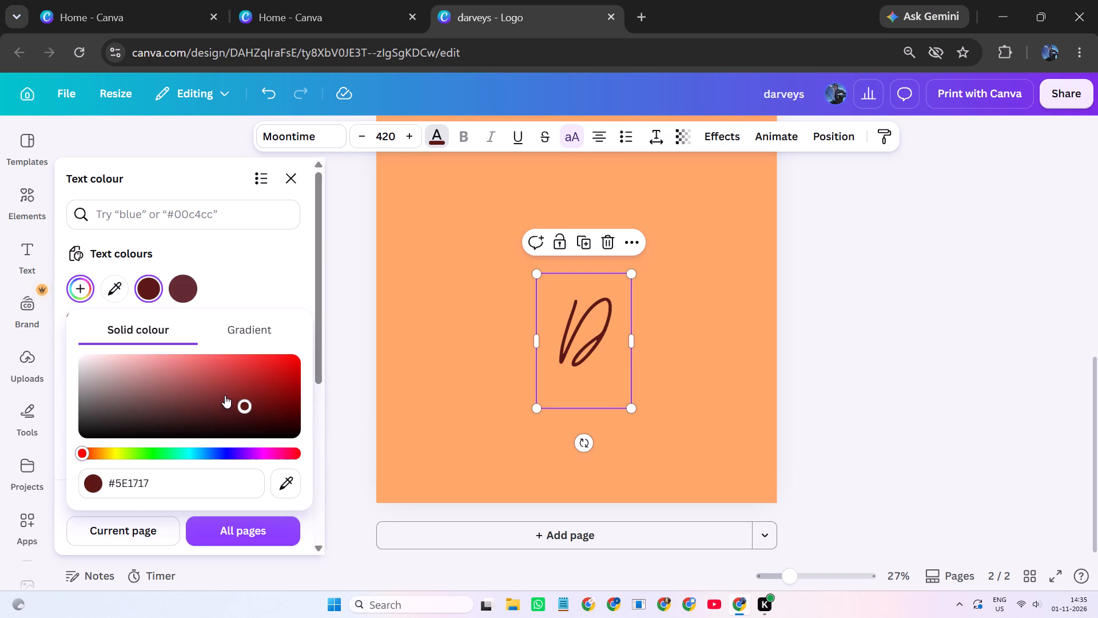
left_click_drag(246, 394, 272, 403)
left_click(814, 389)
Duplicate the “darveys” text at the top of page 2 and place the copy just below the script “D”.
left_click(611, 127)
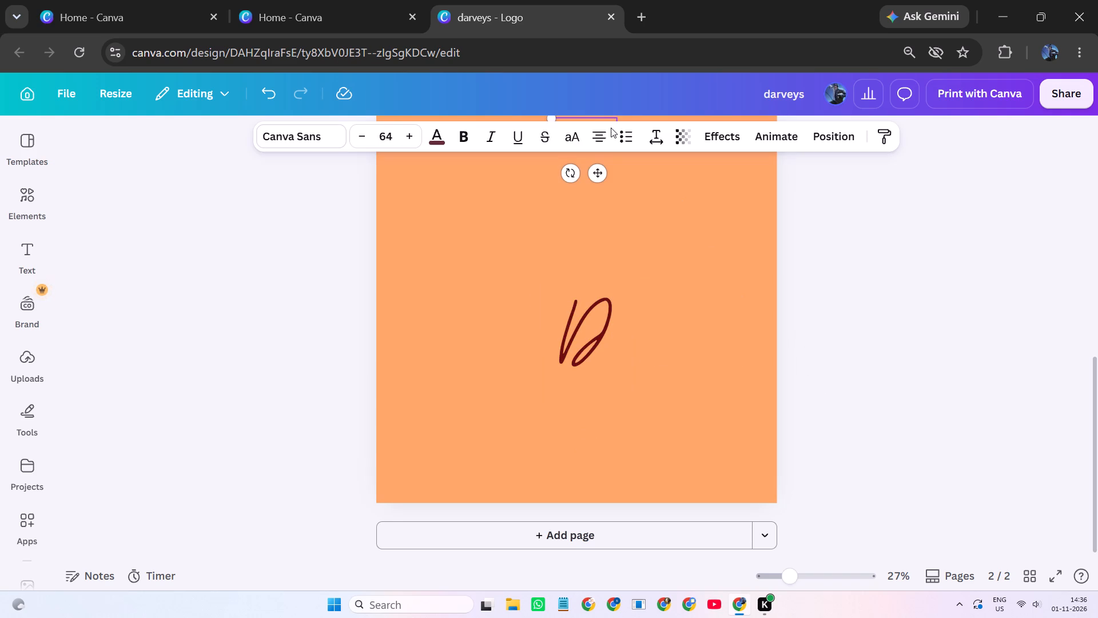
scroll(619, 227, "up", 1)
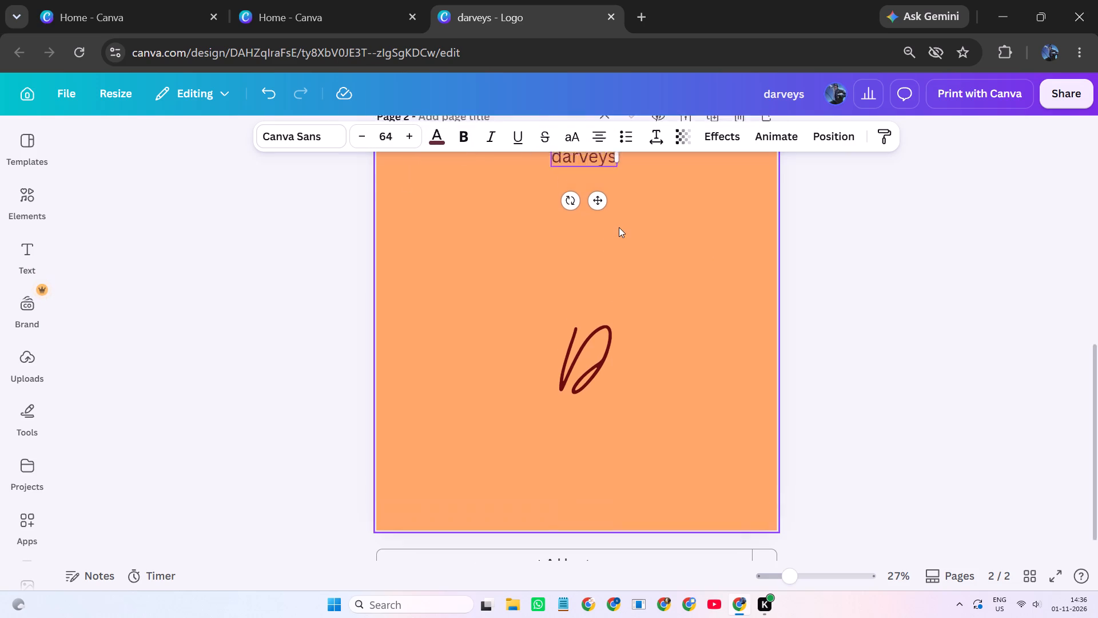
left_click(581, 247)
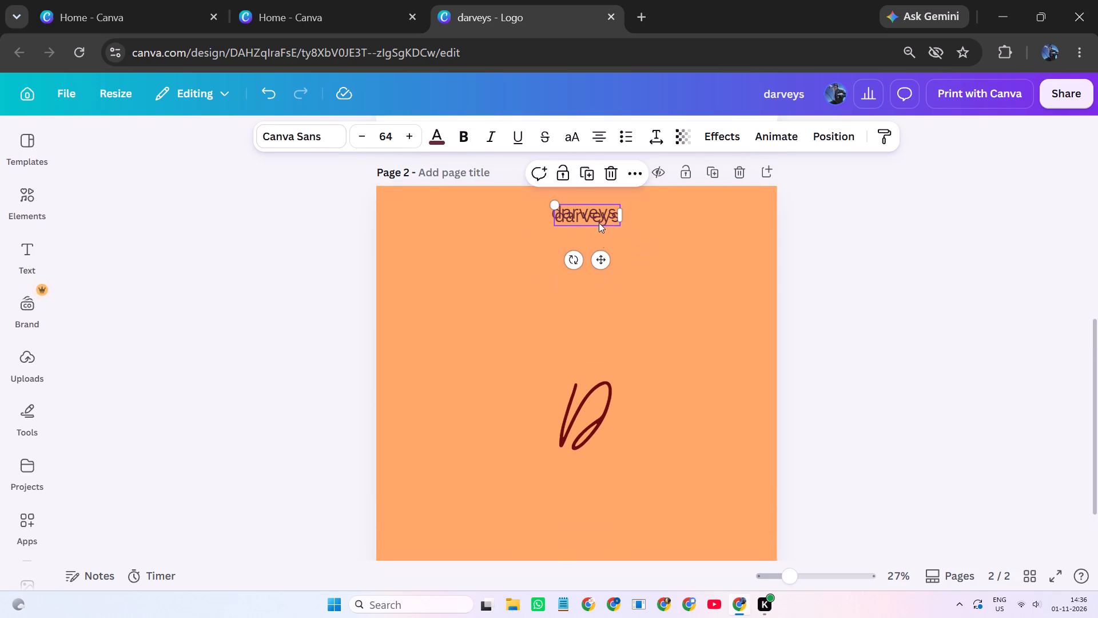
left_click_drag(603, 256, 596, 503)
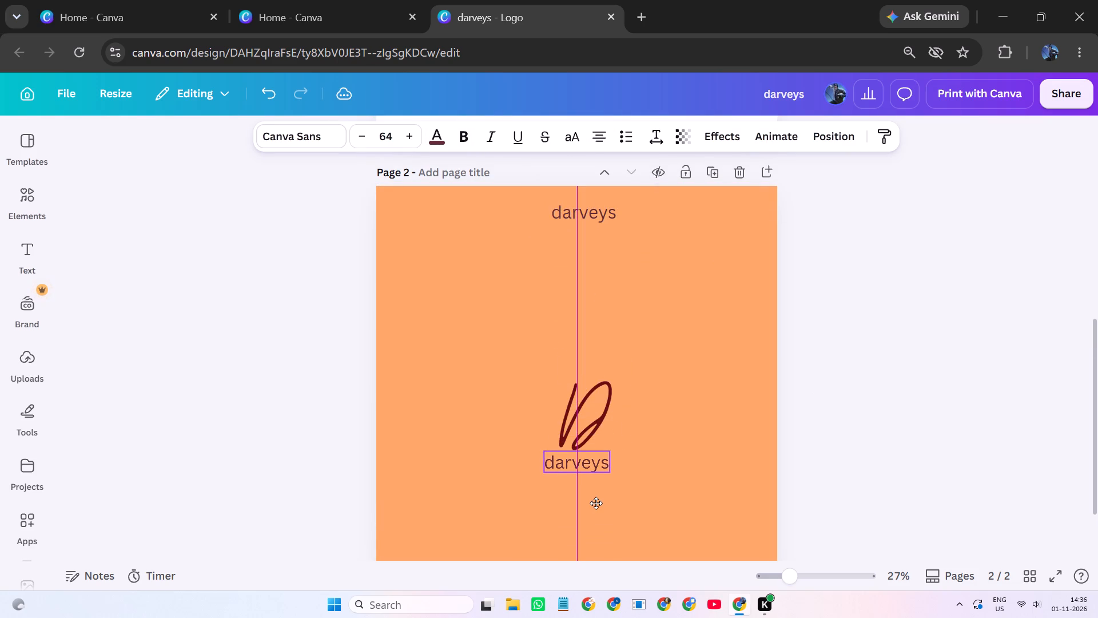
left_click_drag(596, 503, 595, 503)
left_click_drag(595, 503, 592, 504)
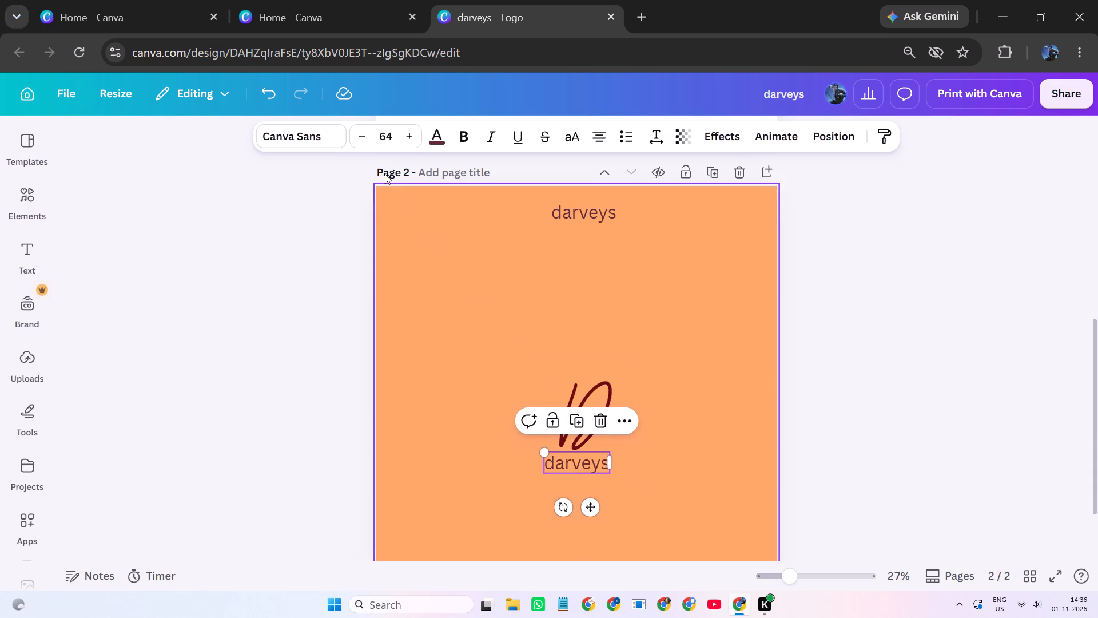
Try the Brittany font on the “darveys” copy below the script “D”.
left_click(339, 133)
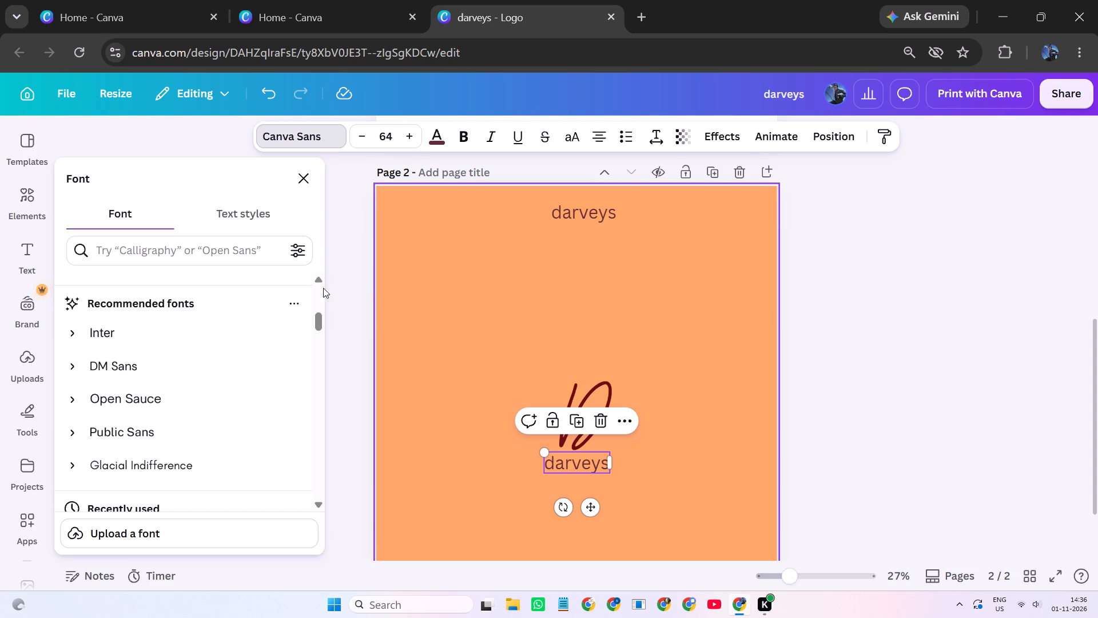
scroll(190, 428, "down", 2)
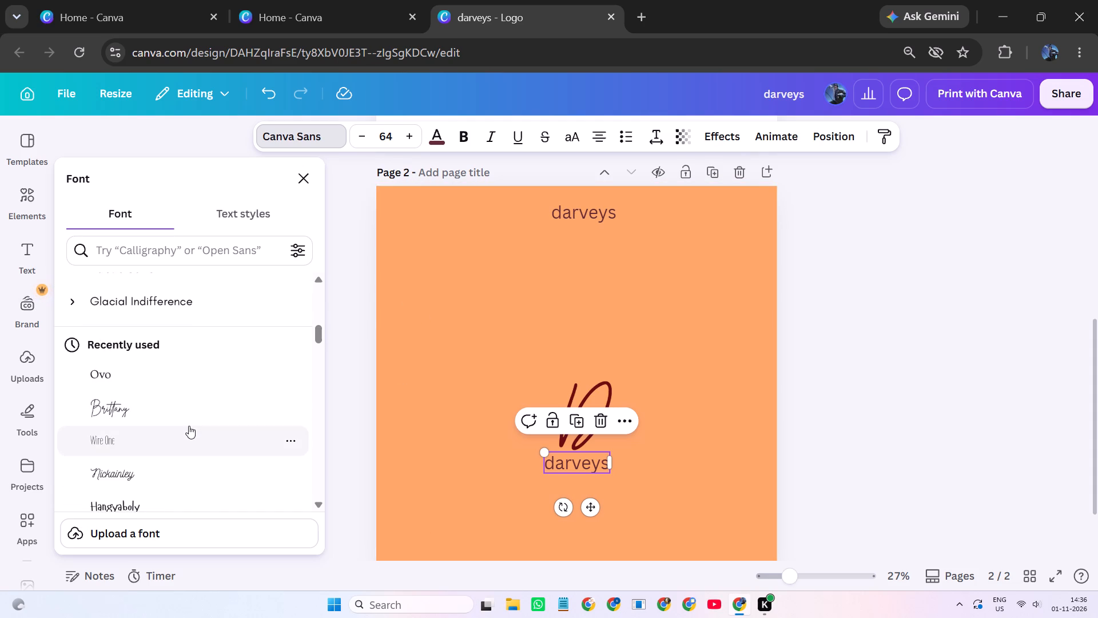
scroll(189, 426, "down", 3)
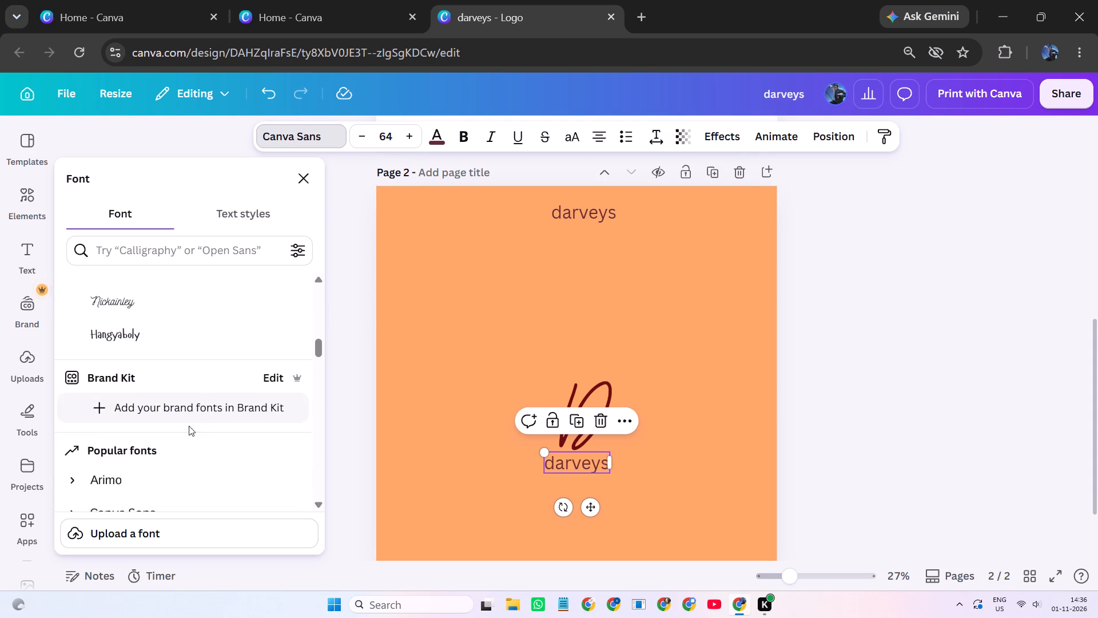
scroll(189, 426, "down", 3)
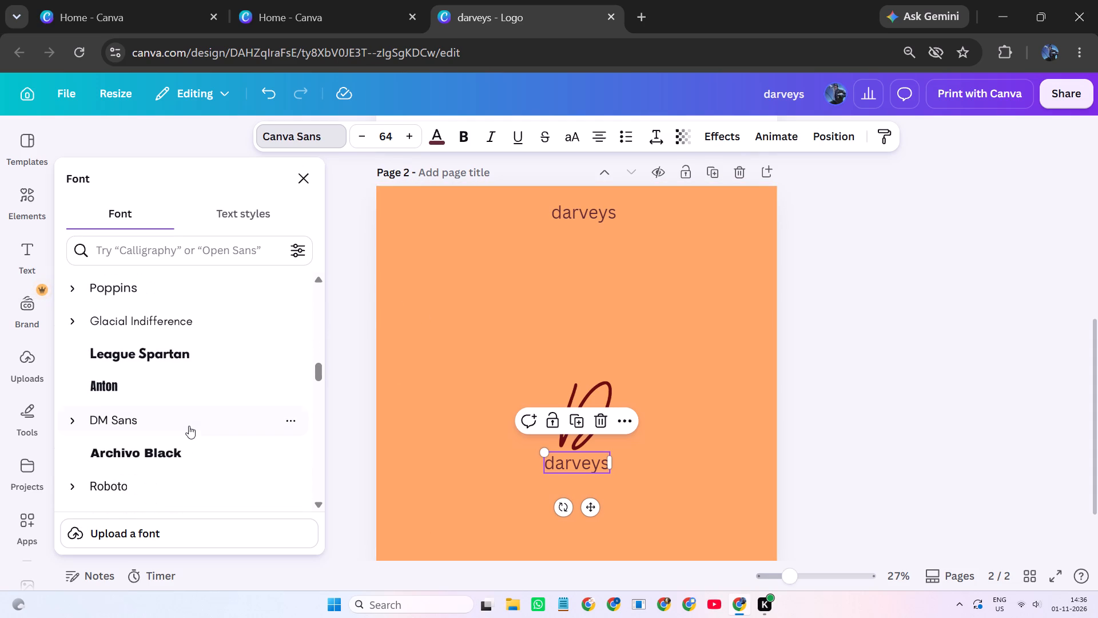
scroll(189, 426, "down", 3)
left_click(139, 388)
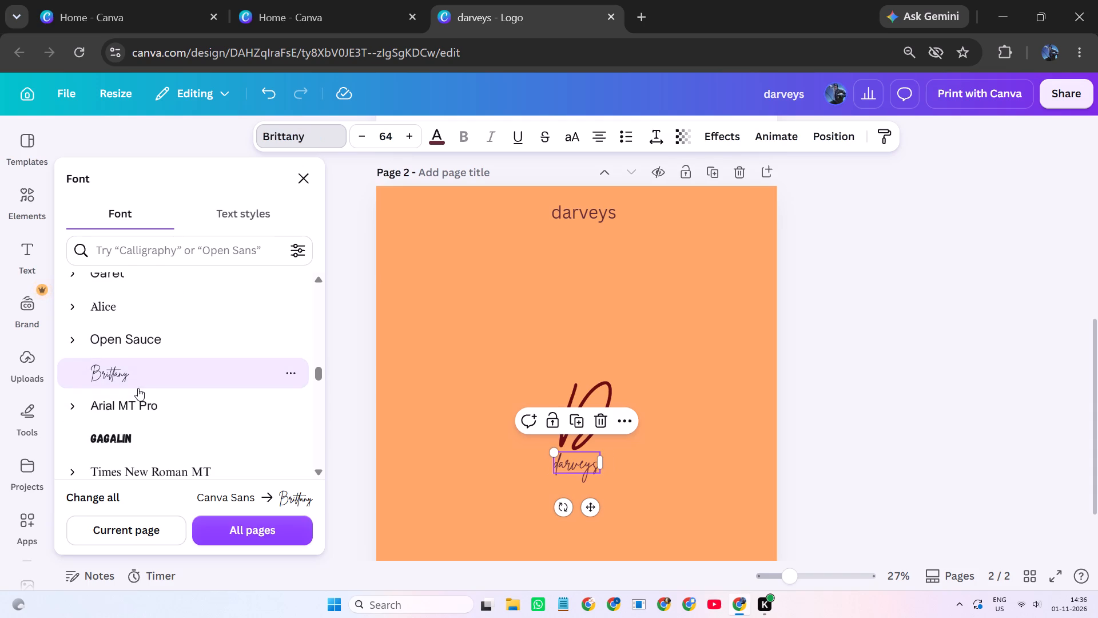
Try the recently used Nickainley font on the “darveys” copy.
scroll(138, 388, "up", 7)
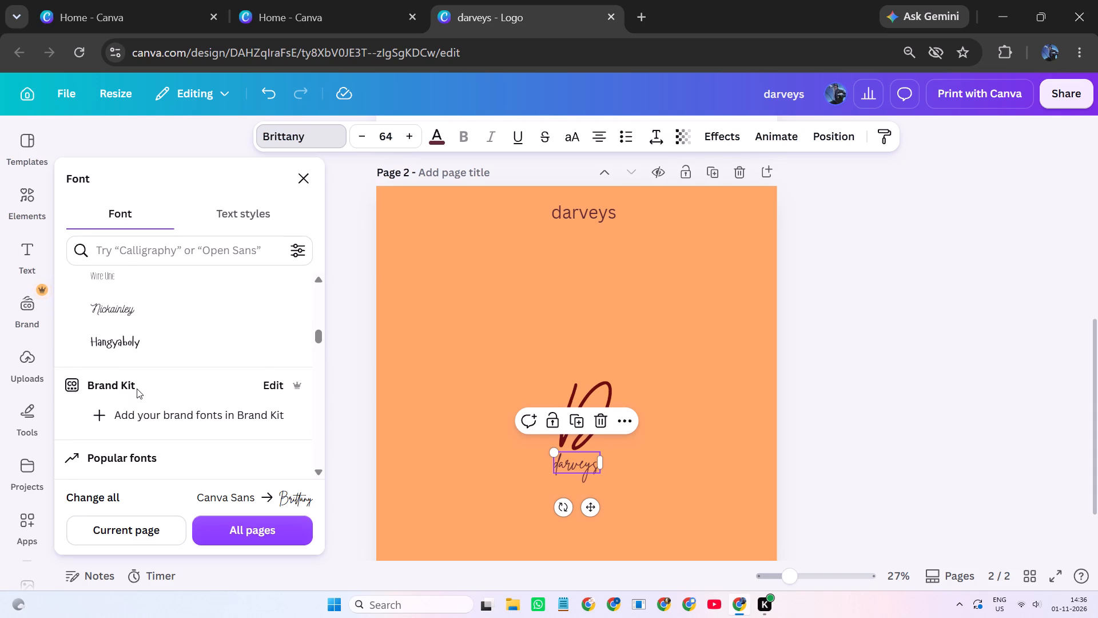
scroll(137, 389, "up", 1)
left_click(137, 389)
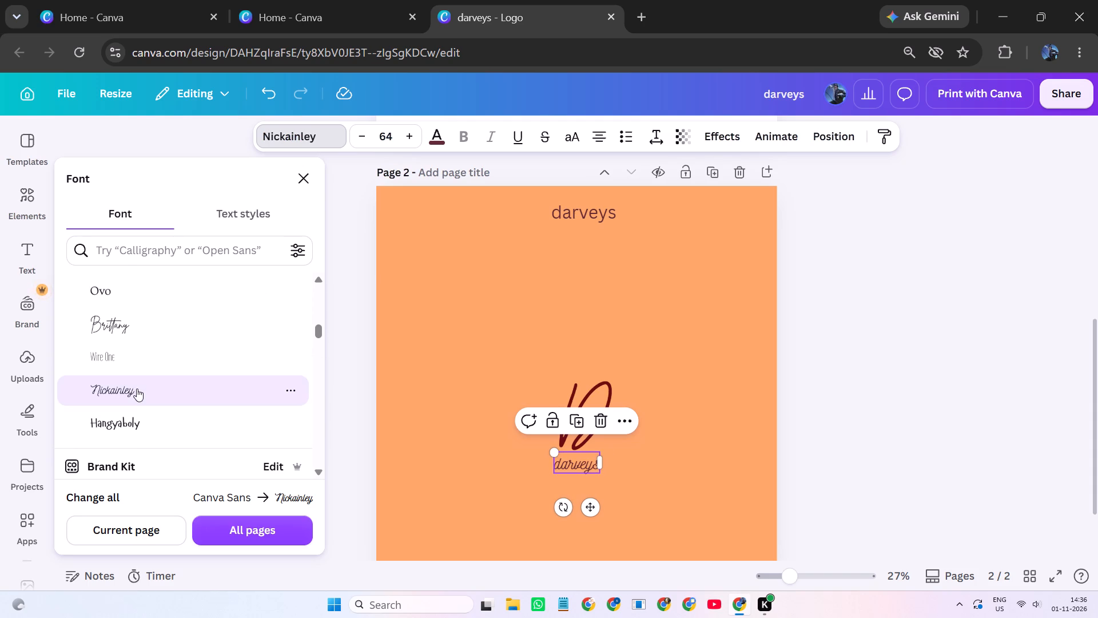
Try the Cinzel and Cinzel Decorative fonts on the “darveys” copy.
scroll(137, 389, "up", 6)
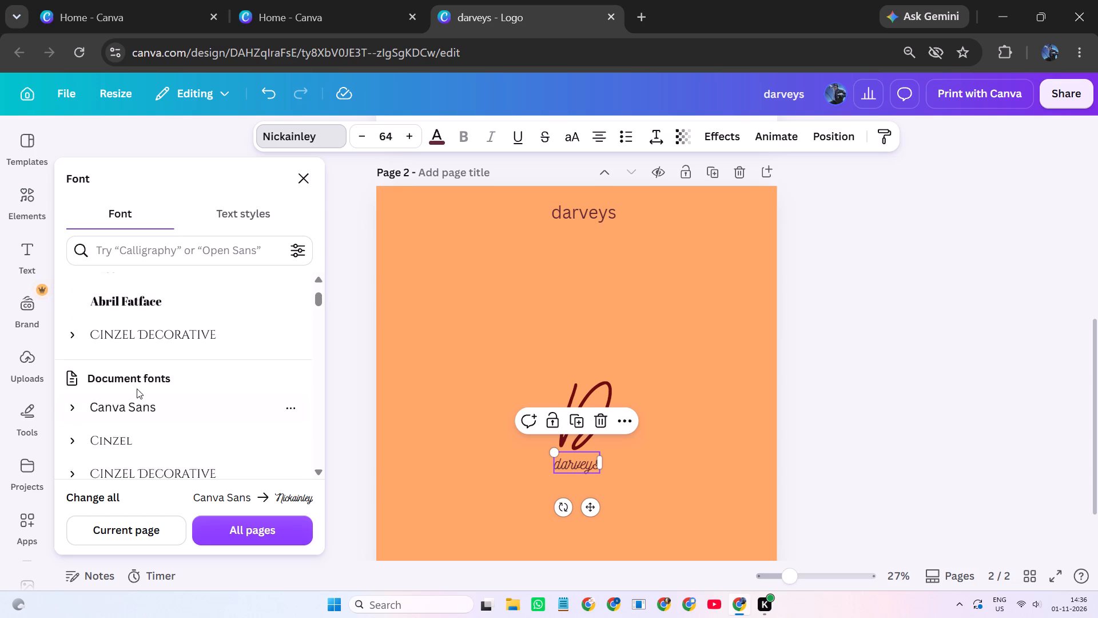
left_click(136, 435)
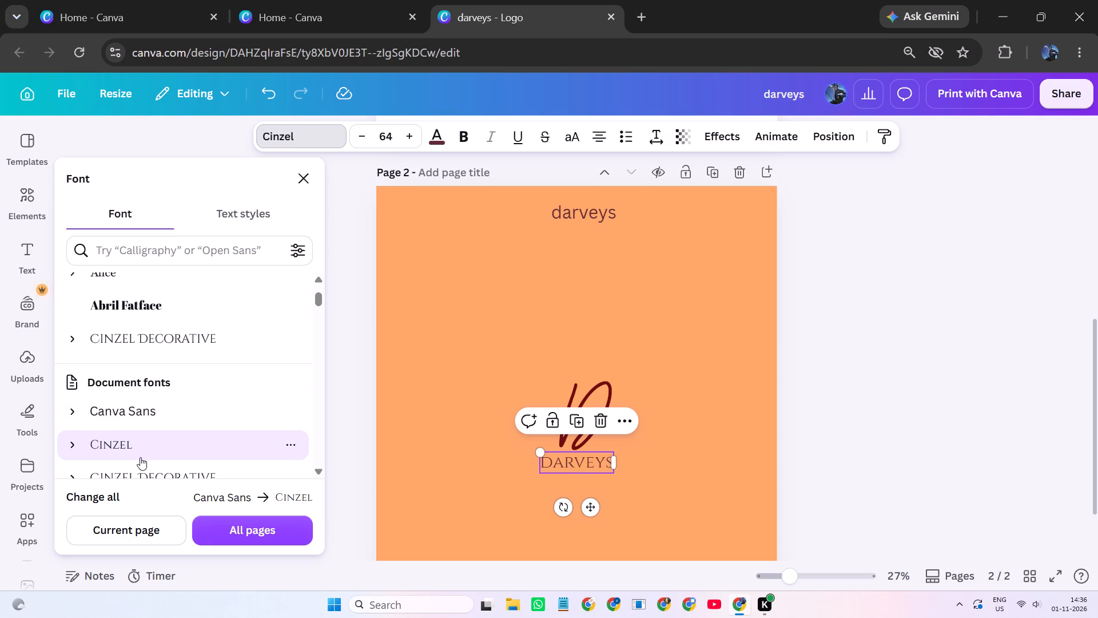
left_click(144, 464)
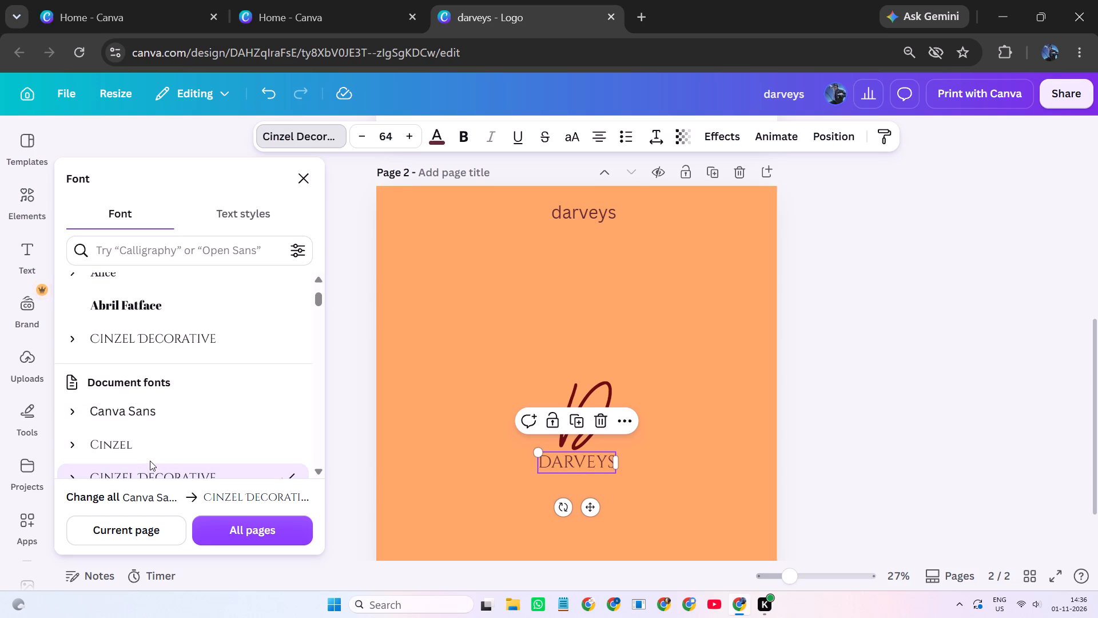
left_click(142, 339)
Set the “darveys” copy to the starred serif font Alice.
scroll(142, 339, "up", 3)
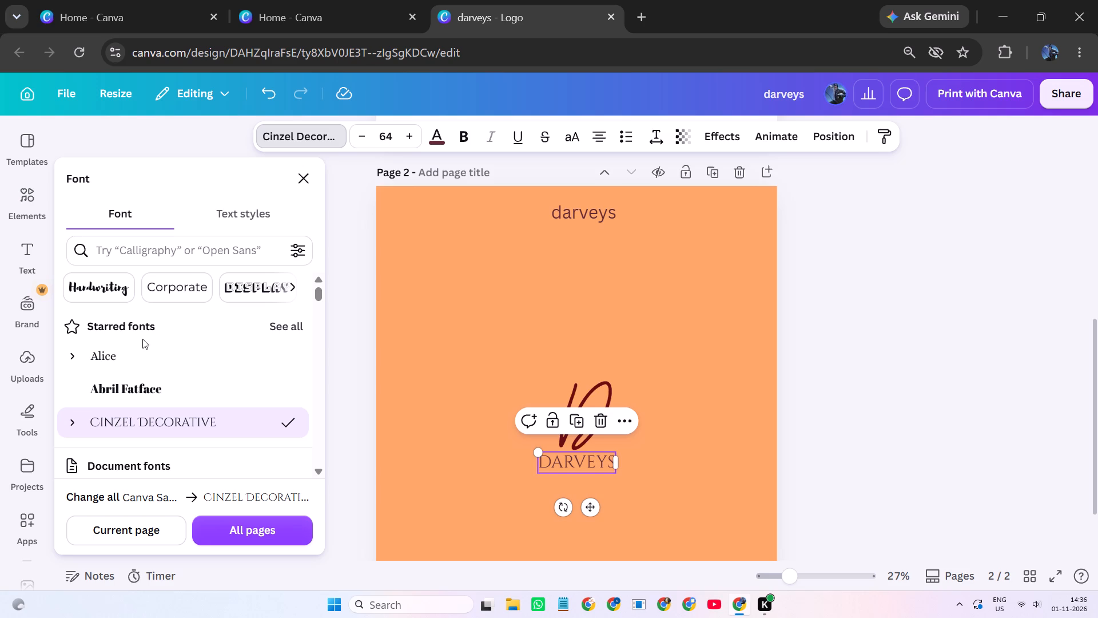
left_click(139, 350)
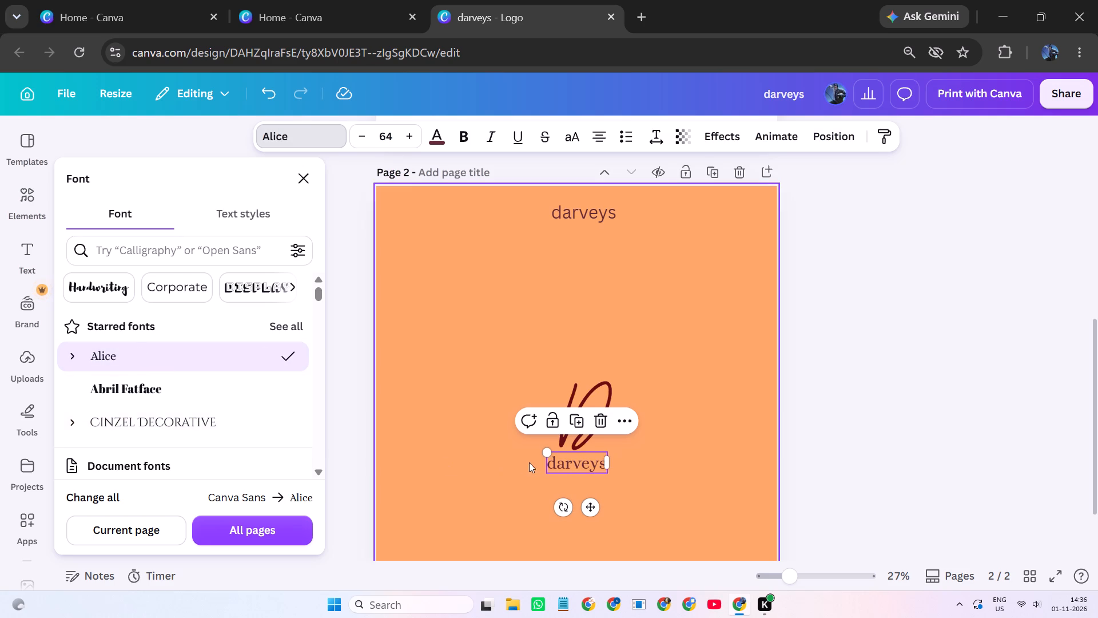
Delete the leading “d” so the copy reads “arveys”, and shift it slightly right beneath the script “D”.
left_click(554, 463)
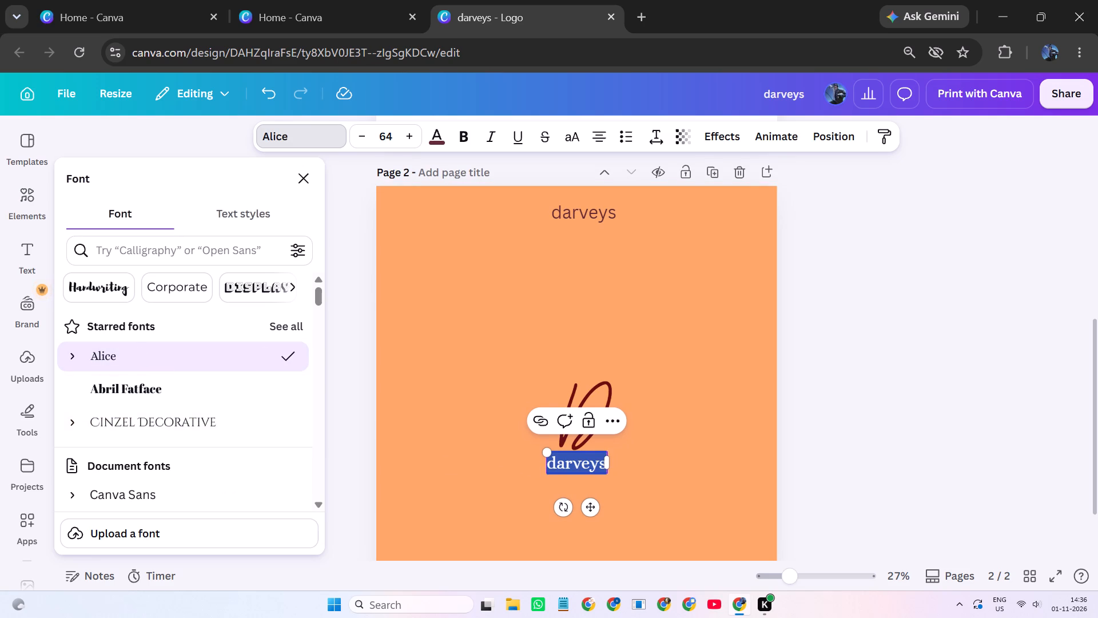
left_click(552, 465)
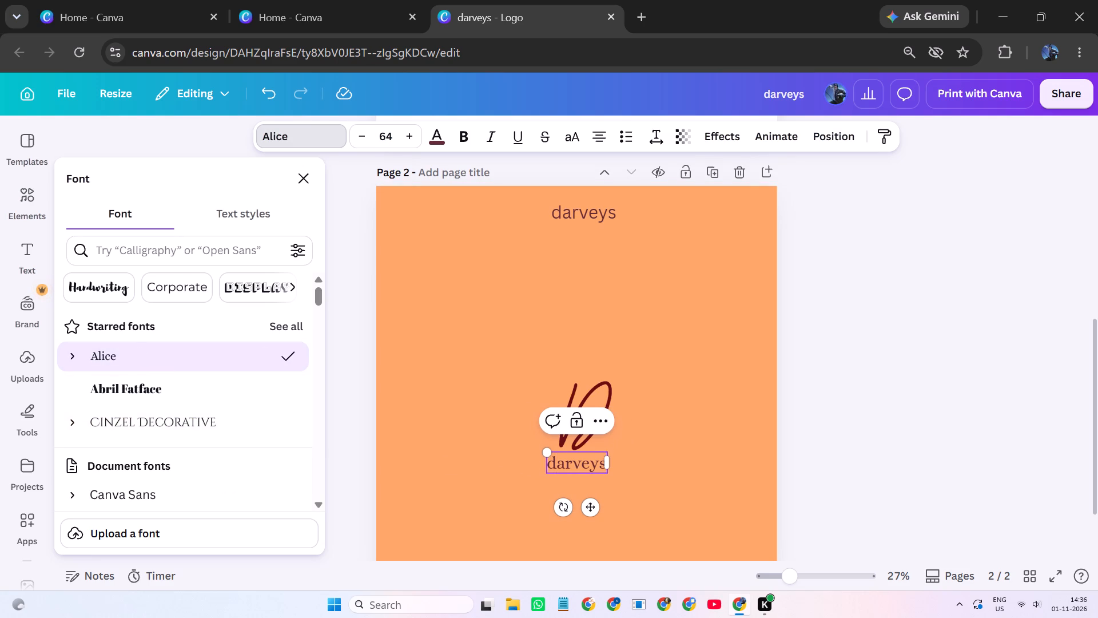
key("BackSpace")
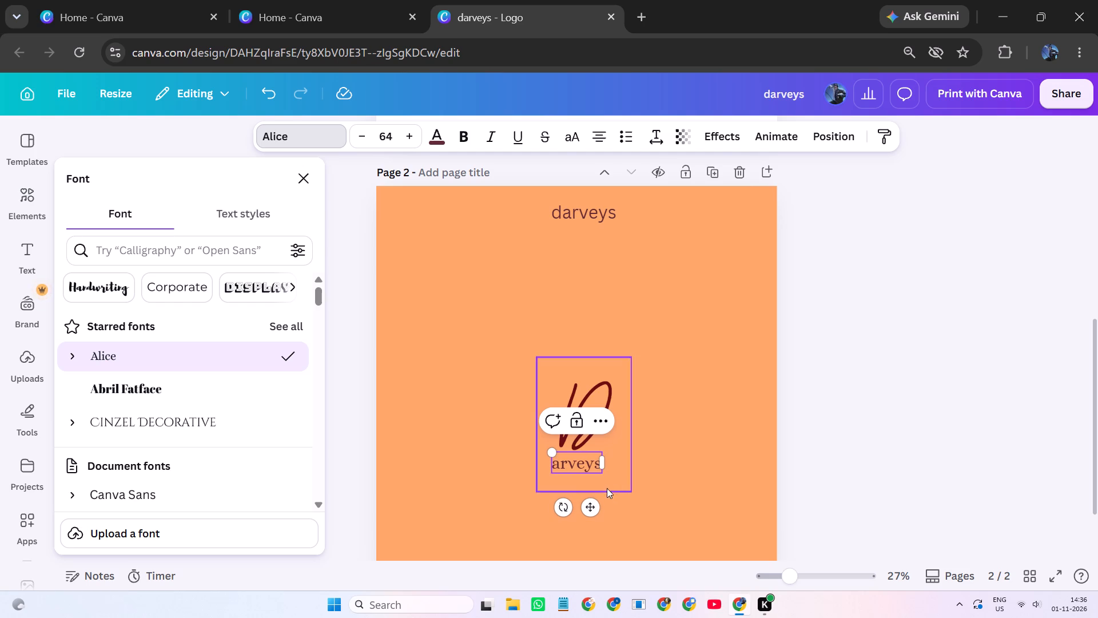
left_click(658, 478)
left_click_drag(576, 467, 583, 468)
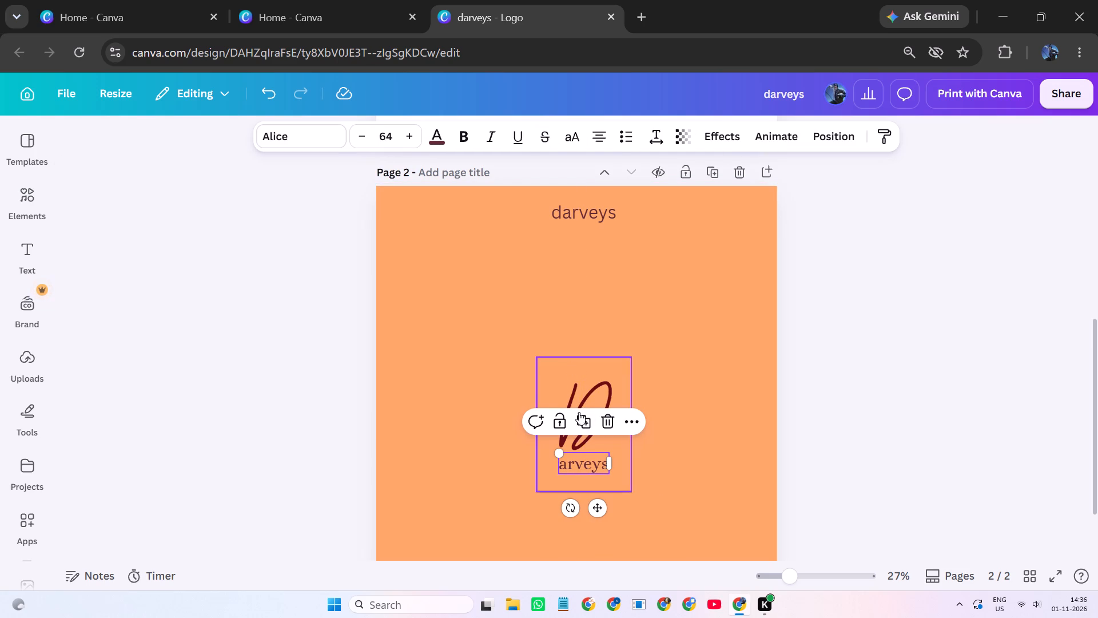
Duplicate “arveys”, set the copy apart to its lower left, and replace the copy's text with a single “d”.
left_click(579, 415)
left_click_drag(598, 512, 519, 532)
double_click(518, 485)
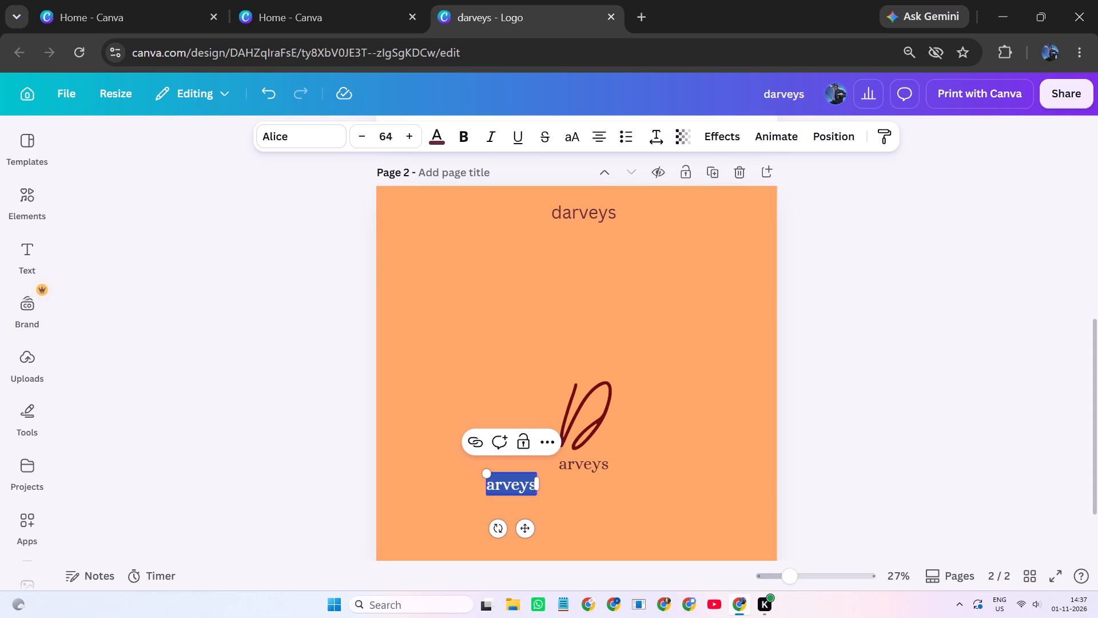
key("BackSpace")
key("d")
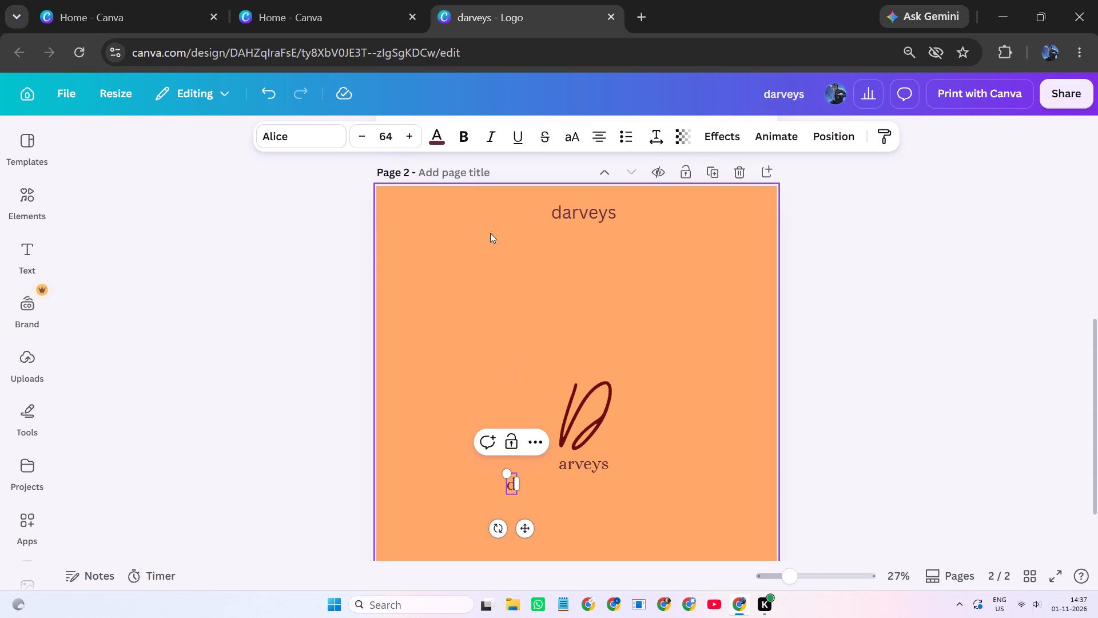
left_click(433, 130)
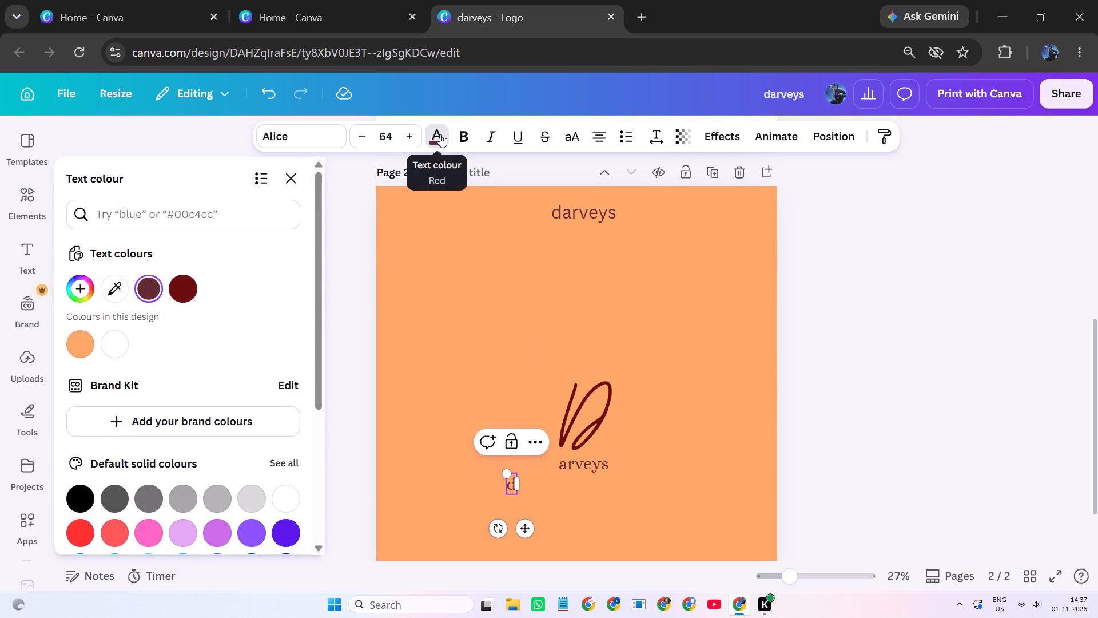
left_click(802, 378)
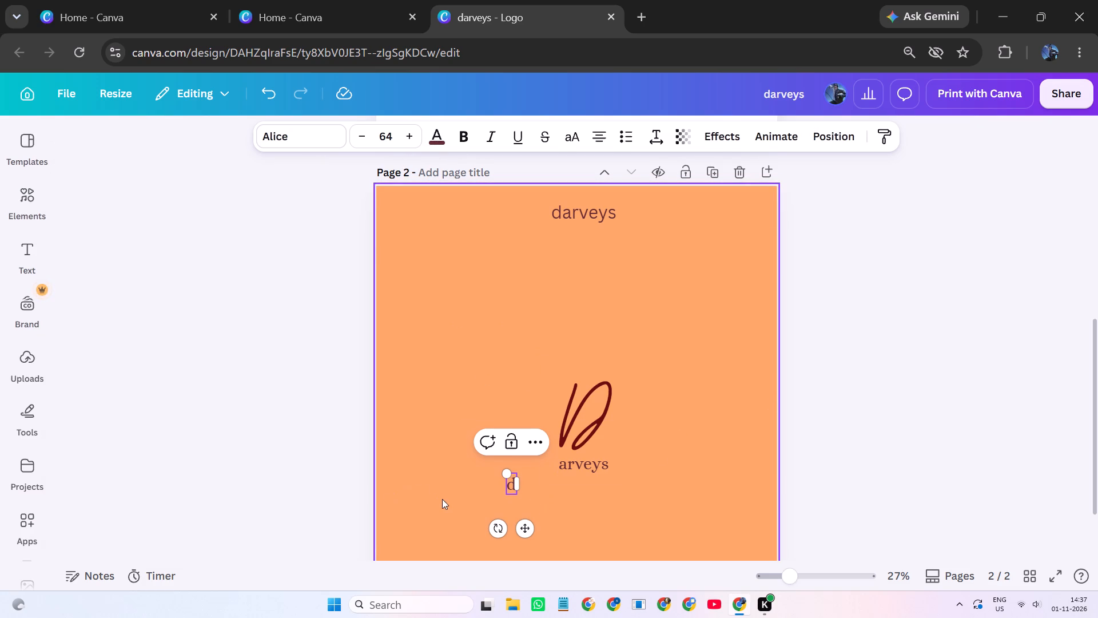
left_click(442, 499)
Switch the separate “d” in Alice to uppercase.
left_click(509, 484)
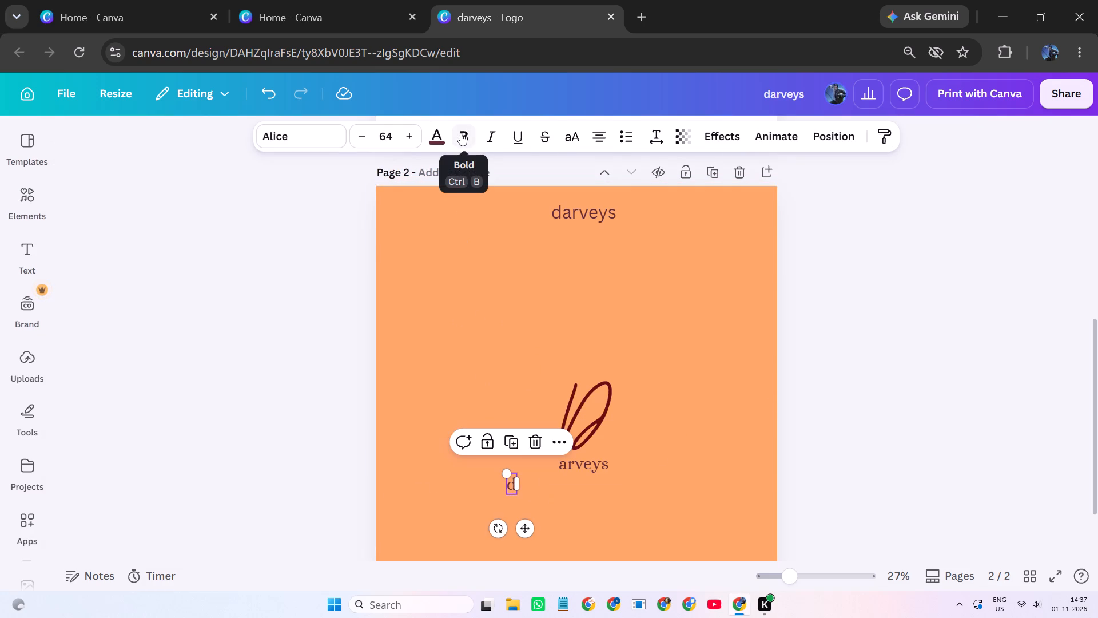
left_click(568, 136)
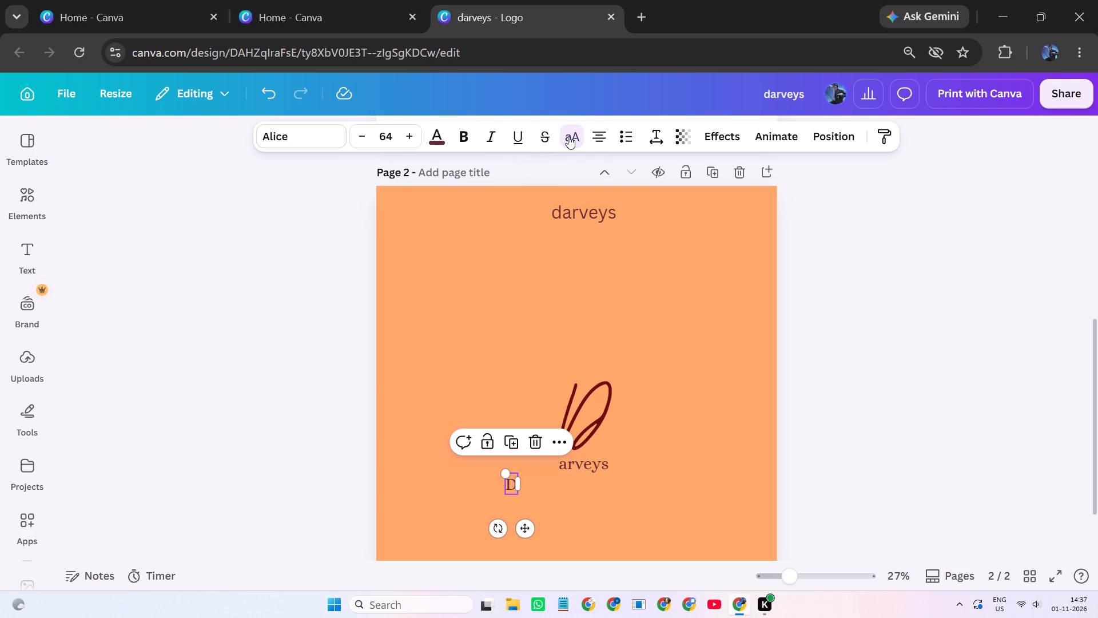
left_click(647, 531)
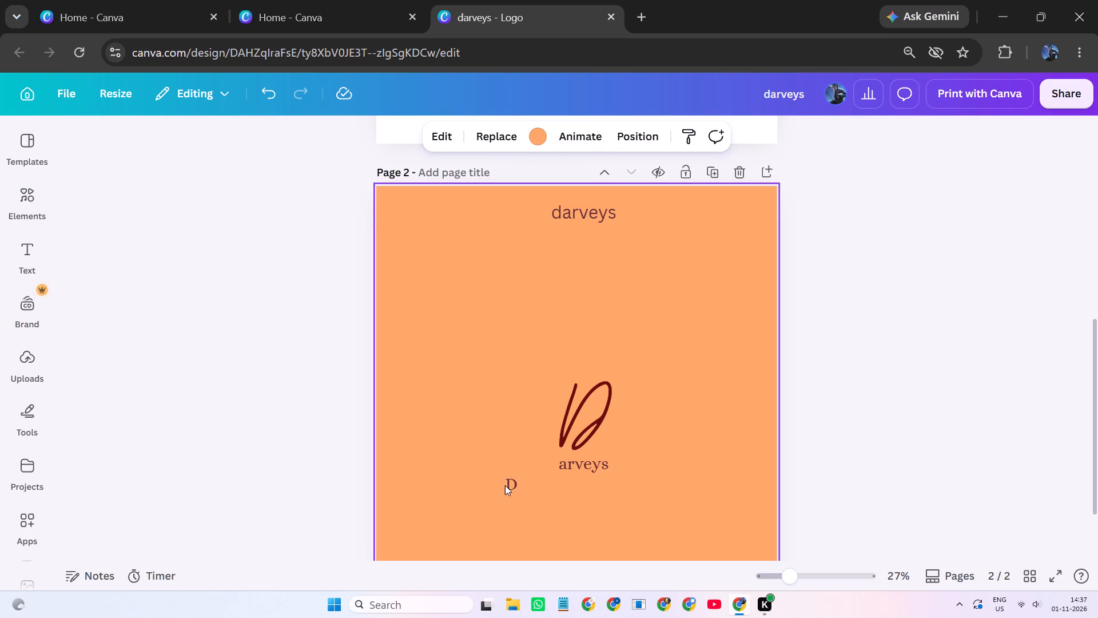
Move the separate capital “D” directly in front of “arveys”, level with it, so the wordmark reads “Darveys”.
left_click(507, 476)
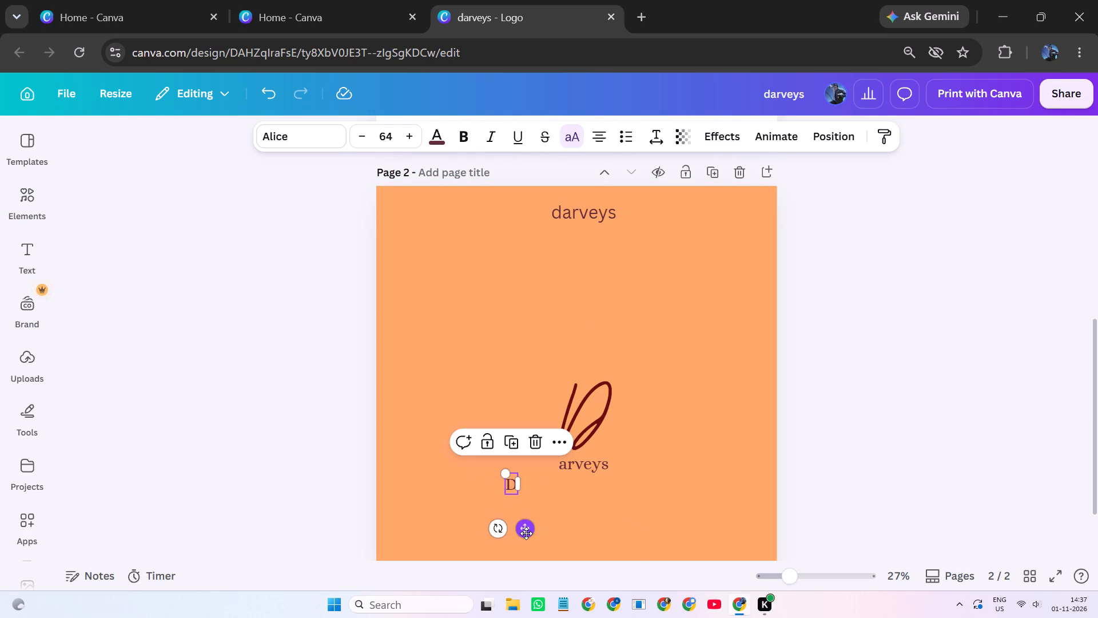
left_click_drag(526, 533, 566, 520)
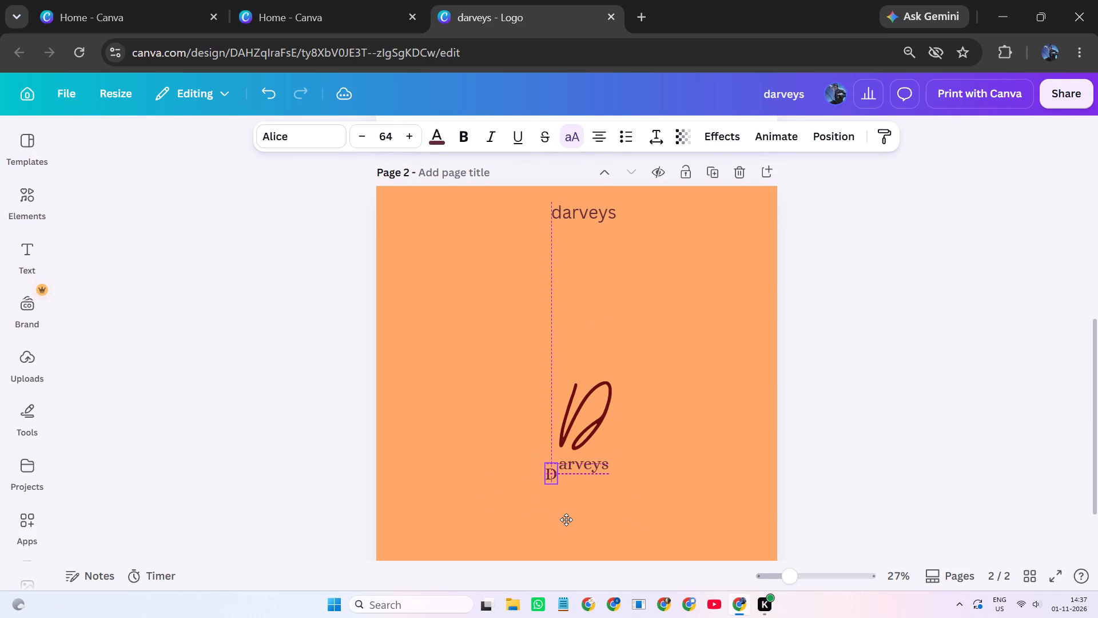
left_click_drag(566, 520, 566, 517)
left_click(566, 517)
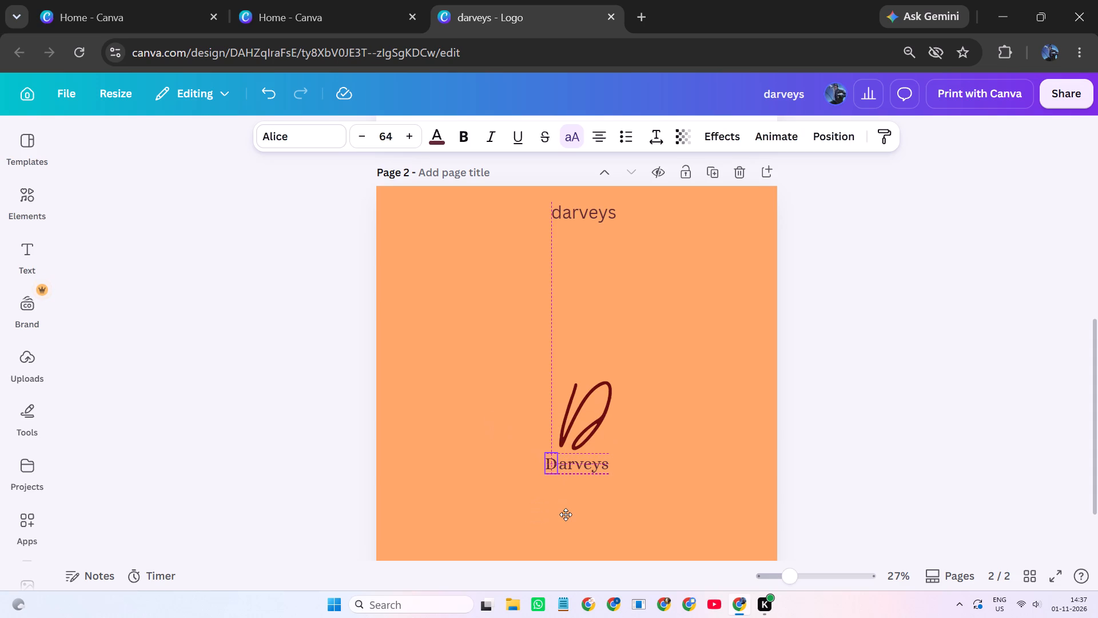
left_click(626, 495)
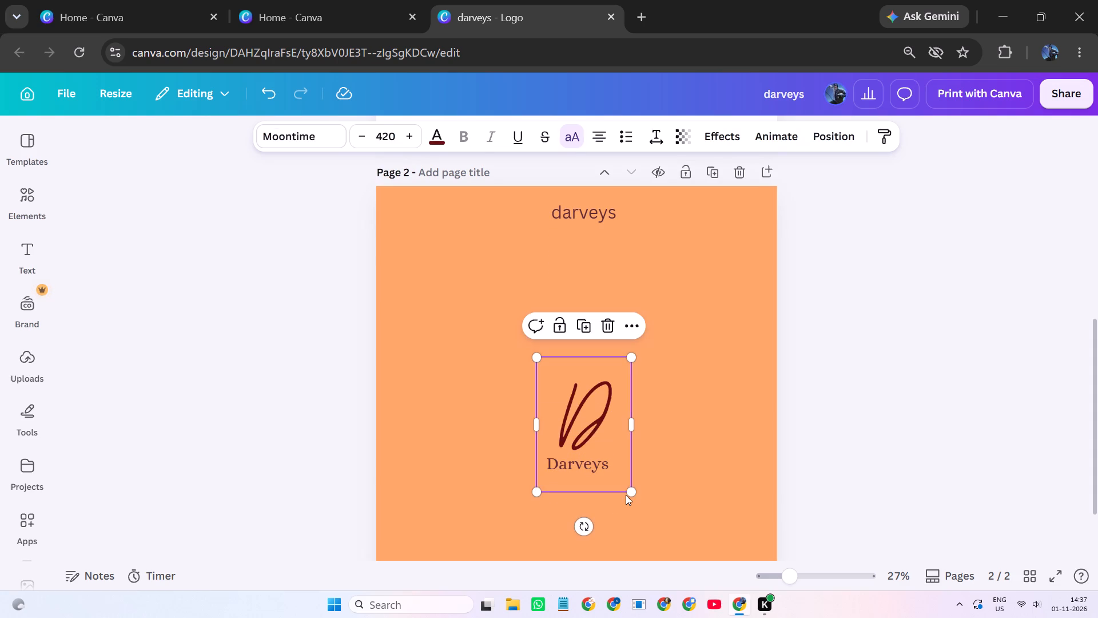
scroll(624, 504, "up", 9, "ctrl")
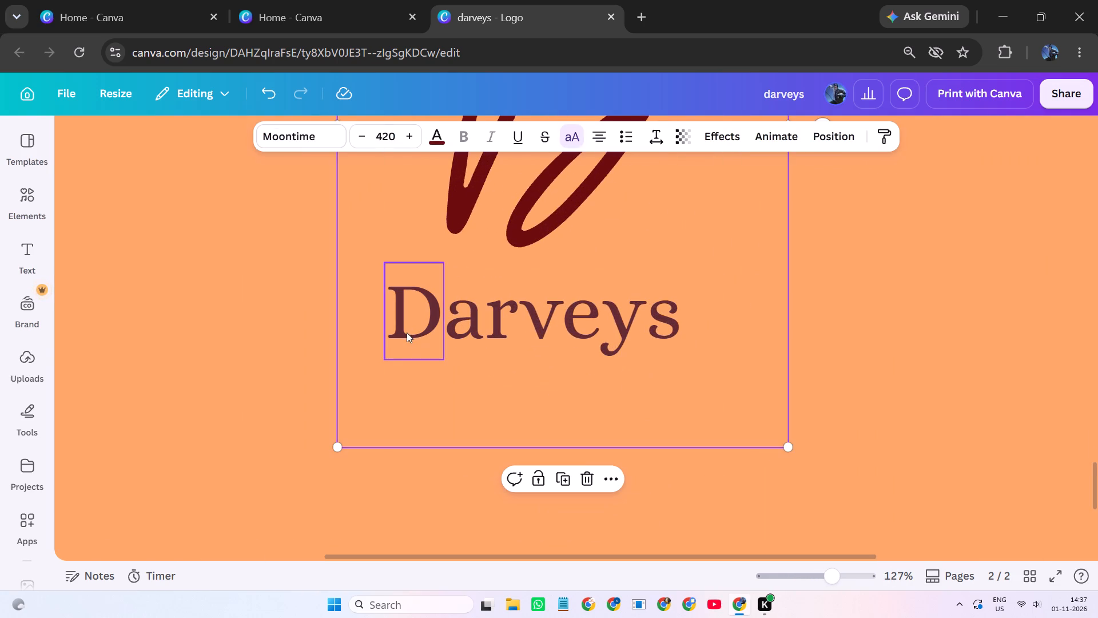
Show the rulers and guides, and move the horizontal guide to 1413, along the baseline of the “Darveys” wordmark.
key("r")
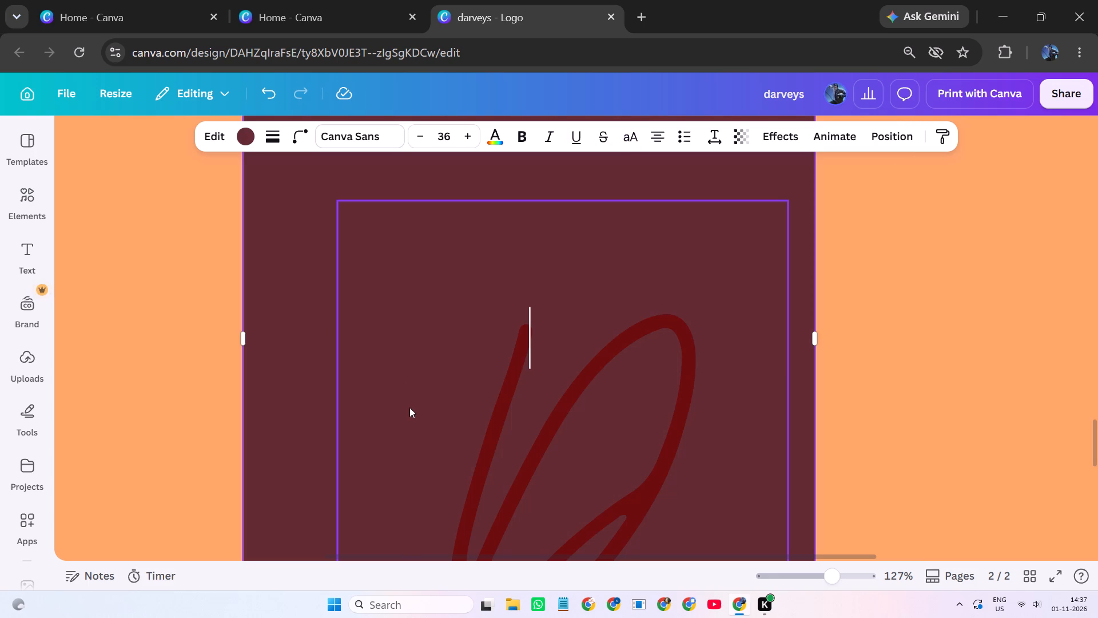
left_click(265, 94)
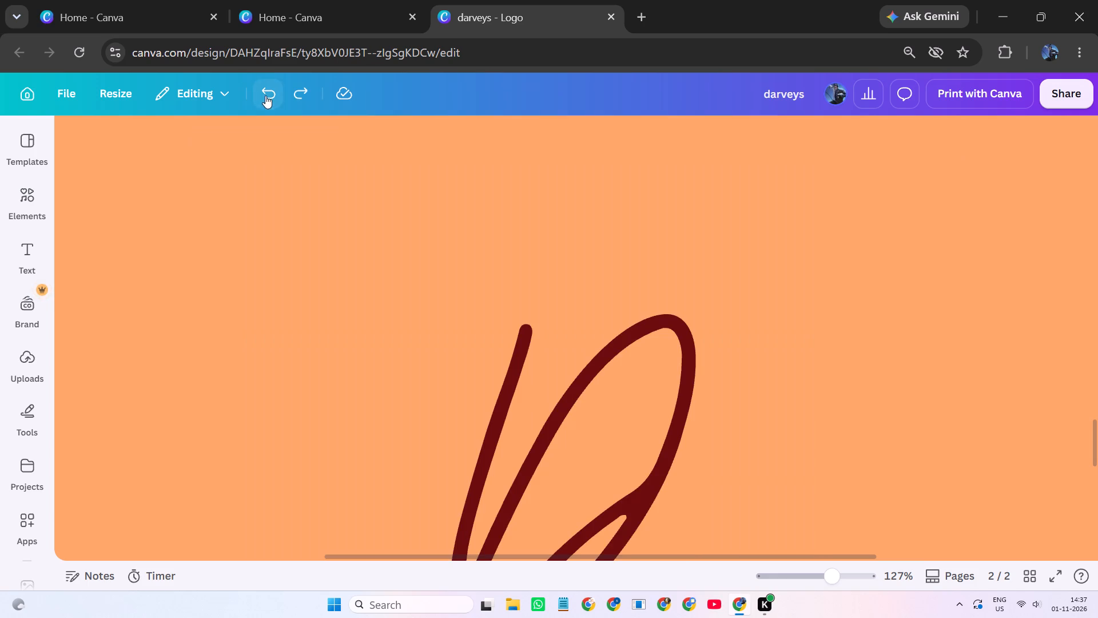
key("shift+r")
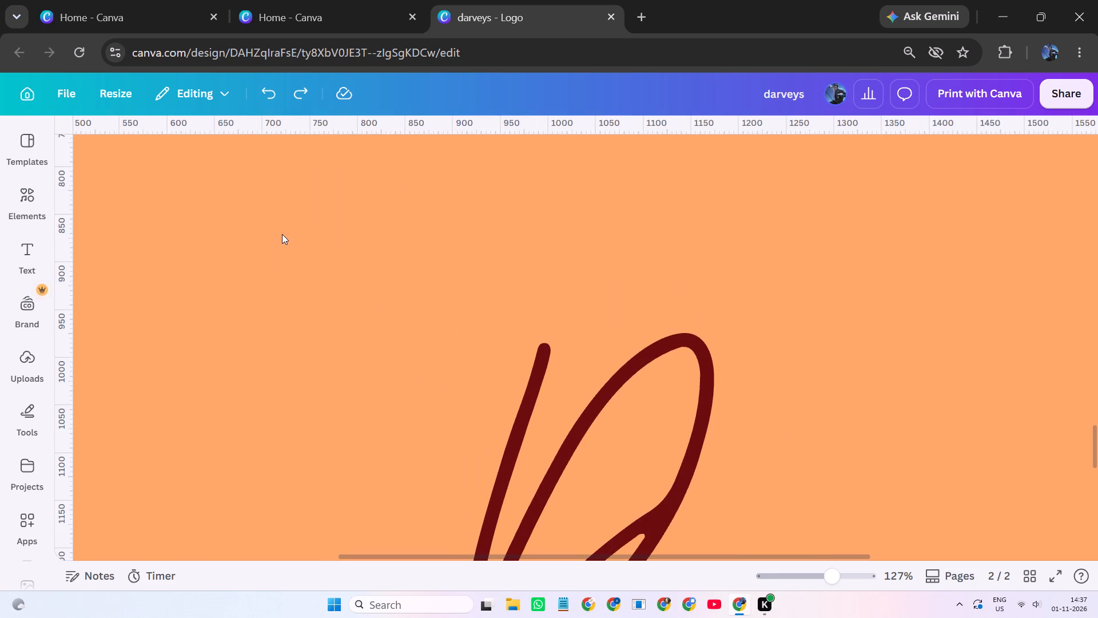
scroll(282, 234, "down", 3)
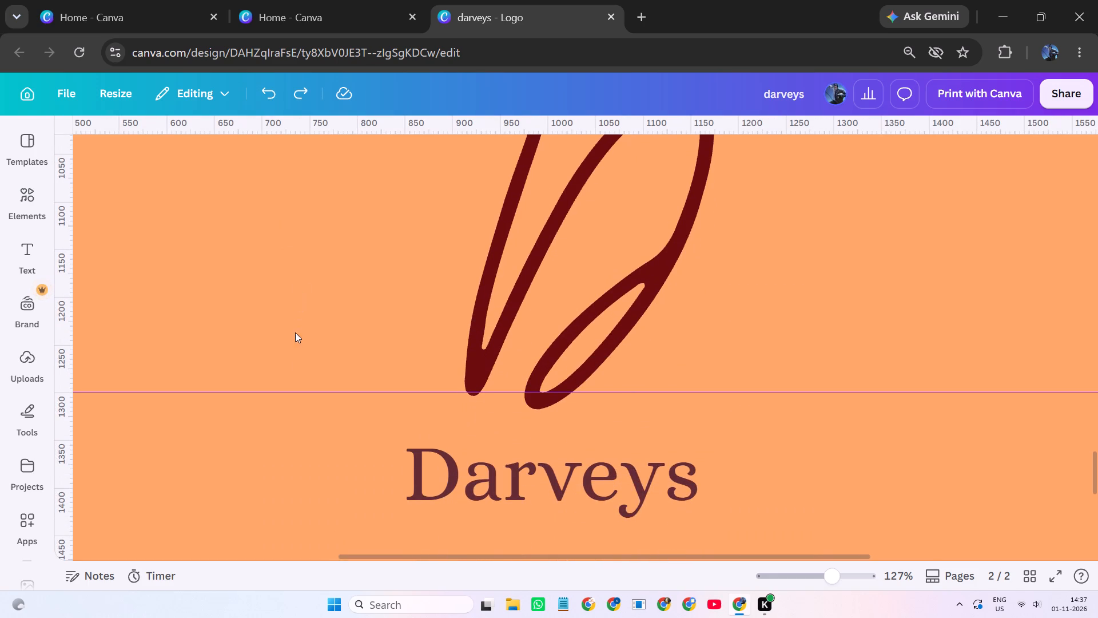
left_click_drag(291, 391, 296, 488)
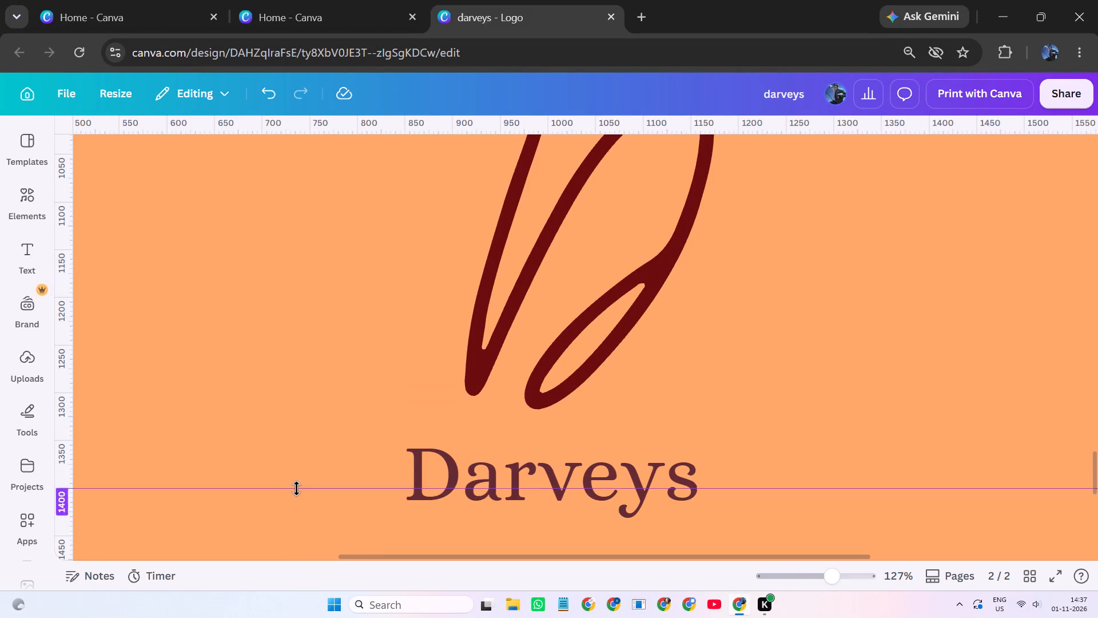
left_click_drag(296, 488, 295, 501)
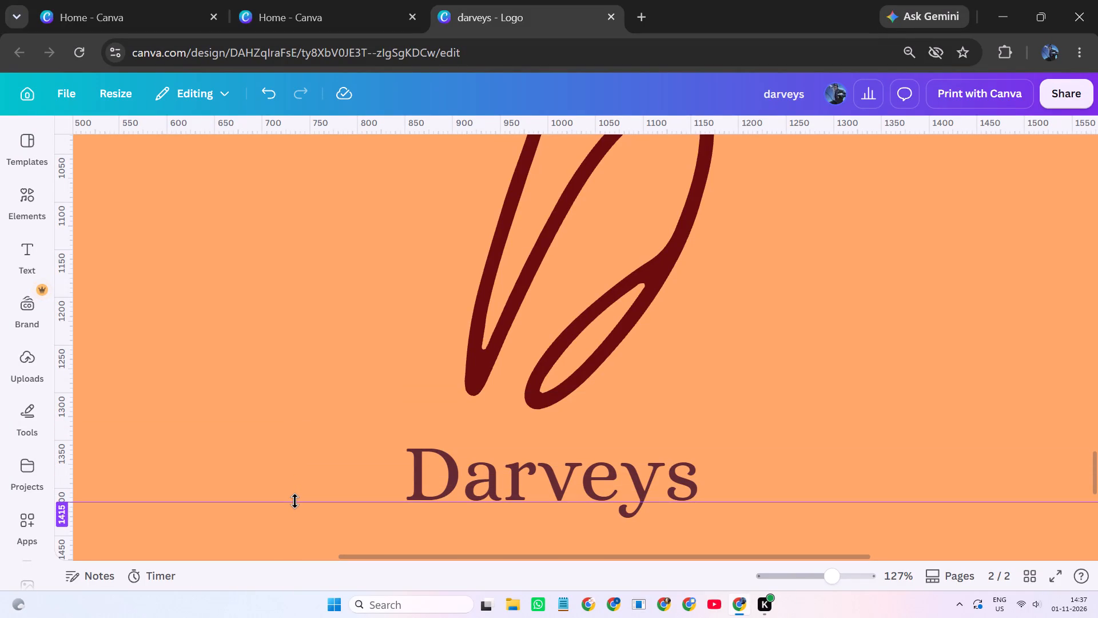
left_click_drag(295, 501, 293, 500)
Nudge the separate capital “D” slightly right, closer to “arveys”, keeping it level on the guide.
left_click(725, 381)
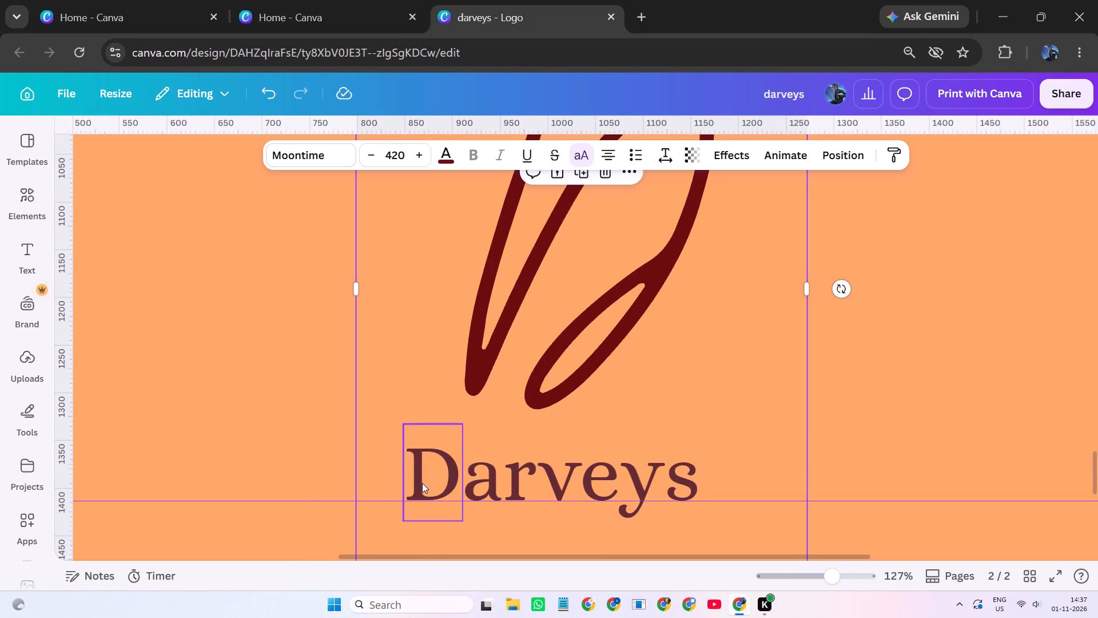
left_click(423, 482)
left_click_drag(435, 489, 436, 488)
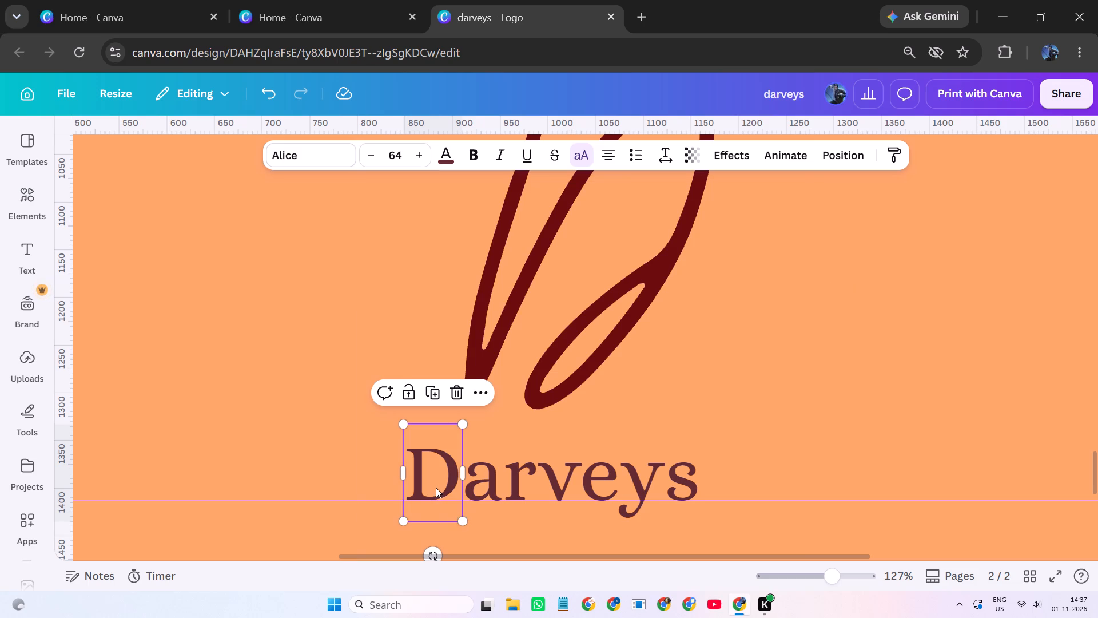
left_click_drag(436, 488, 440, 488)
left_click(806, 413)
left_click(990, 384)
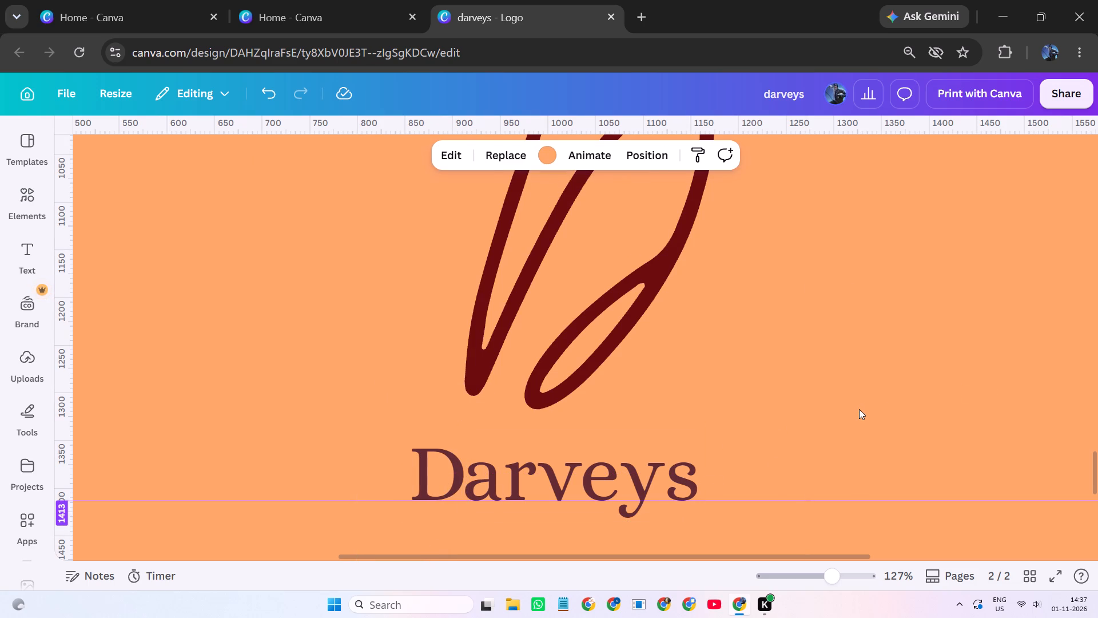
Delete the old lowercase “darveys” text near the top of page 2.
scroll(856, 404, "down", 5, "ctrl")
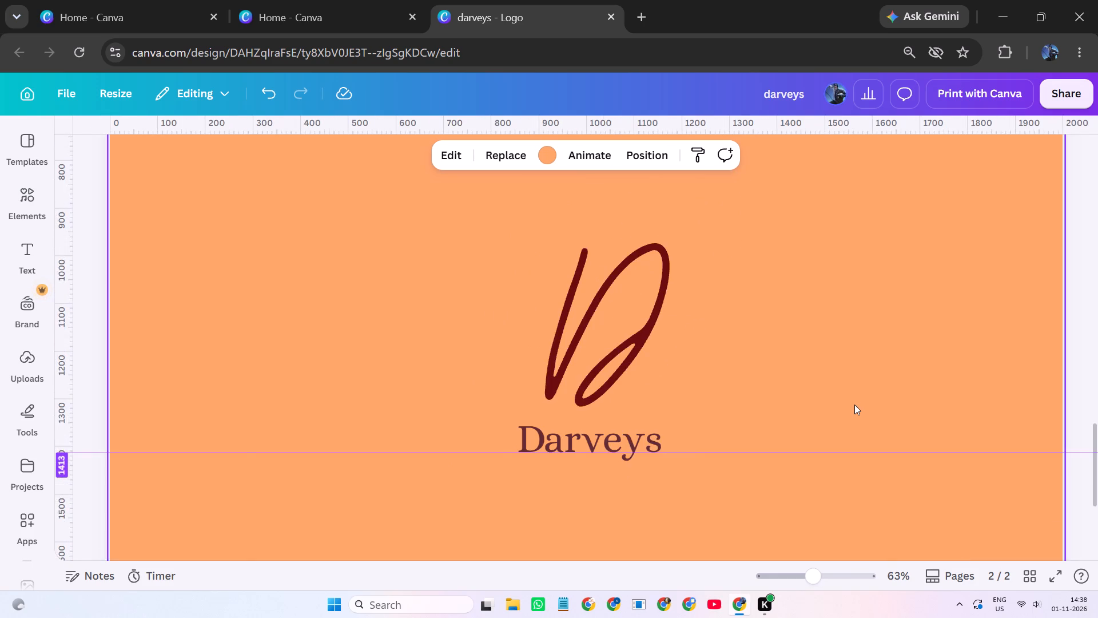
scroll(854, 405, "down", 4, "ctrl")
left_click(856, 361)
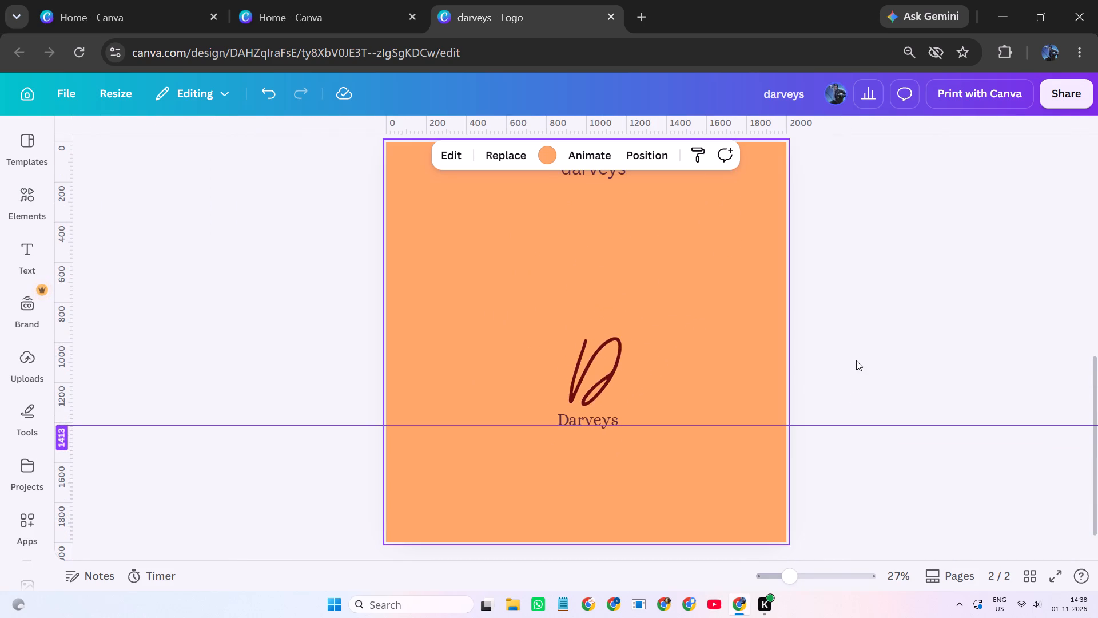
left_click(568, 159)
left_click(623, 208)
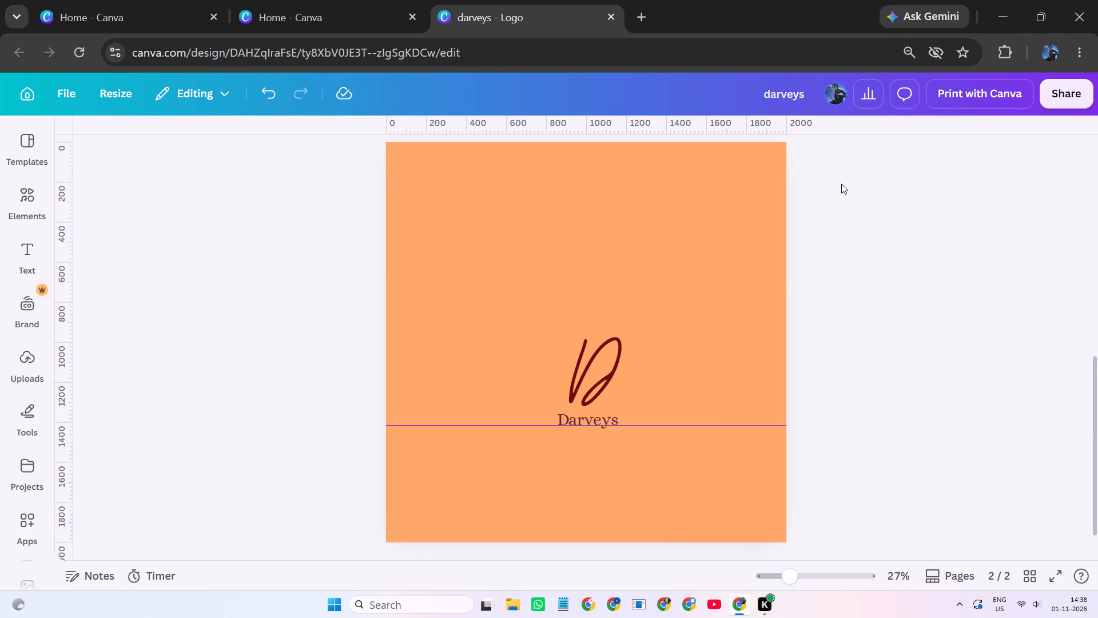
left_click(823, 221)
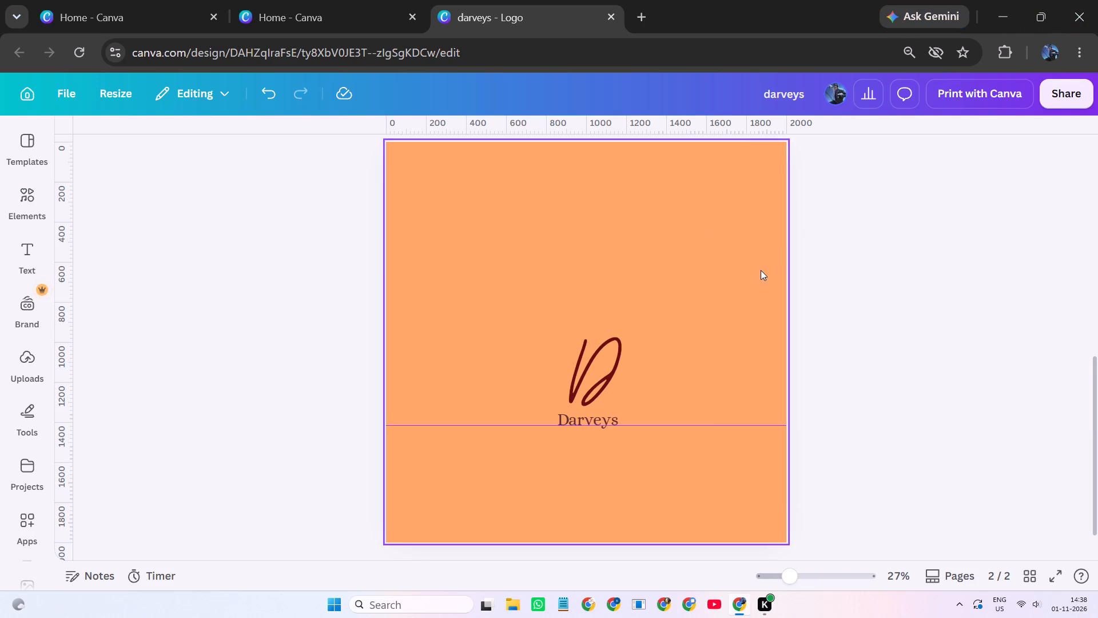
Hide the rulers and guides.
key("shift+r")
left_click(837, 283)
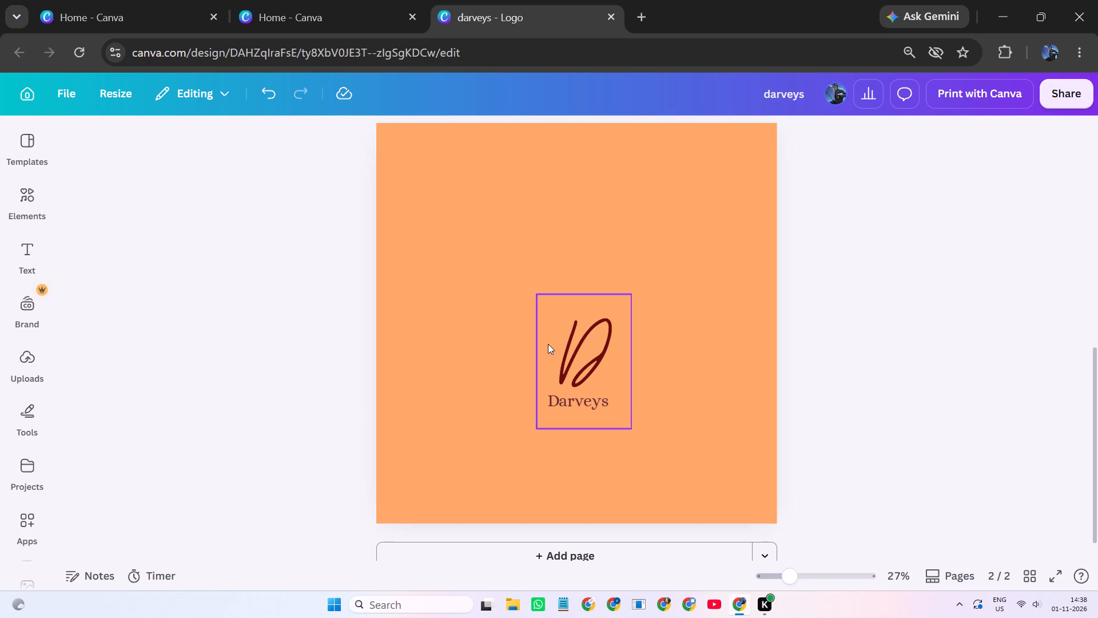
Enlarge the script “D” and the wordmark together, bringing the script “D” to about size 533, and centre the wordmark horizontally on page 2.
left_click_drag(503, 308, 673, 449)
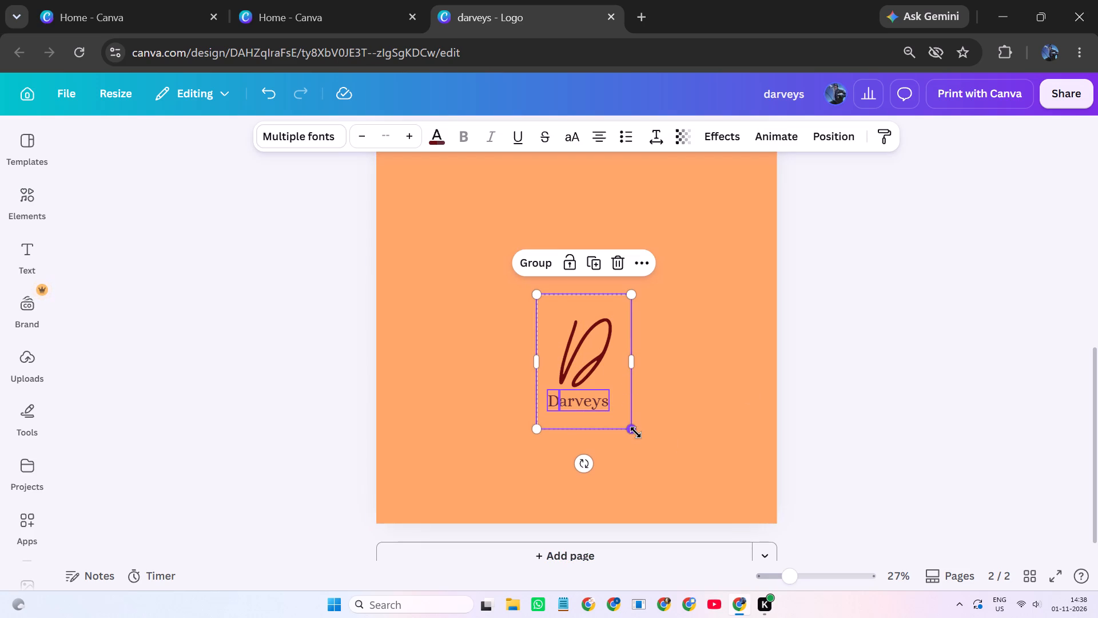
left_click_drag(635, 433, 668, 463)
left_click_drag(628, 407, 612, 381)
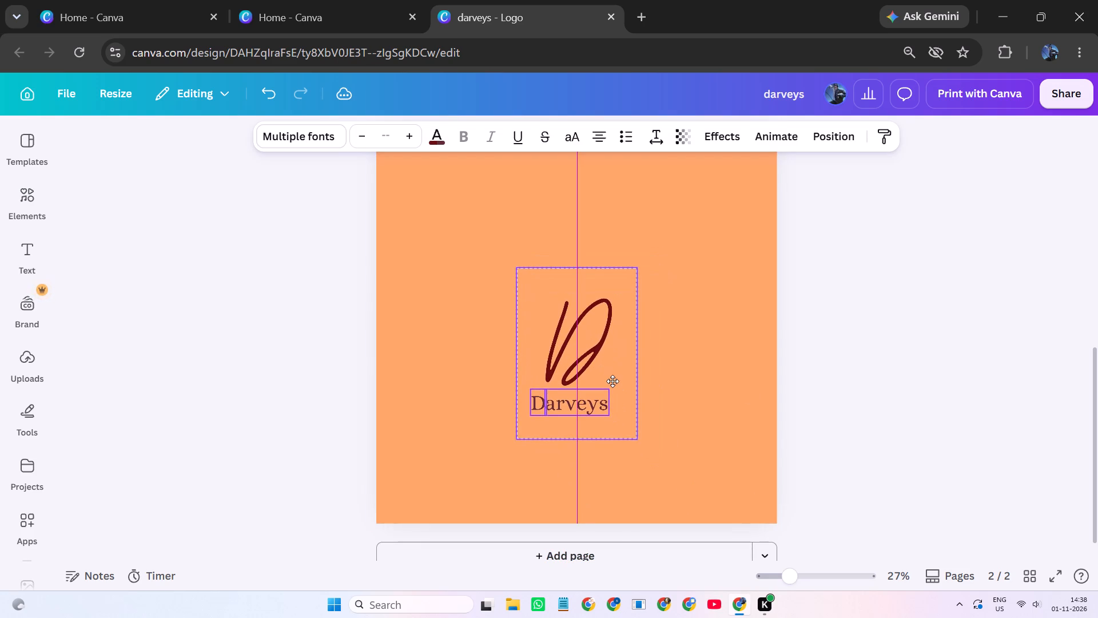
left_click_drag(612, 381, 615, 377)
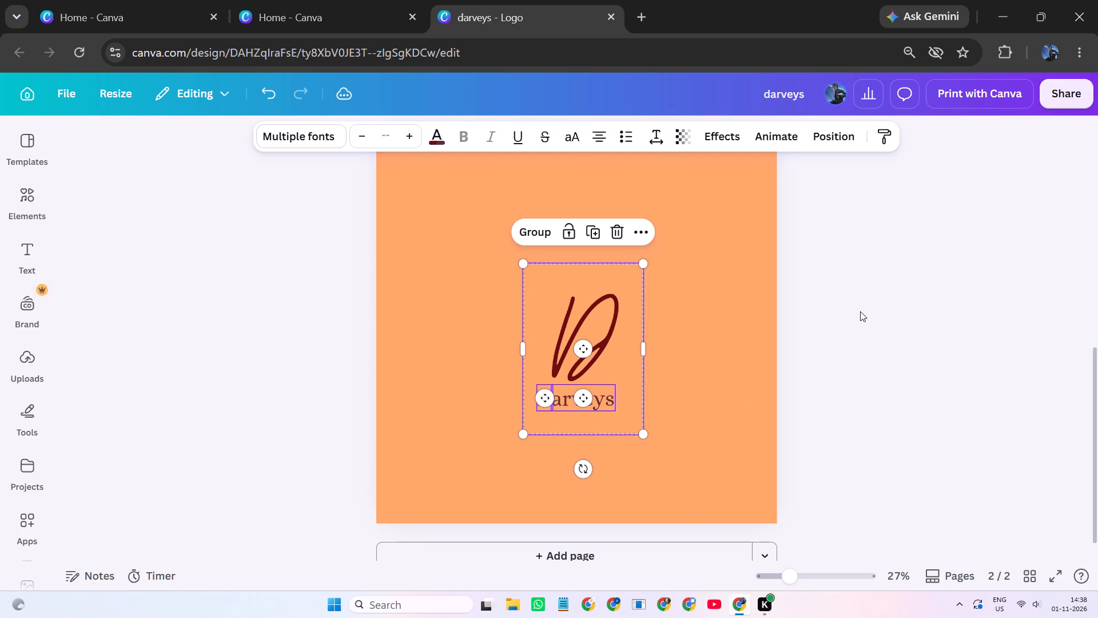
left_click(861, 311)
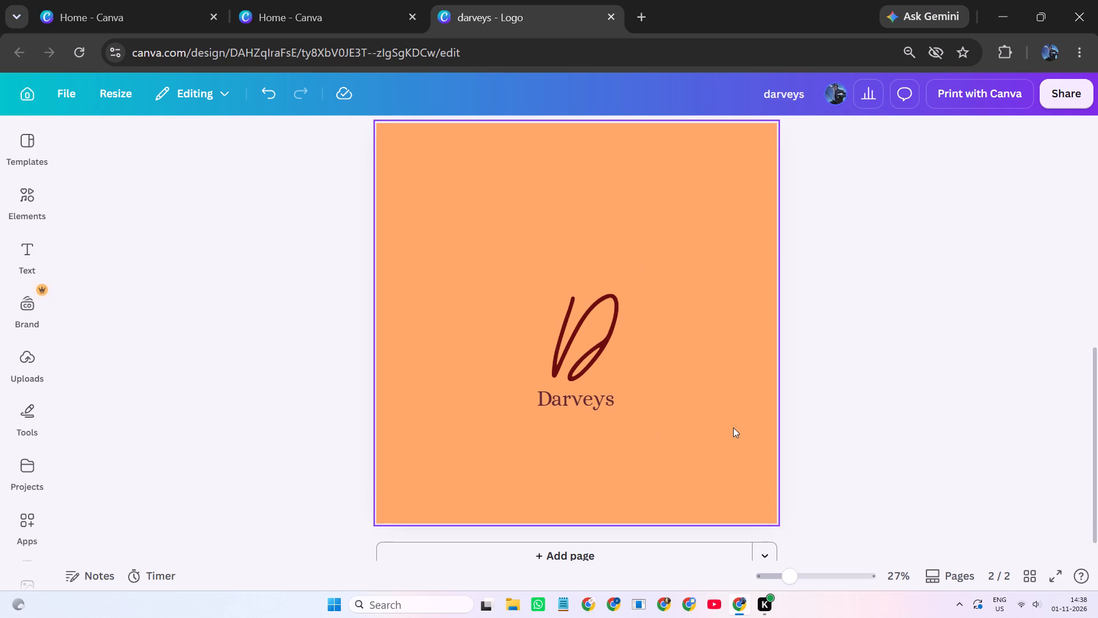
left_click(877, 318)
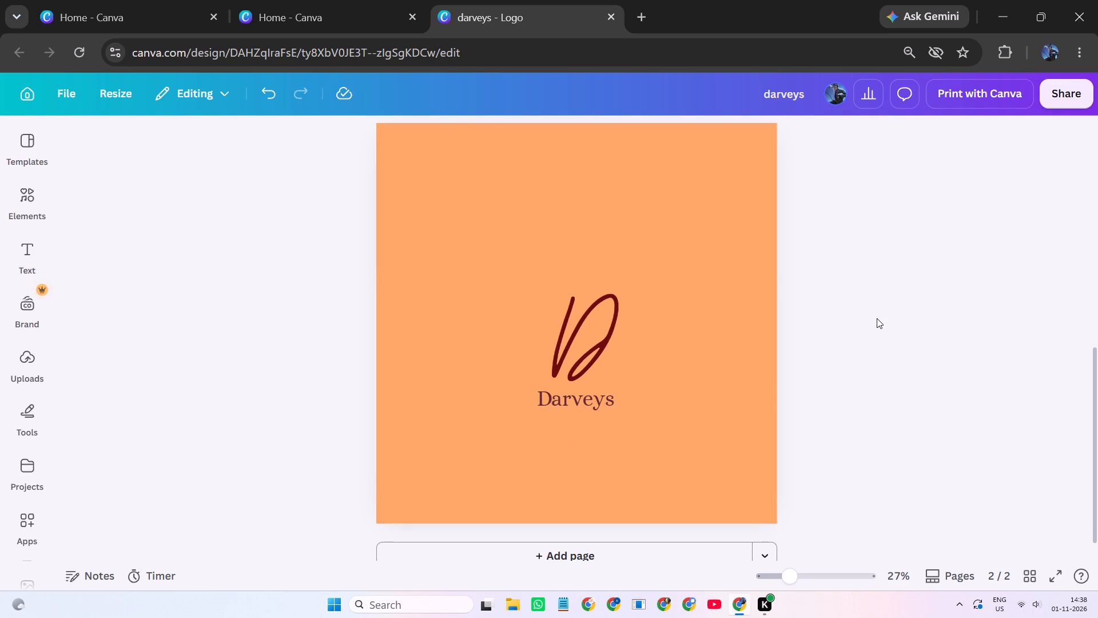
Add a third page after page 2.
scroll(877, 320, "up", 2)
scroll(877, 320, "down", 3)
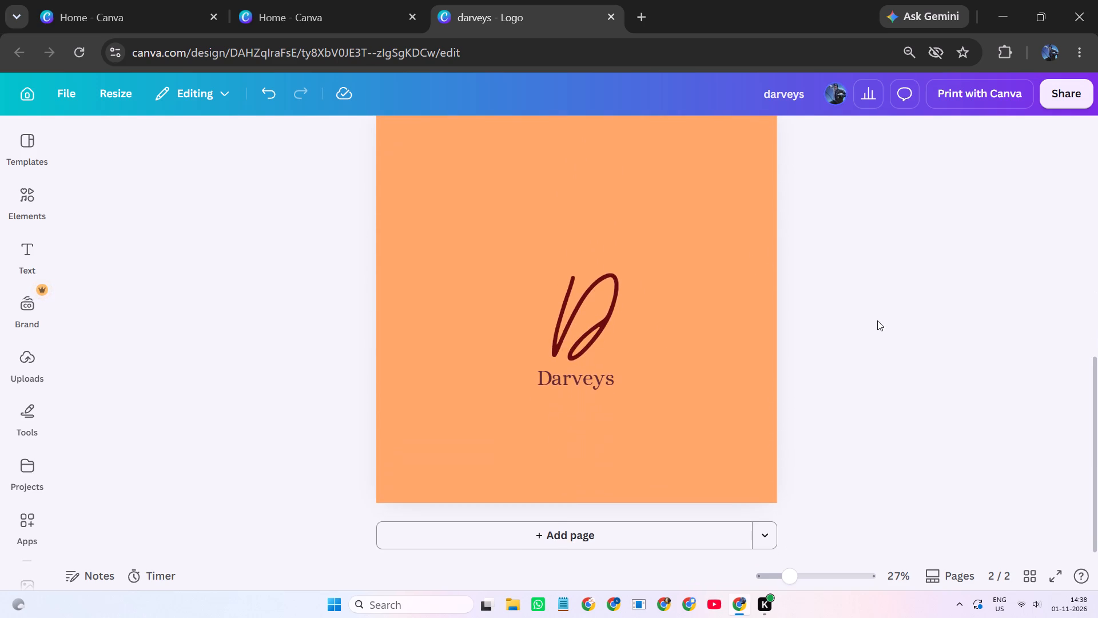
scroll(877, 320, "down", 5)
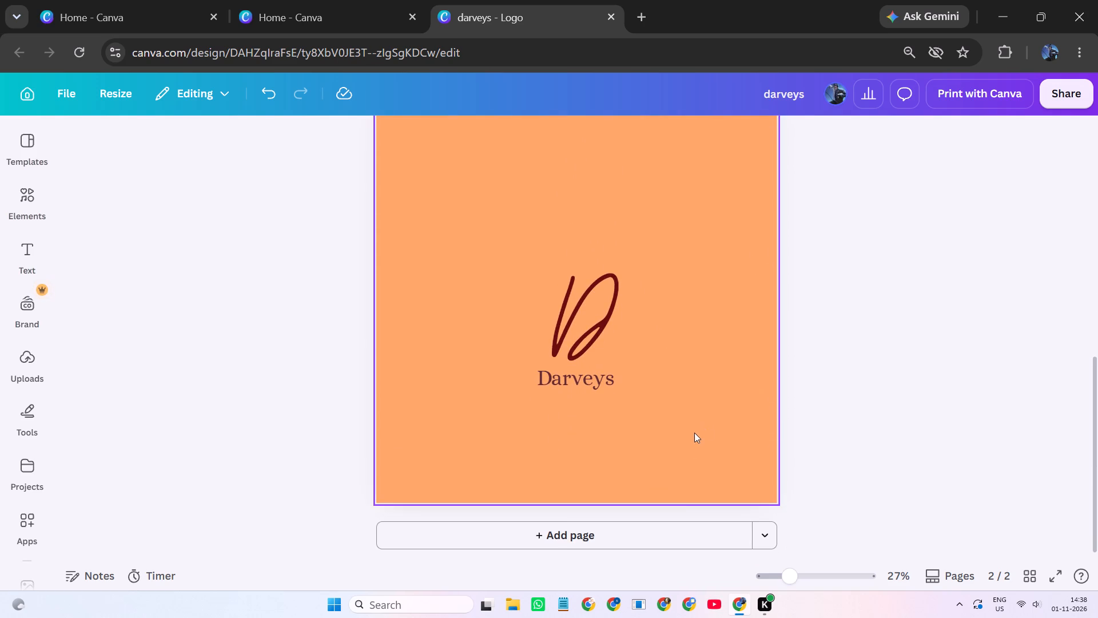
left_click(683, 526)
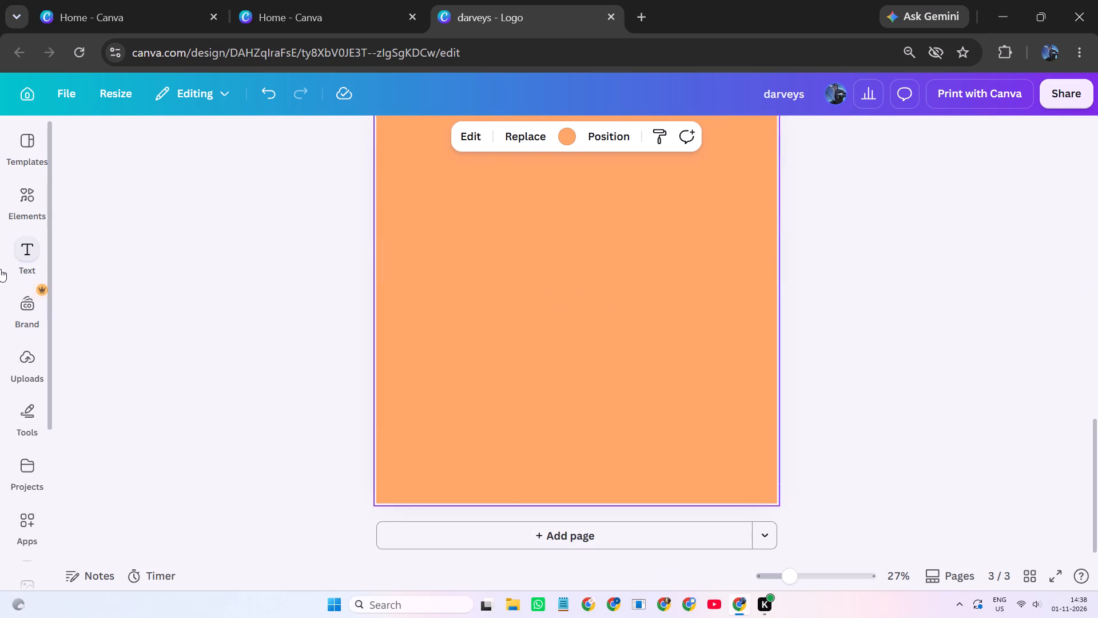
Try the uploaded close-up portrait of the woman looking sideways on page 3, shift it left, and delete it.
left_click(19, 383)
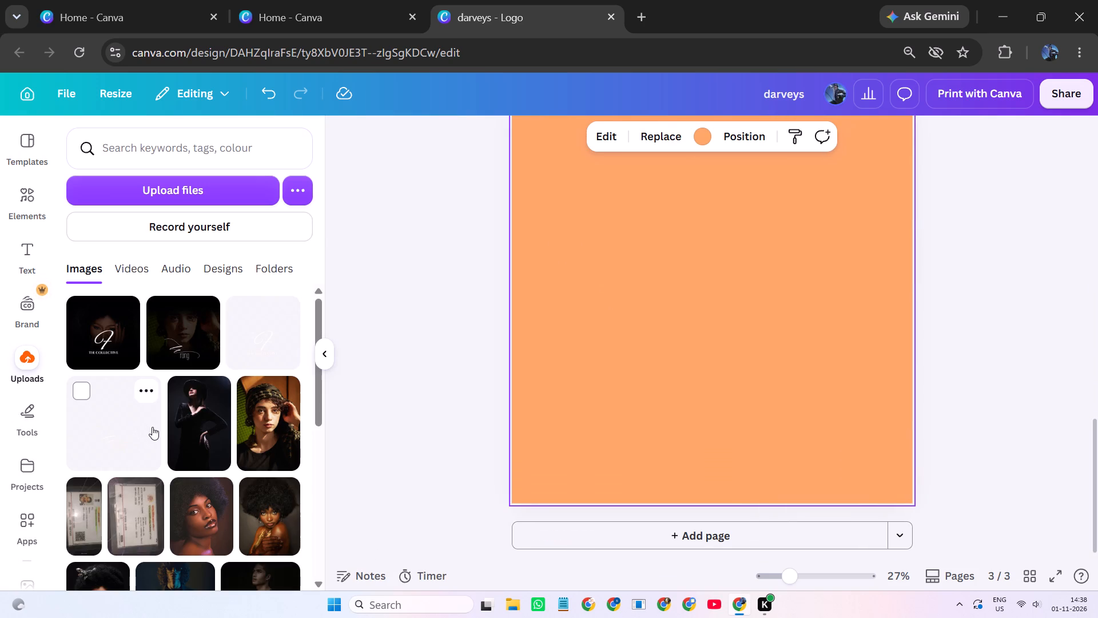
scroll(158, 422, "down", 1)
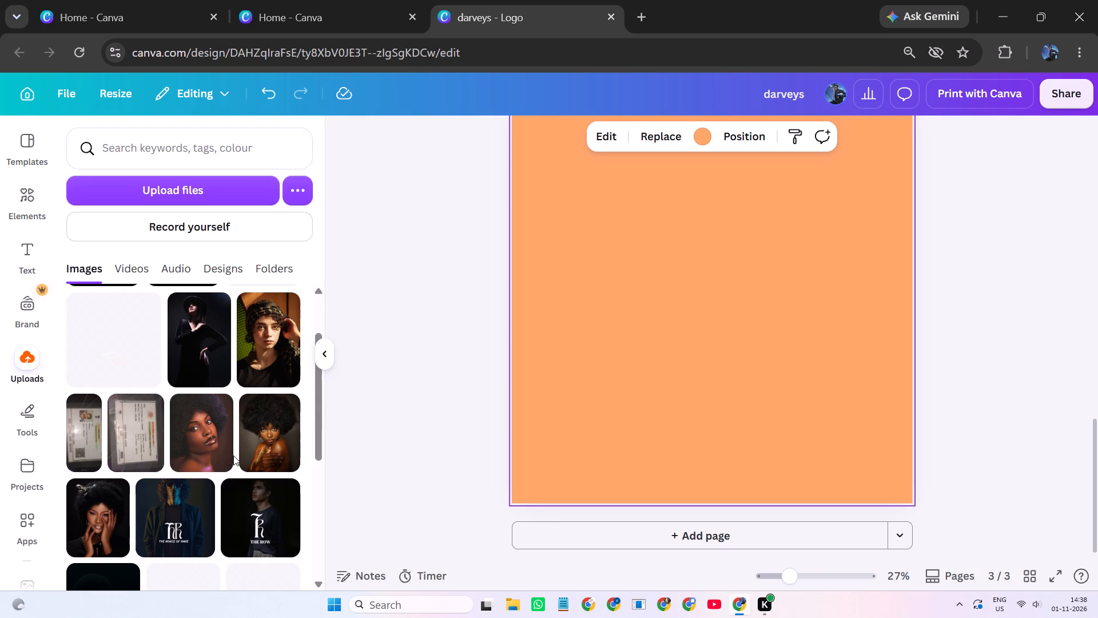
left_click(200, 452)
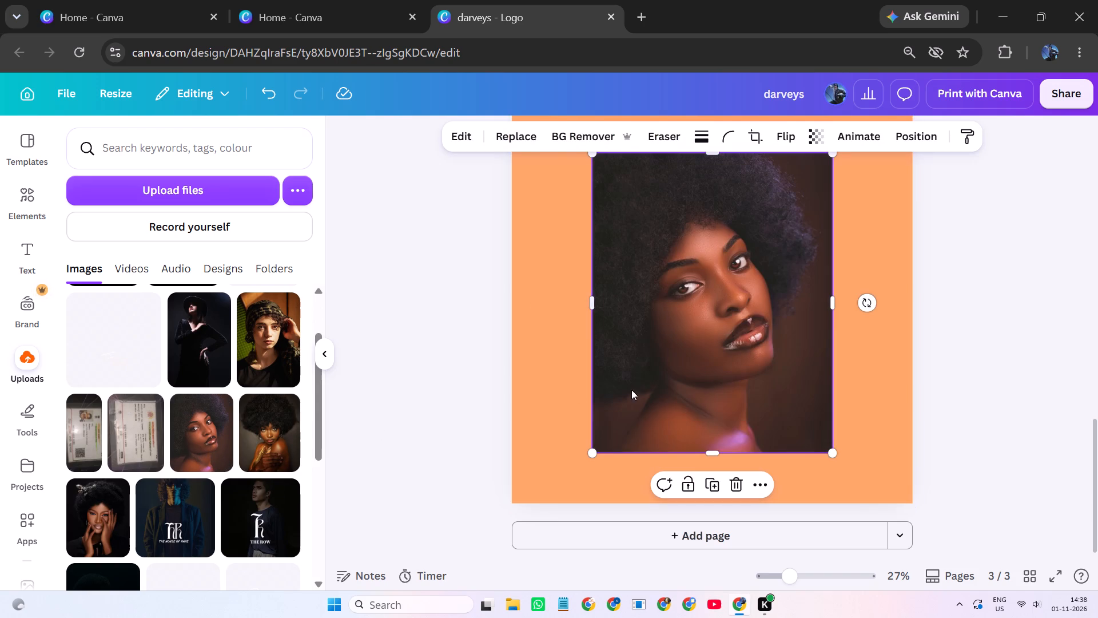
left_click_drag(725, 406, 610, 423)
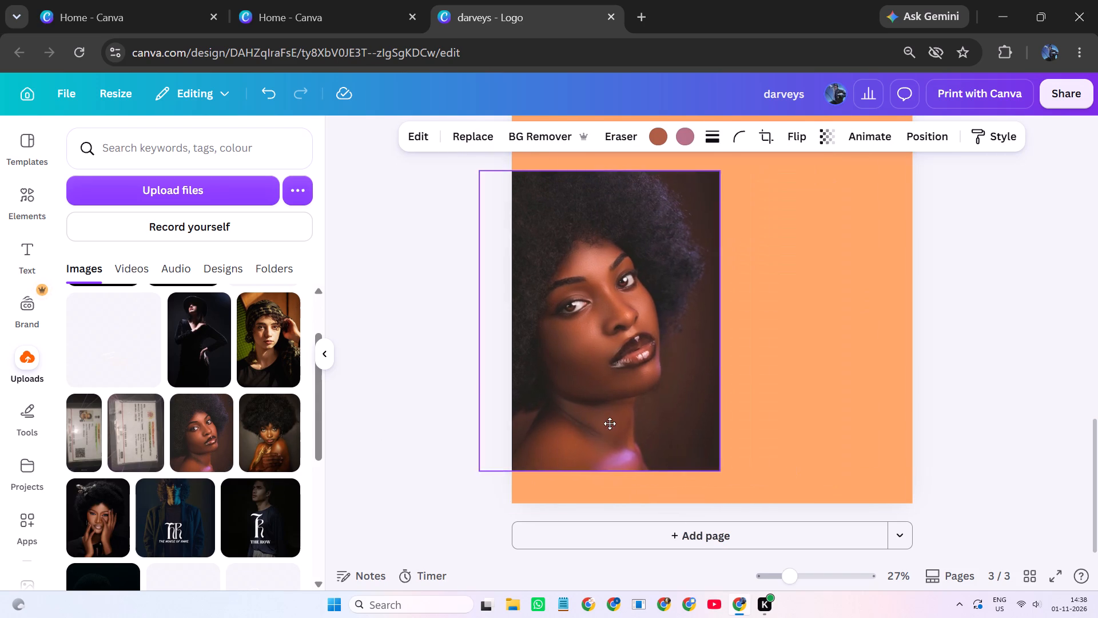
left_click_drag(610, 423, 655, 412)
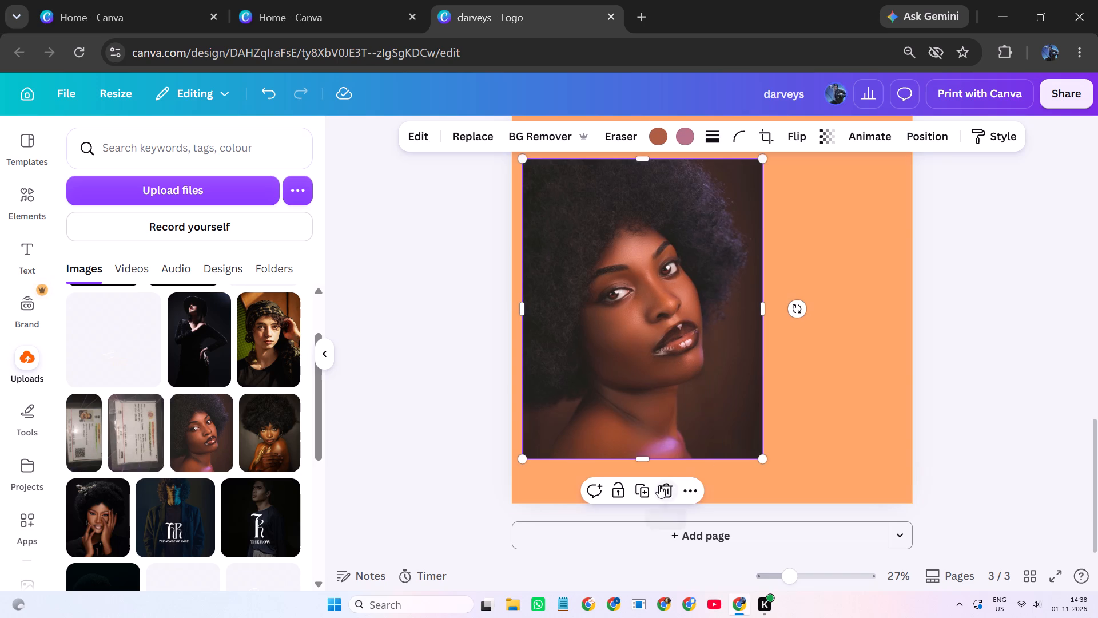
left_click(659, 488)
Fill page 3 with the uploaded photo of the afro-haired woman with gold-painted hands as its background.
left_click_drag(256, 450, 257, 449)
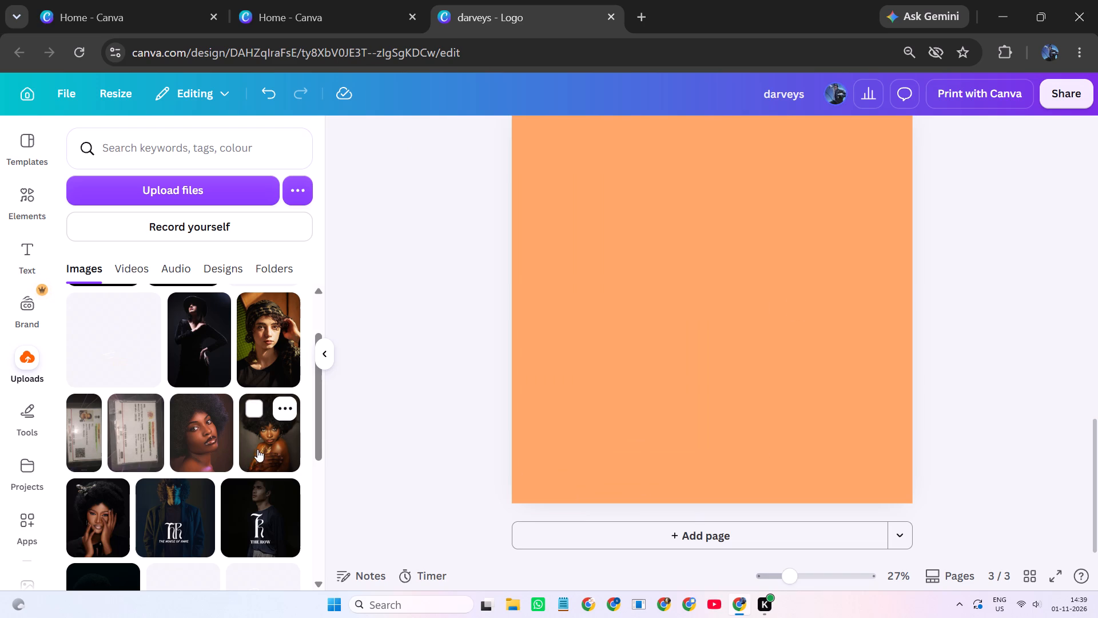
left_click_drag(257, 449, 543, 244)
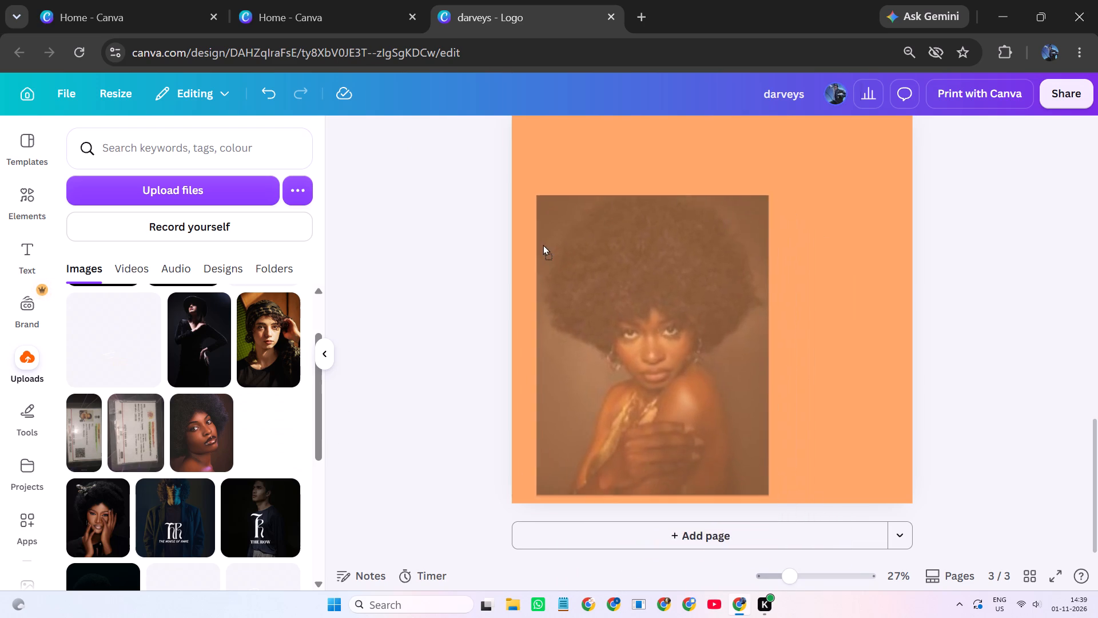
left_click_drag(543, 244, 519, 231)
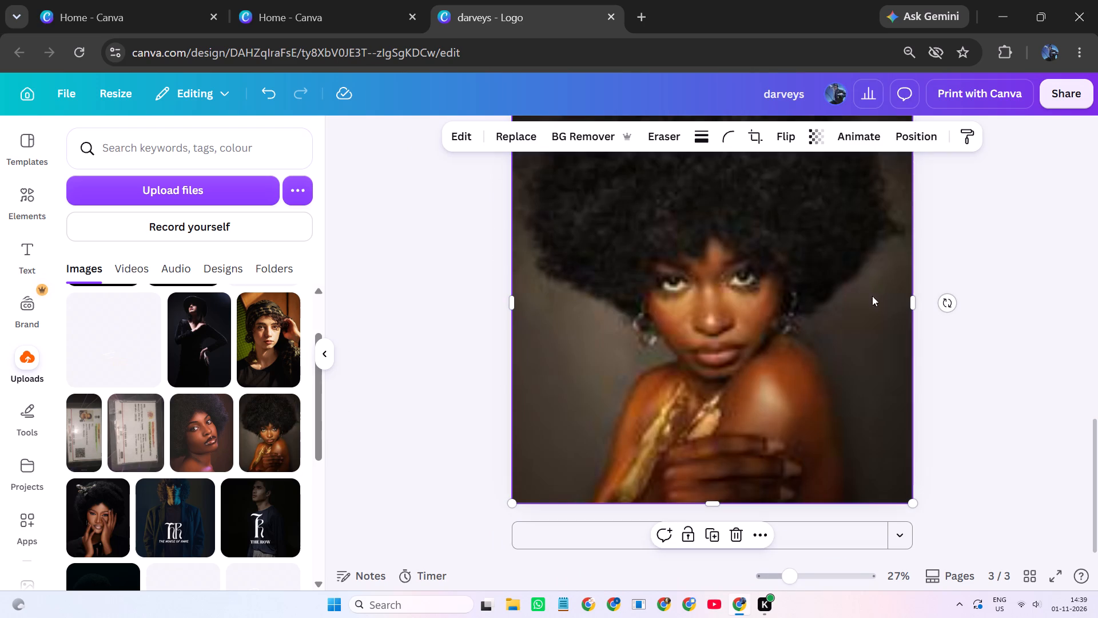
left_click(1012, 375)
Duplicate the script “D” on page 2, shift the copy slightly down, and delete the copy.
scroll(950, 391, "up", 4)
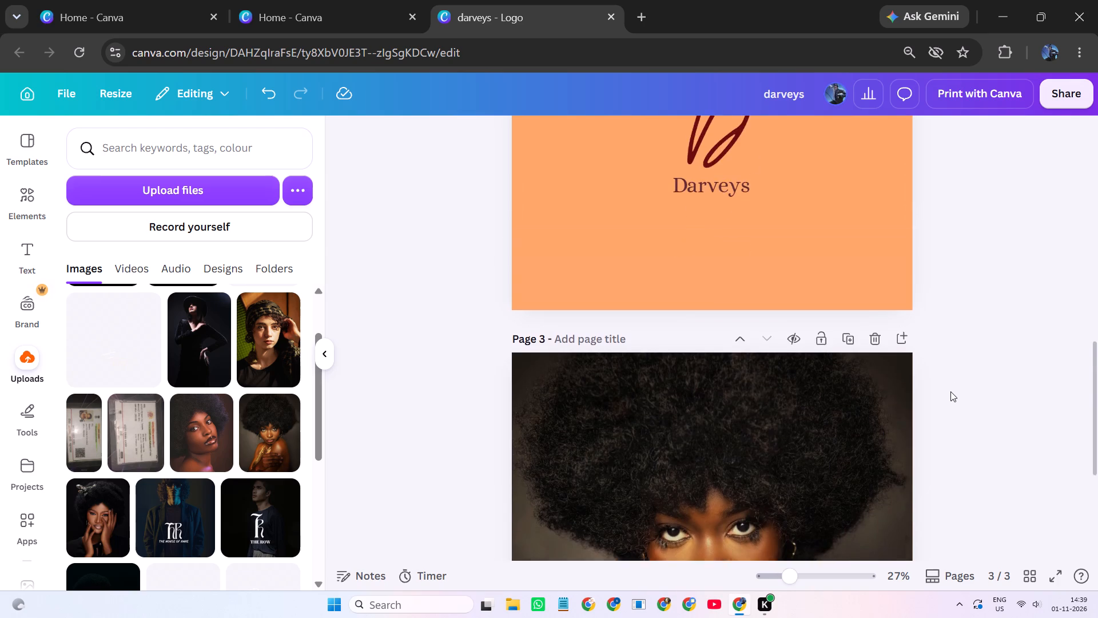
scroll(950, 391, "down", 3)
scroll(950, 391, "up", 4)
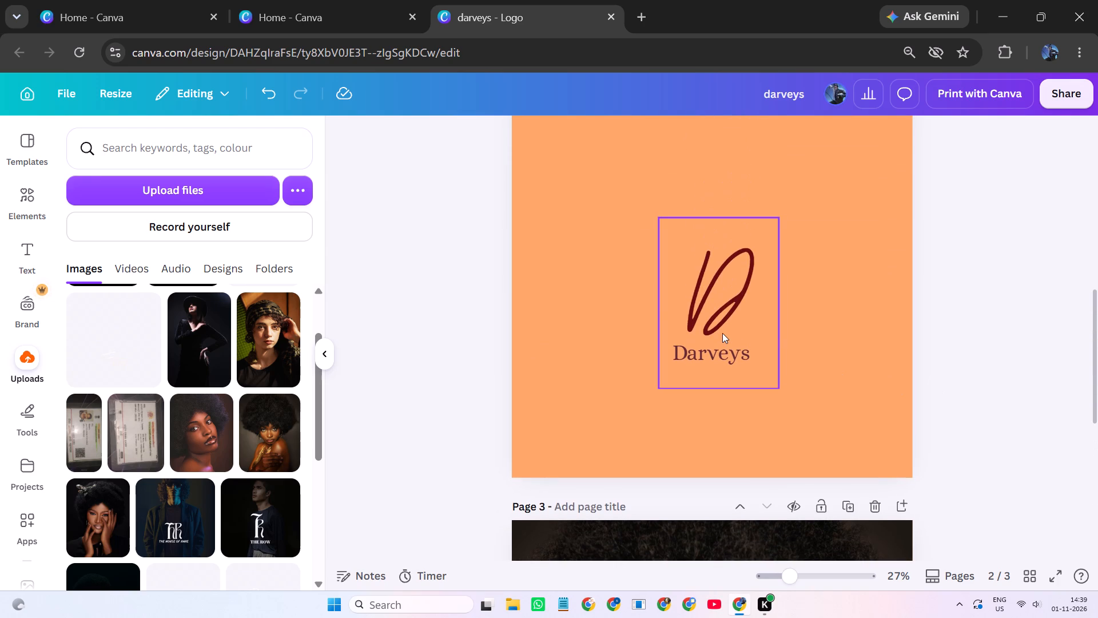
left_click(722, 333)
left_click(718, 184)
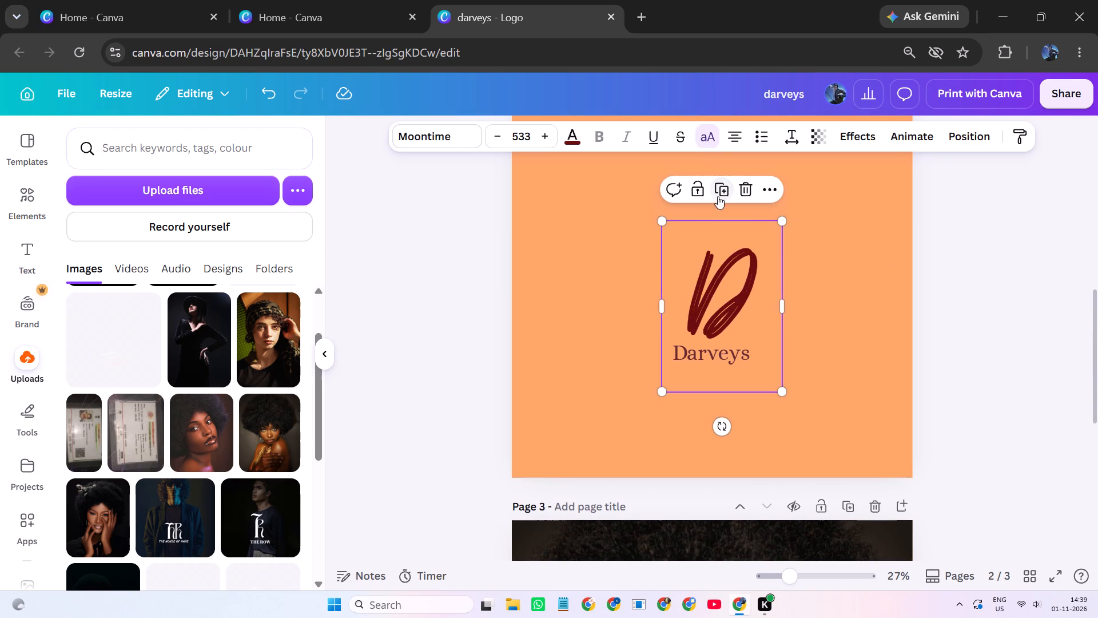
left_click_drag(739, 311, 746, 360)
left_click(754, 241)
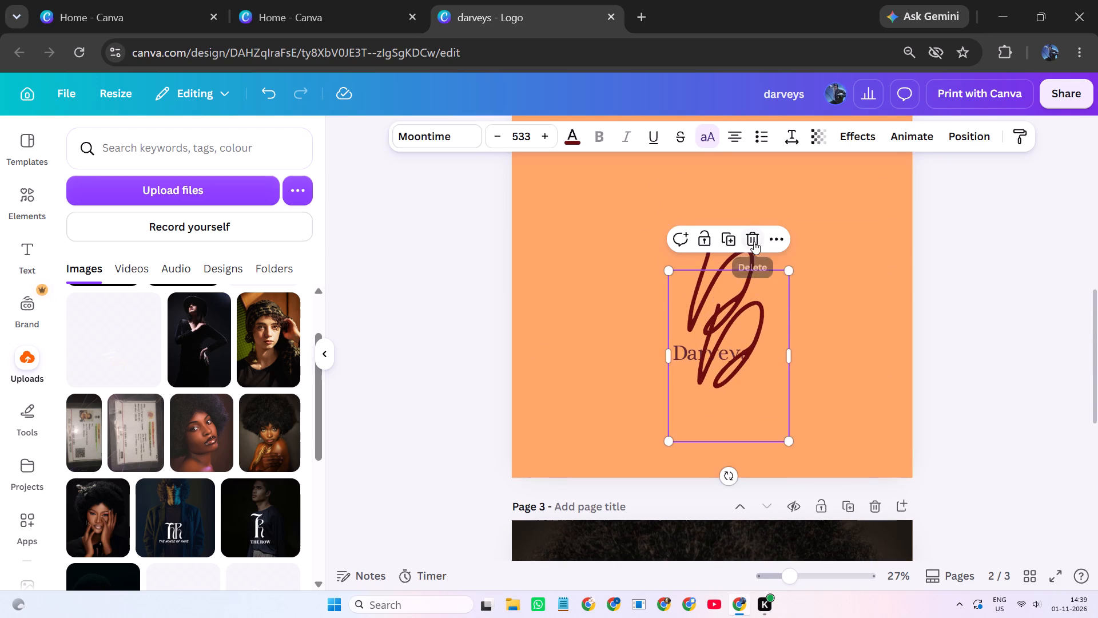
Group the script “D” and the “Darveys” wordmark on page 2.
left_click_drag(636, 228, 751, 383)
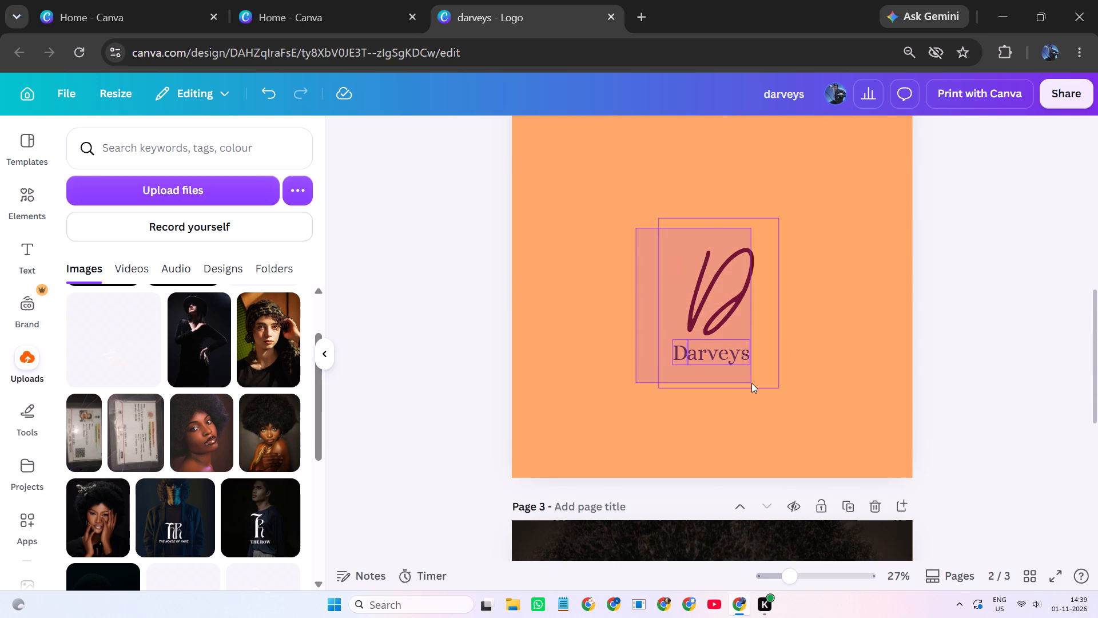
left_click(663, 183)
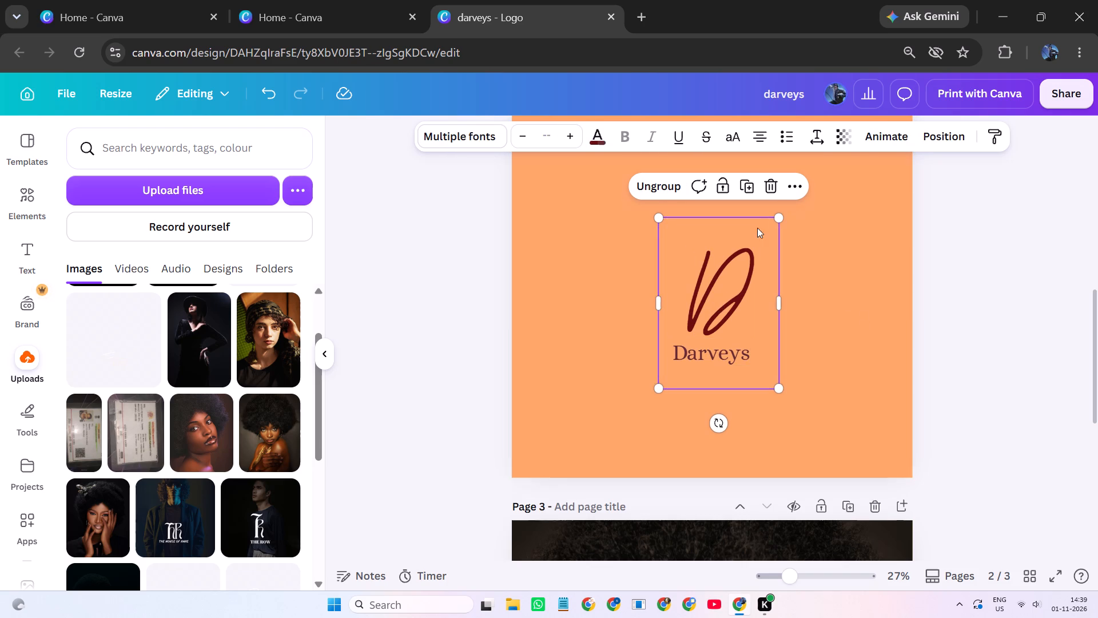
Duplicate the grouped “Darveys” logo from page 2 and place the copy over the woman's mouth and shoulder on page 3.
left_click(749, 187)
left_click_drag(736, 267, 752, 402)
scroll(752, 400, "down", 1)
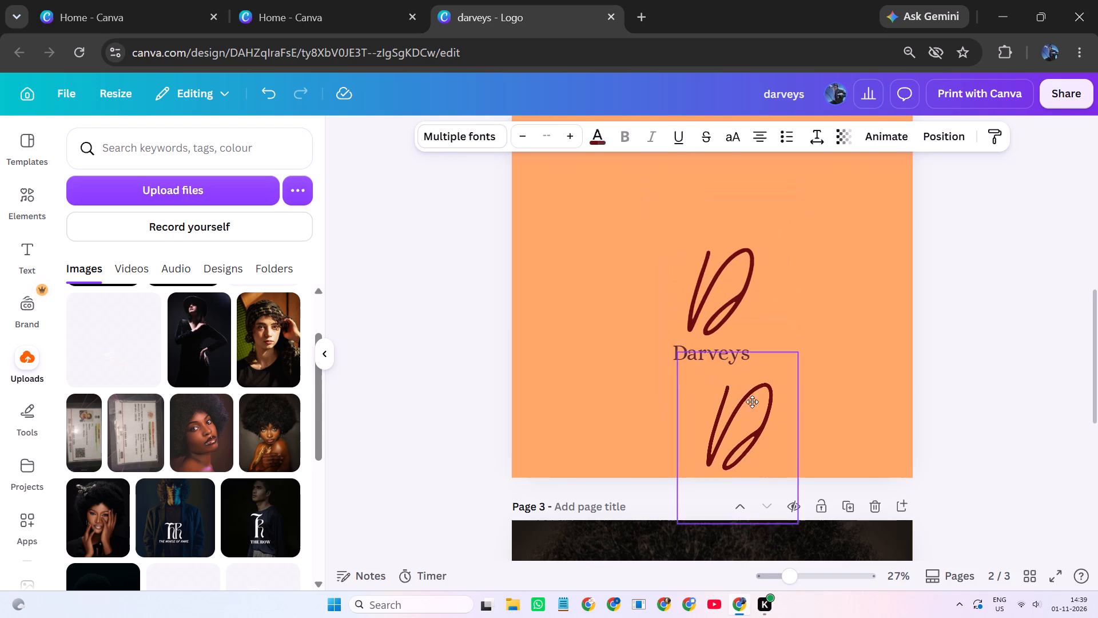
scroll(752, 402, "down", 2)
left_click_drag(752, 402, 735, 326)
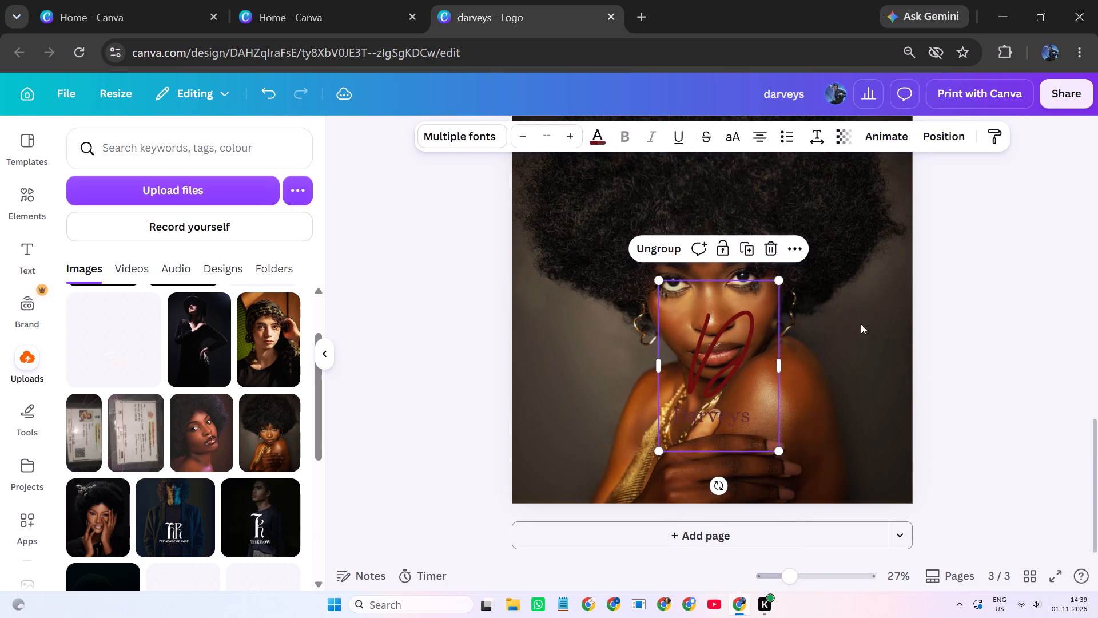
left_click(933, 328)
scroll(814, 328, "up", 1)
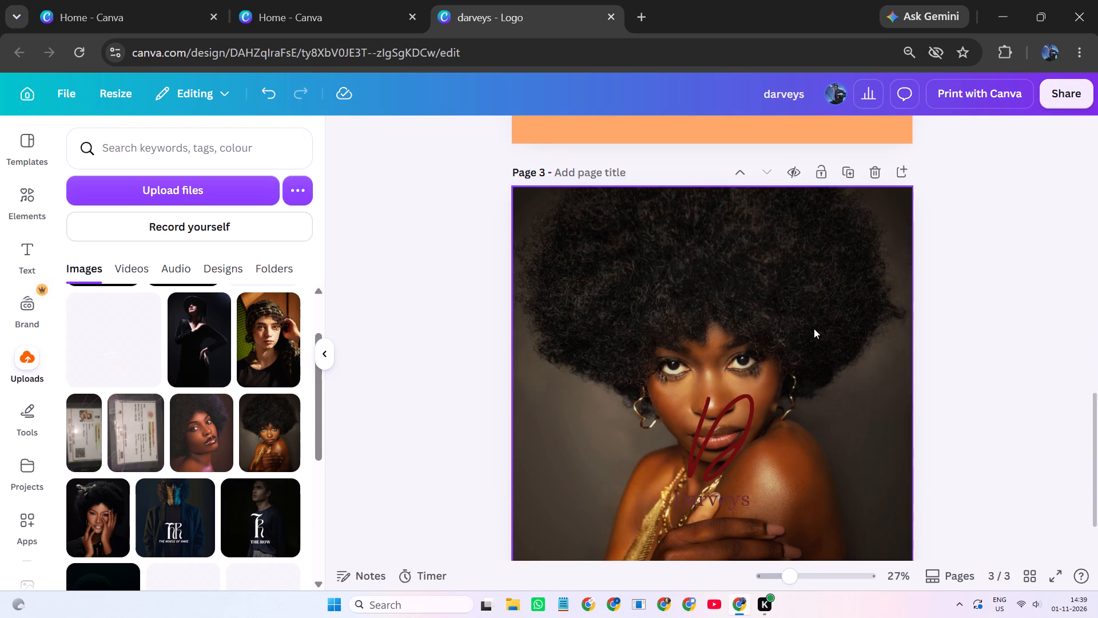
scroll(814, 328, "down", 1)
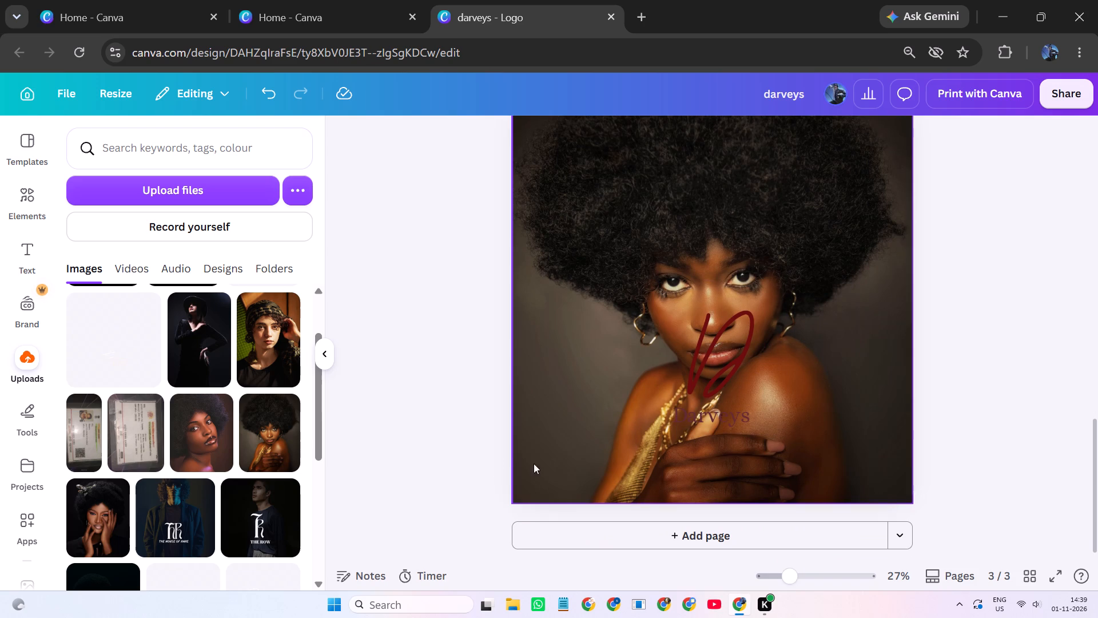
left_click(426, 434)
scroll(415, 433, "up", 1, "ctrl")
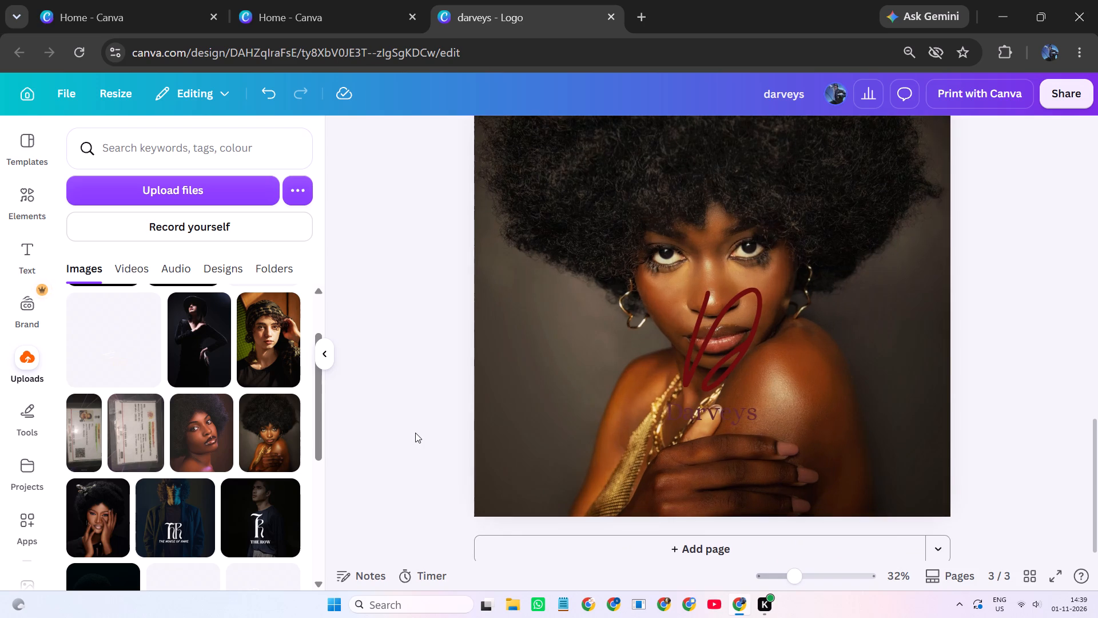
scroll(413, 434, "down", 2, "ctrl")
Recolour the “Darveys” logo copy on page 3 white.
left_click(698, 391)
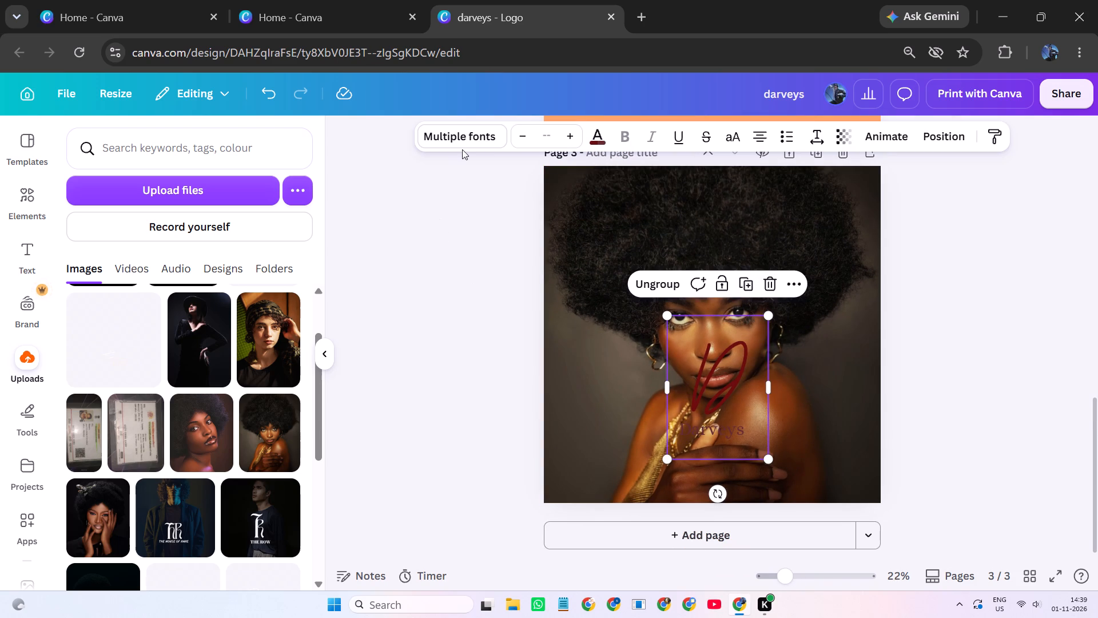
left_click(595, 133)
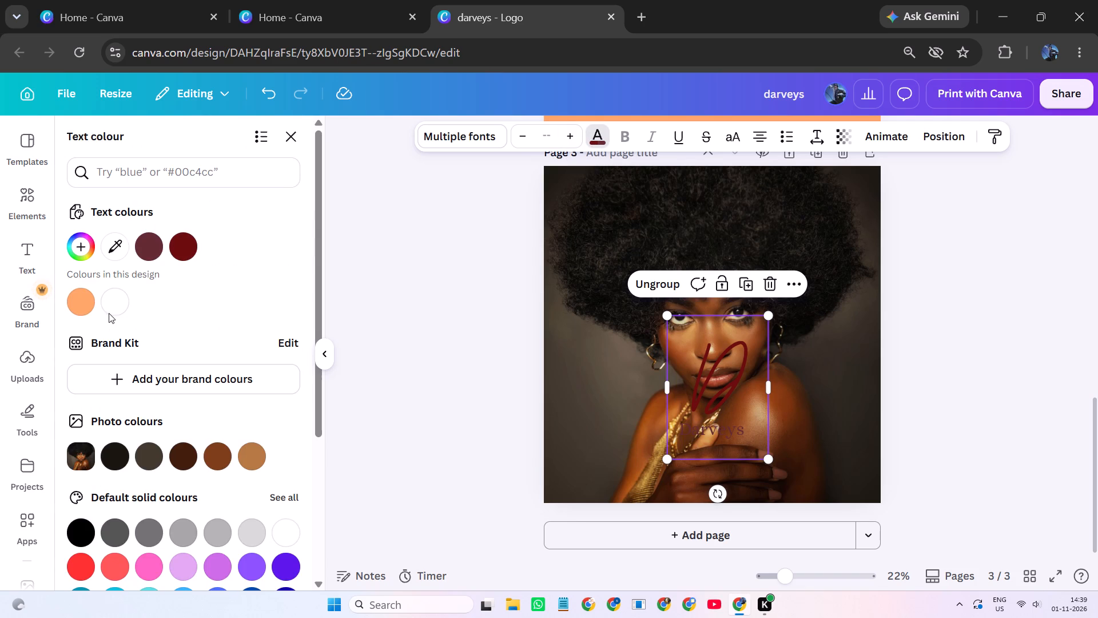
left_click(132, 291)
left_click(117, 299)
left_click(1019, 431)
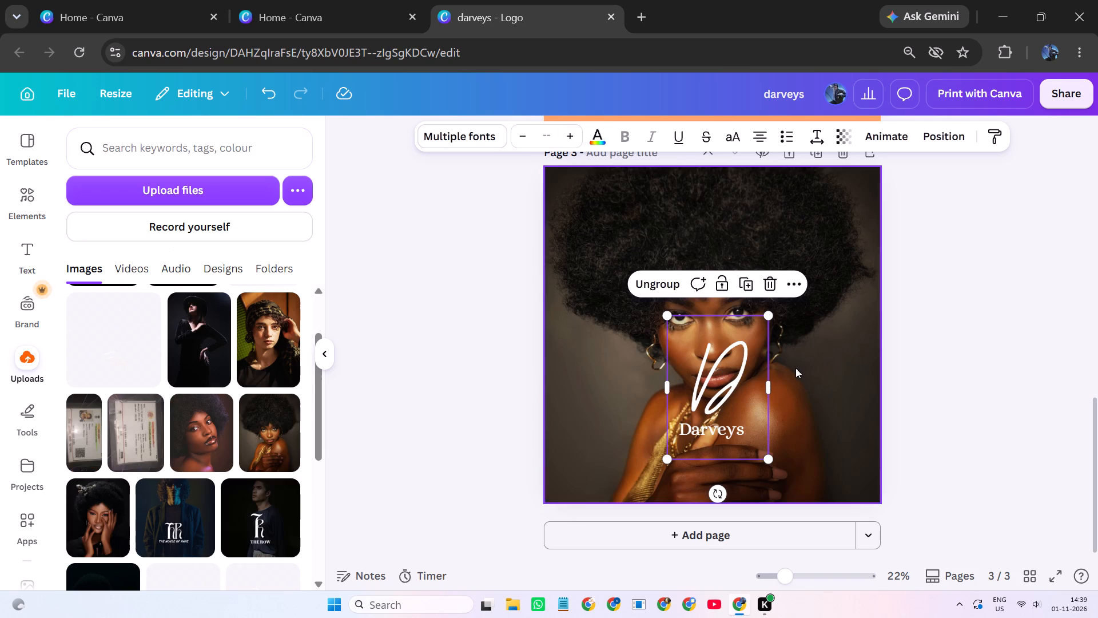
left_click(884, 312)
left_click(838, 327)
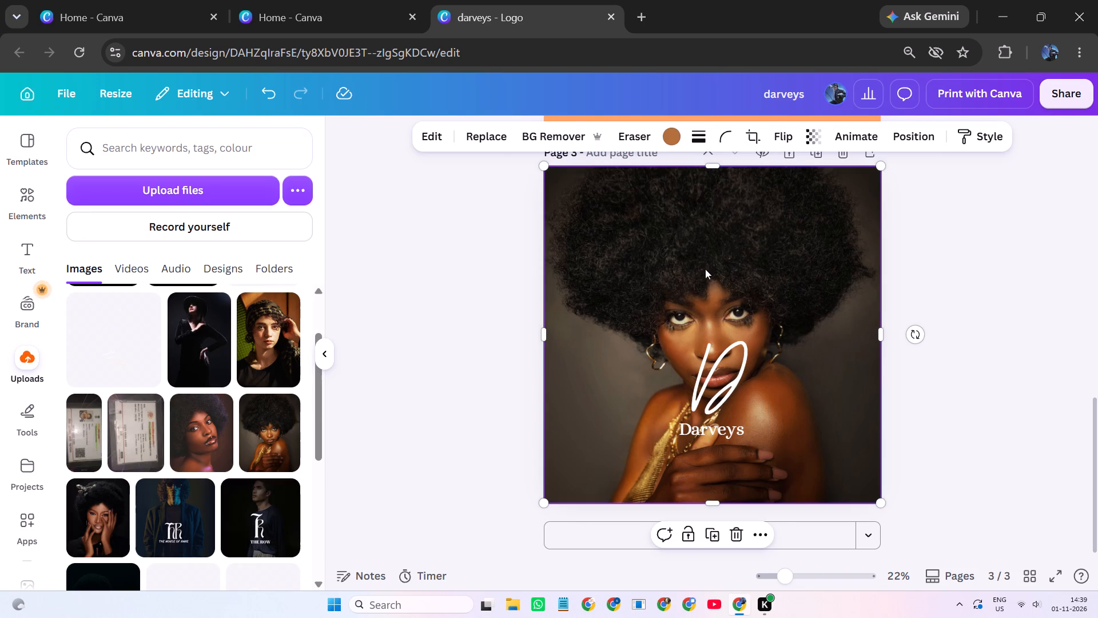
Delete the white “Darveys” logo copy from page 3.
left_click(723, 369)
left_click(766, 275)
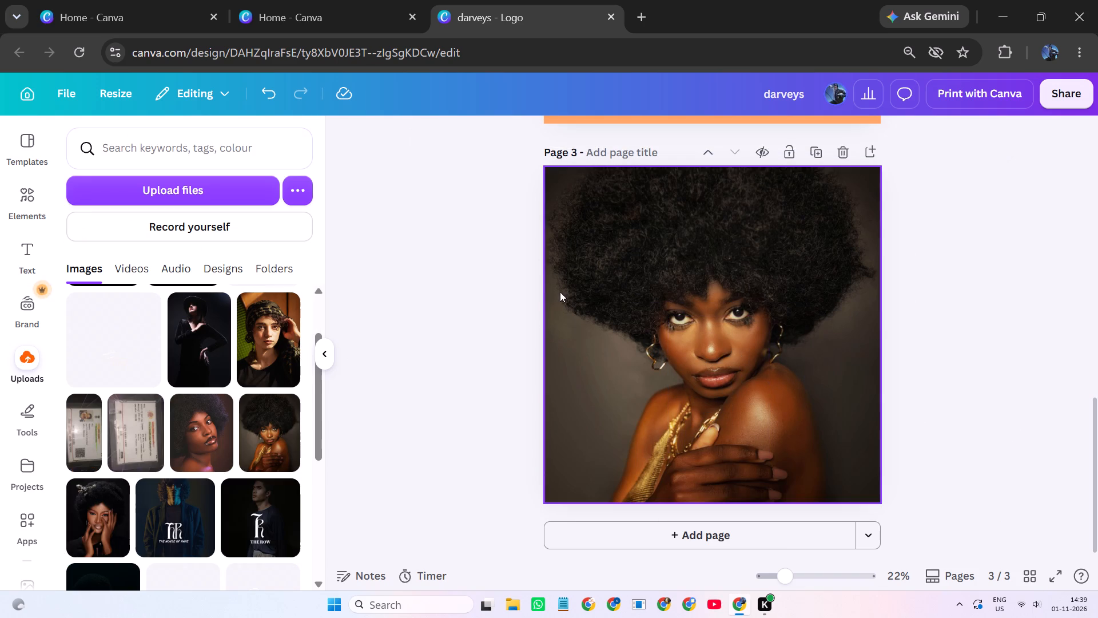
Add a square shape to page 3 and enlarge it past the page edges so it covers the whole photo.
key("r")
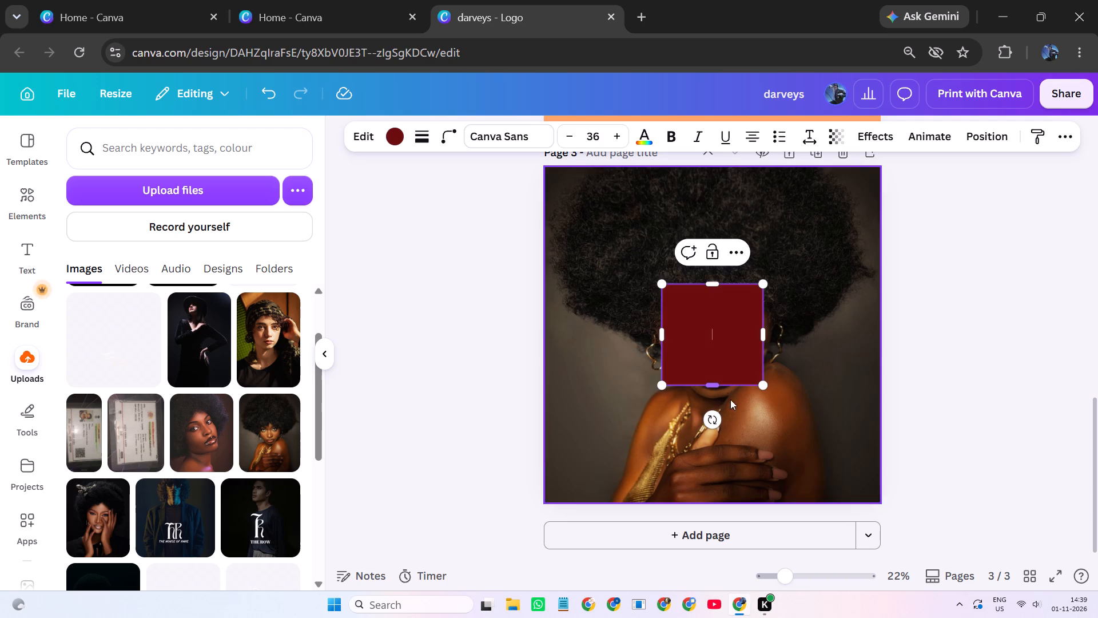
left_click(931, 415)
left_click_drag(744, 349, 592, 233)
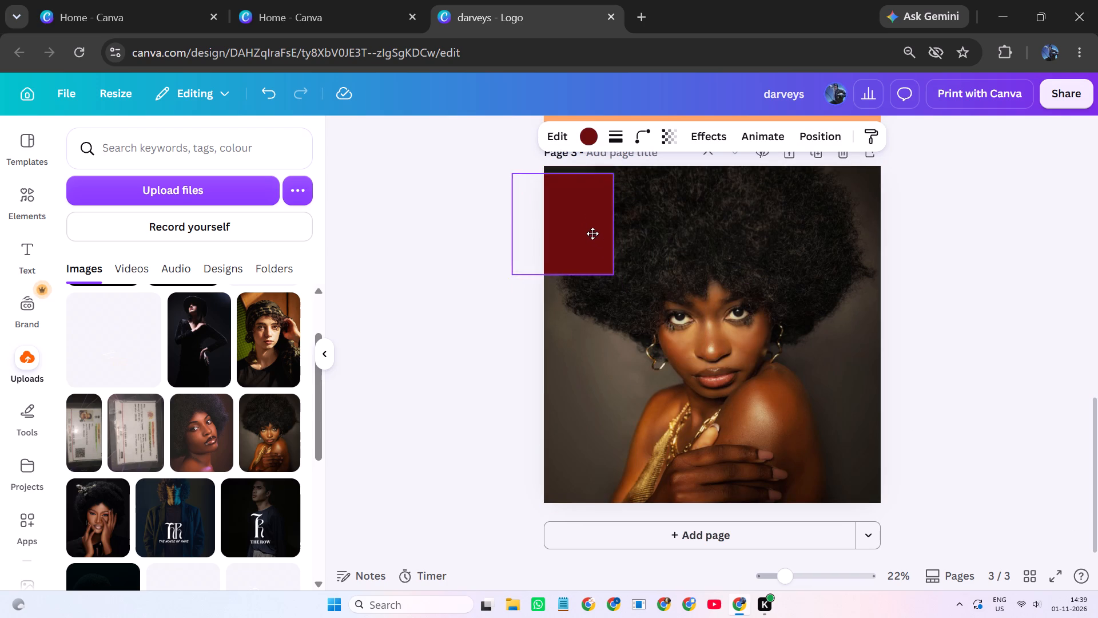
left_click_drag(592, 233, 592, 208)
left_click_drag(594, 209, 595, 223)
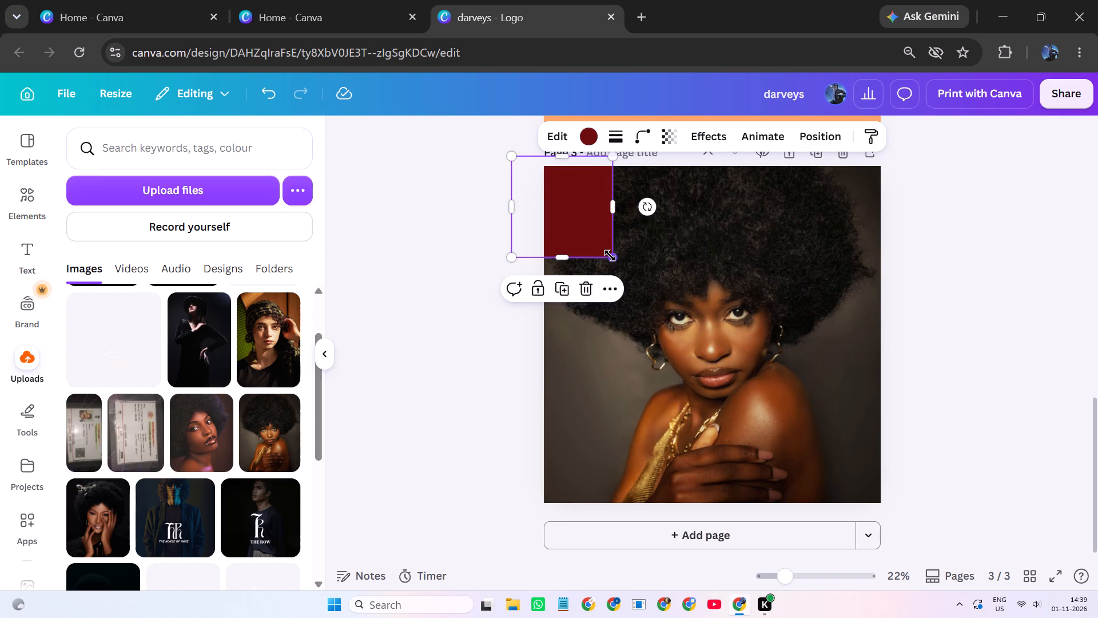
left_click_drag(610, 255, 890, 520)
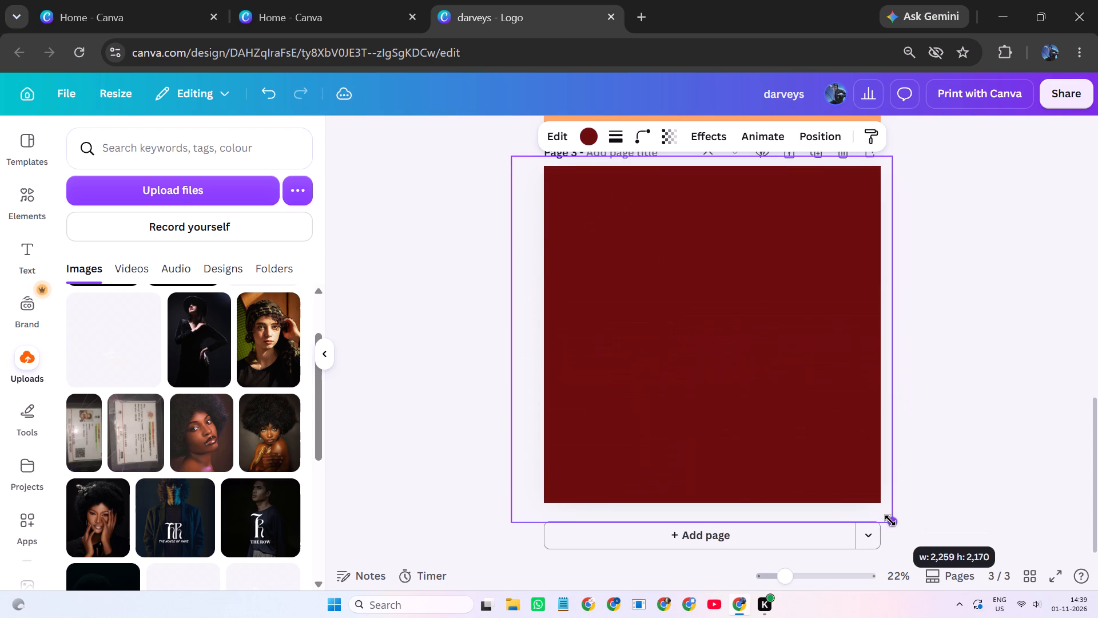
left_click_drag(890, 520, 899, 510)
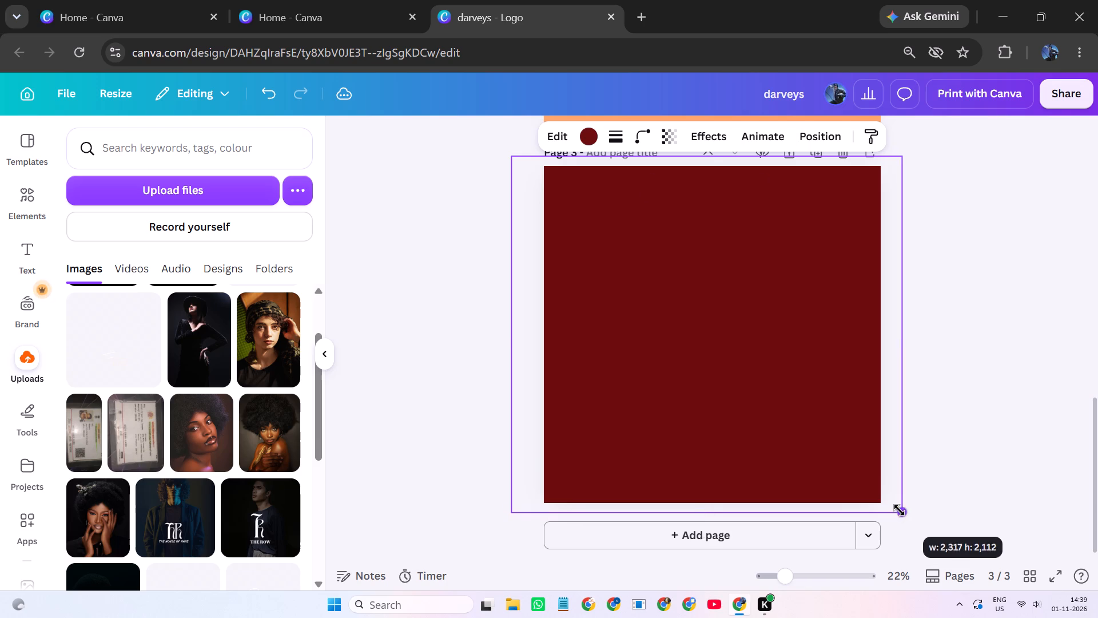
Turn the shape covering the page 3 photo into a dark overlay, coloured black with transparency set to 70.
left_click(594, 138)
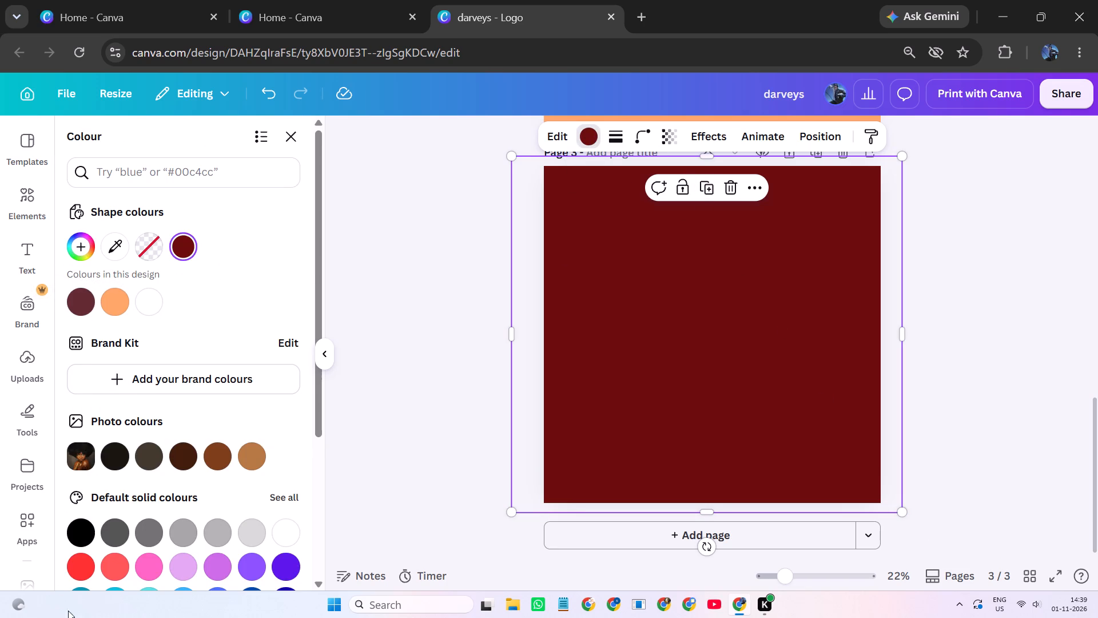
left_click(66, 529)
left_click(71, 532)
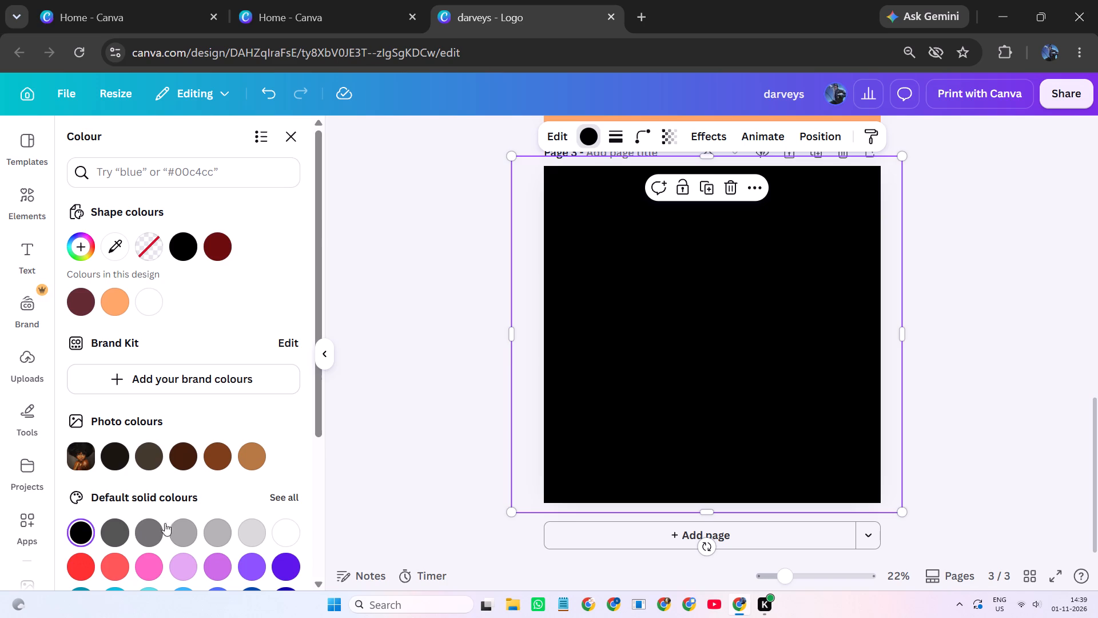
left_click(665, 139)
left_click_drag(681, 201, 678, 198)
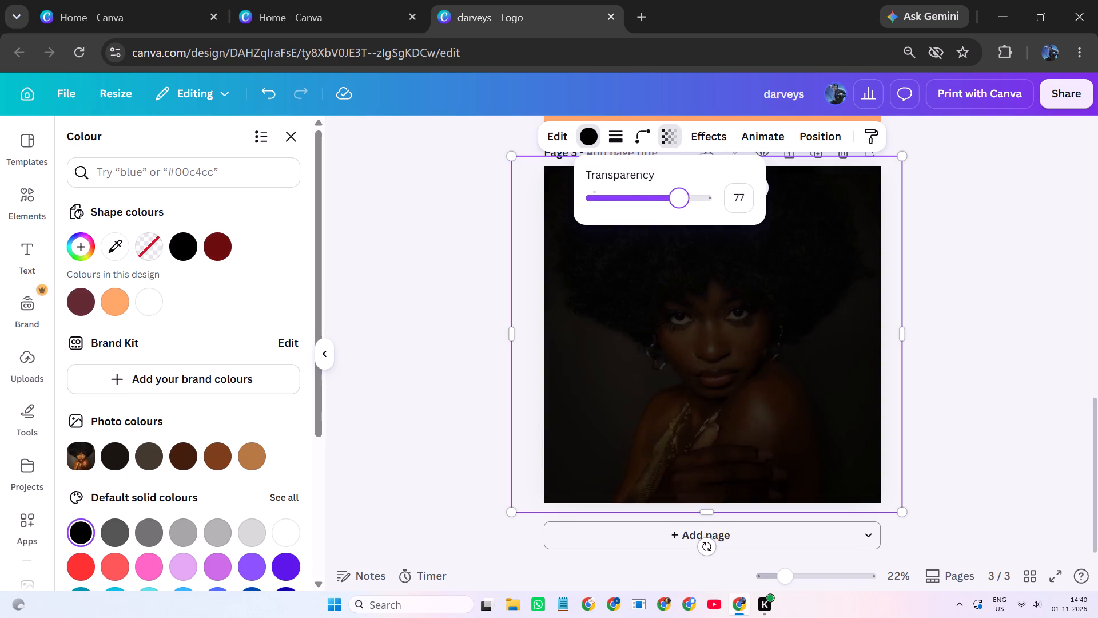
left_click_drag(678, 198, 654, 224)
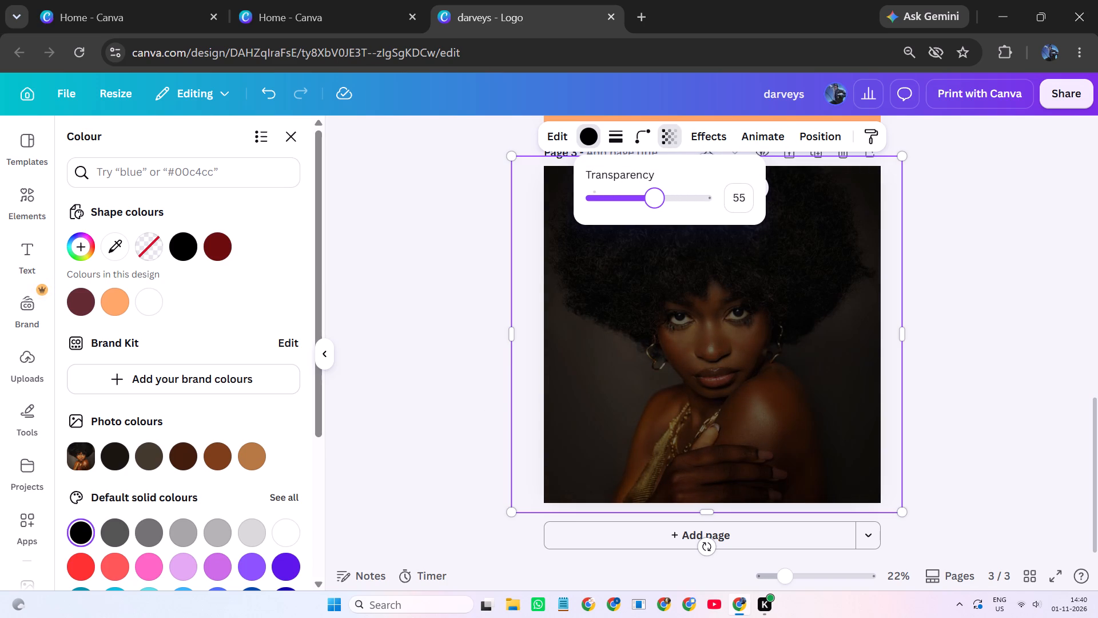
left_click_drag(654, 224, 673, 230)
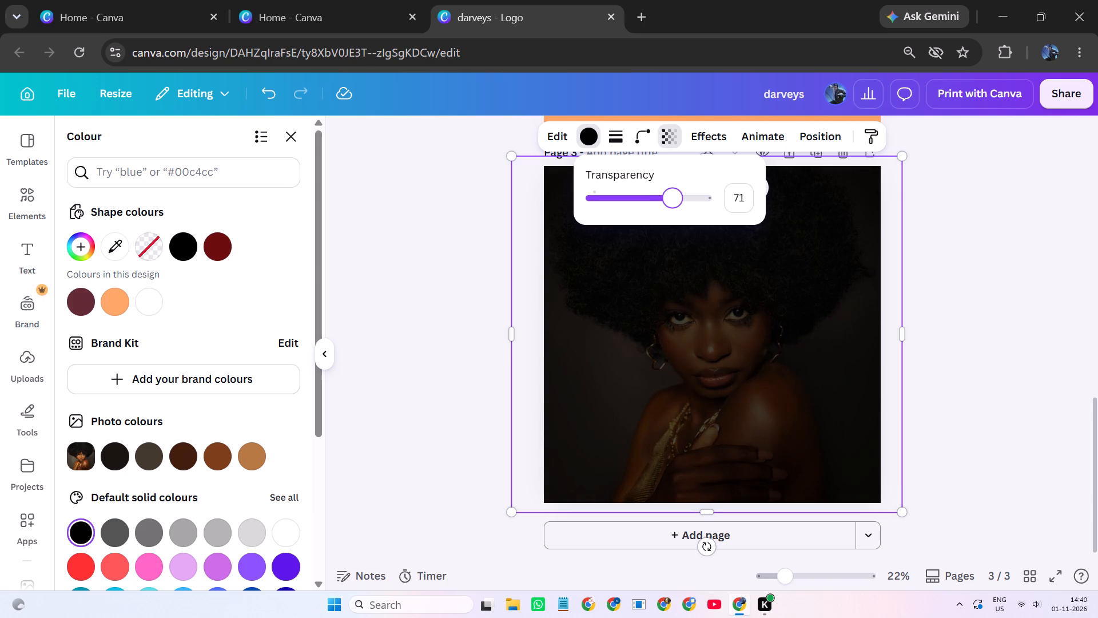
left_click_drag(673, 230, 671, 232)
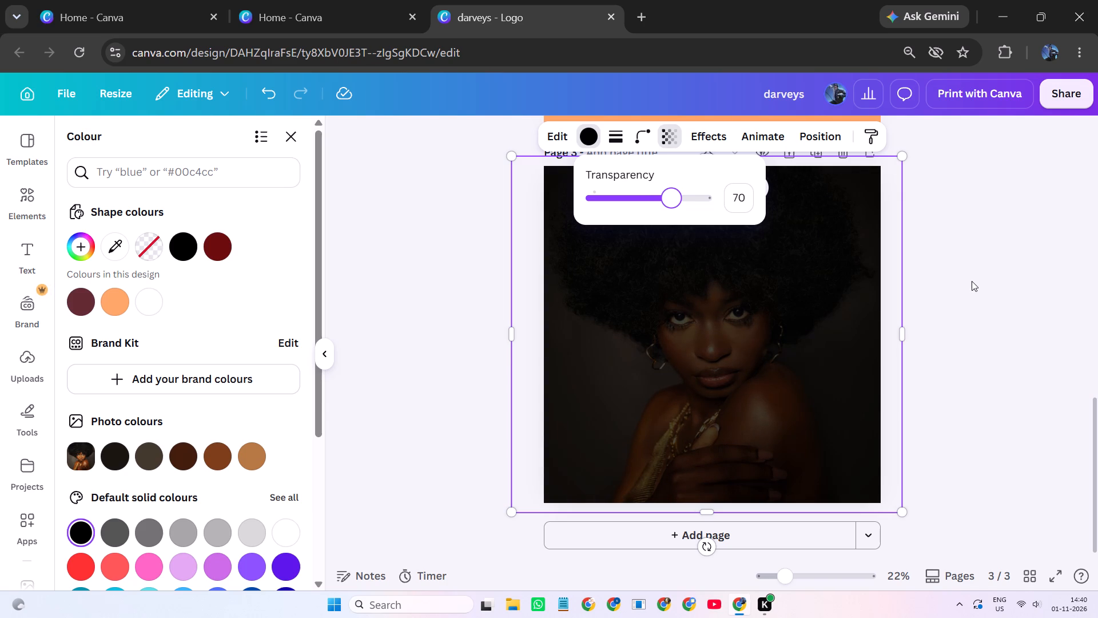
left_click(958, 281)
Duplicate the grouped “Darveys” logo from page 2 and centre the copy near the bottom of the darkened photo on page 3.
scroll(948, 286, "up", 3)
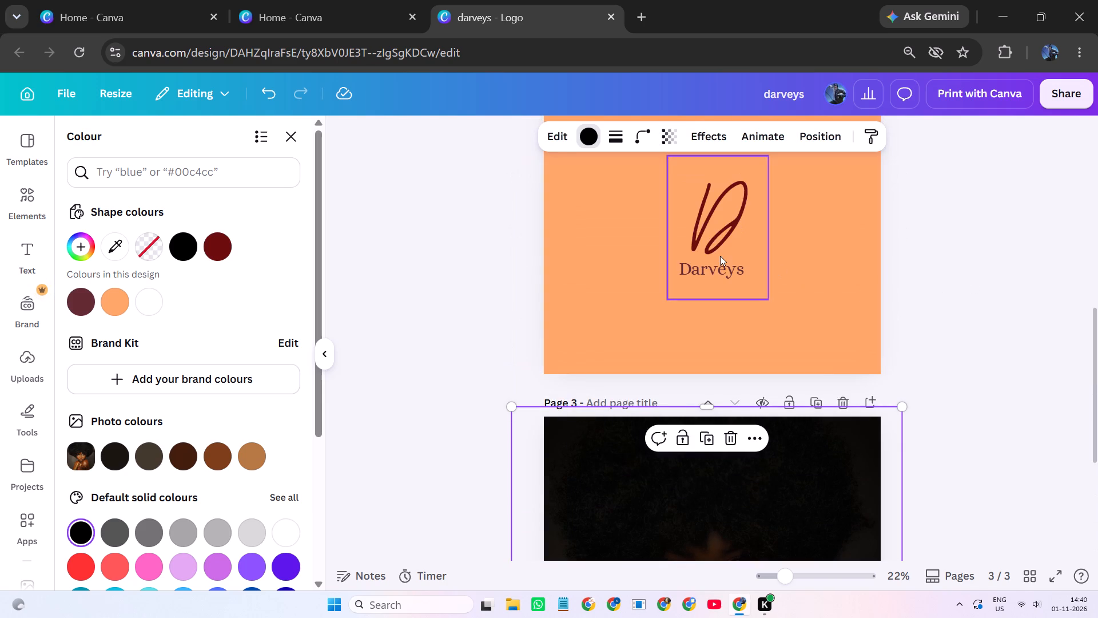
left_click(720, 256)
left_click(743, 323)
left_click_drag(727, 276, 716, 374)
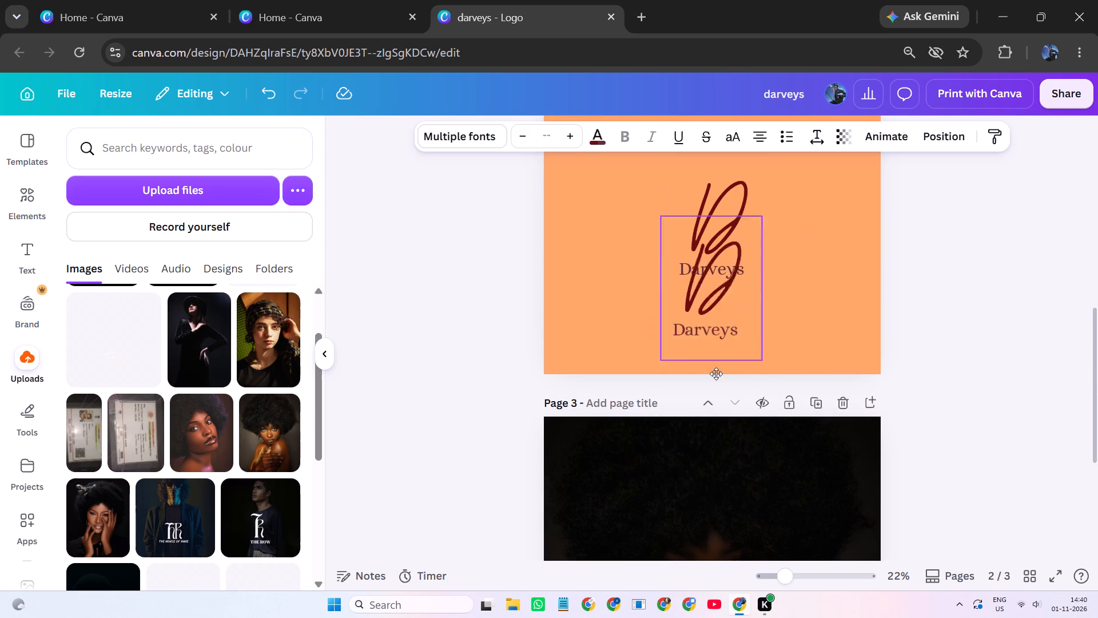
left_click_drag(716, 374, 700, 544)
scroll(700, 541, "down", 2)
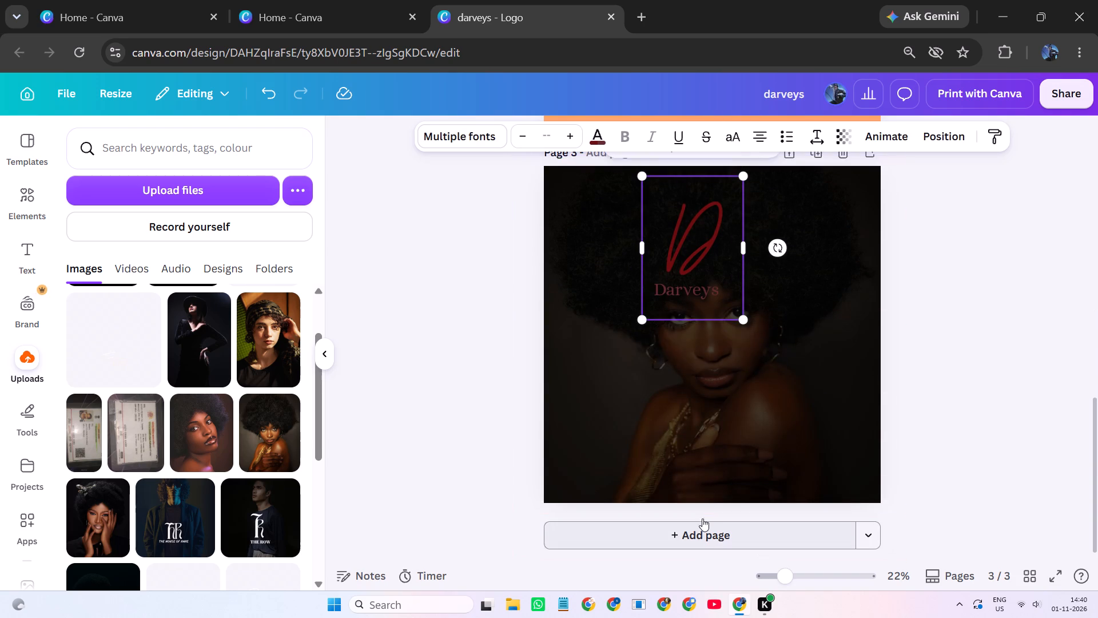
left_click_drag(718, 298, 745, 430)
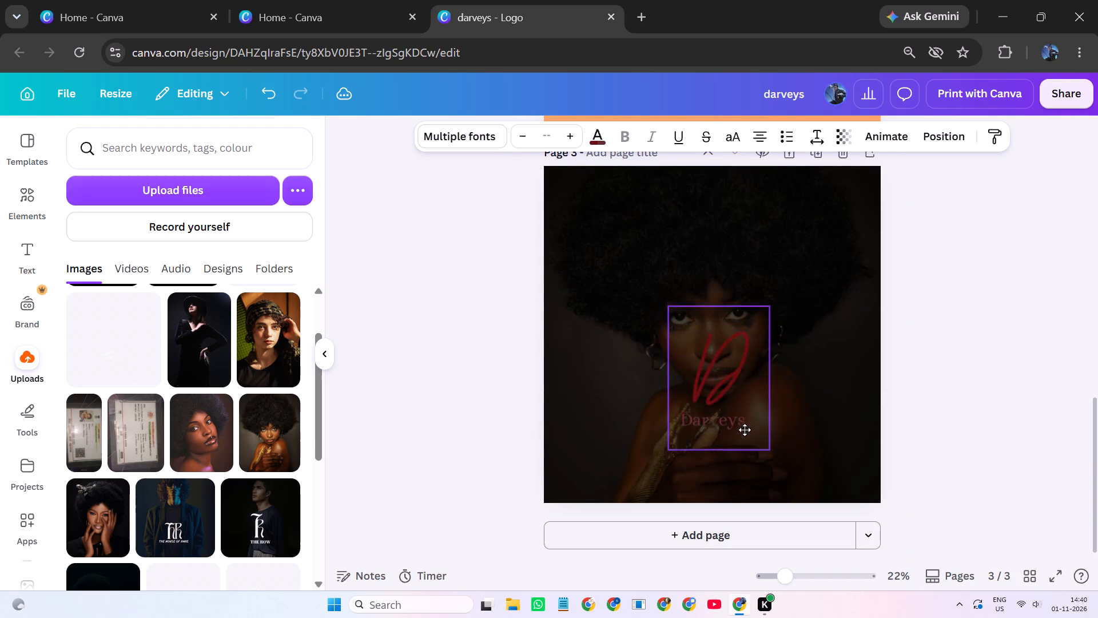
left_click_drag(745, 430, 745, 470)
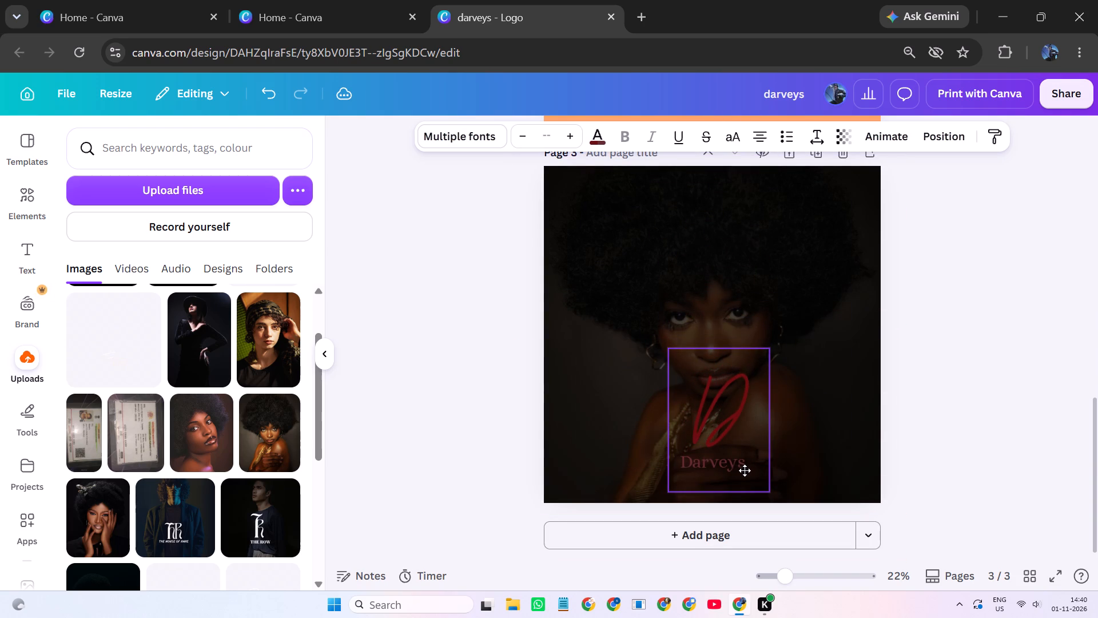
left_click_drag(745, 470, 743, 468)
left_click(743, 468)
left_click(977, 387)
Recolour the “Darveys” logo on the darkened page 3 photo white.
left_click(727, 416)
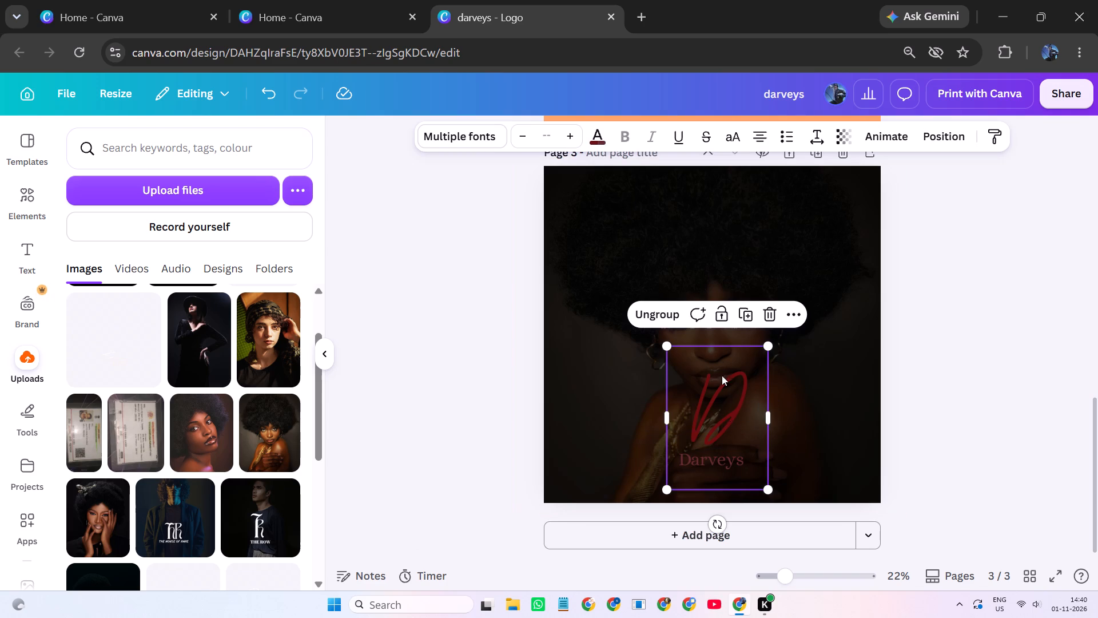
left_click(595, 133)
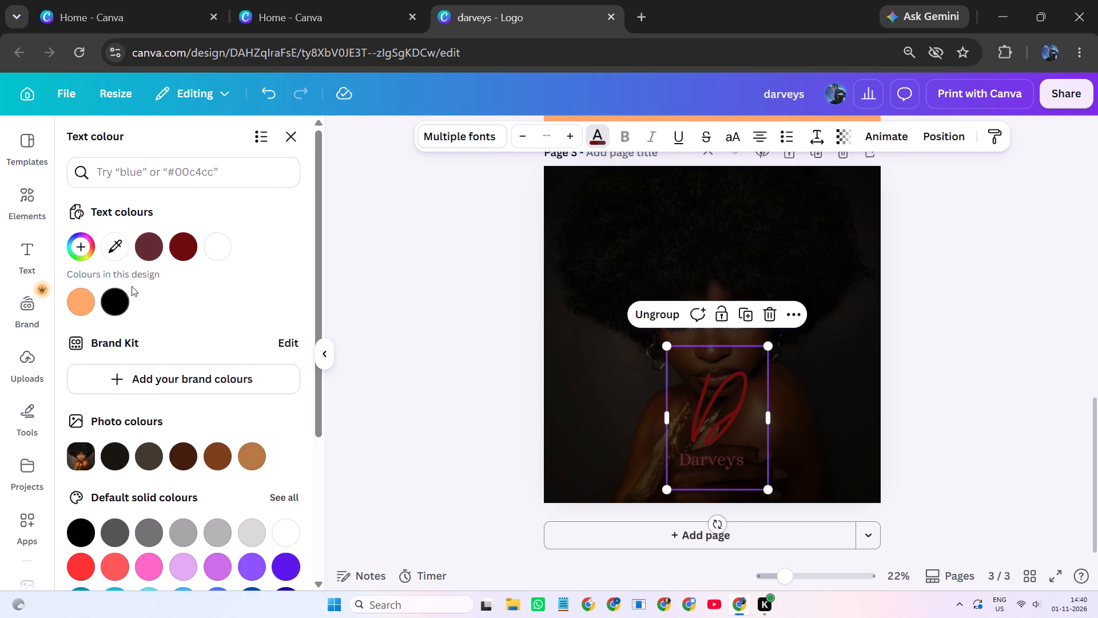
left_click(219, 237)
left_click(422, 237)
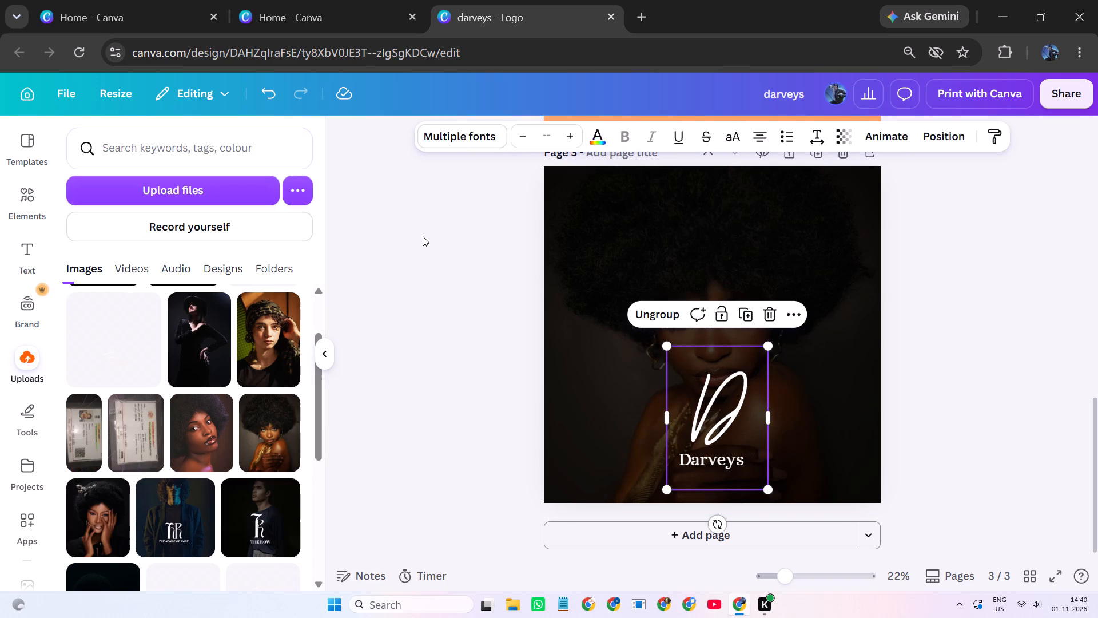
left_click(464, 335)
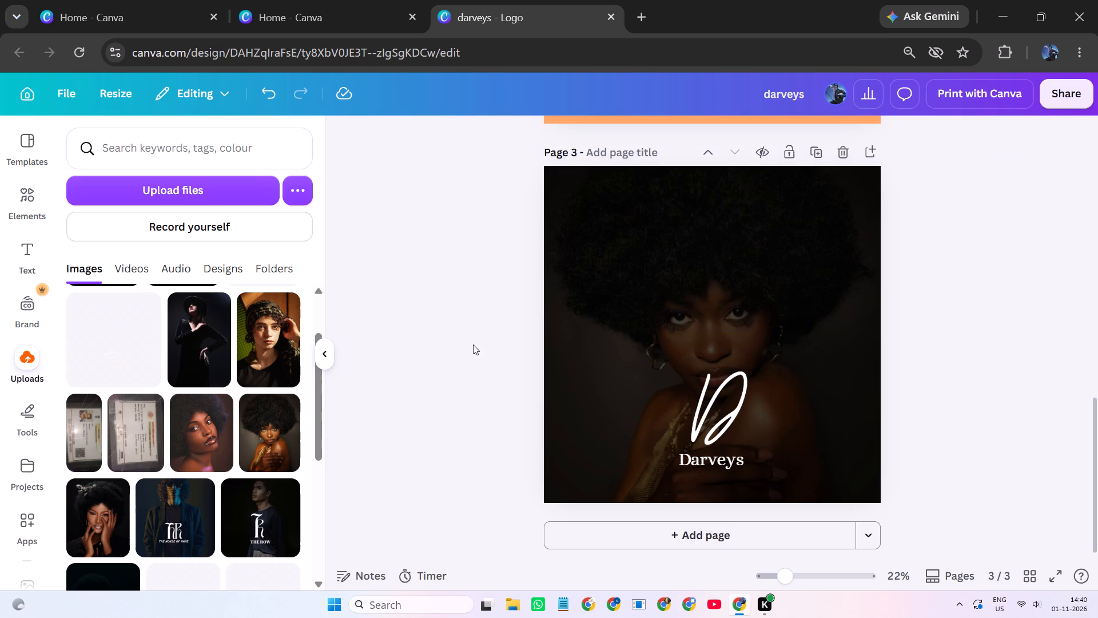
scroll(899, 302, "down", 1)
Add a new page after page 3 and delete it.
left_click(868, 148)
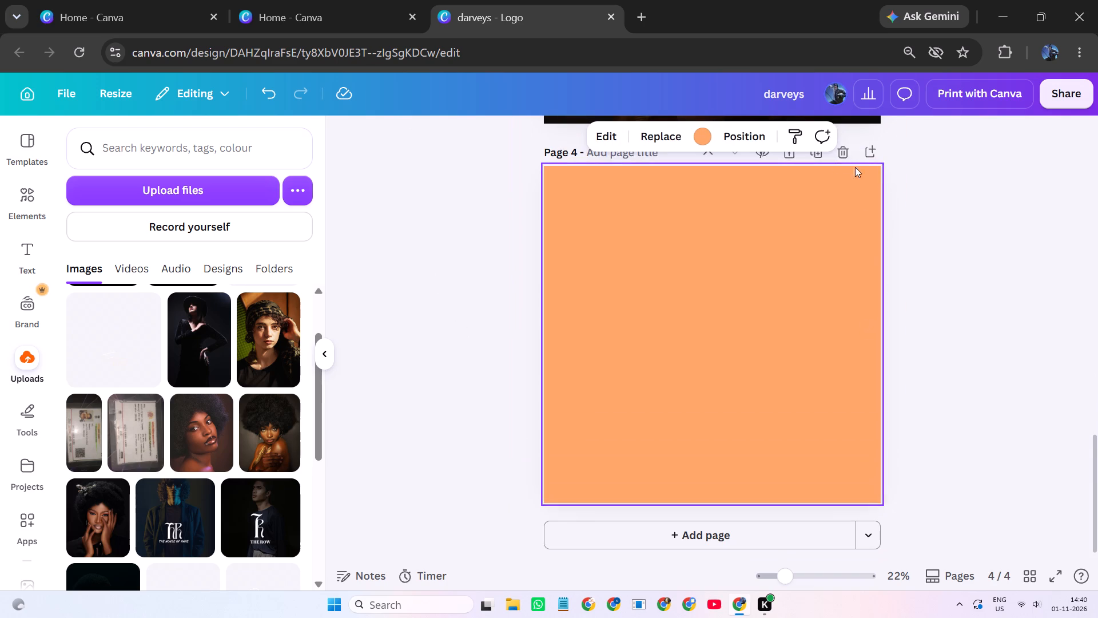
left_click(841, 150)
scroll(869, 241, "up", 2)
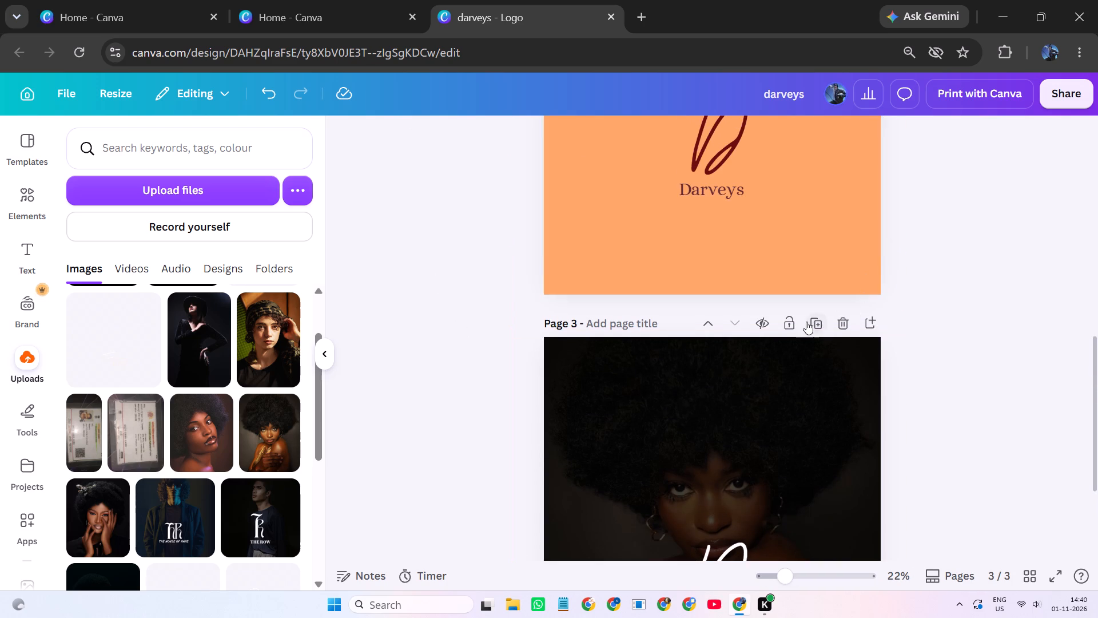
Duplicate page 3 and delete the logo, dark overlay and portrait photo from the new page 4.
left_click(806, 322)
scroll(793, 357, "down", 1)
scroll(762, 420, "down", 1)
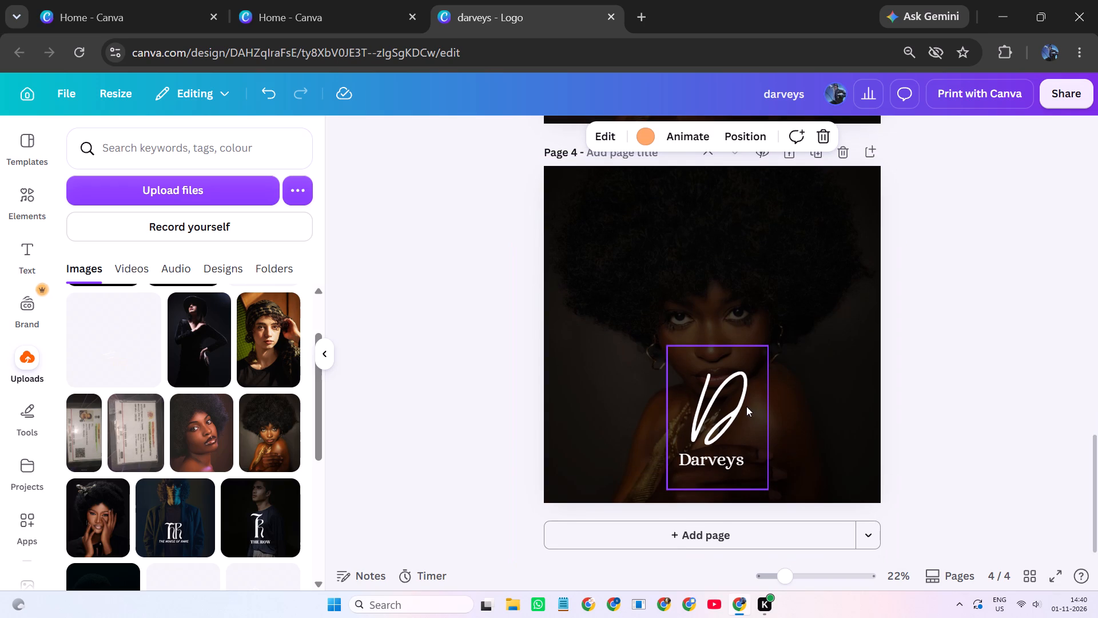
left_click(746, 406)
left_click(768, 309)
left_click(768, 310)
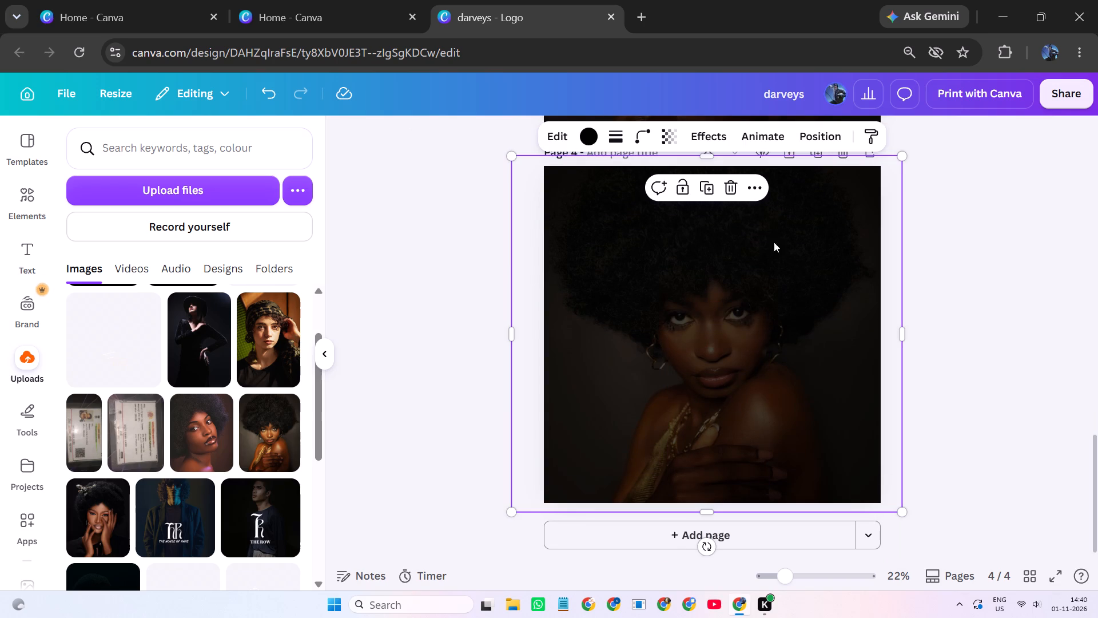
left_click(733, 191)
left_click(738, 278)
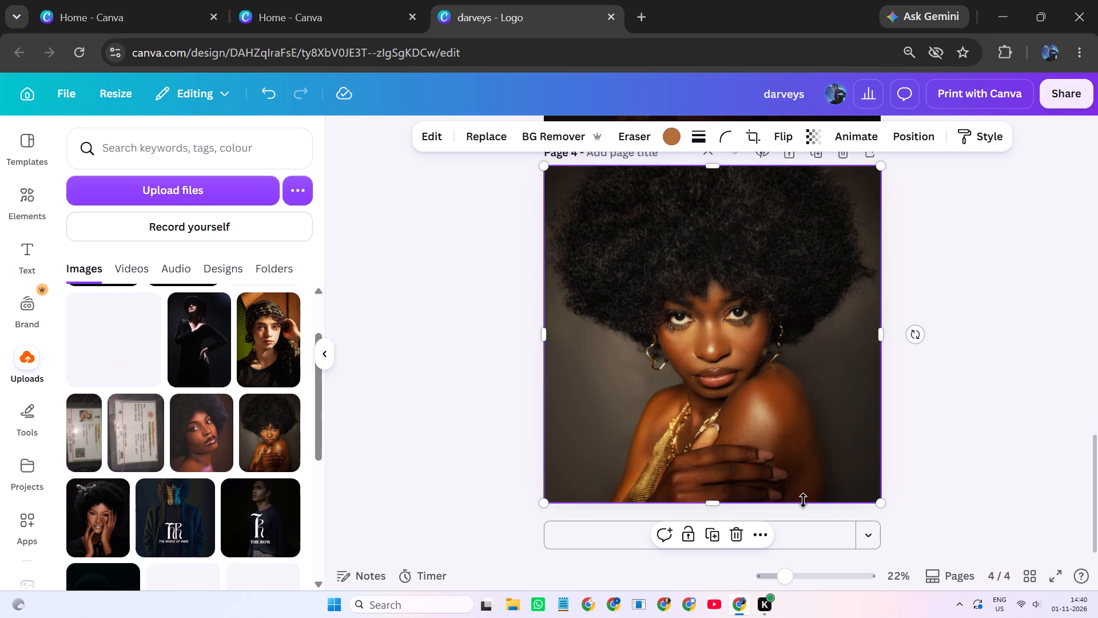
left_click(737, 534)
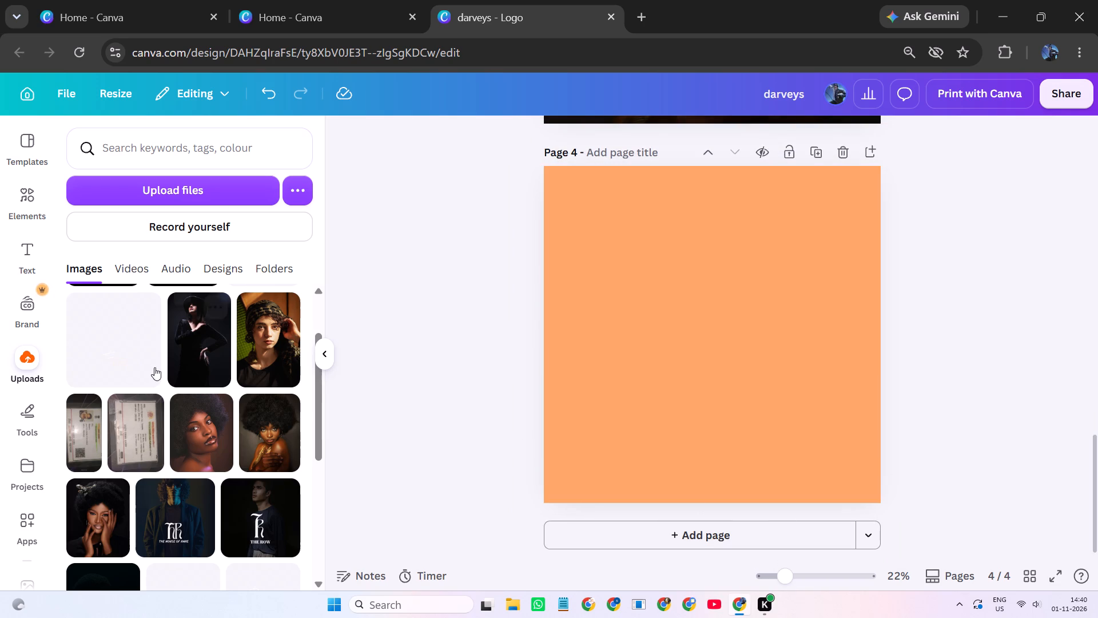
Add the uploaded afro portrait with gold paint to page 4 and fit it full height over the page's left half.
left_click(273, 446)
left_click_drag(745, 390, 745, 388)
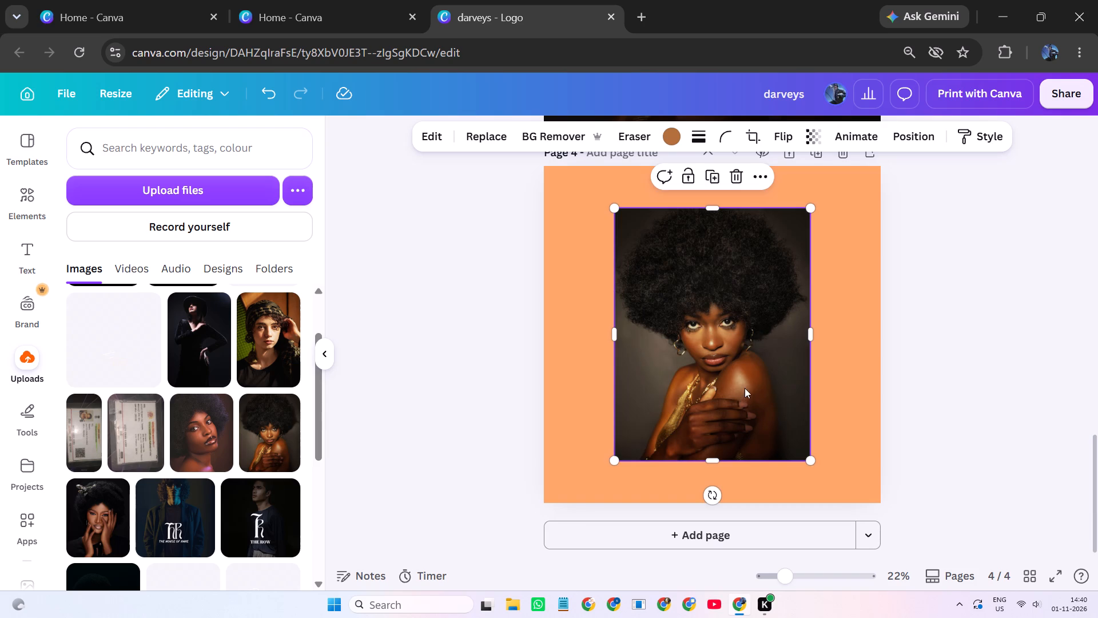
left_click_drag(745, 388, 711, 385)
left_click_drag(709, 383, 702, 378)
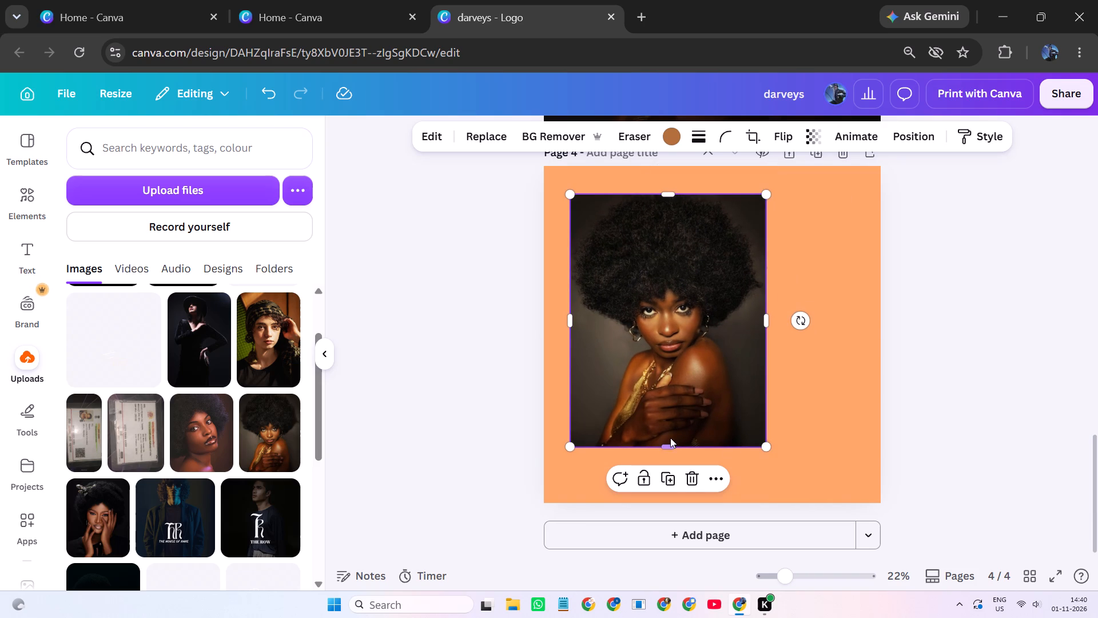
left_click_drag(669, 438, 651, 422)
left_click_drag(658, 432, 663, 459)
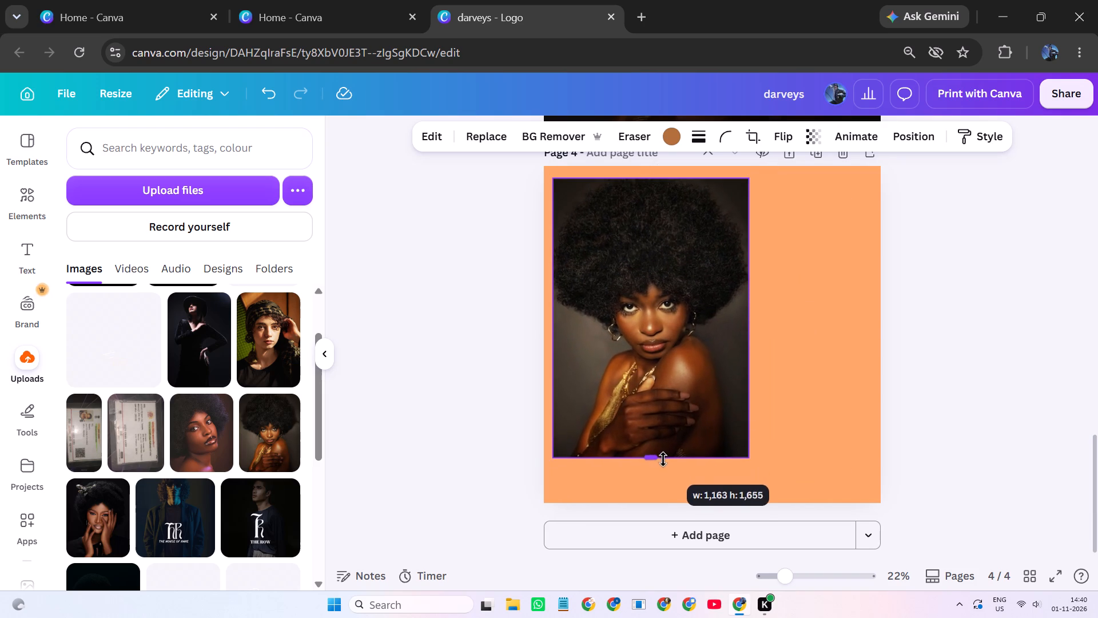
left_click_drag(663, 459, 672, 506)
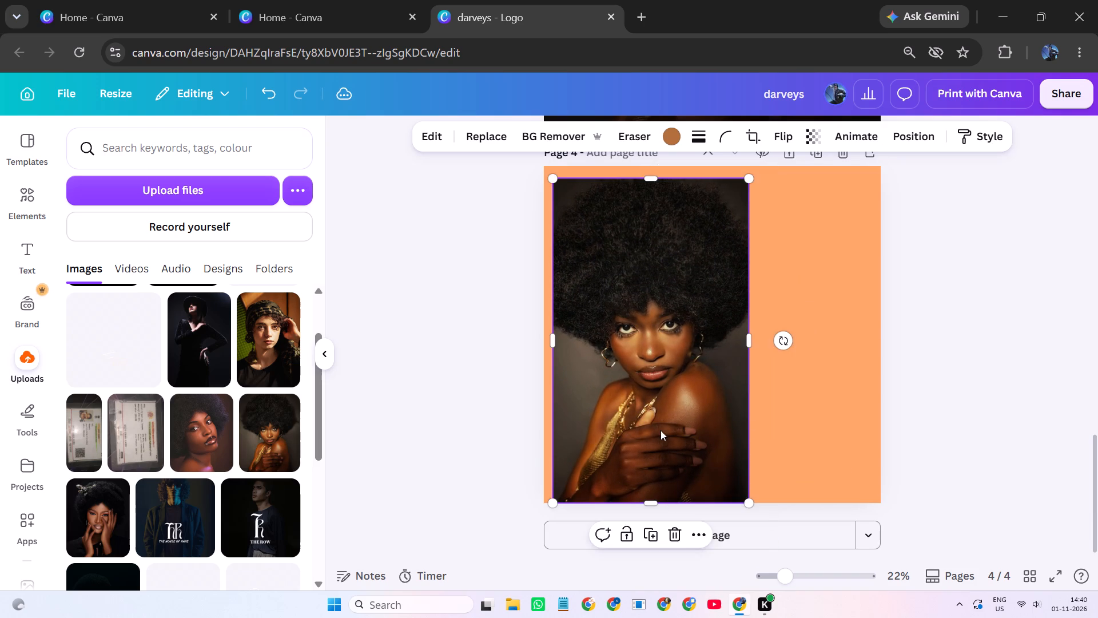
left_click_drag(661, 430, 636, 430)
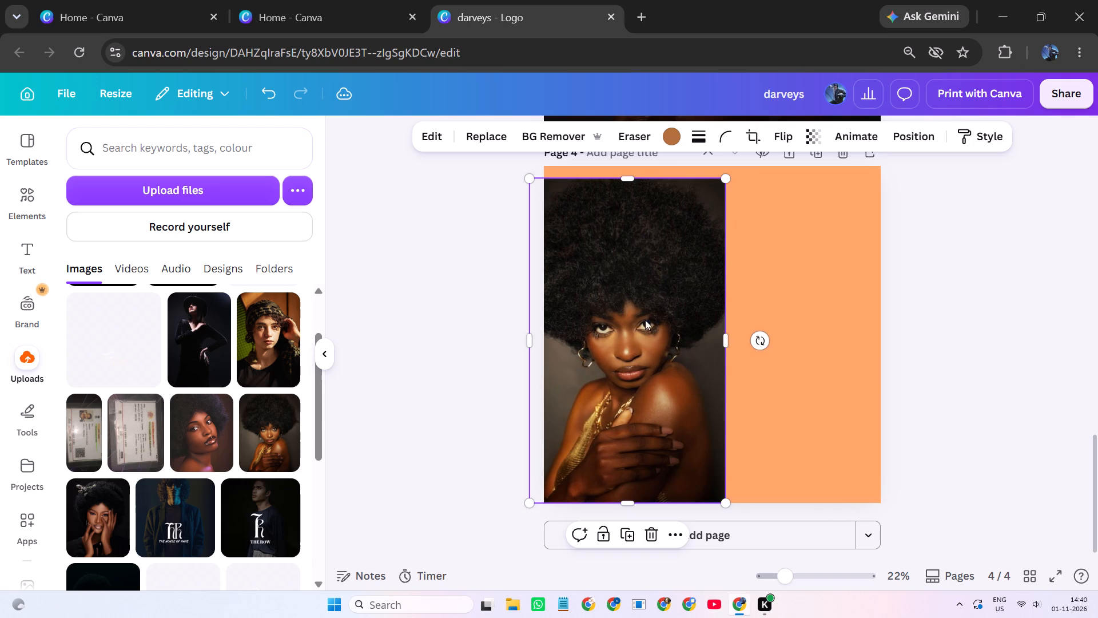
left_click_drag(633, 176, 633, 164)
left_click(633, 164)
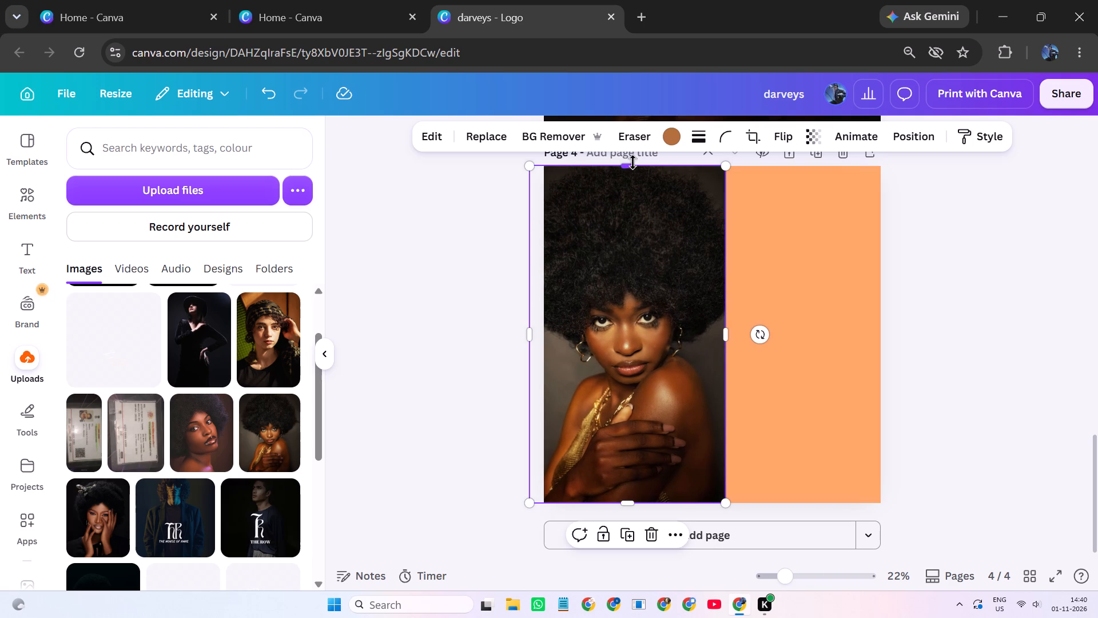
left_click_drag(627, 203, 619, 205)
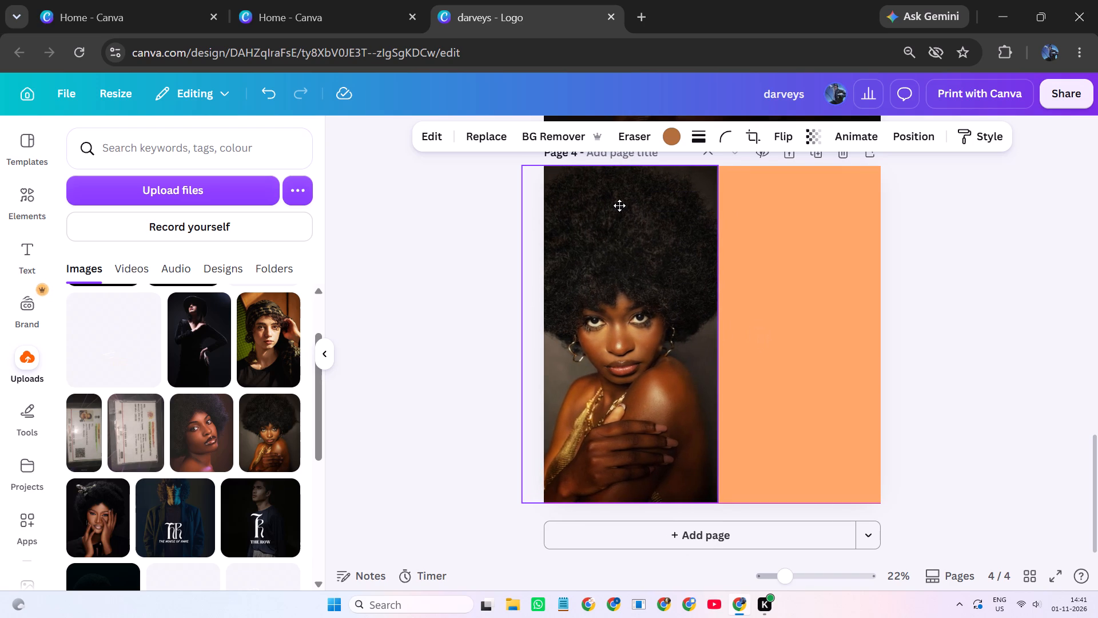
left_click_drag(619, 205, 619, 206)
left_click(899, 311)
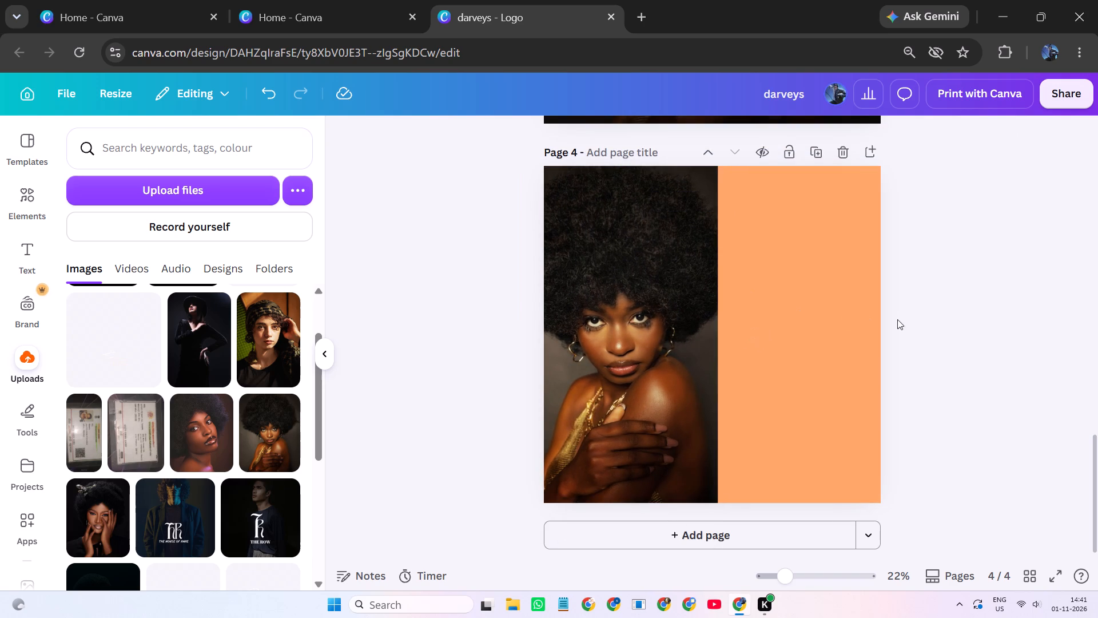
Change the page 4 background colour to black.
left_click(828, 350)
left_click(674, 136)
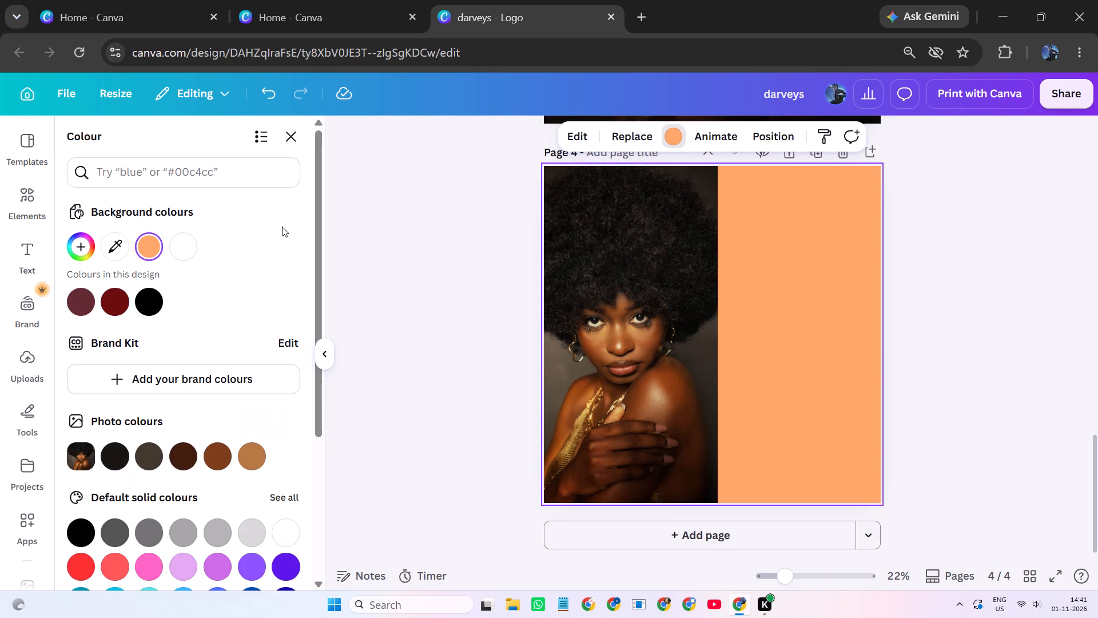
left_click(151, 302)
double_click(478, 310)
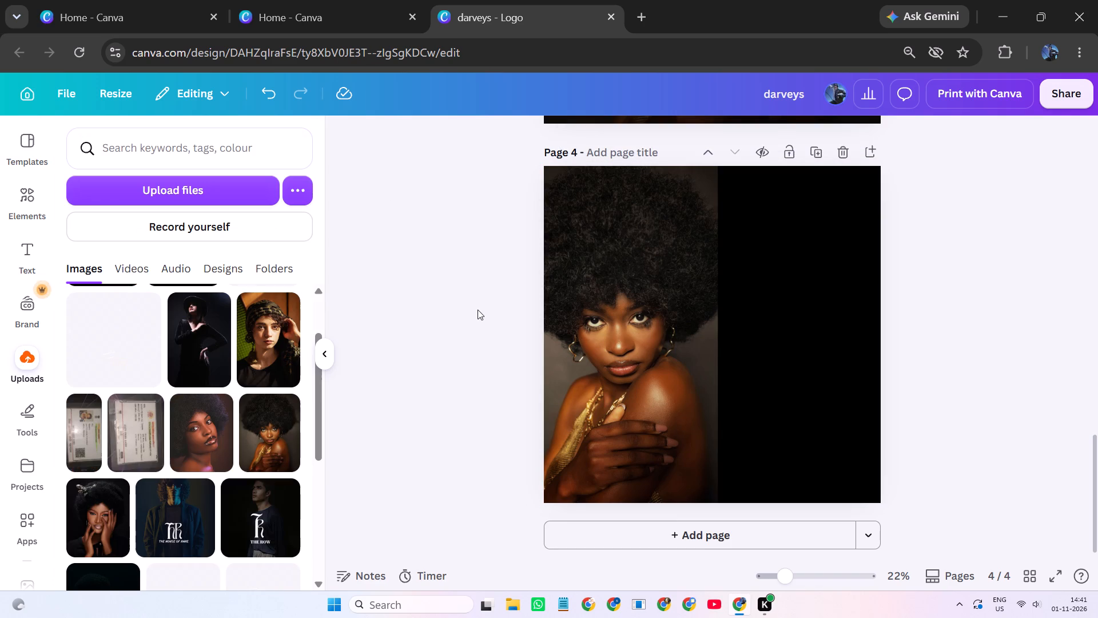
Search the elements library for "smoke" and narrow the results to graphics.
left_click(31, 203)
left_click(167, 155)
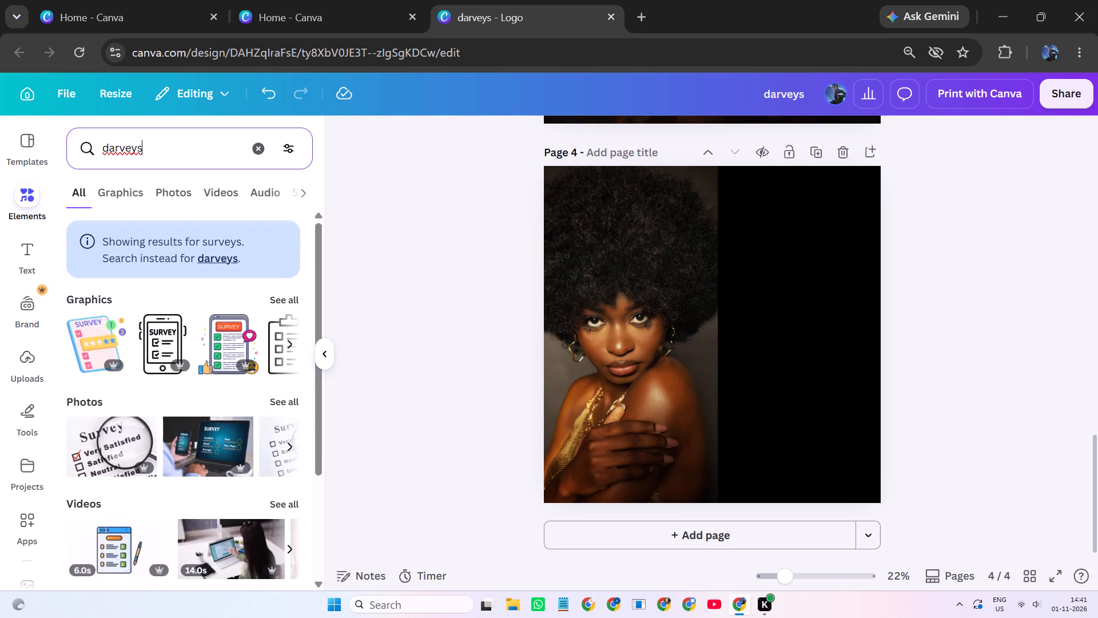
left_click(260, 145)
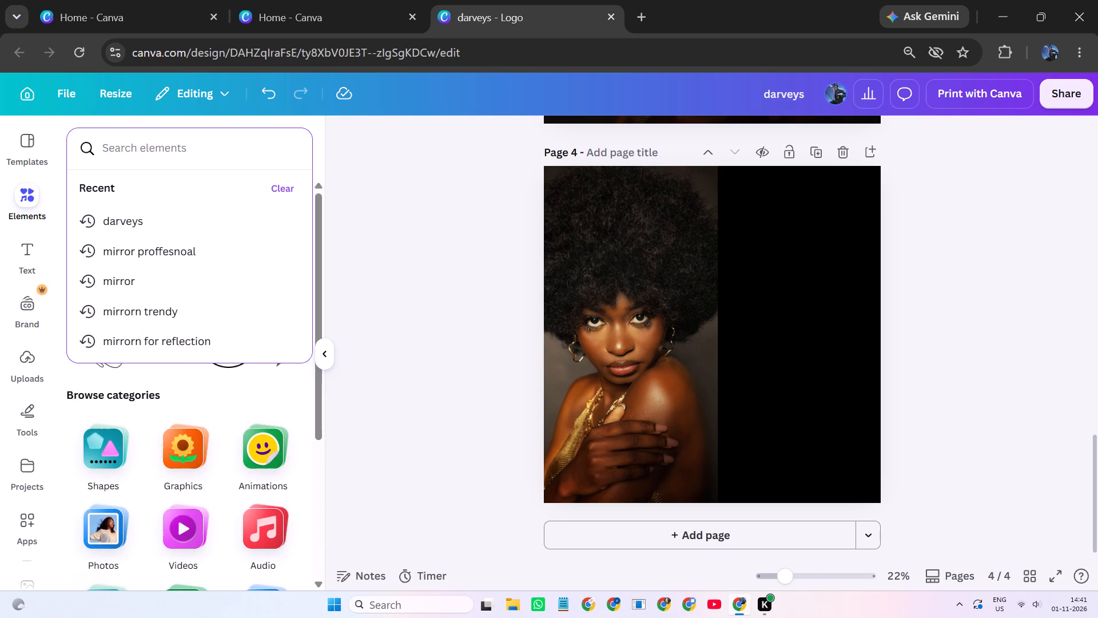
key("s")
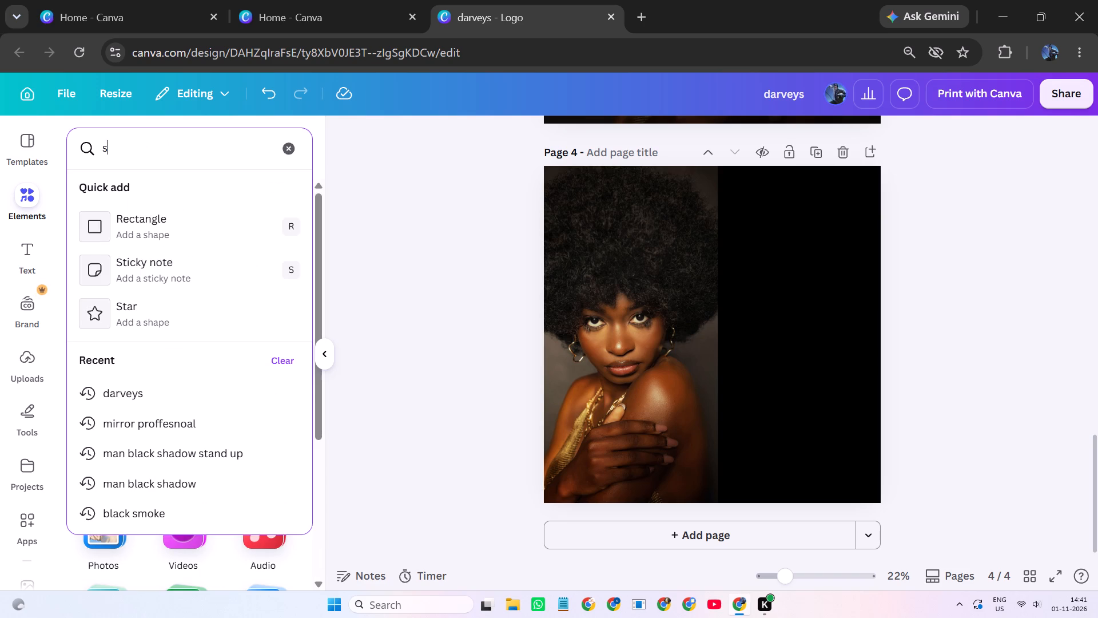
type("mo")
key("k")
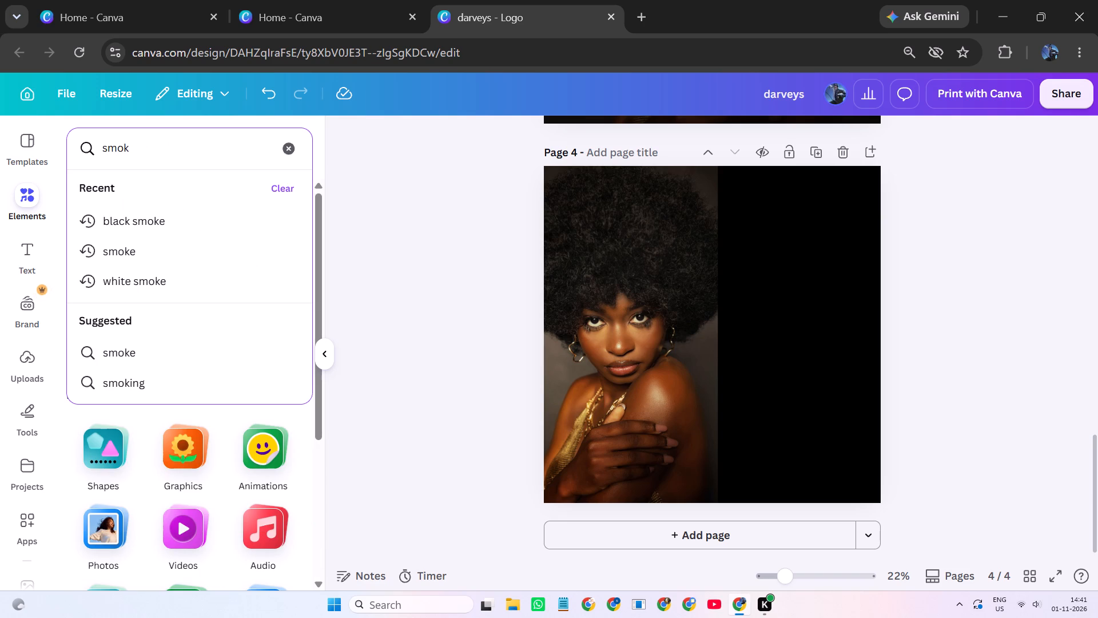
key("e")
key("space")
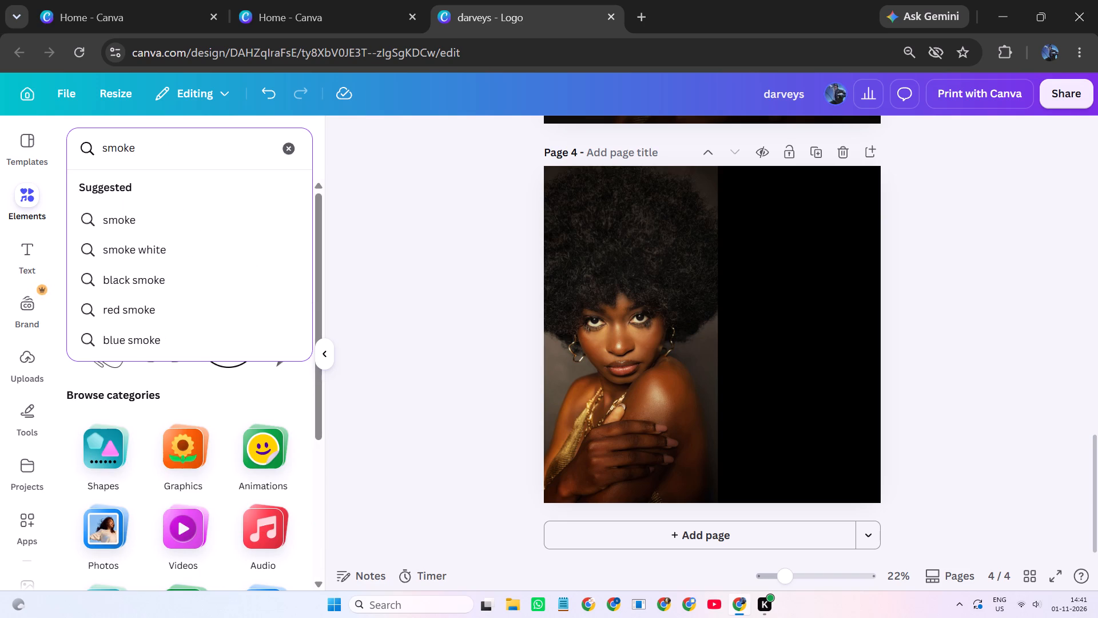
key("Return")
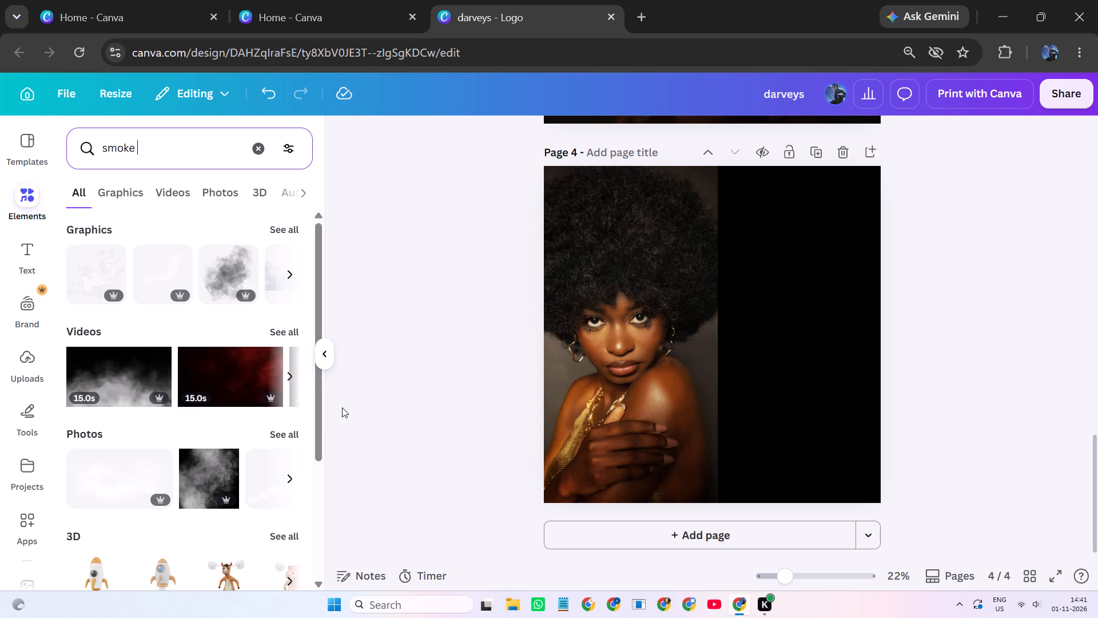
left_click(123, 188)
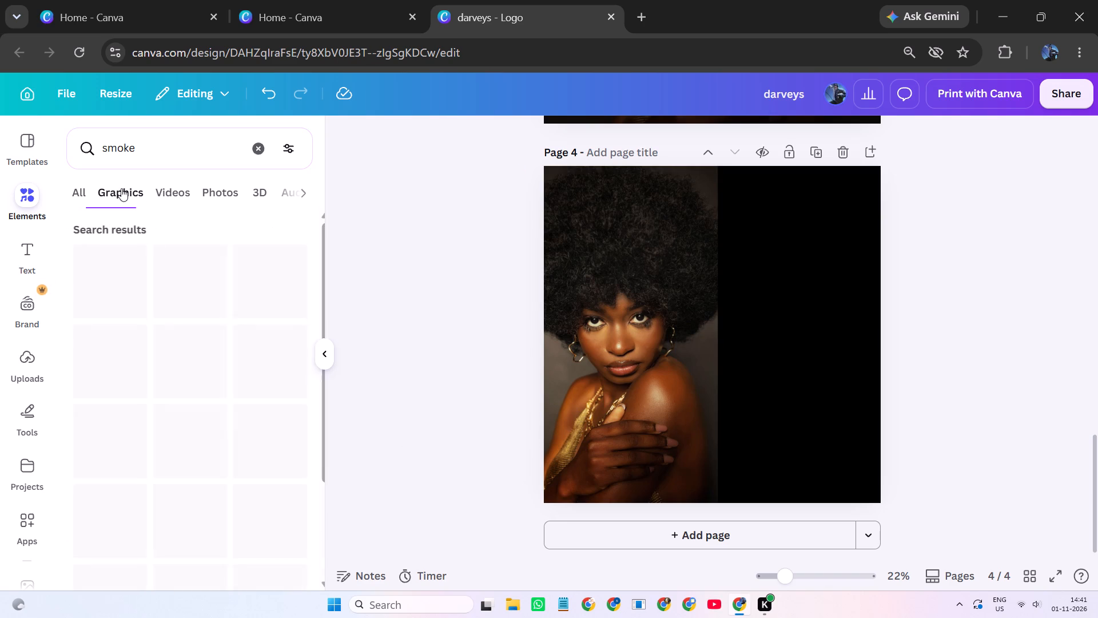
Browse the smoke graphics and add the pale, wide smoke cloud to page 4.
scroll(190, 423, "down", 1)
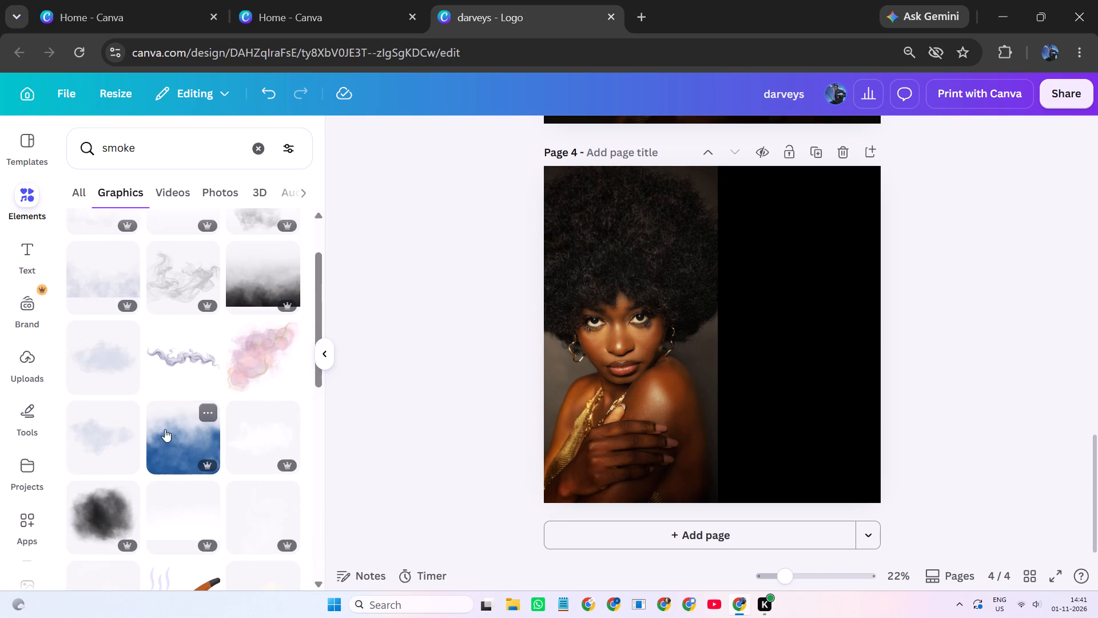
scroll(164, 432, "down", 6)
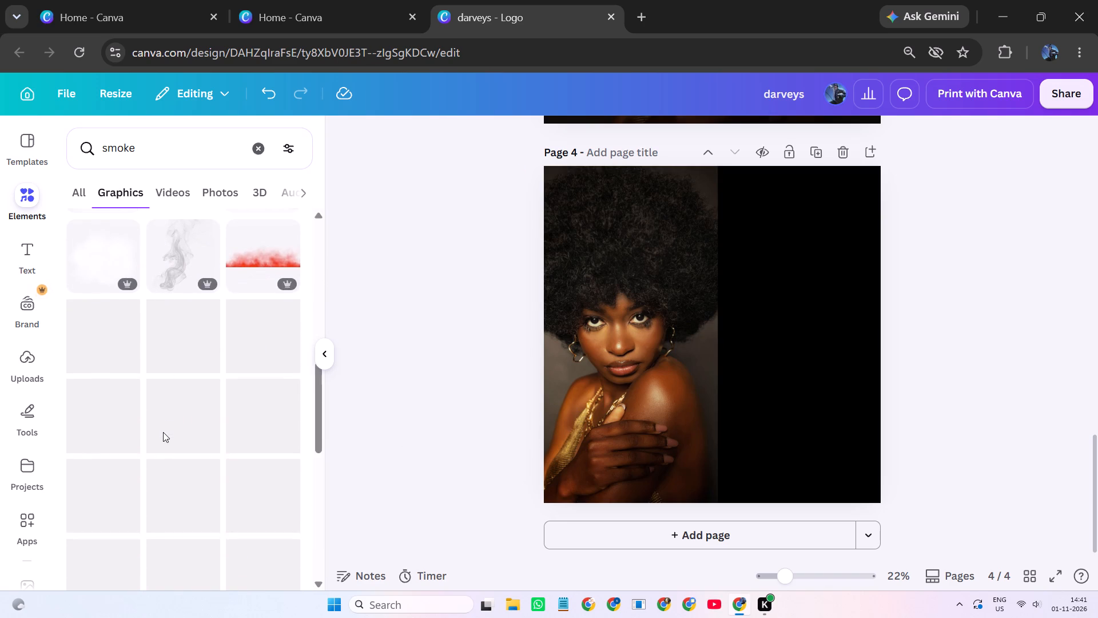
scroll(163, 432, "down", 1)
scroll(160, 428, "up", 6)
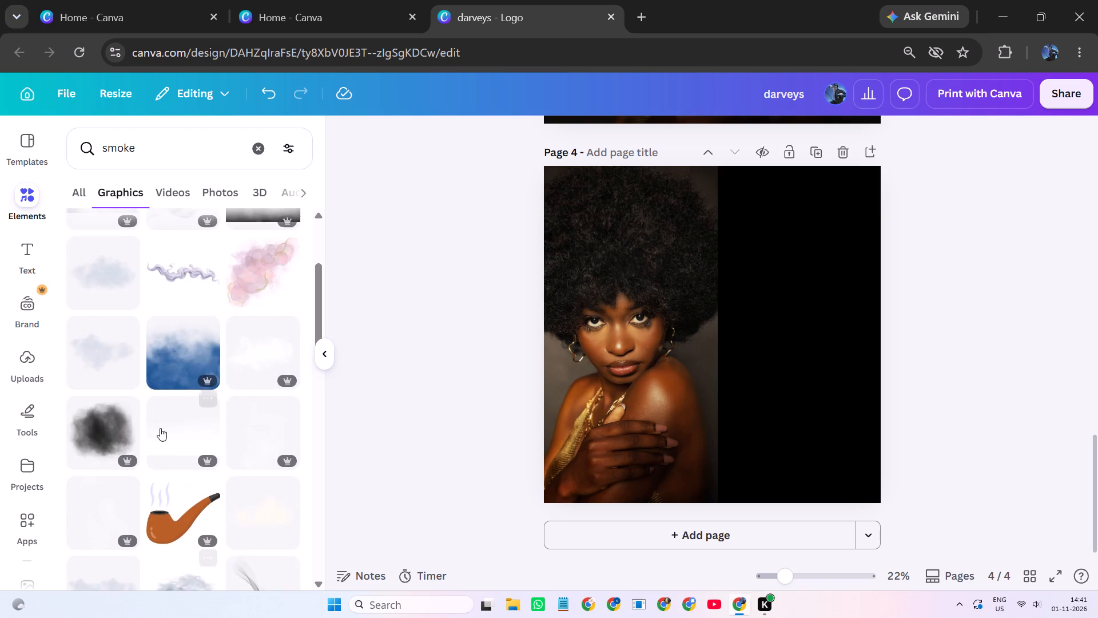
scroll(160, 428, "up", 3)
left_click(81, 442)
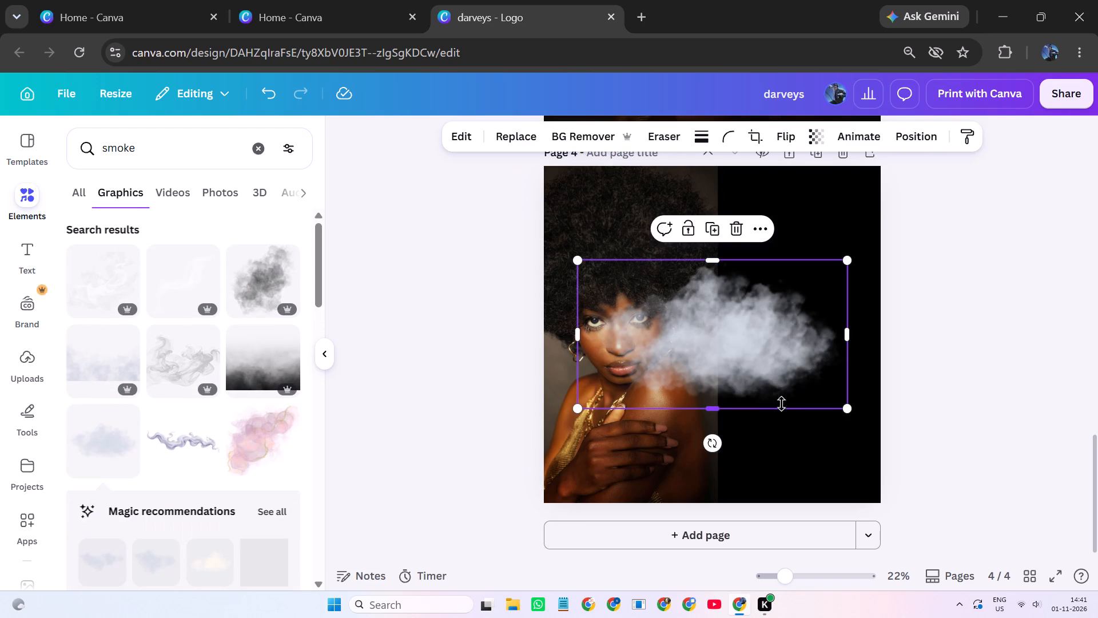
Set the smoke cloud's transparency to about 34.
left_click(831, 130)
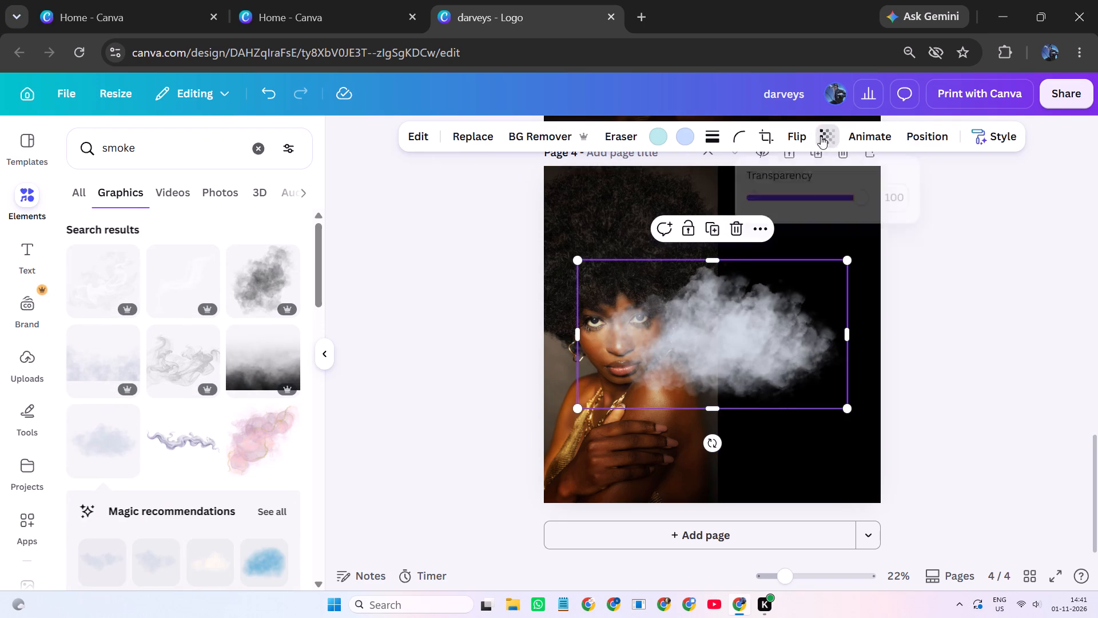
left_click_drag(793, 192, 790, 198)
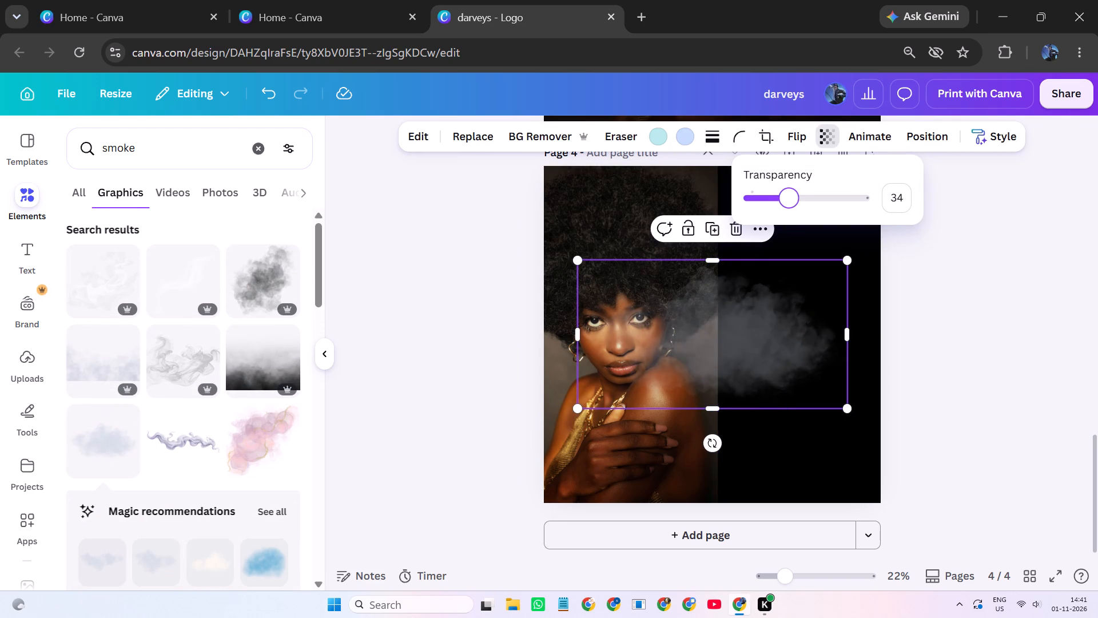
left_click_drag(790, 198, 787, 209)
Move the smoke cloud to page 4's bottom-left corner, with its upper half drifting over the base of the portrait.
left_click_drag(715, 402, 715, 434)
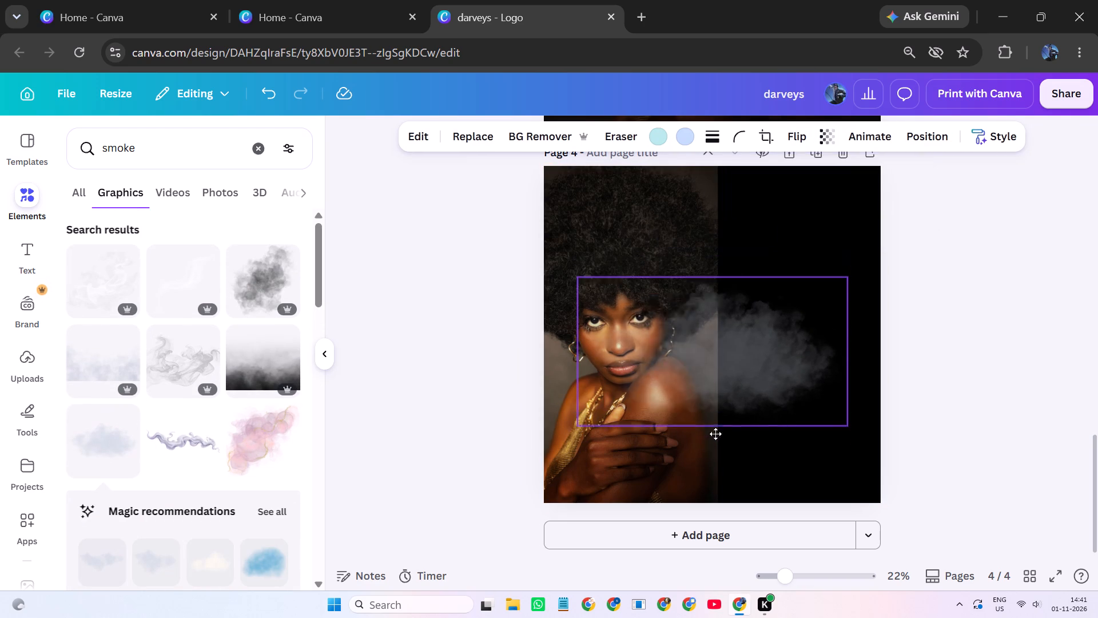
left_click_drag(715, 434, 715, 455)
left_click_drag(713, 399, 711, 492)
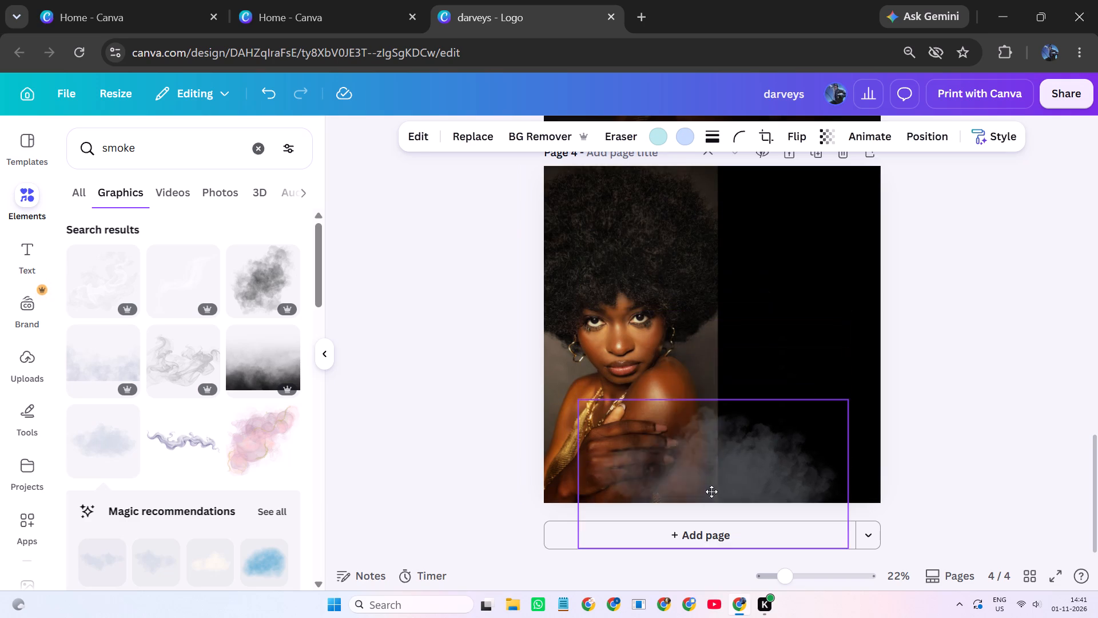
left_click_drag(711, 492, 620, 511)
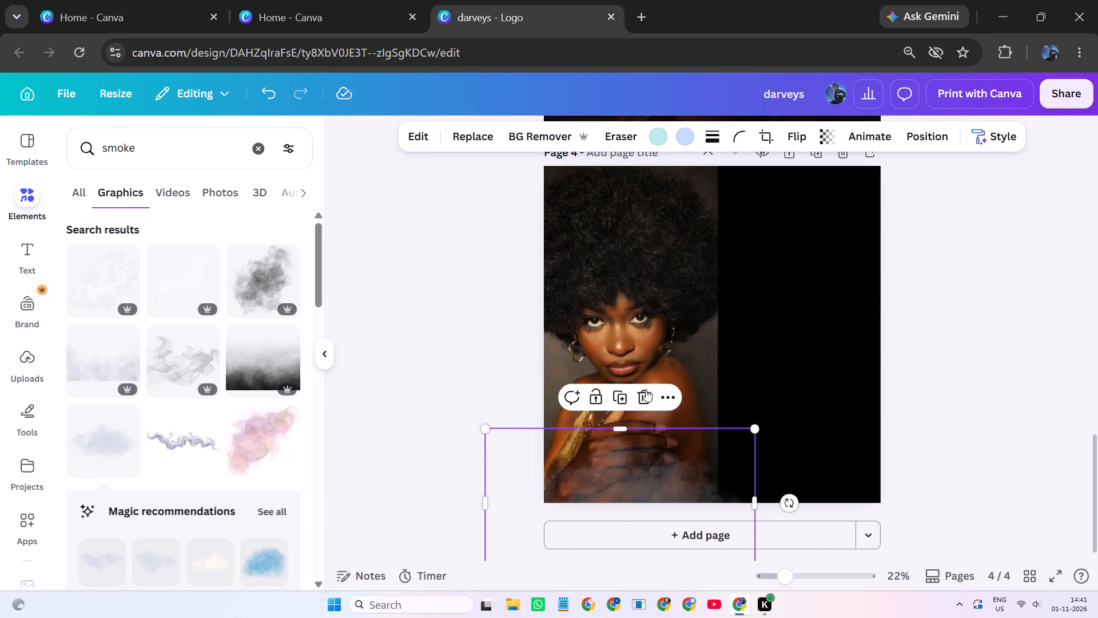
Duplicate the smoke cloud twice and place the copies along page 4's top edge, at the left and right corners.
left_click(619, 400)
left_click_drag(655, 512, 620, 181)
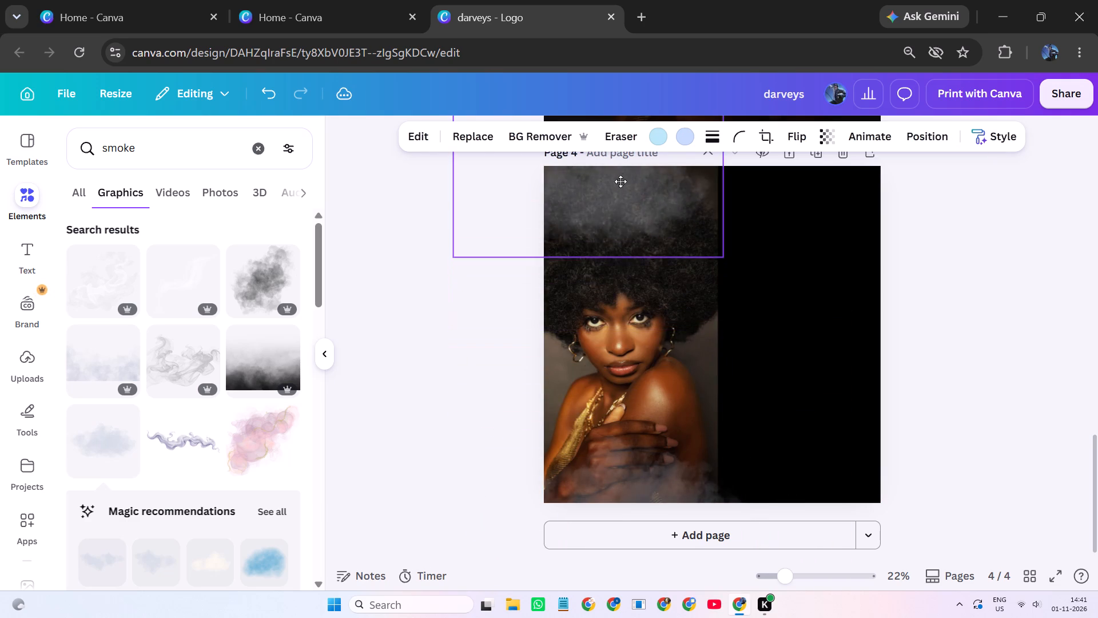
left_click_drag(620, 181, 619, 149)
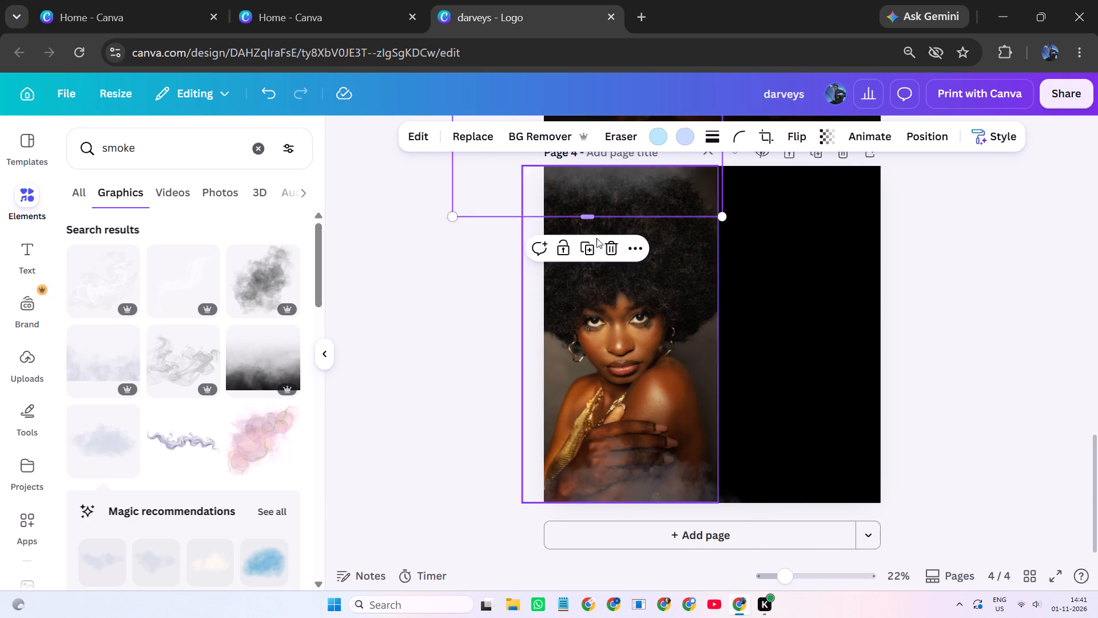
left_click(587, 245)
left_click_drag(615, 181, 819, 177)
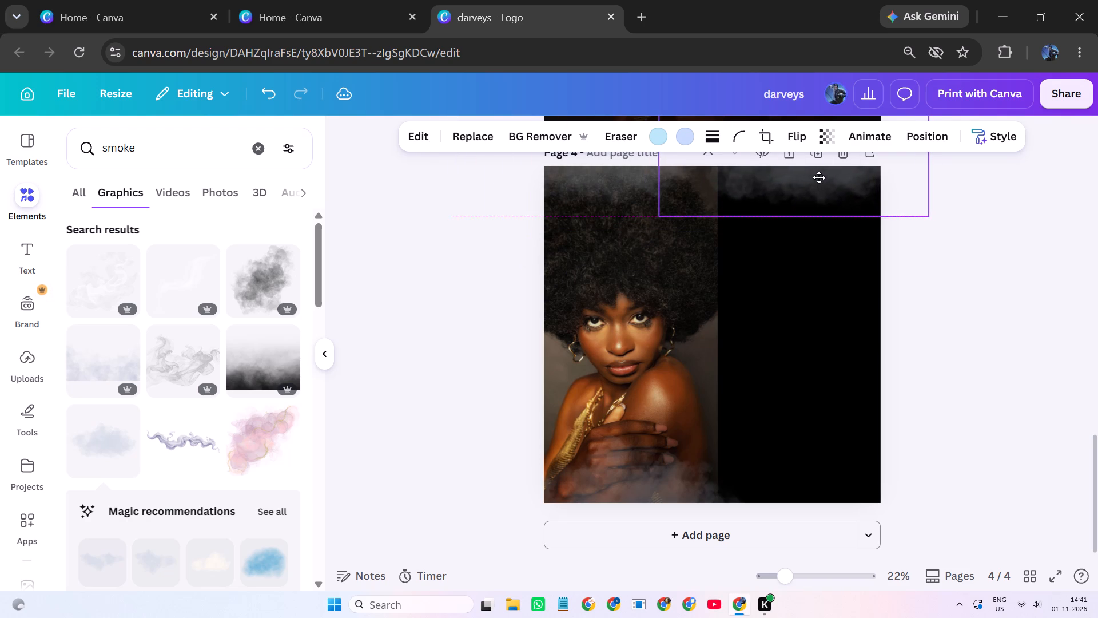
left_click_drag(819, 177, 818, 179)
Duplicate the smoke cloud in page 4's top-right corner and place the copy at the page's bottom-right corner.
left_click(793, 243)
left_click_drag(785, 163, 794, 199)
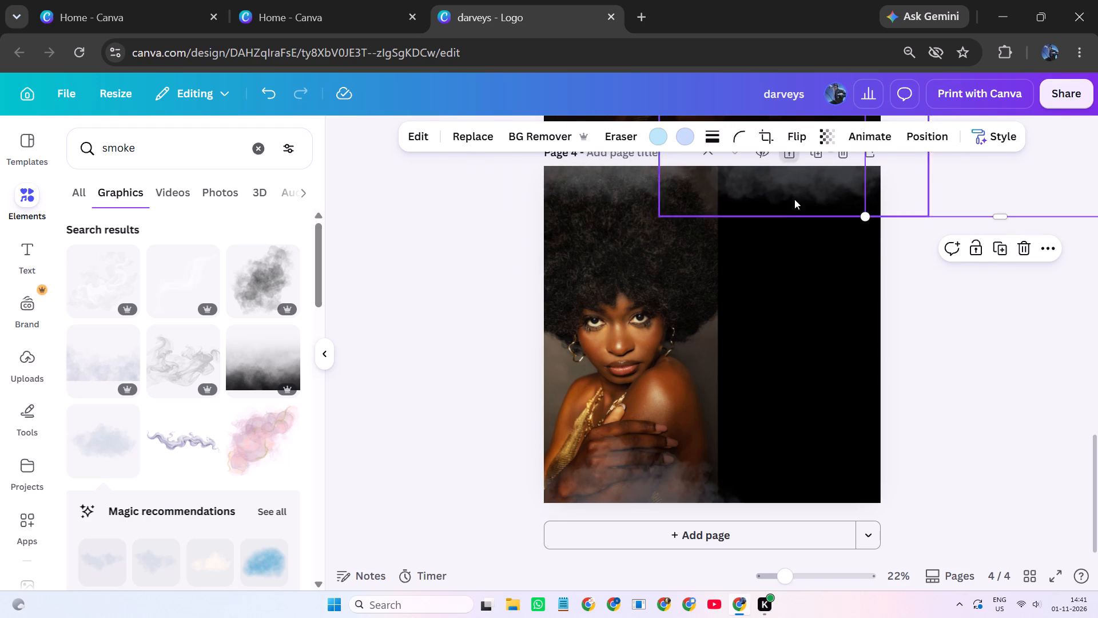
left_click_drag(794, 199, 802, 239)
left_click_drag(930, 179, 710, 553)
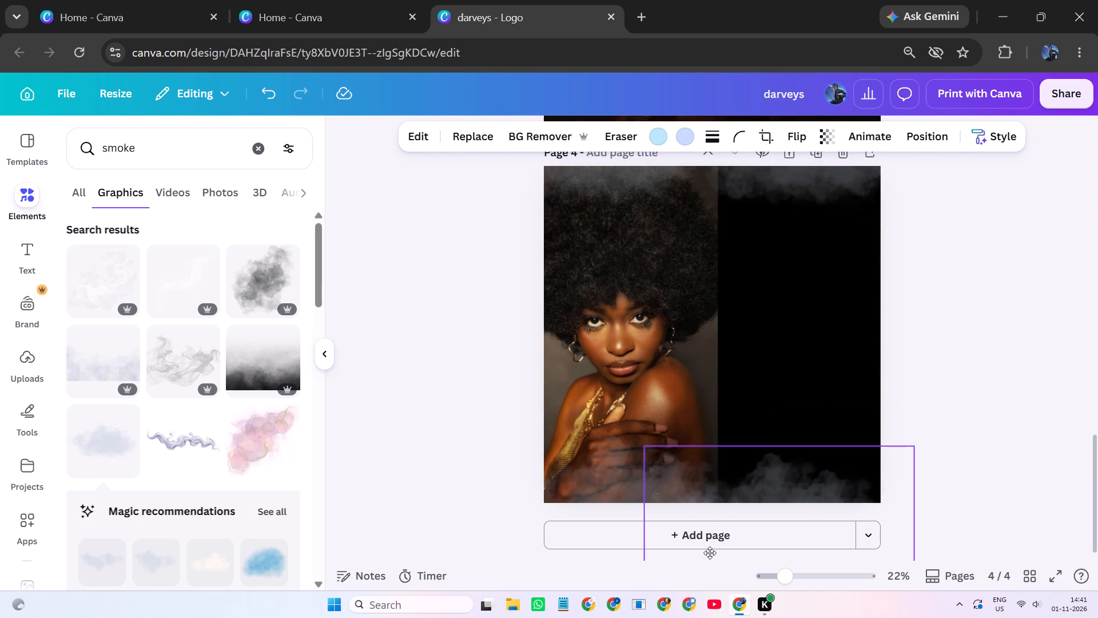
left_click_drag(710, 553, 742, 523)
left_click_drag(900, 445, 880, 465)
left_click(956, 304)
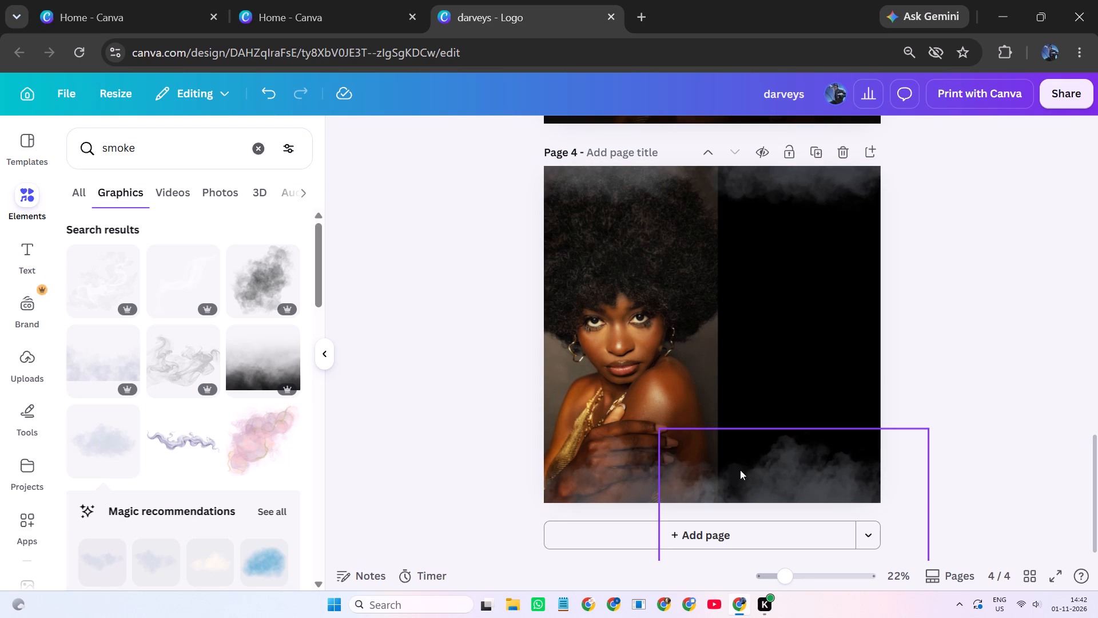
Duplicate the bottom-right smoke cloud and move the copy to page 4's lower left edge, overlapping the portrait's shoulder and arm.
left_click(708, 482)
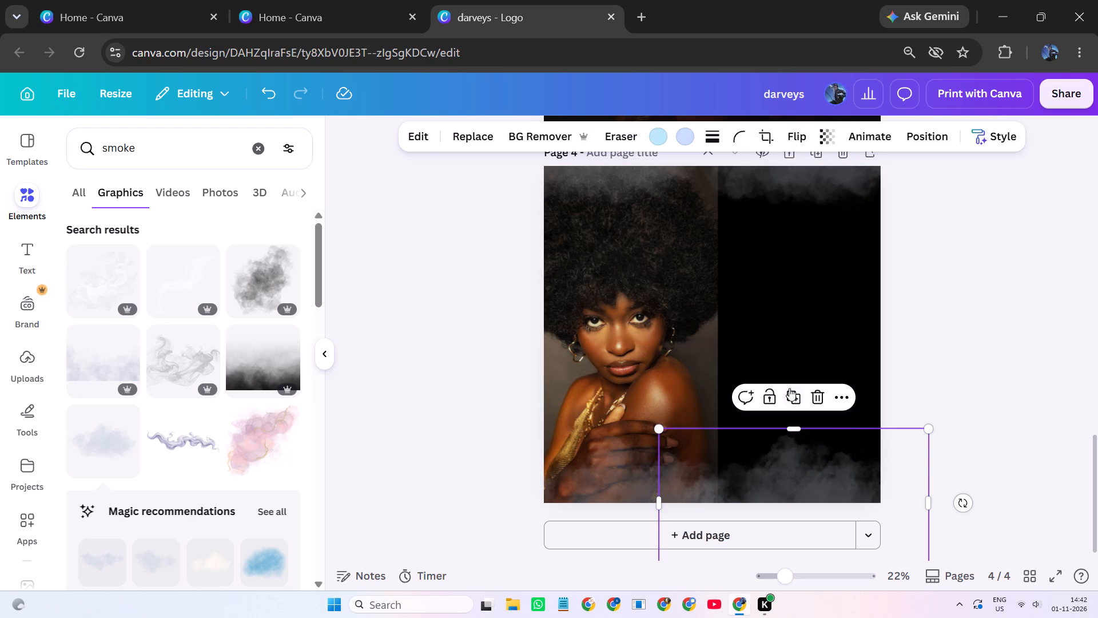
left_click(791, 392)
left_click_drag(804, 485, 516, 428)
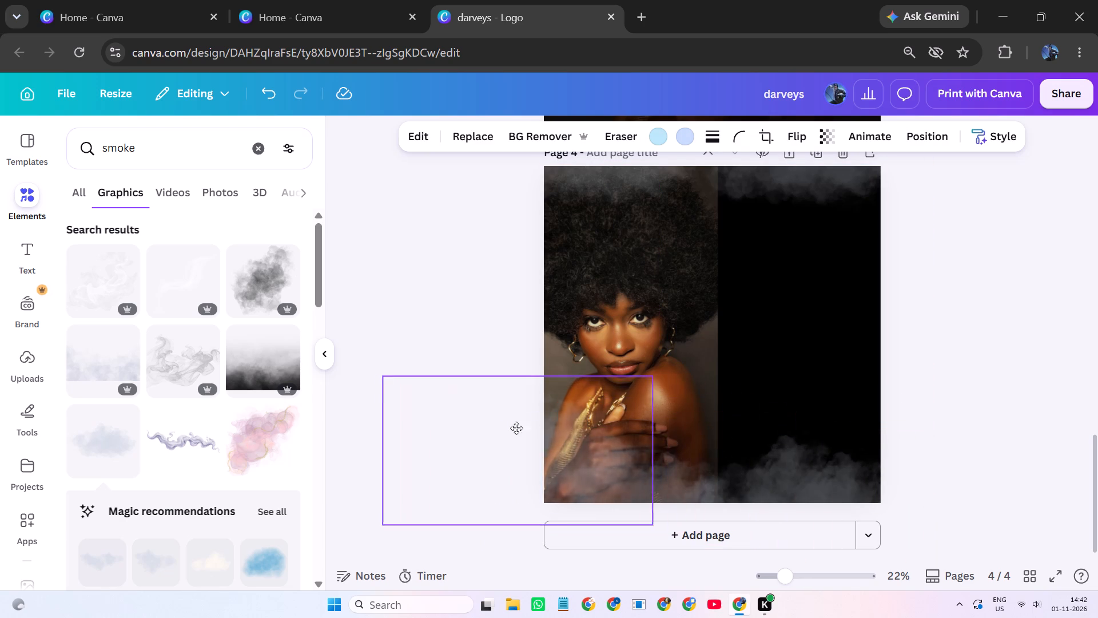
left_click_drag(516, 428, 512, 434)
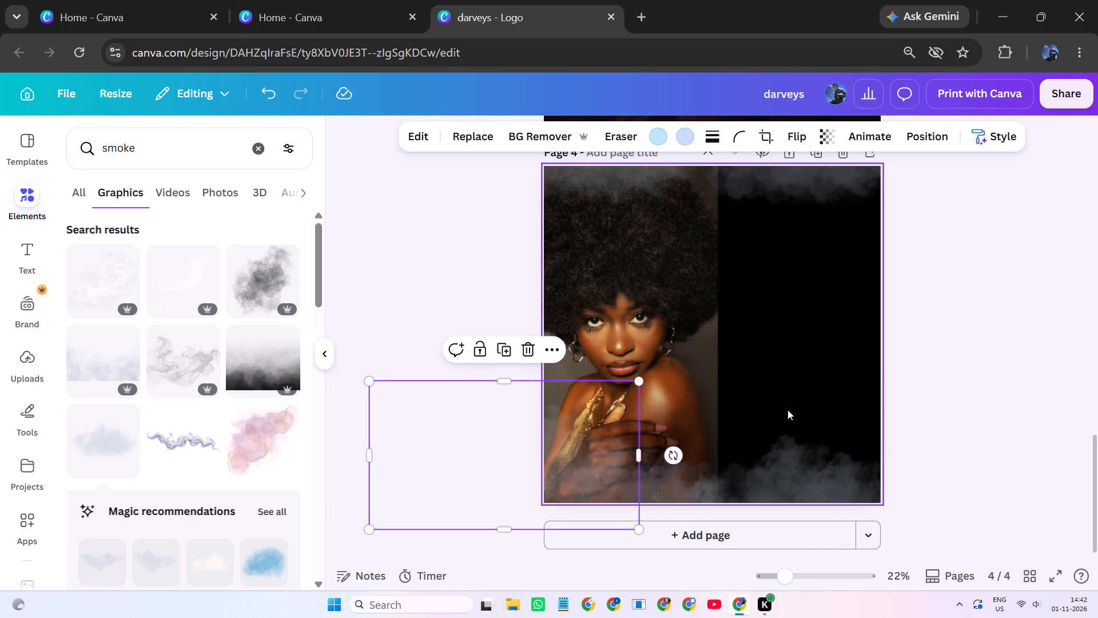
double_click(949, 304)
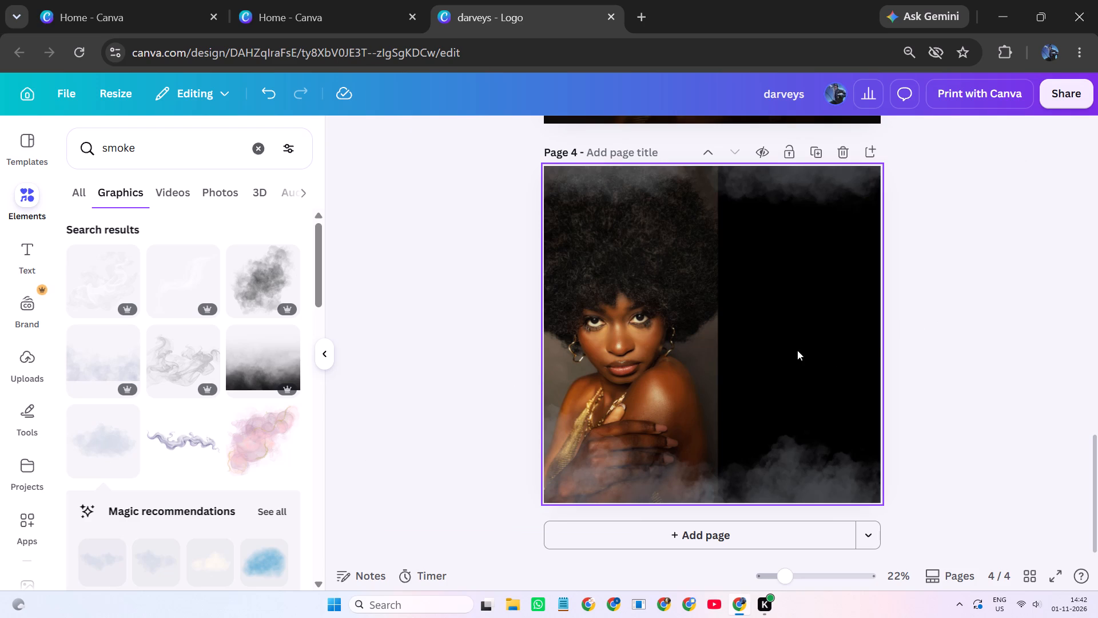
Search the graphics for "black smoke".
left_click(150, 148)
left_click(98, 149)
left_click(100, 146)
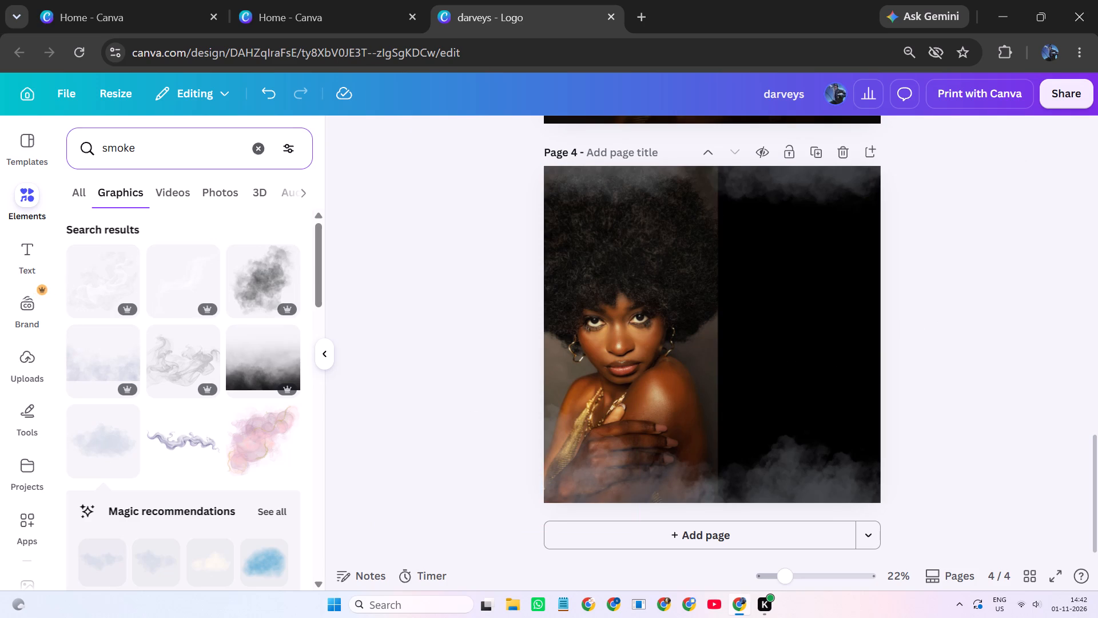
left_click(100, 146)
left_click(105, 147)
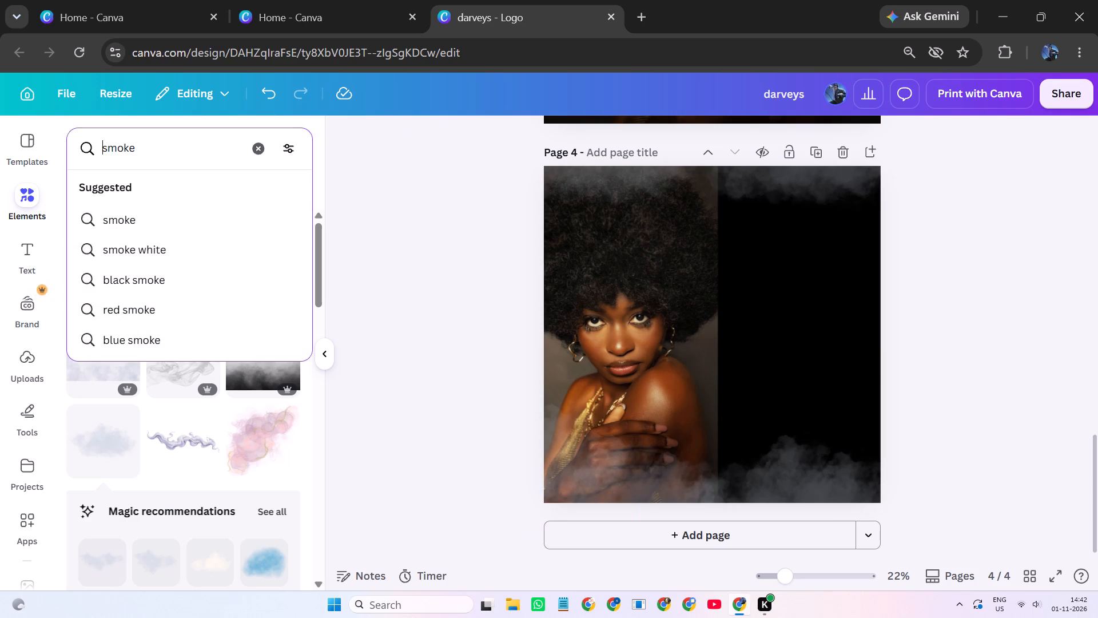
key("space")
key("b")
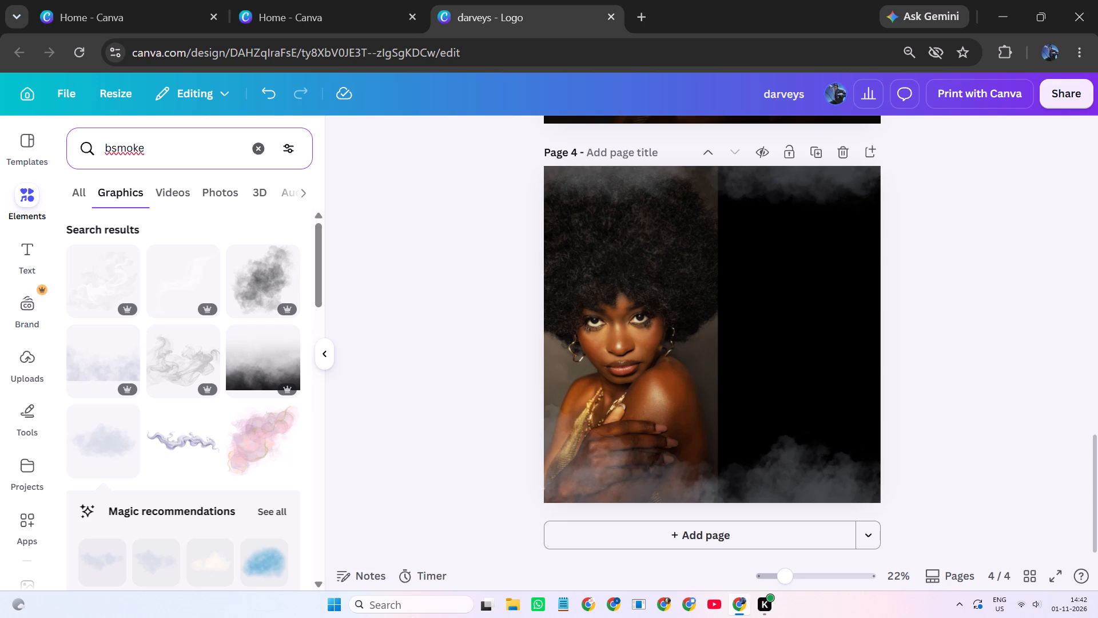
key("l")
key("a")
key("c")
key("k")
key("space")
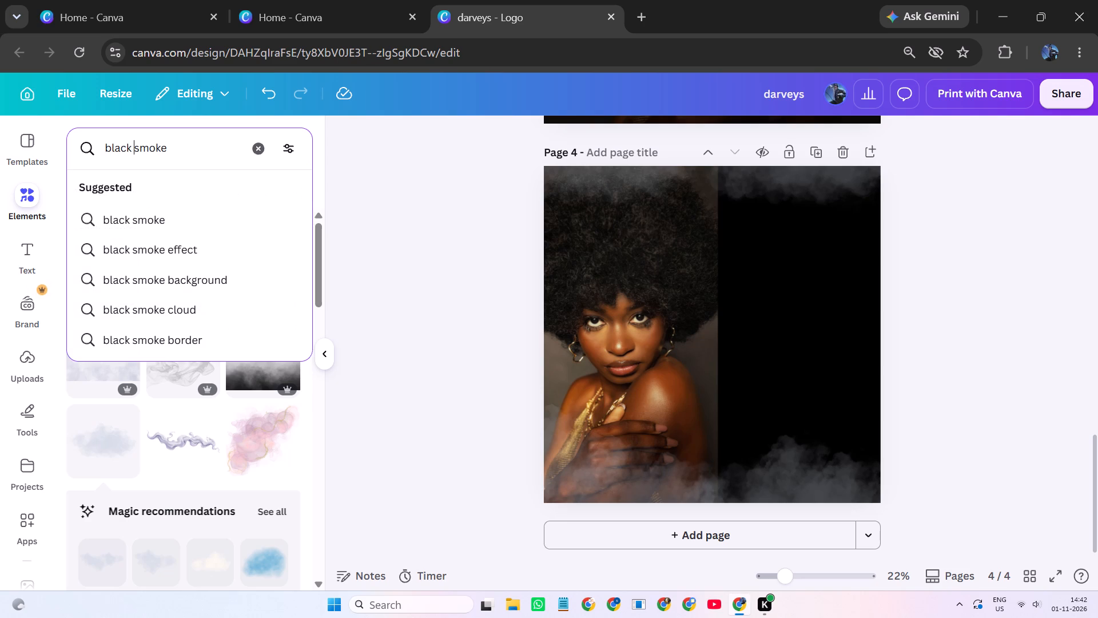
key("Return")
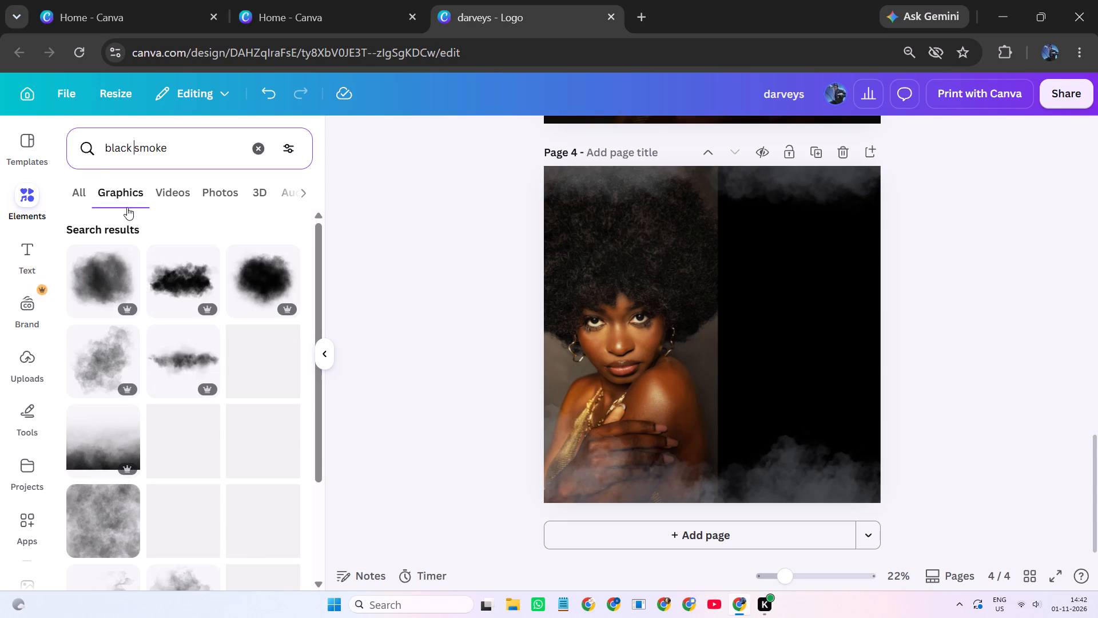
Add the dense black smoke bank with a flat base to page 4, enlarged to span the full width along the bottom edge.
scroll(173, 363, "down", 1)
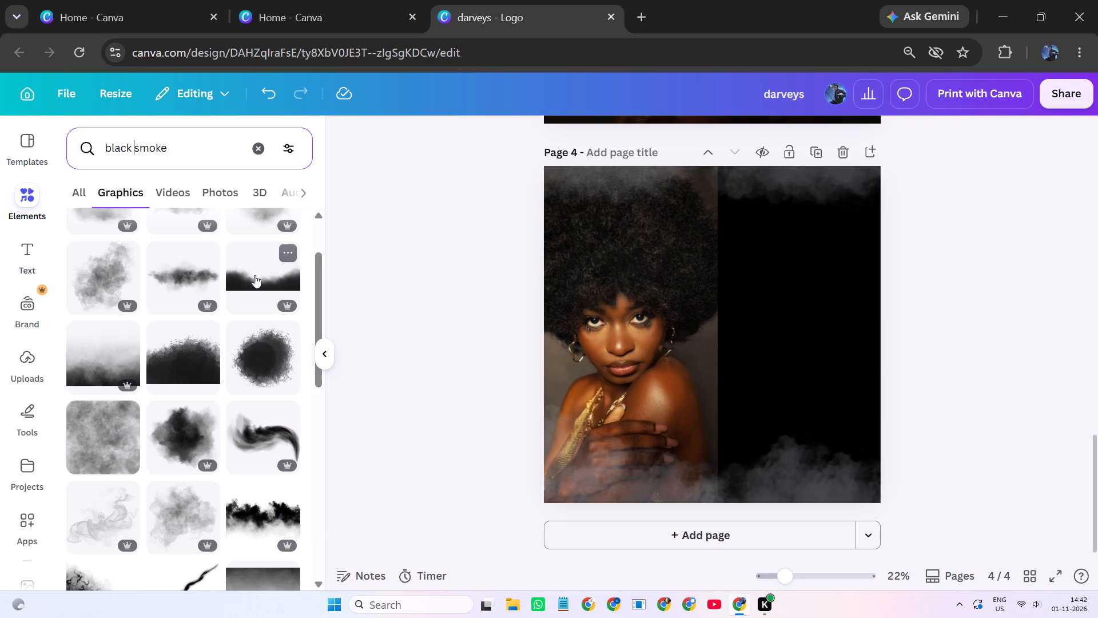
scroll(242, 349, "down", 1)
scroll(241, 350, "up", 1)
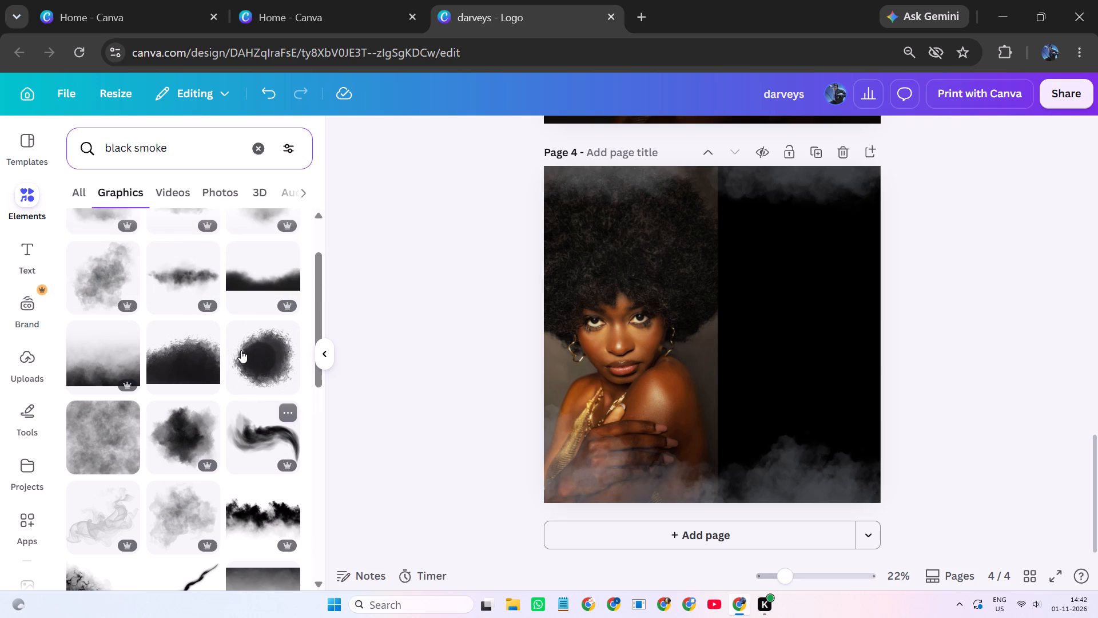
scroll(246, 363, "up", 1)
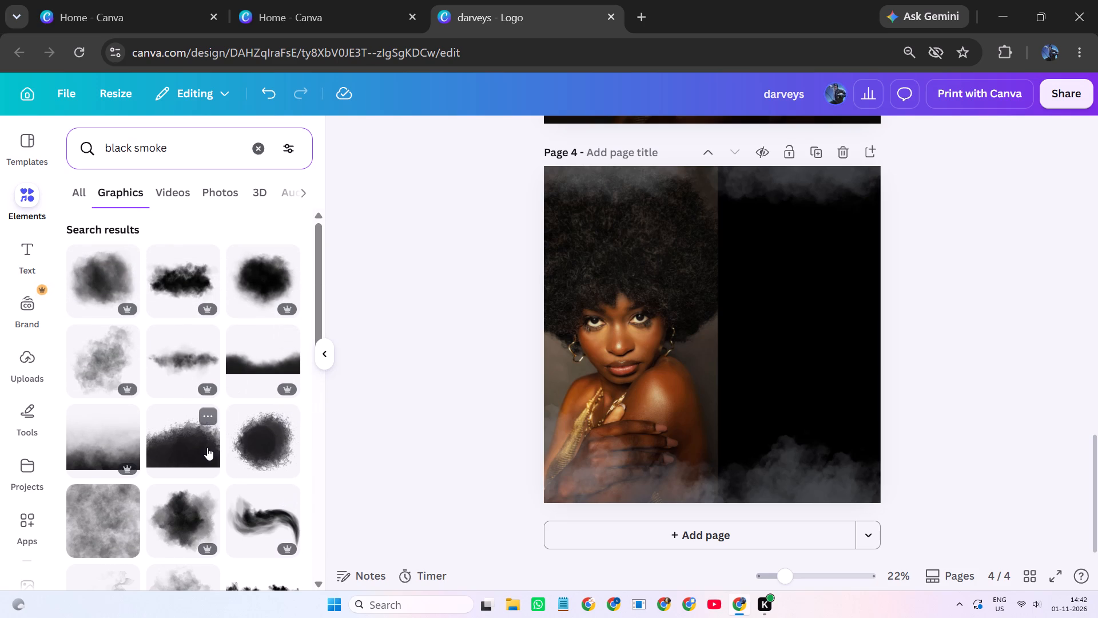
left_click(207, 447)
left_click_drag(789, 388, 763, 504)
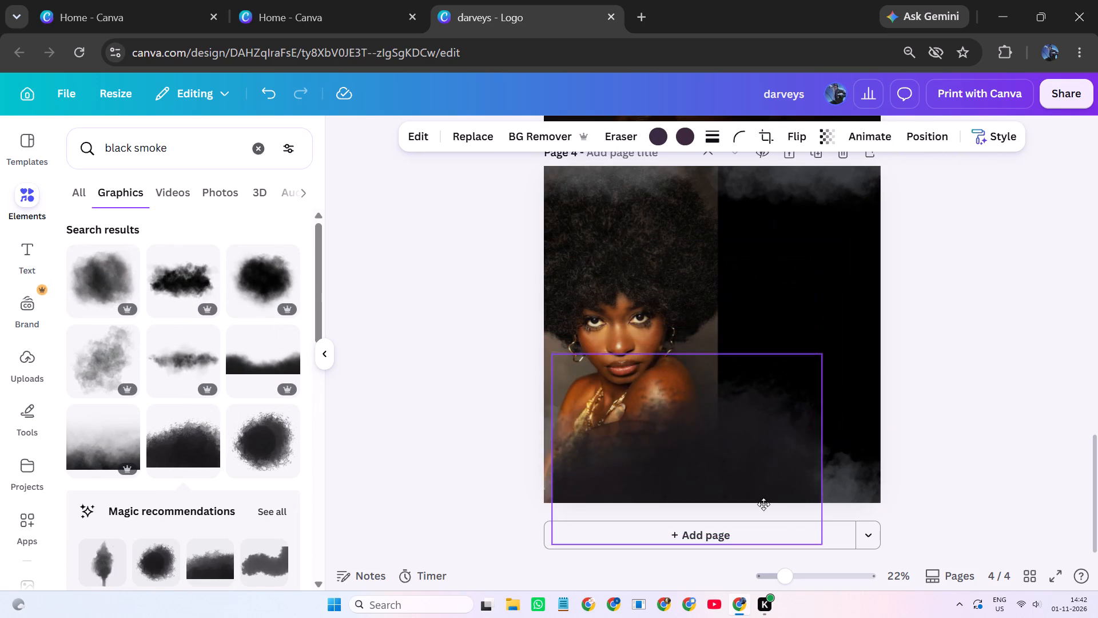
left_click_drag(763, 504, 733, 523)
left_click_drag(789, 466, 864, 476)
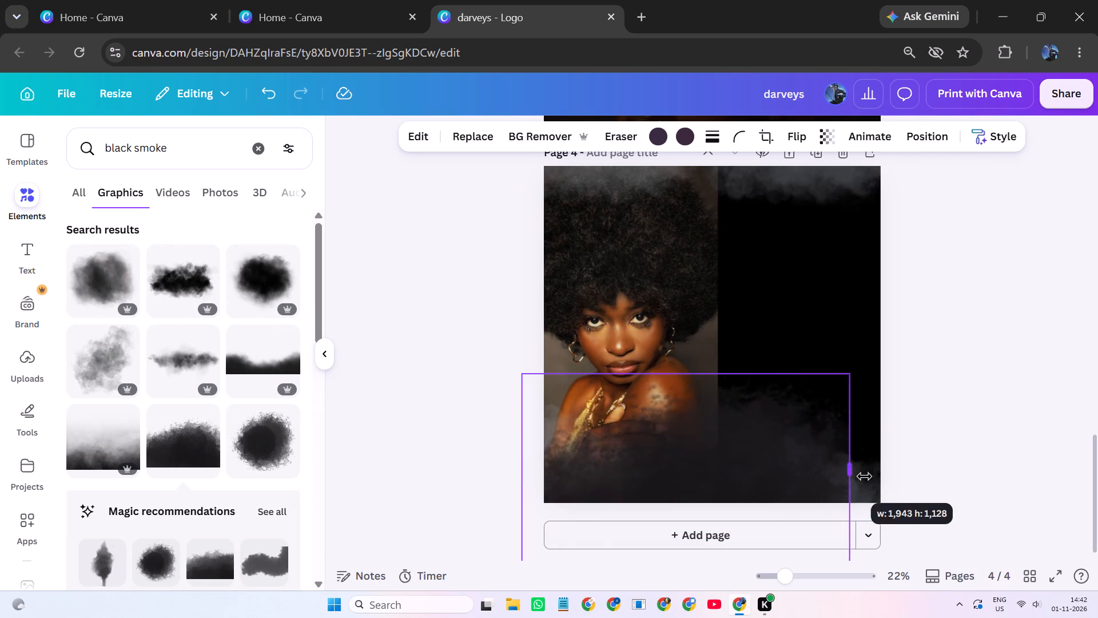
left_click_drag(864, 476, 928, 468)
left_click_drag(845, 463, 826, 505)
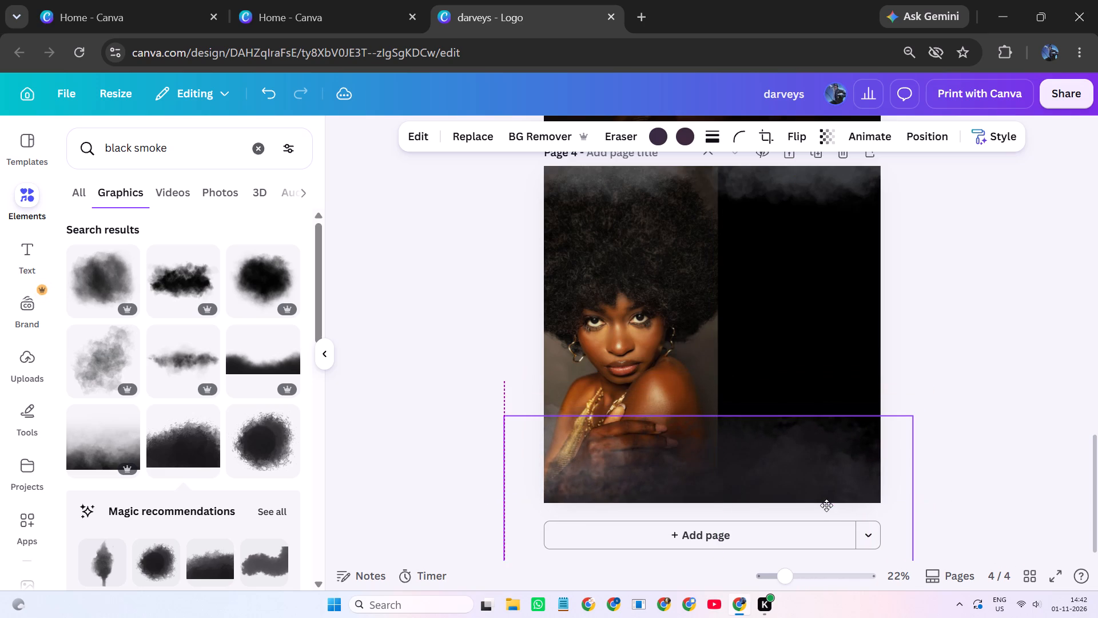
left_click_drag(826, 505, 824, 505)
Adjust the transparency of the black smoke bank so the pale smoke shows through it.
left_click(826, 139)
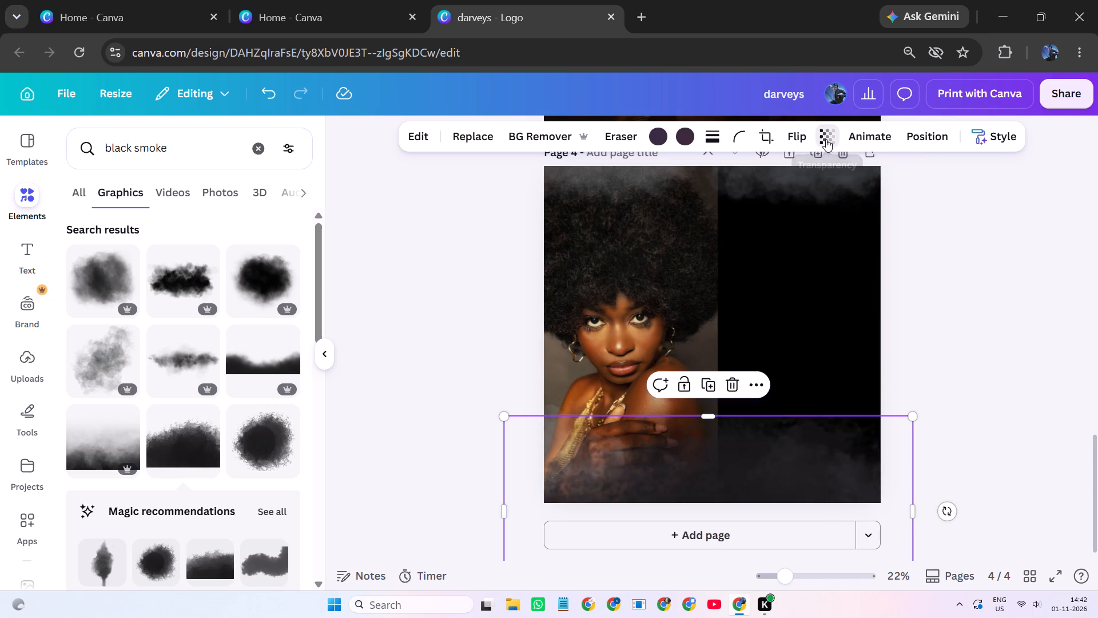
left_click_drag(807, 191, 822, 217)
left_click(950, 309)
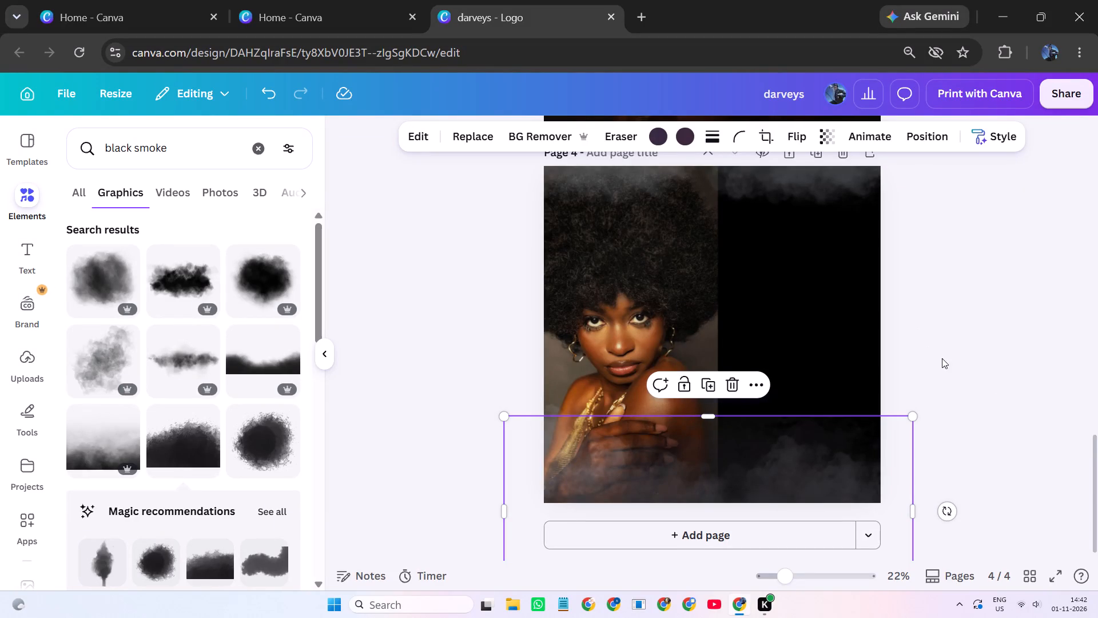
Browse the remaining black smoke graphics for other smoke shapes.
scroll(134, 351, "down", 2)
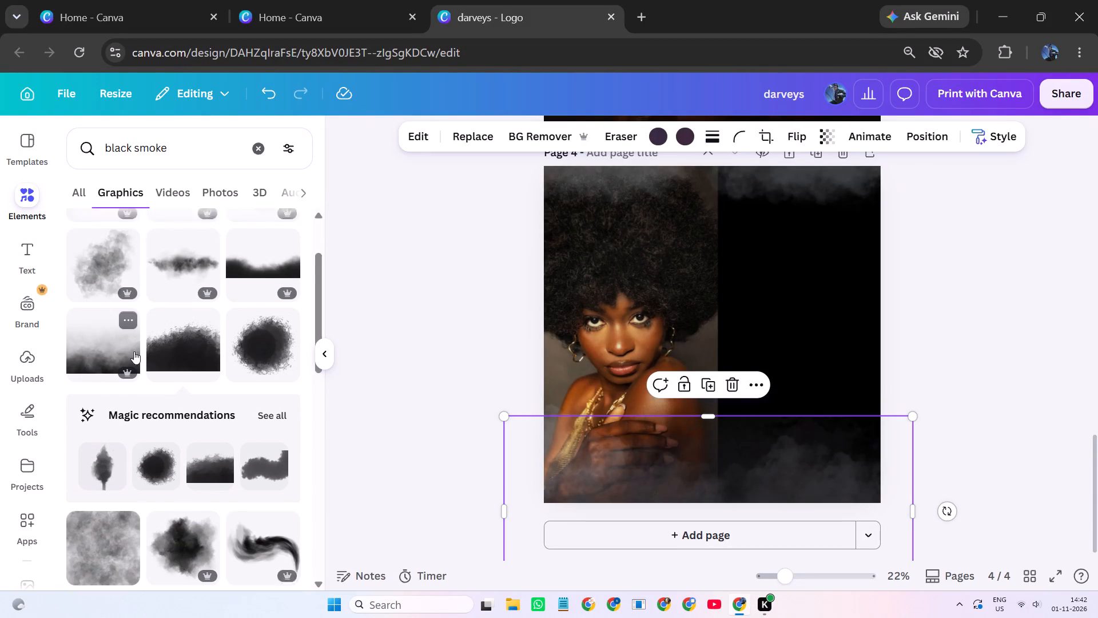
scroll(139, 350, "down", 2)
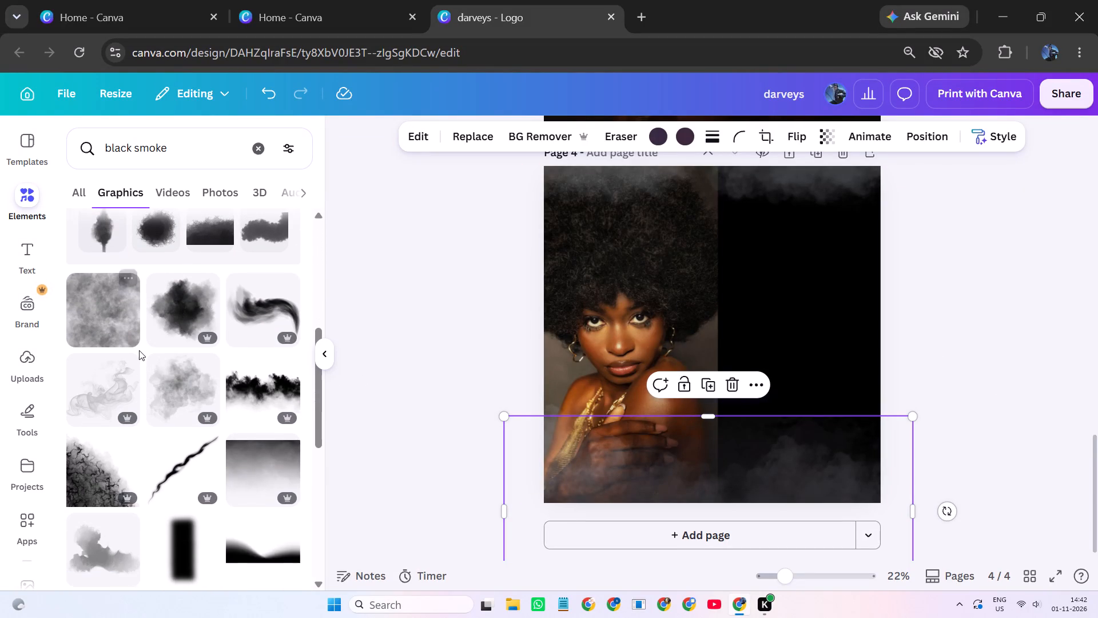
scroll(139, 350, "down", 1)
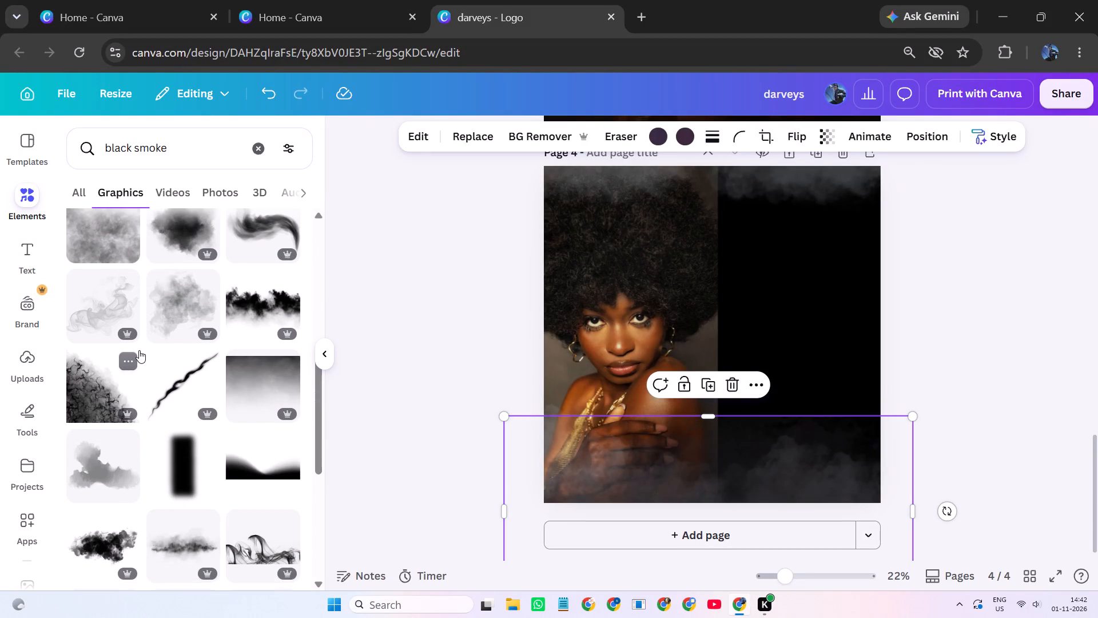
scroll(139, 350, "up", 3)
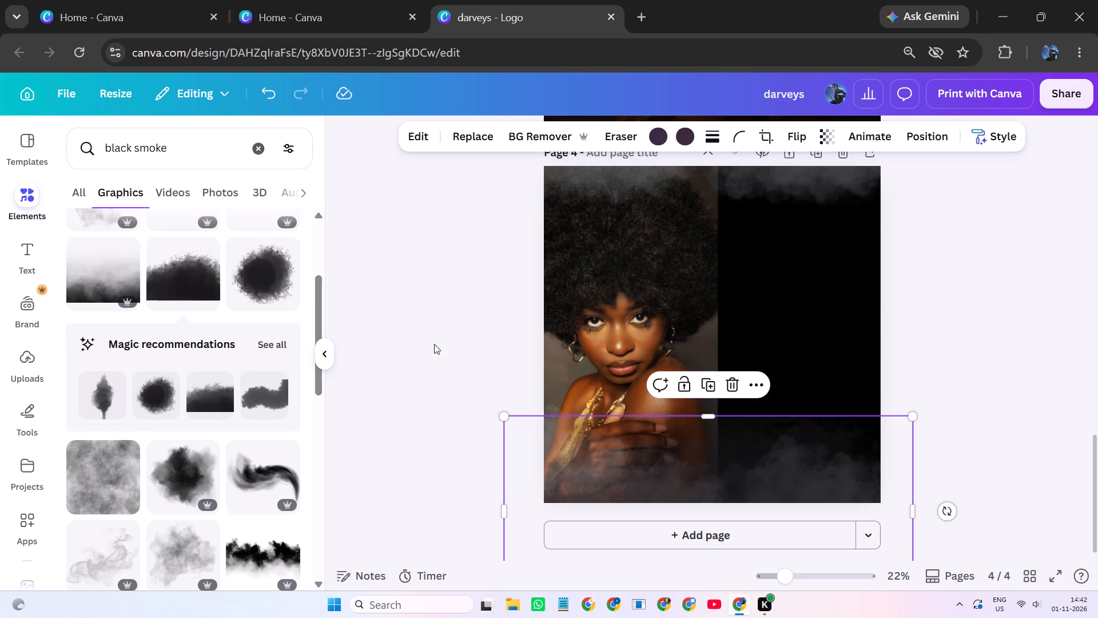
Add a square shape to the middle of page 4 and fill it with black.
left_click(434, 344)
key("r")
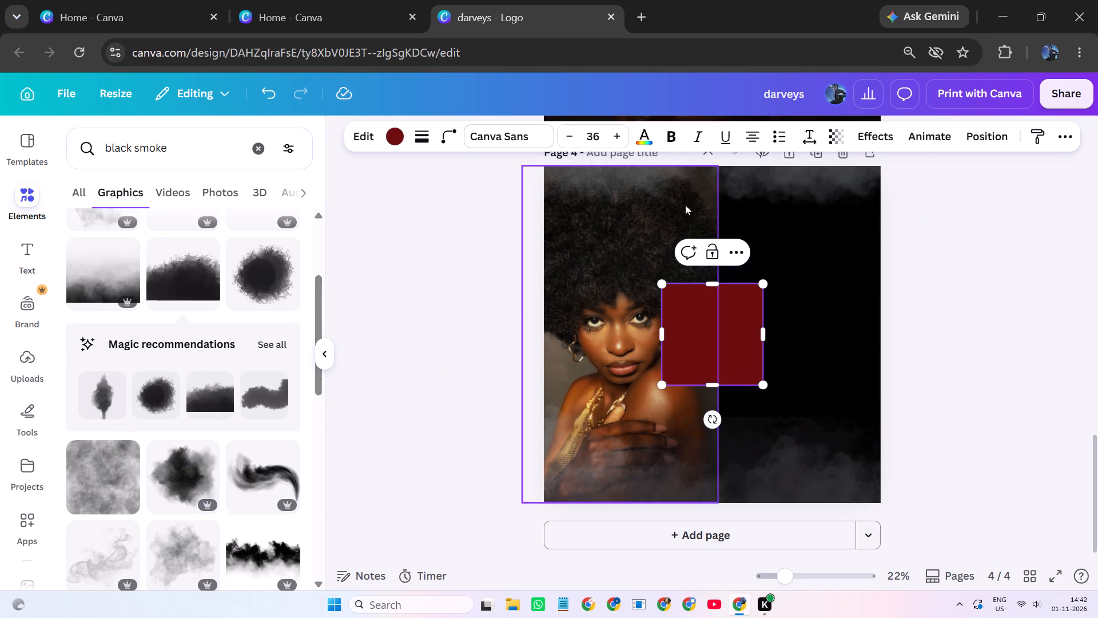
left_click(387, 129)
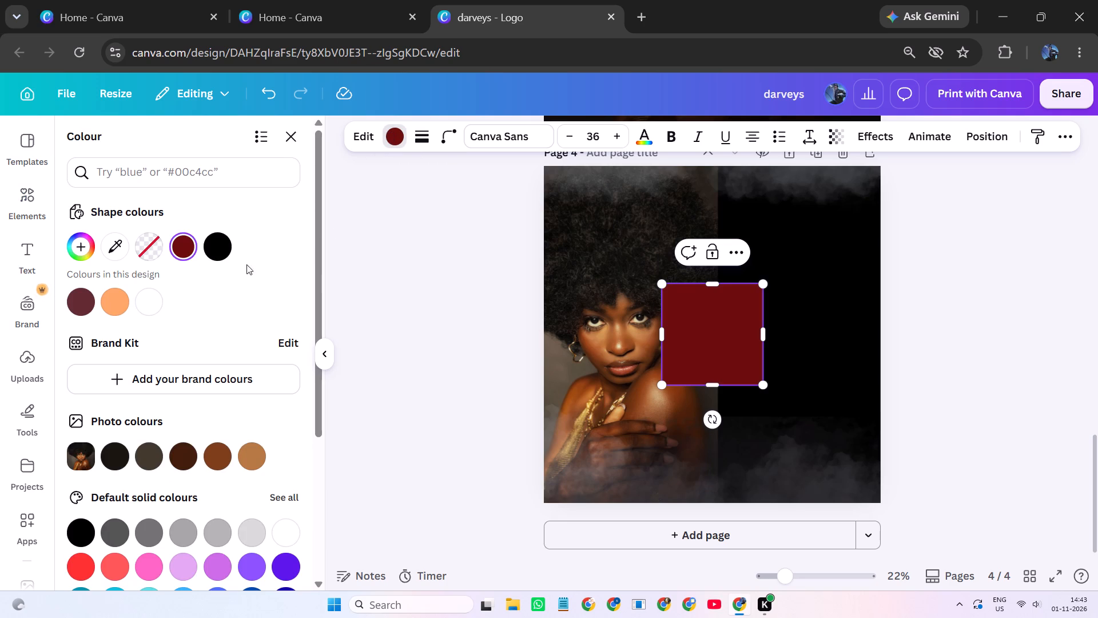
left_click(224, 239)
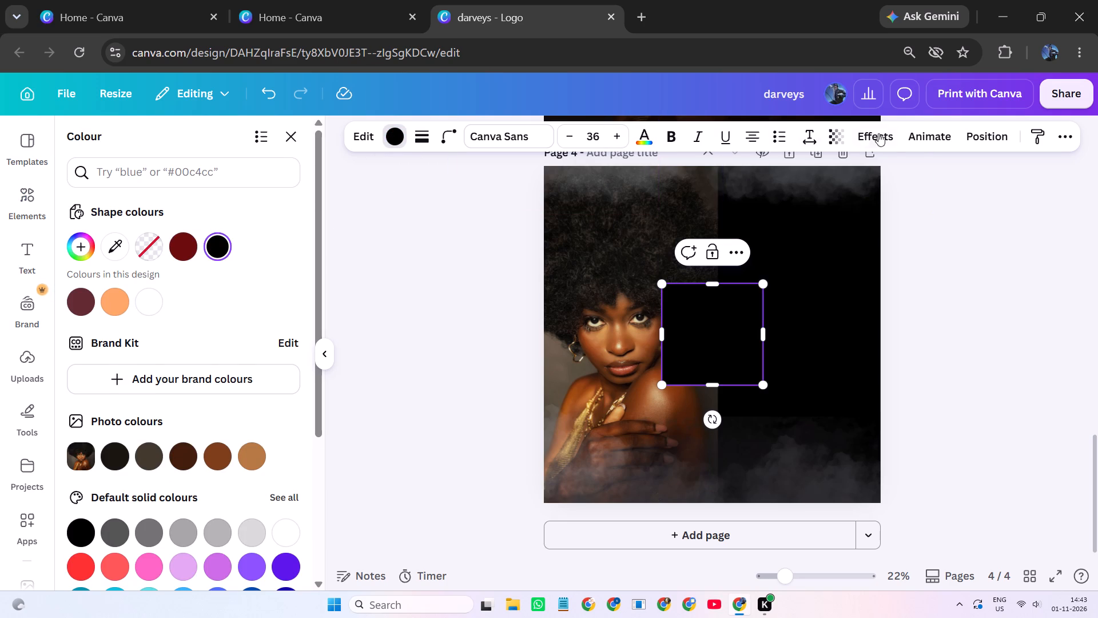
Make the black square semi-transparent.
left_click(836, 130)
left_click_drag(786, 192, 787, 193)
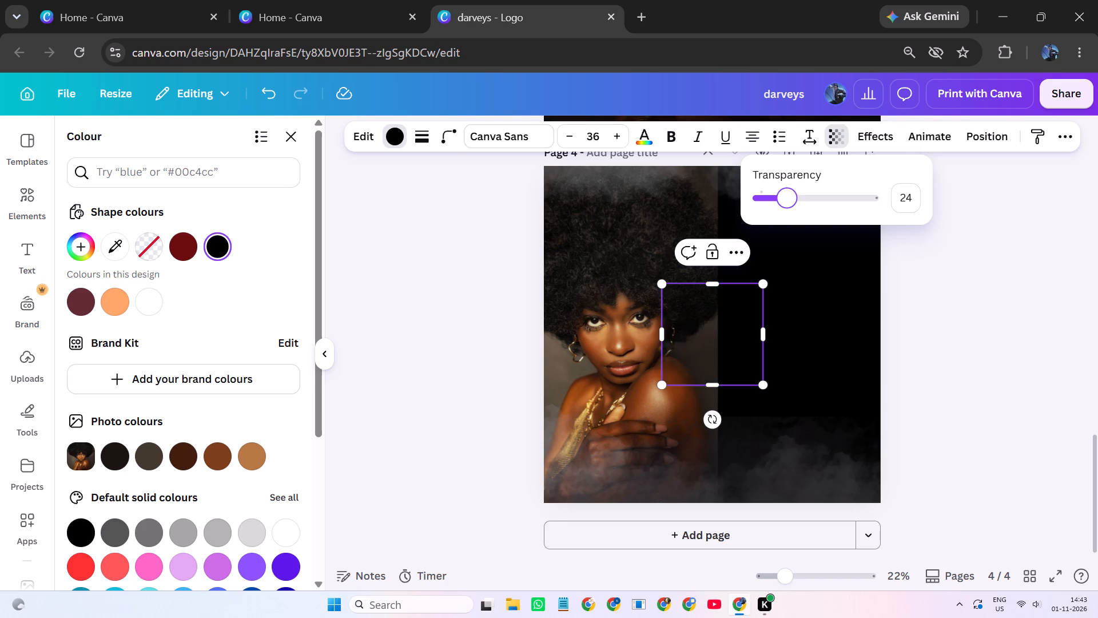
left_click_drag(787, 193, 846, 223)
left_click_drag(727, 328, 694, 334)
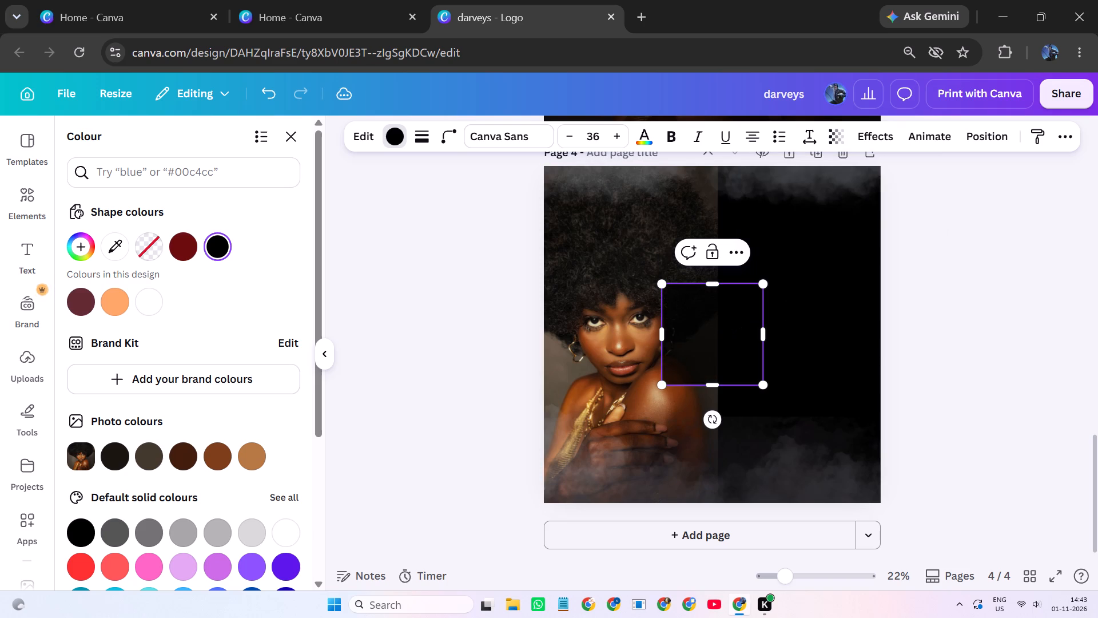
left_click_drag(694, 334, 691, 335)
left_click(464, 354)
Move the black square to page 4's top-left corner and stretch it over the whole portrait half, about 1169 by 2150 px.
left_click_drag(691, 354, 596, 350)
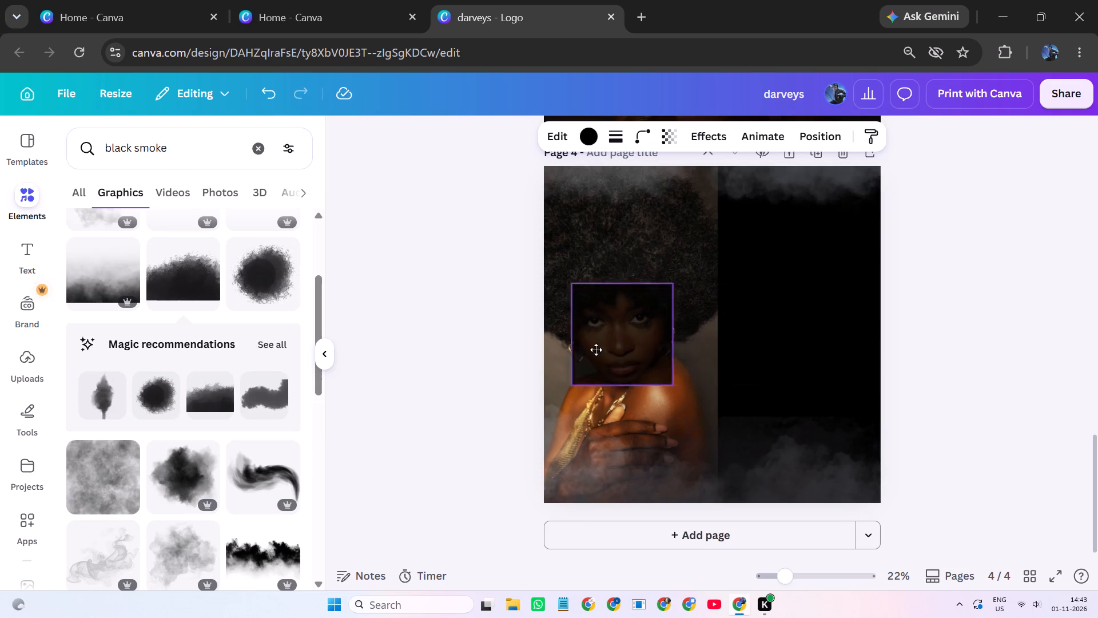
left_click_drag(596, 350, 558, 216)
left_click_drag(627, 244, 632, 253)
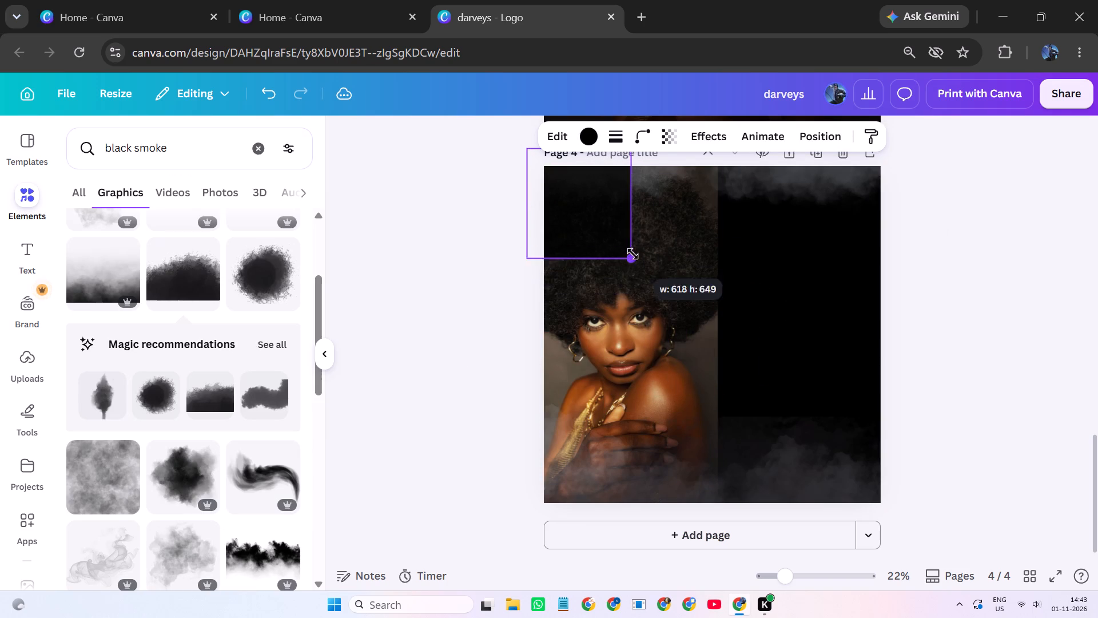
left_click_drag(632, 253, 721, 510)
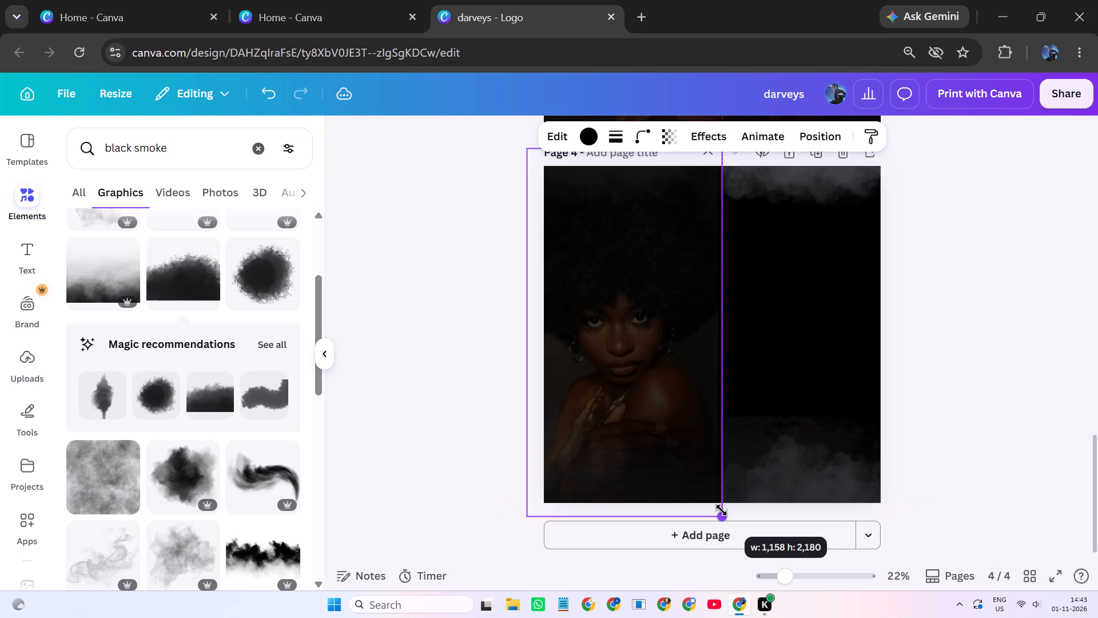
left_click_drag(721, 510, 724, 507)
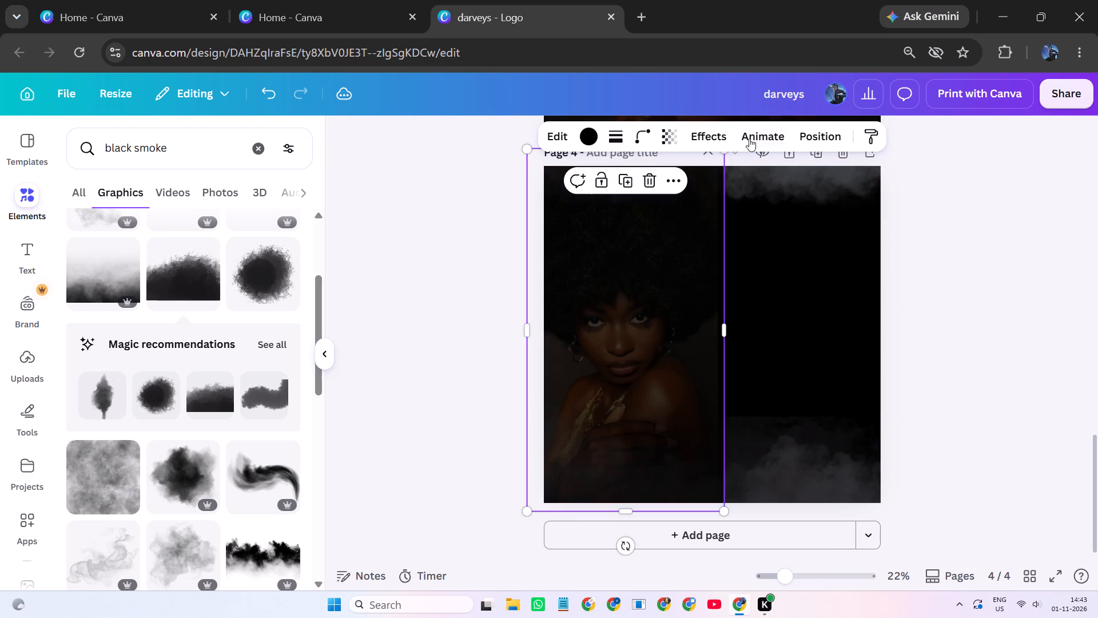
Move the semi-transparent black rectangle on page 4 down the layer order, directly above the portrait photo and below all the smoke graphics.
left_click(831, 136)
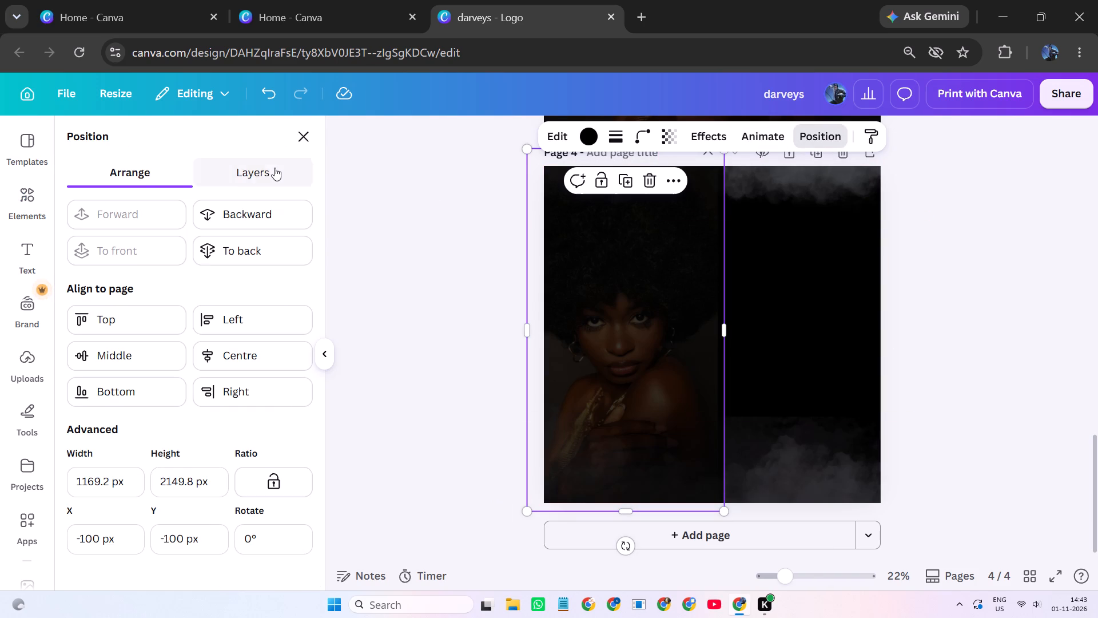
left_click(274, 168)
left_click_drag(244, 257, 262, 553)
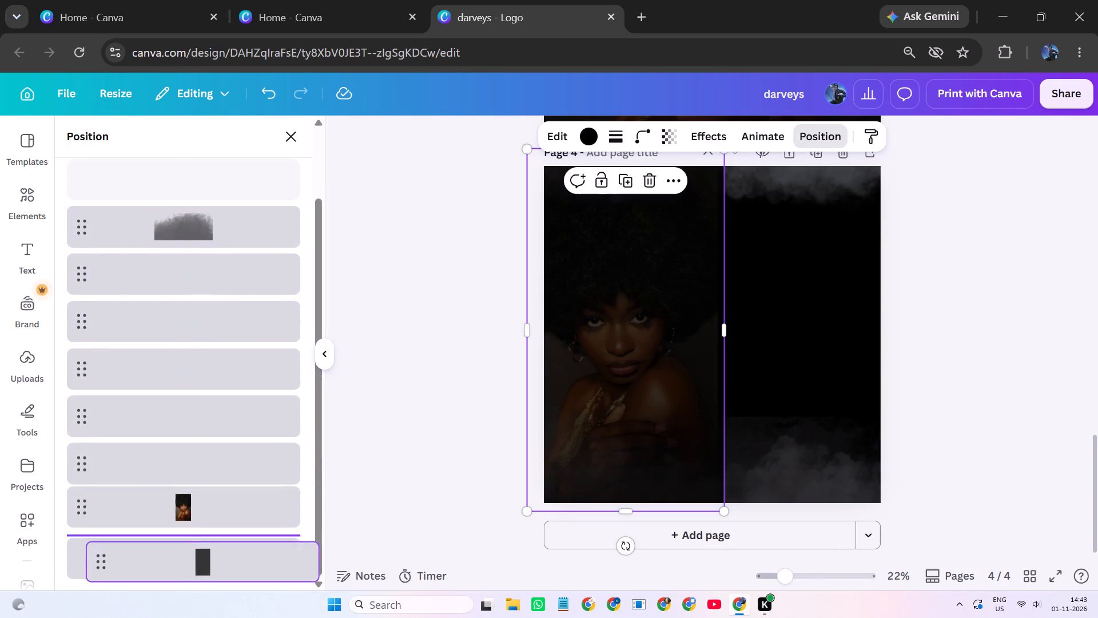
left_click_drag(262, 553, 254, 465)
left_click_drag(228, 382, 228, 392)
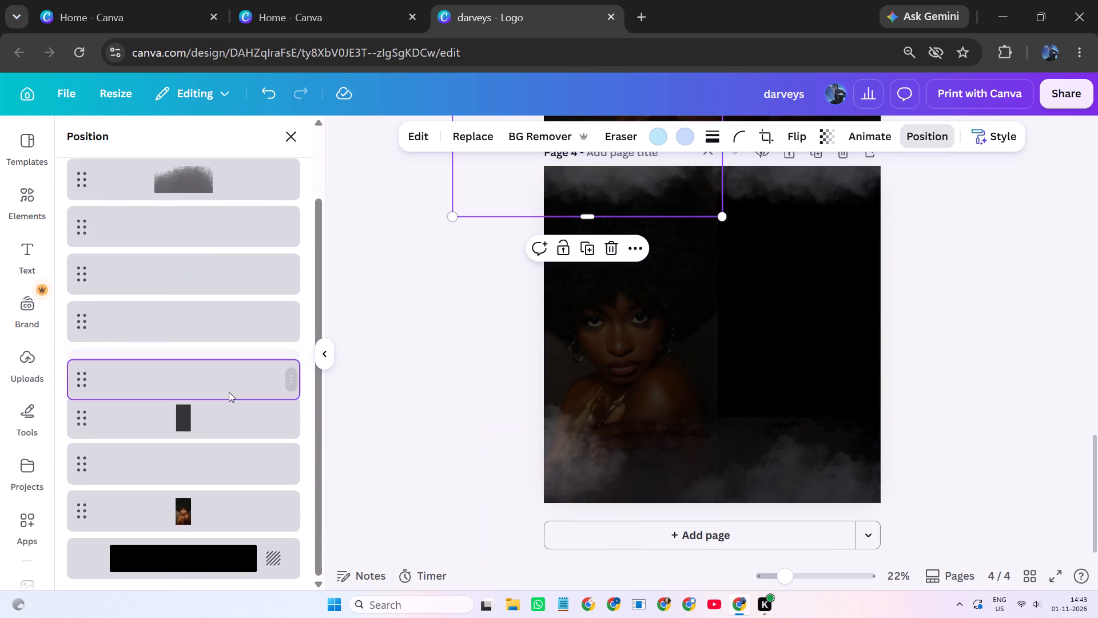
left_click(229, 409)
left_click_drag(230, 409, 223, 471)
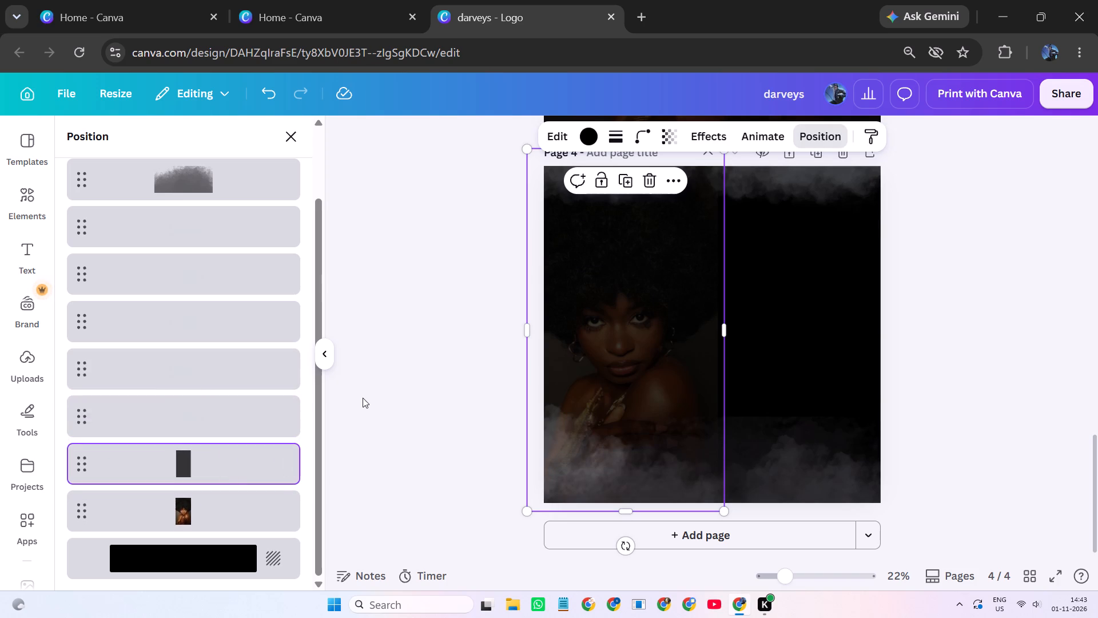
left_click(377, 376)
left_click(377, 376)
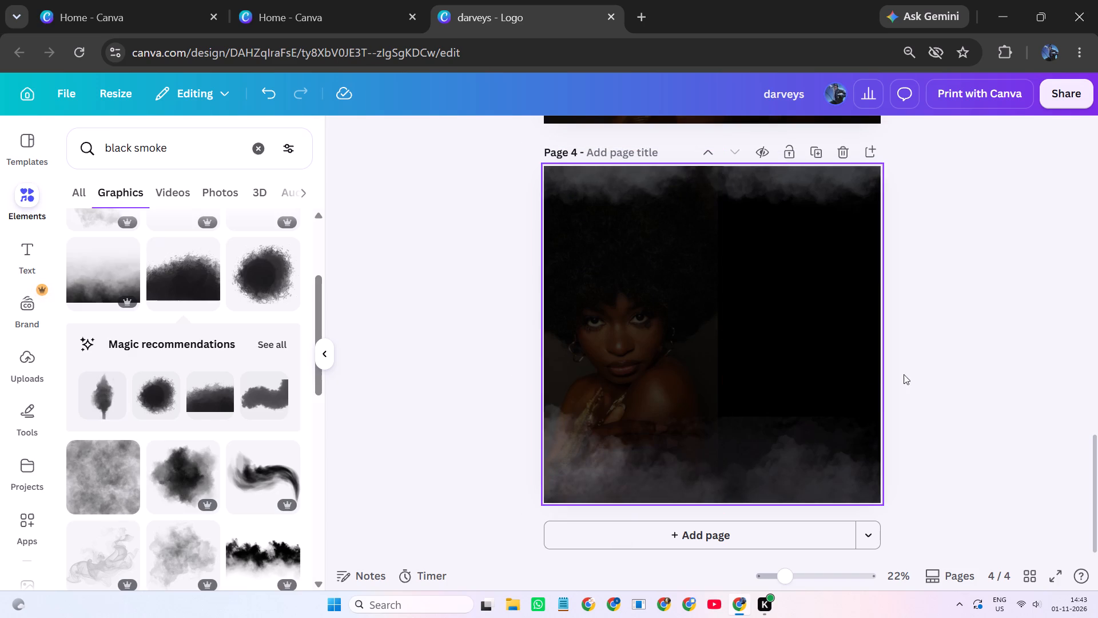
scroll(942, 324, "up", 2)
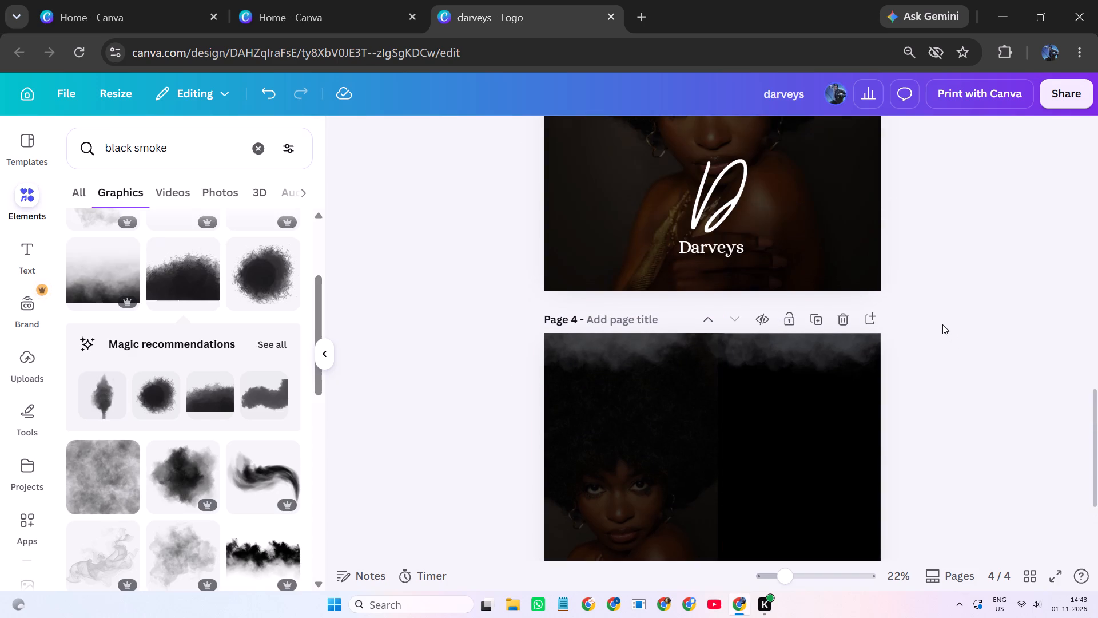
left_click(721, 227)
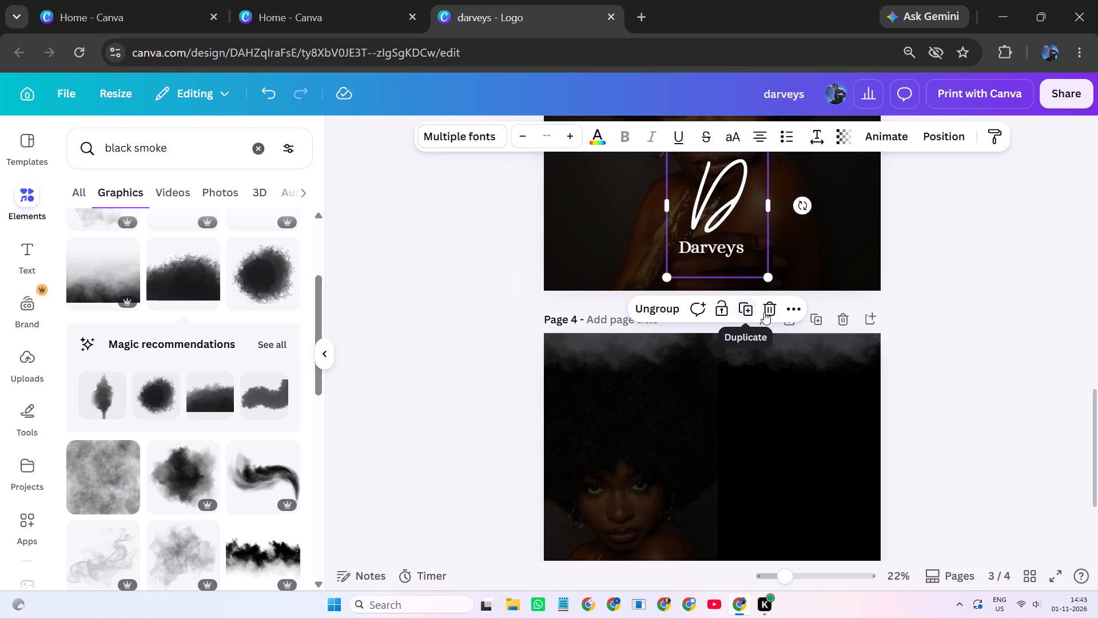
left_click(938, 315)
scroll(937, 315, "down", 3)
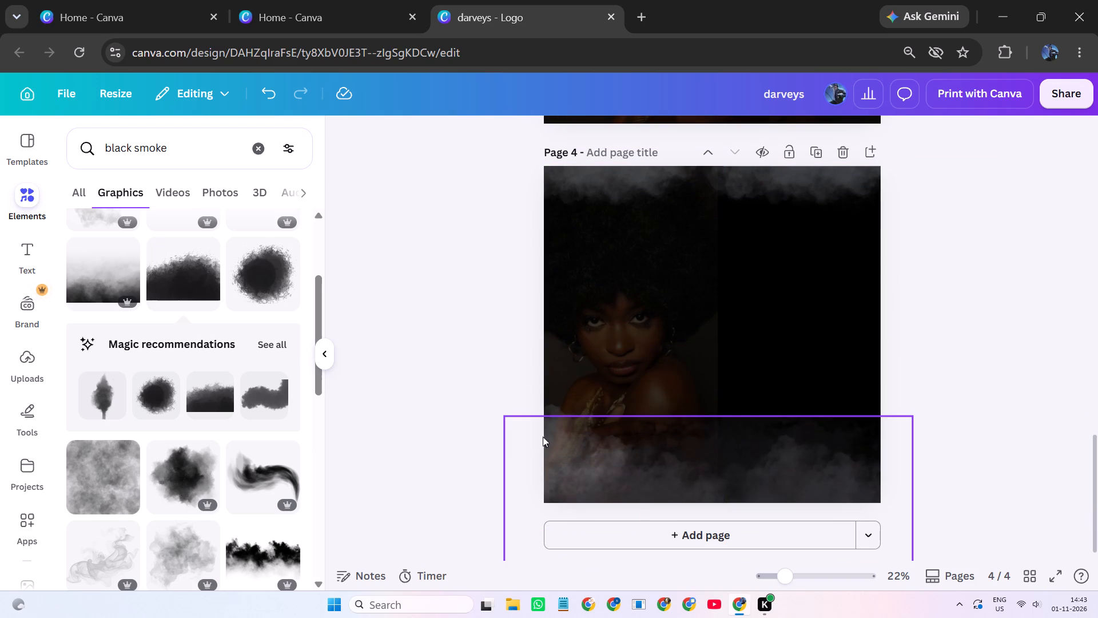
Browse further through the black smoke graphics for a shape suited to page 4.
scroll(157, 406, "down", 2)
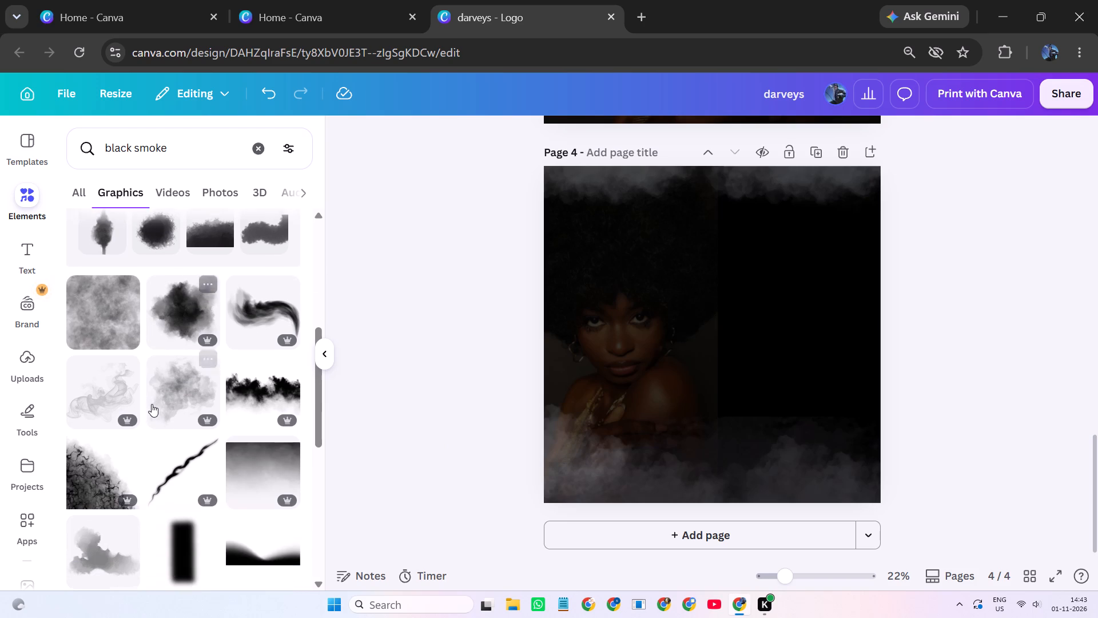
scroll(151, 403, "down", 1)
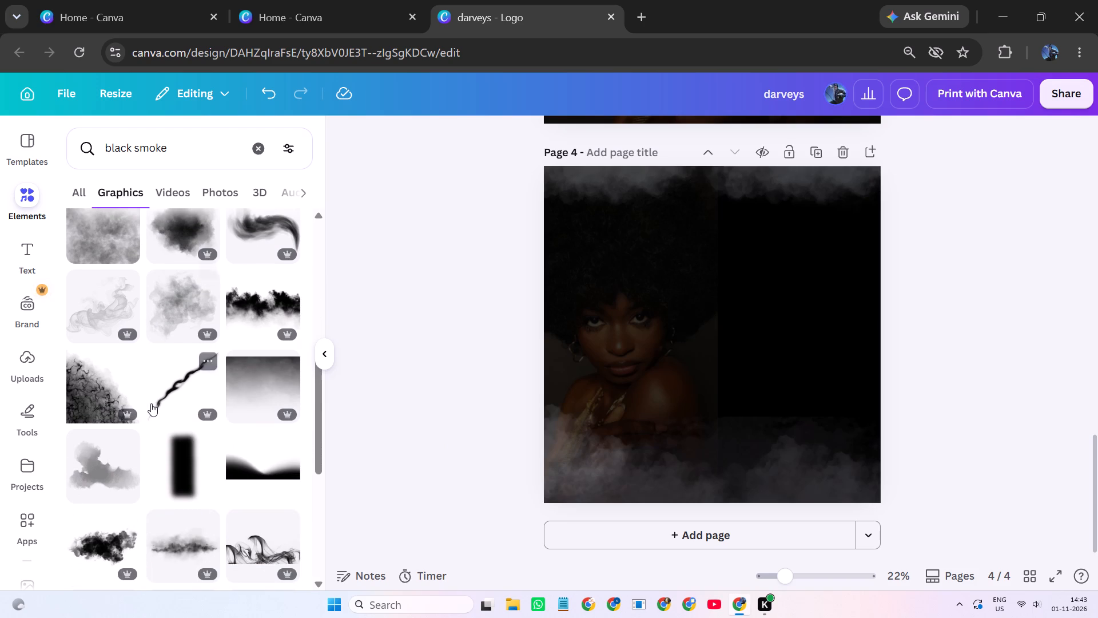
scroll(150, 403, "down", 1)
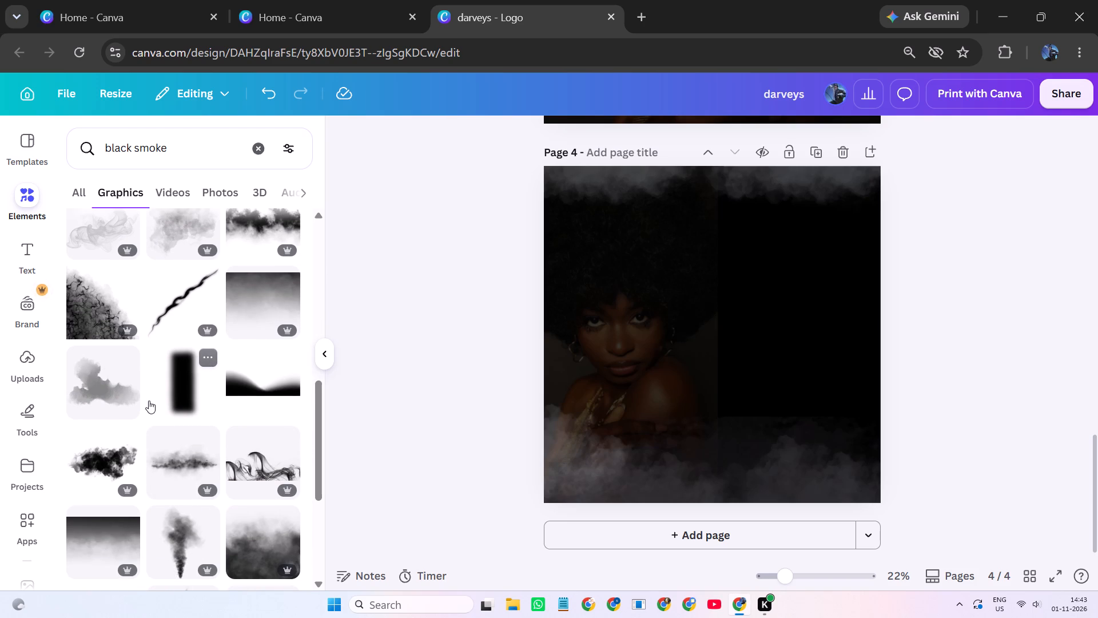
scroll(149, 401, "down", 1)
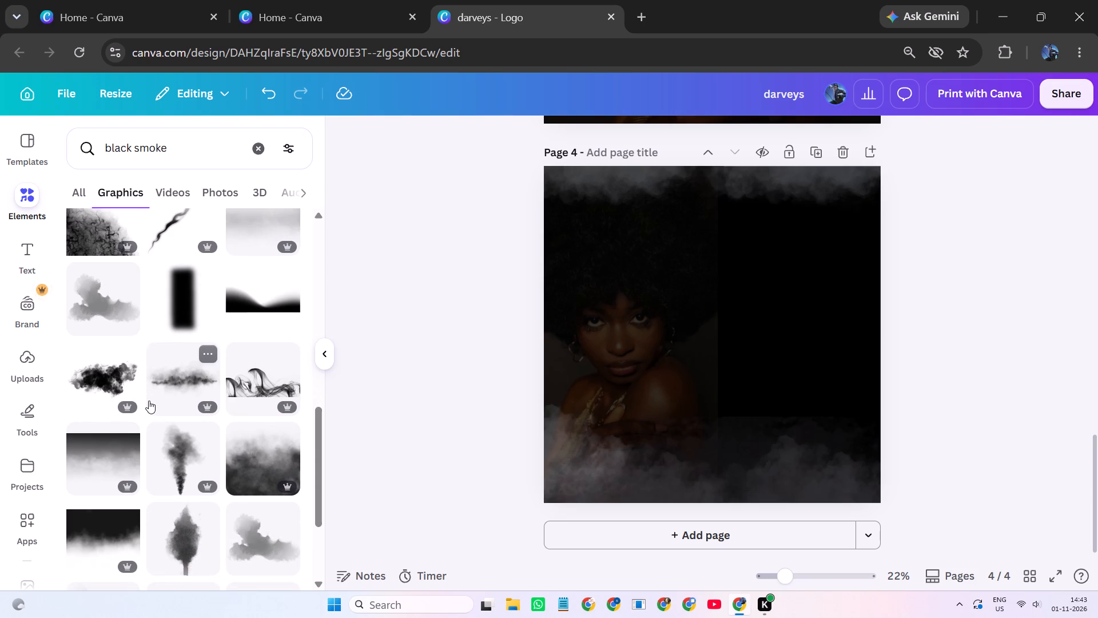
scroll(149, 401, "down", 3)
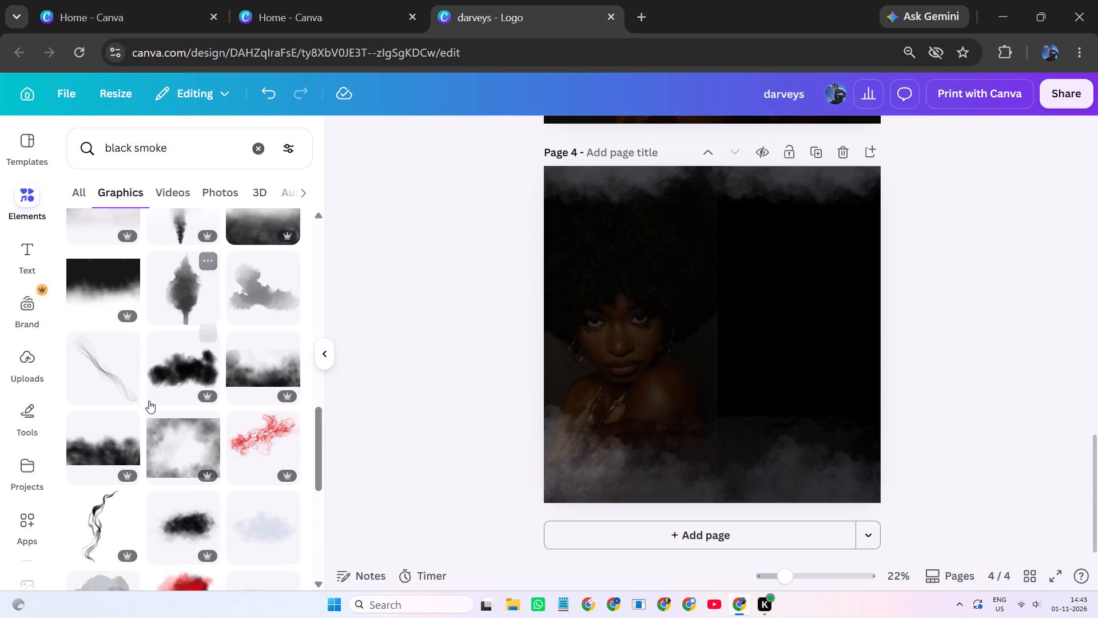
scroll(149, 401, "down", 8)
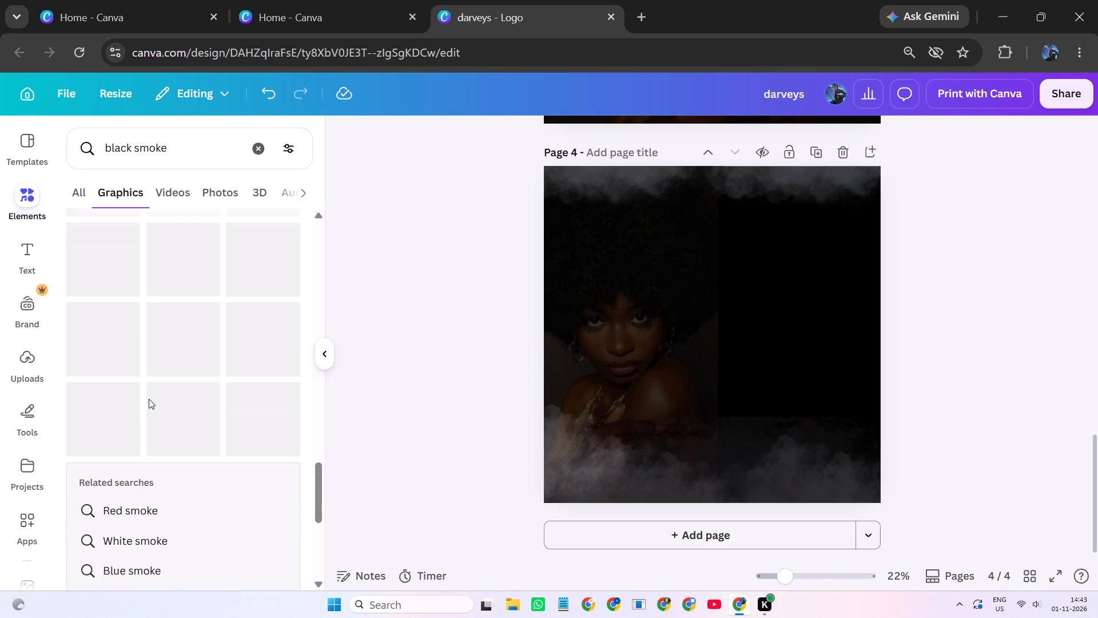
scroll(149, 399, "up", 1)
scroll(149, 399, "down", 2)
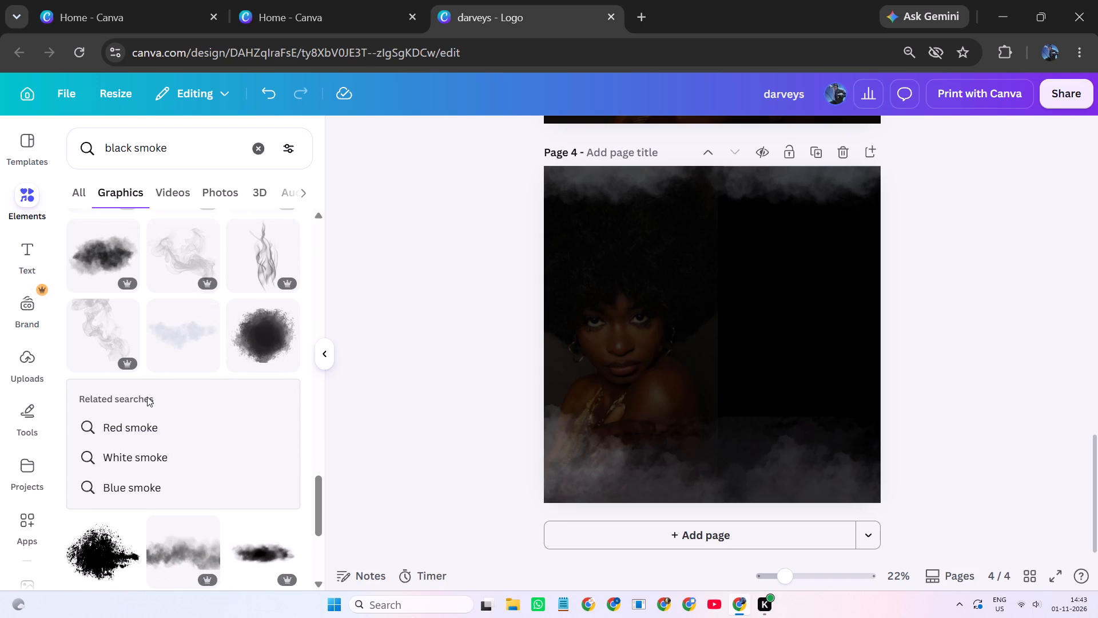
scroll(147, 397, "up", 3)
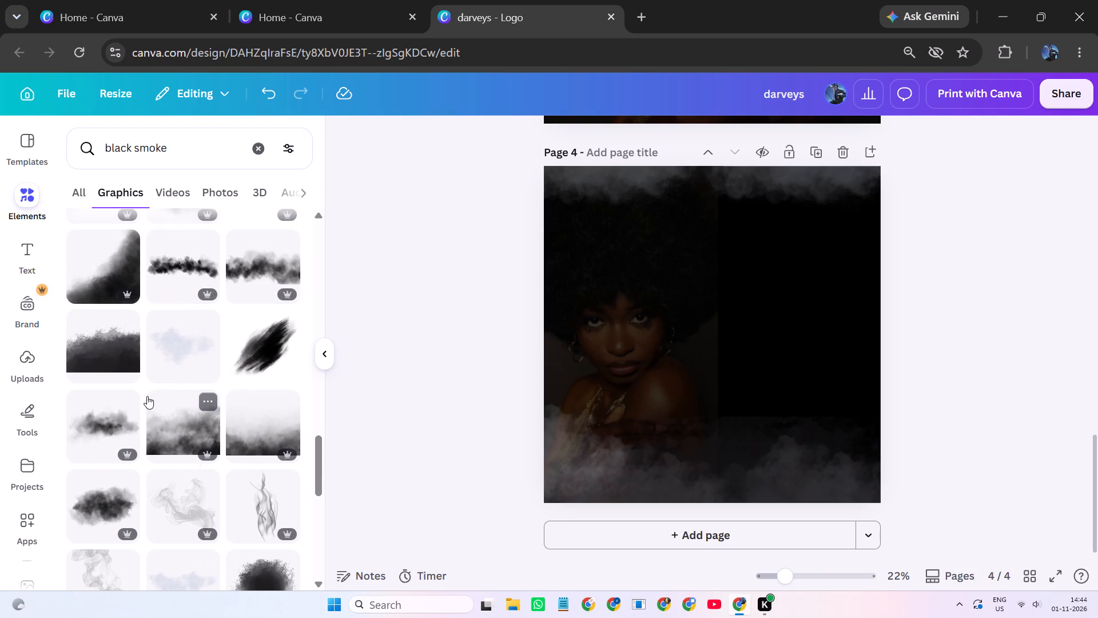
scroll(147, 396, "up", 1)
scroll(147, 396, "down", 8)
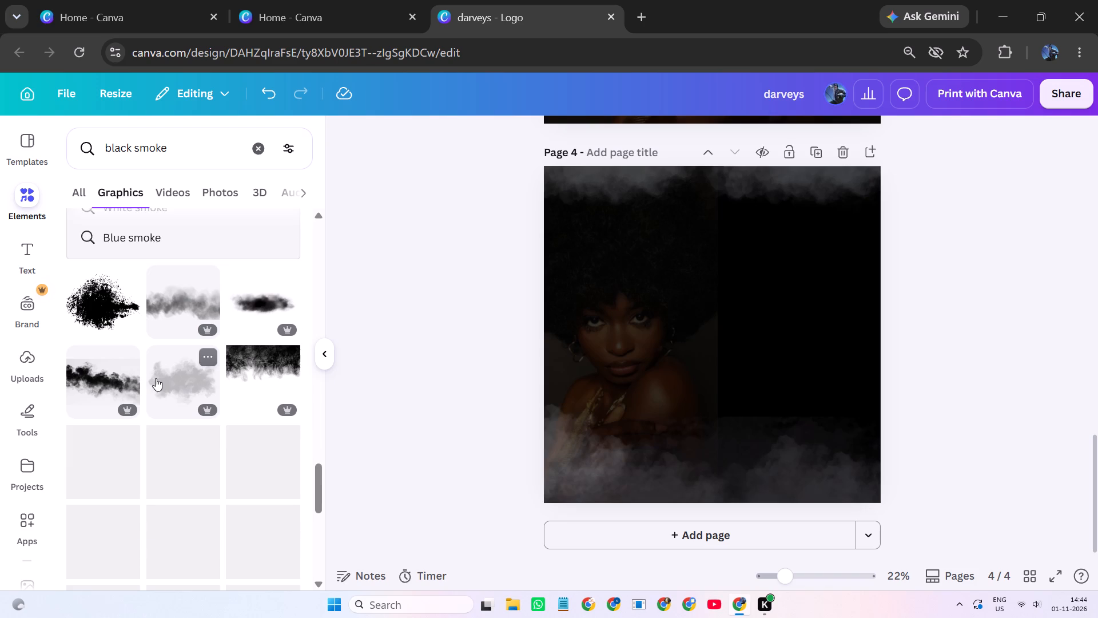
scroll(156, 378, "down", 1)
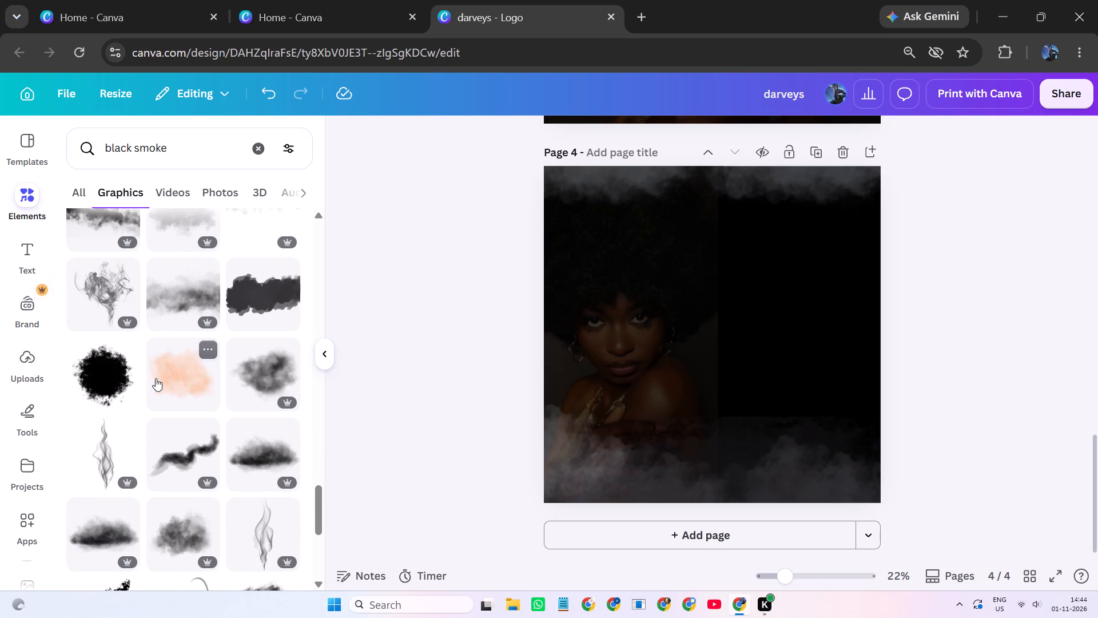
scroll(156, 378, "down", 1)
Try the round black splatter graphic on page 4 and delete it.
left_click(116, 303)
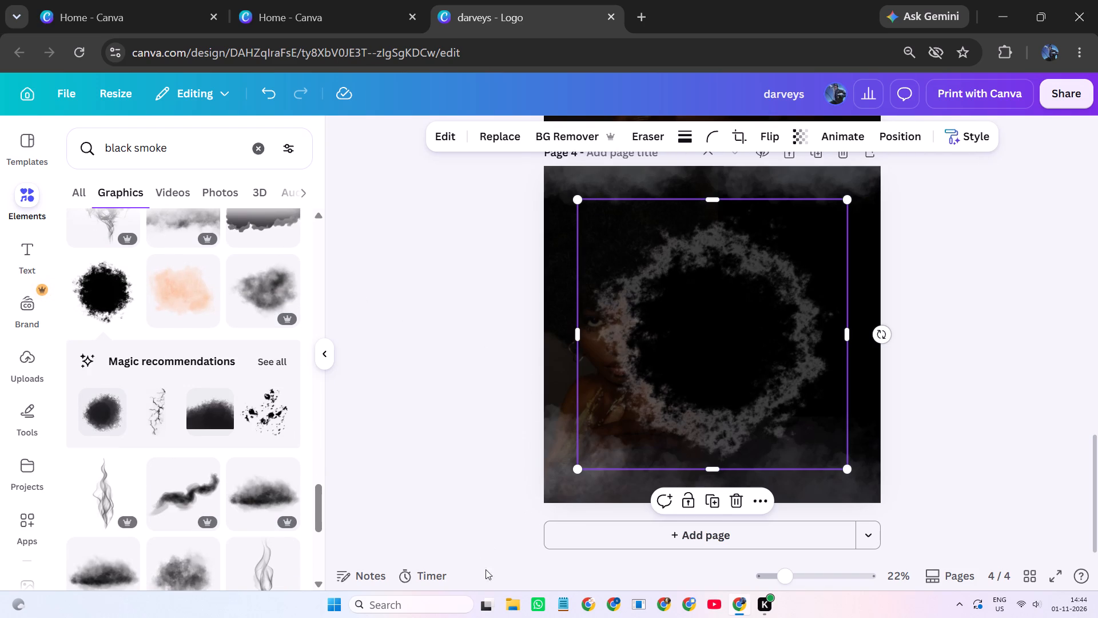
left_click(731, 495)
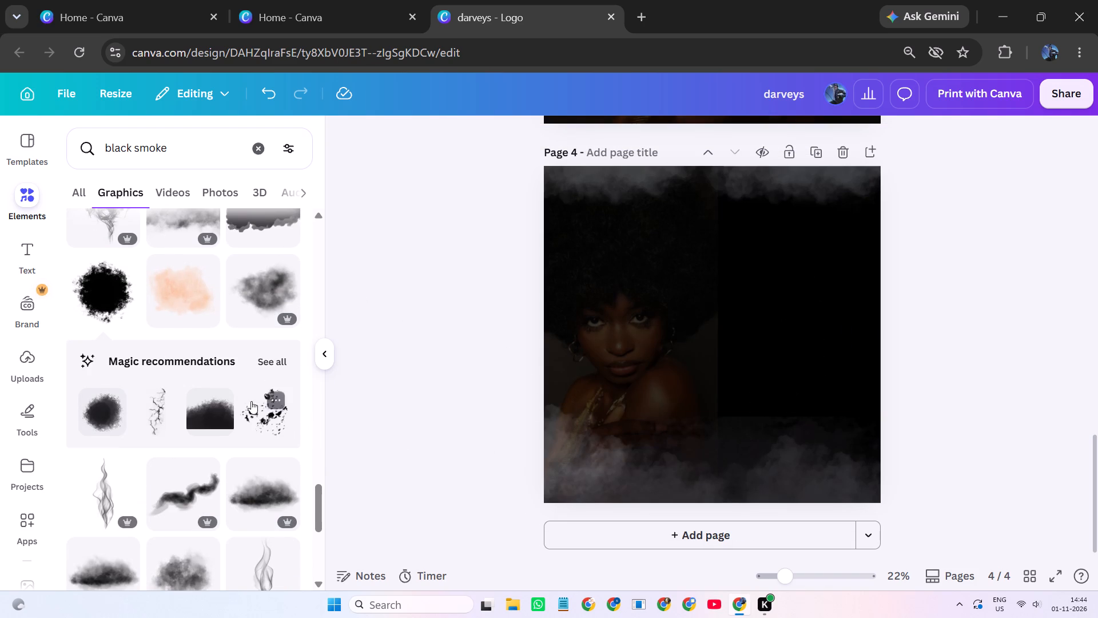
Browse the remaining black smoke graphics for a soft-edged shape that could cover the portrait's hard edge.
scroll(201, 422, "down", 3)
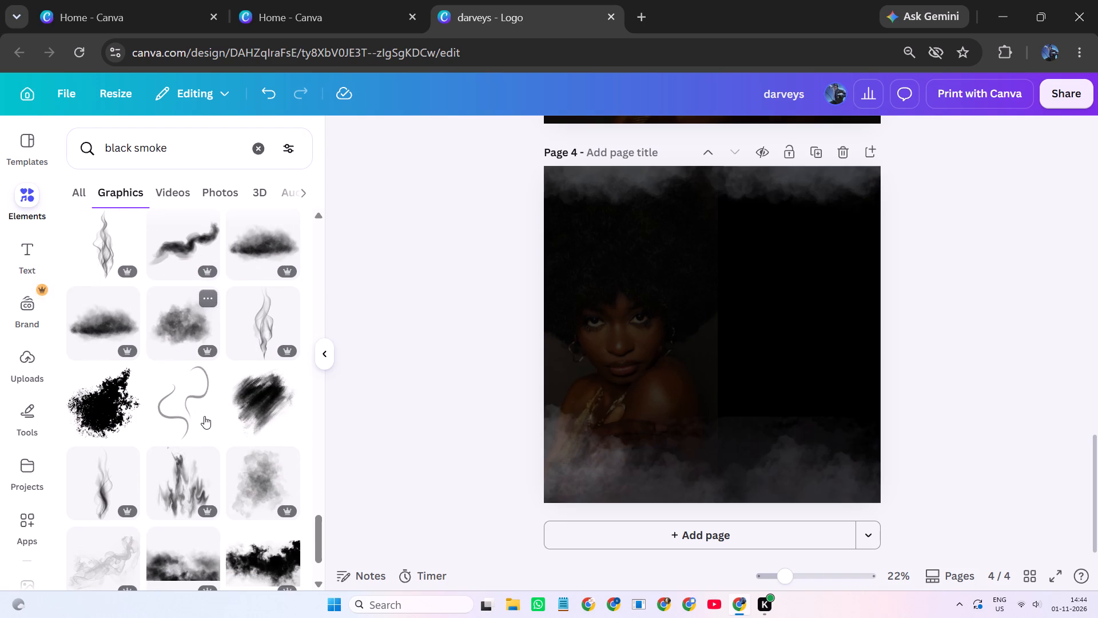
scroll(198, 401, "down", 1)
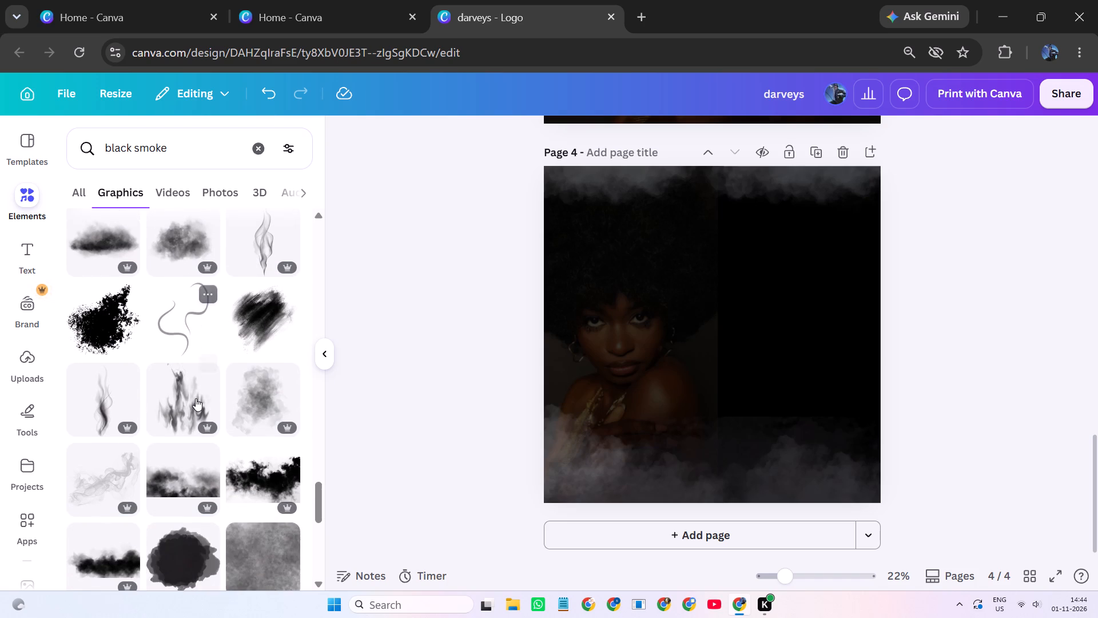
scroll(192, 395, "down", 1)
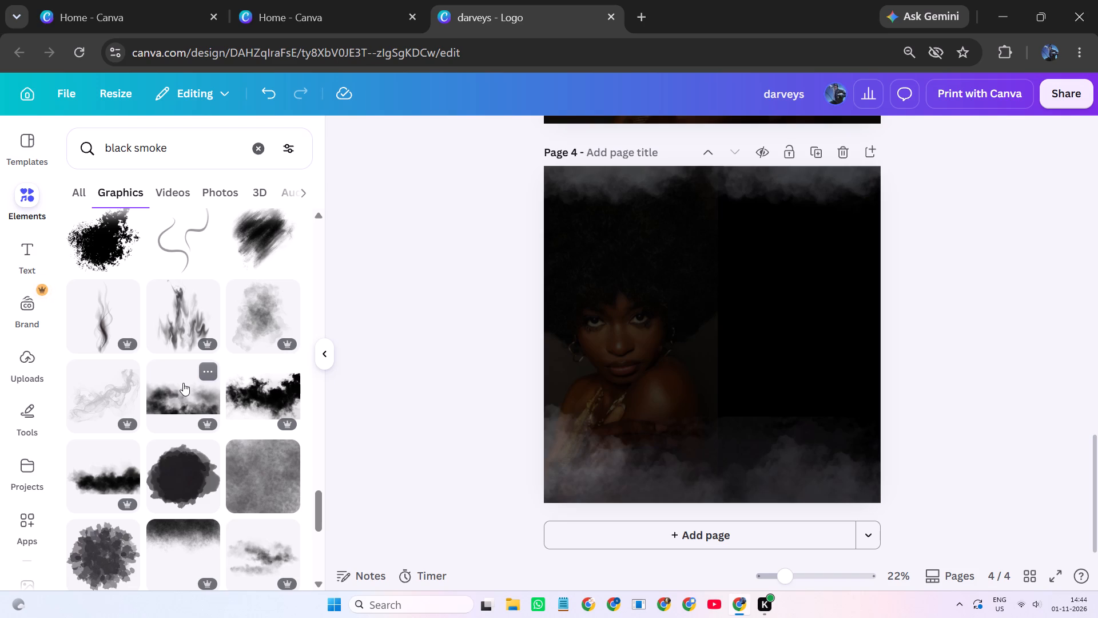
scroll(177, 381, "down", 1)
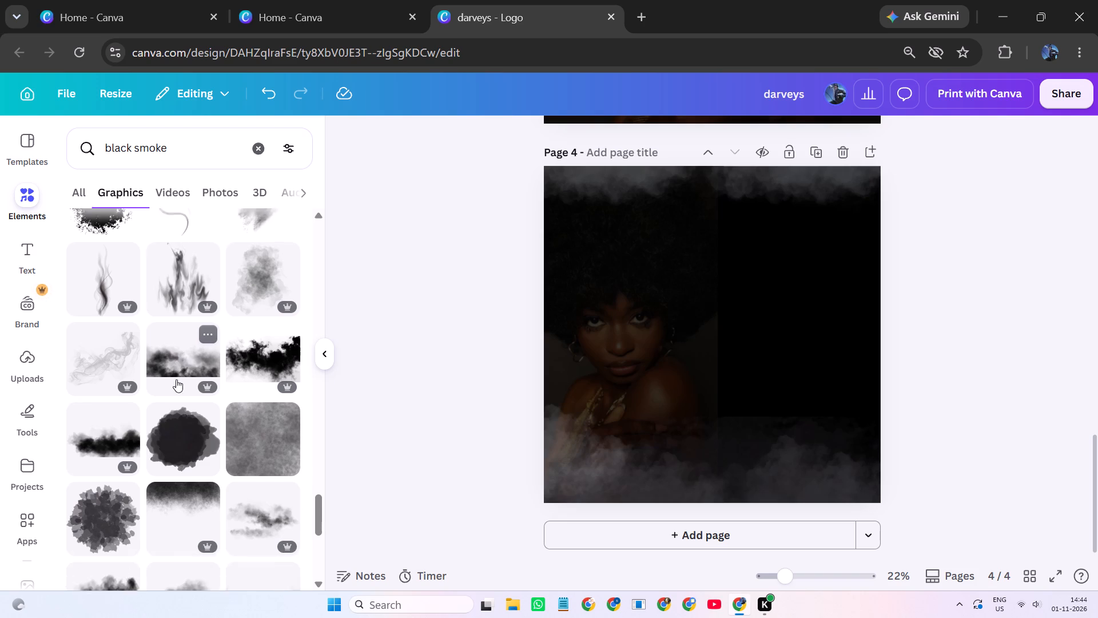
scroll(176, 379, "down", 1)
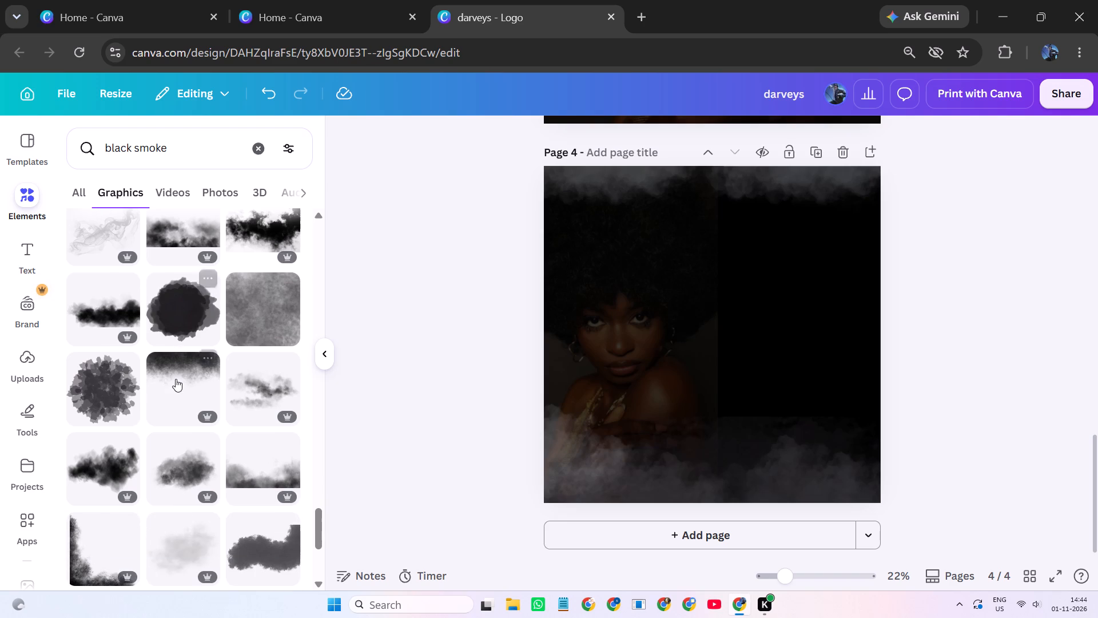
scroll(173, 379, "down", 4)
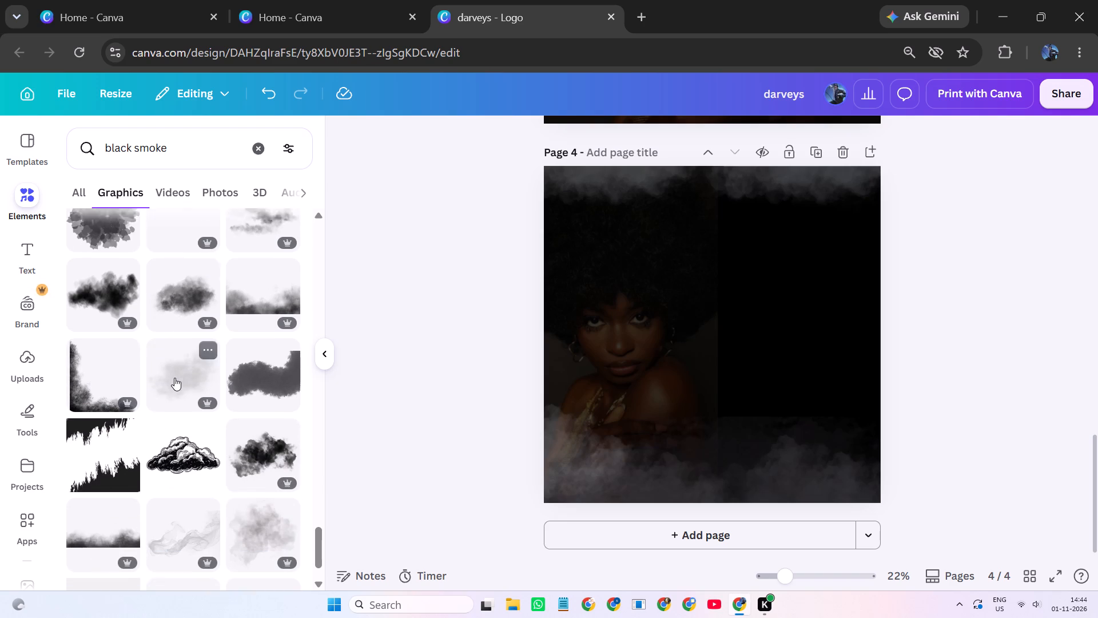
scroll(174, 378, "down", 8)
scroll(174, 377, "up", 1)
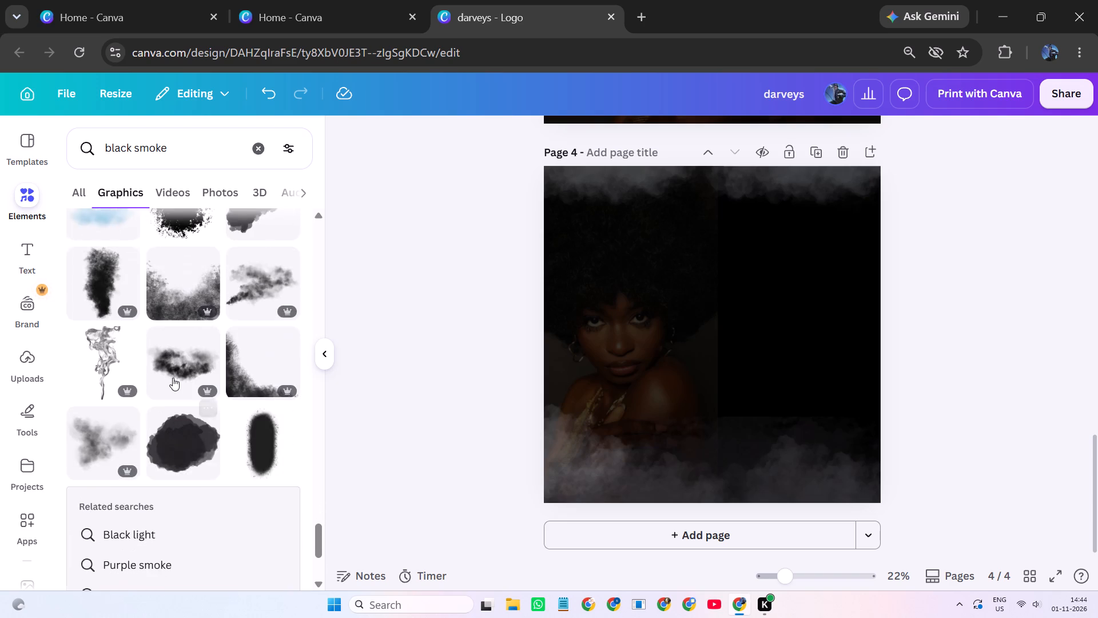
scroll(173, 378, "down", 2)
scroll(223, 315, "down", 1)
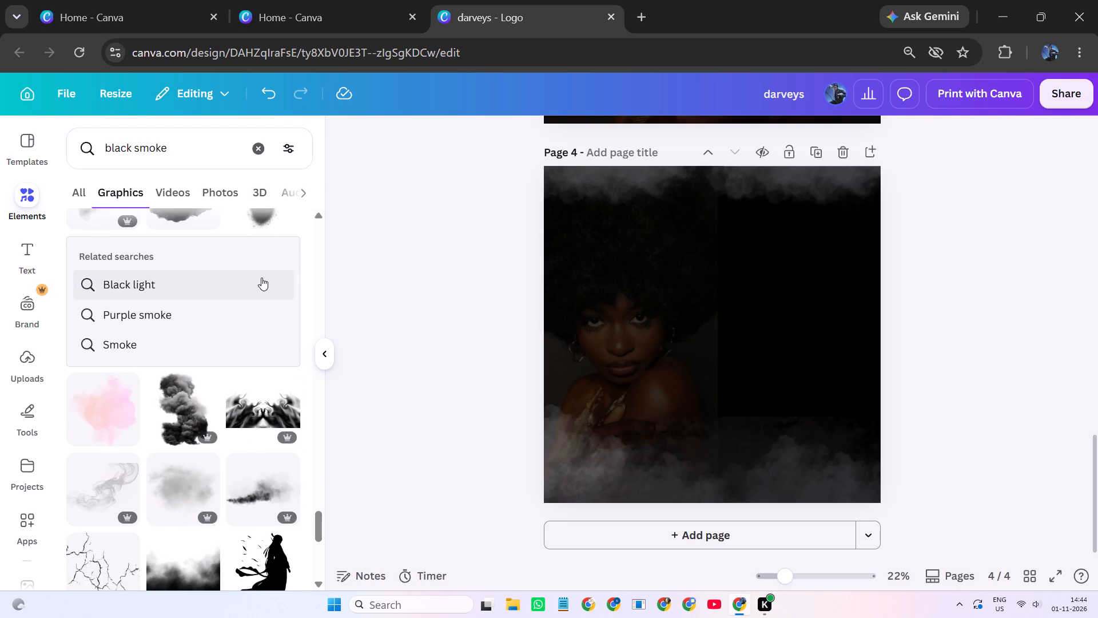
scroll(261, 278, "up", 1)
scroll(260, 279, "down", 4)
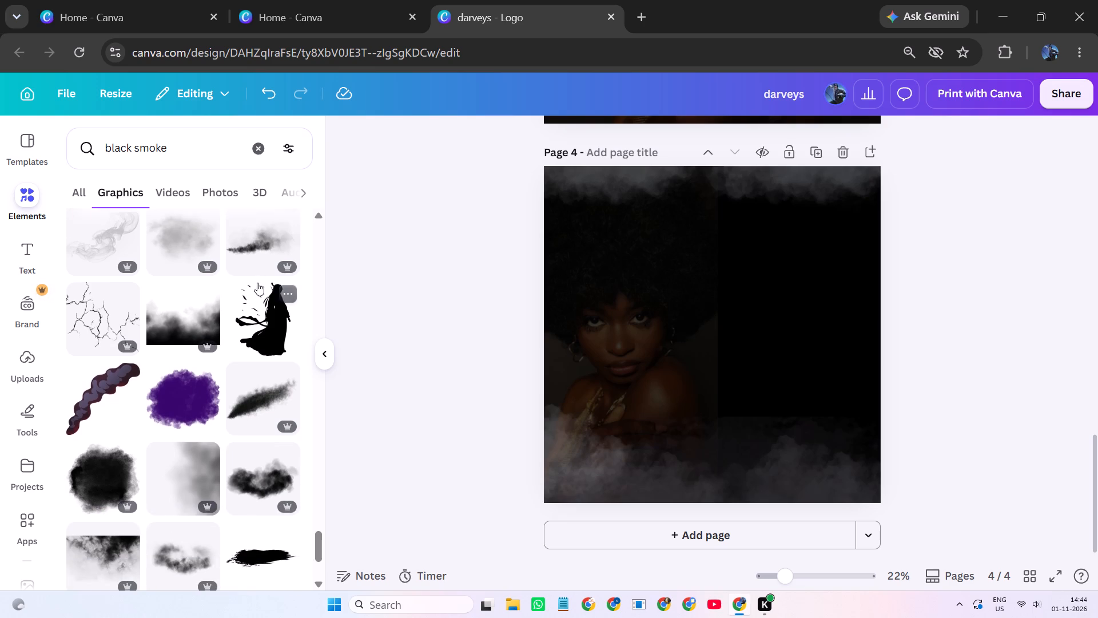
scroll(257, 283, "up", 6)
scroll(257, 283, "down", 4)
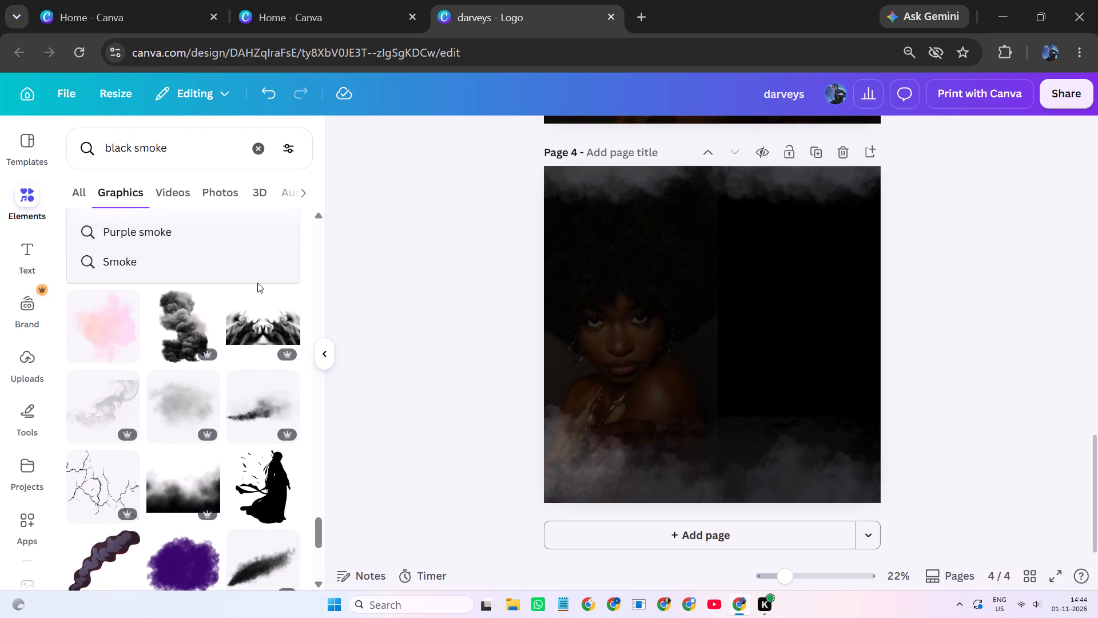
scroll(257, 283, "up", 5)
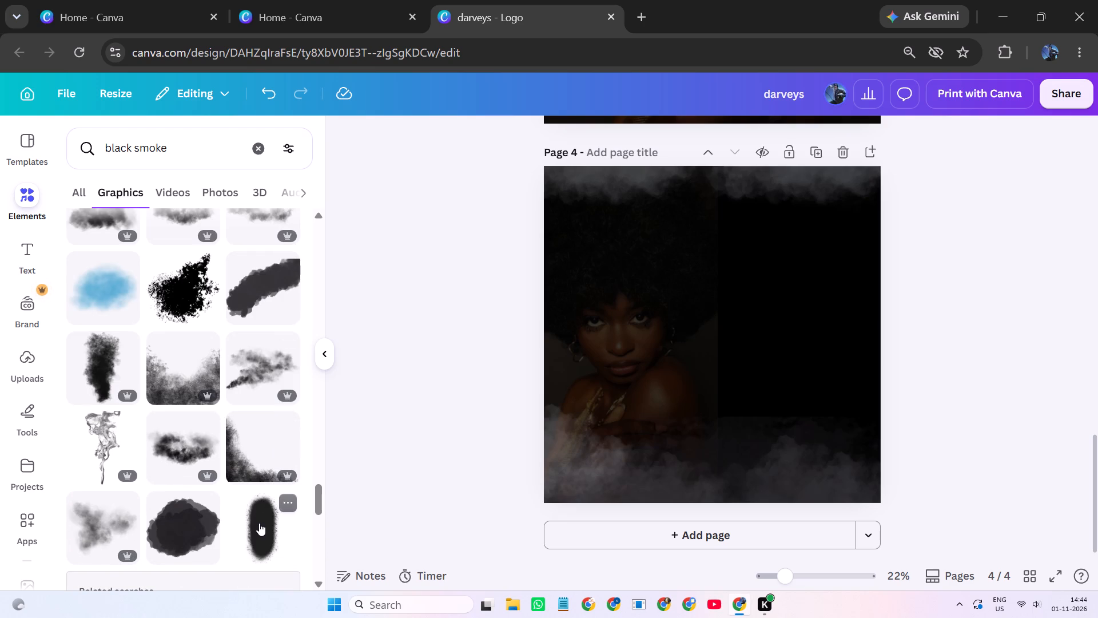
Add the tall rough-edged black oval graphic to page 4, enlarge it and place it at the top of the portrait's inner edge.
left_click(258, 526)
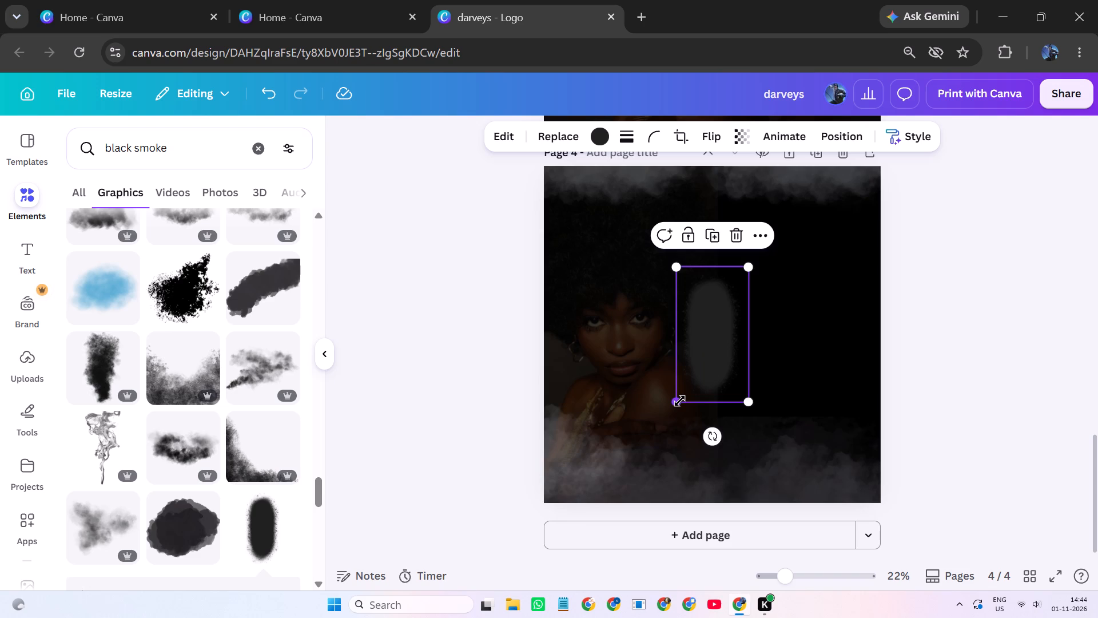
left_click_drag(679, 401, 679, 446)
left_click_drag(678, 379, 674, 319)
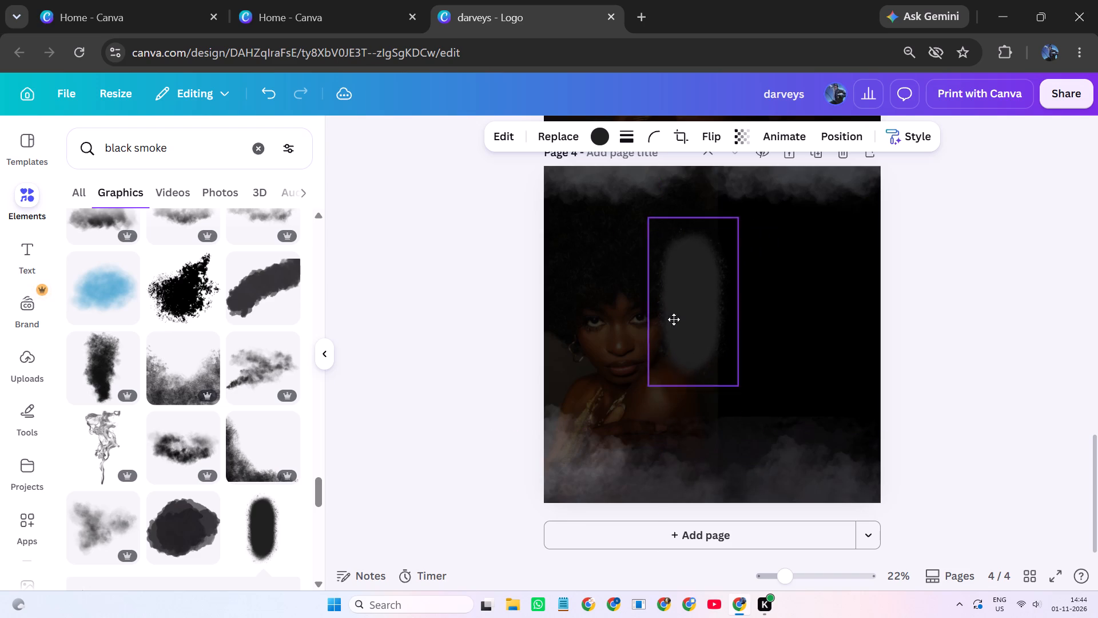
left_click_drag(674, 319, 699, 238)
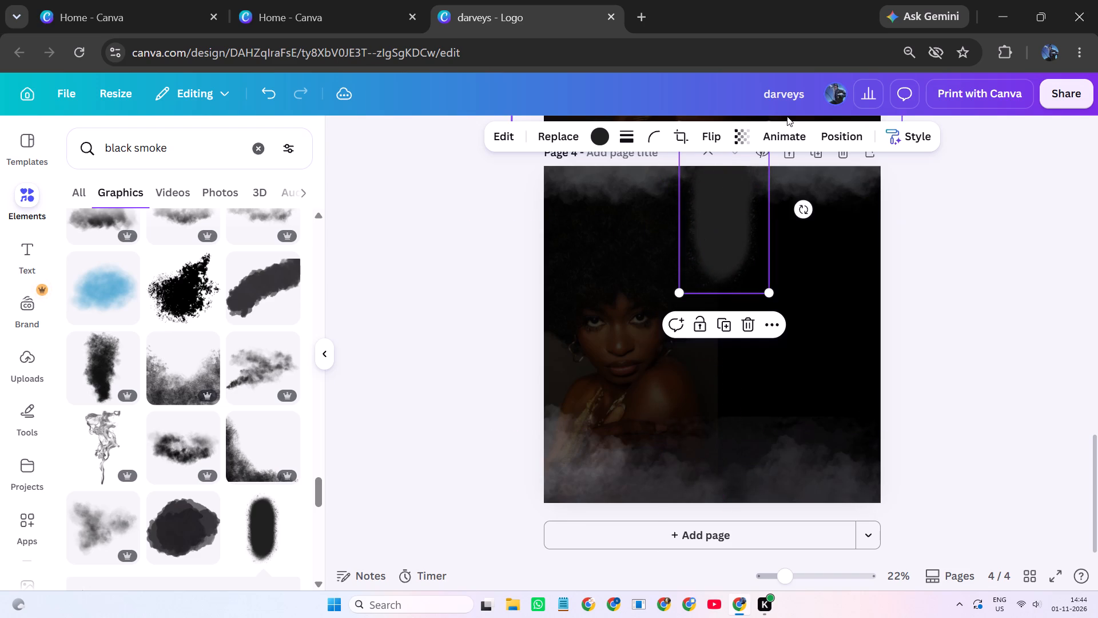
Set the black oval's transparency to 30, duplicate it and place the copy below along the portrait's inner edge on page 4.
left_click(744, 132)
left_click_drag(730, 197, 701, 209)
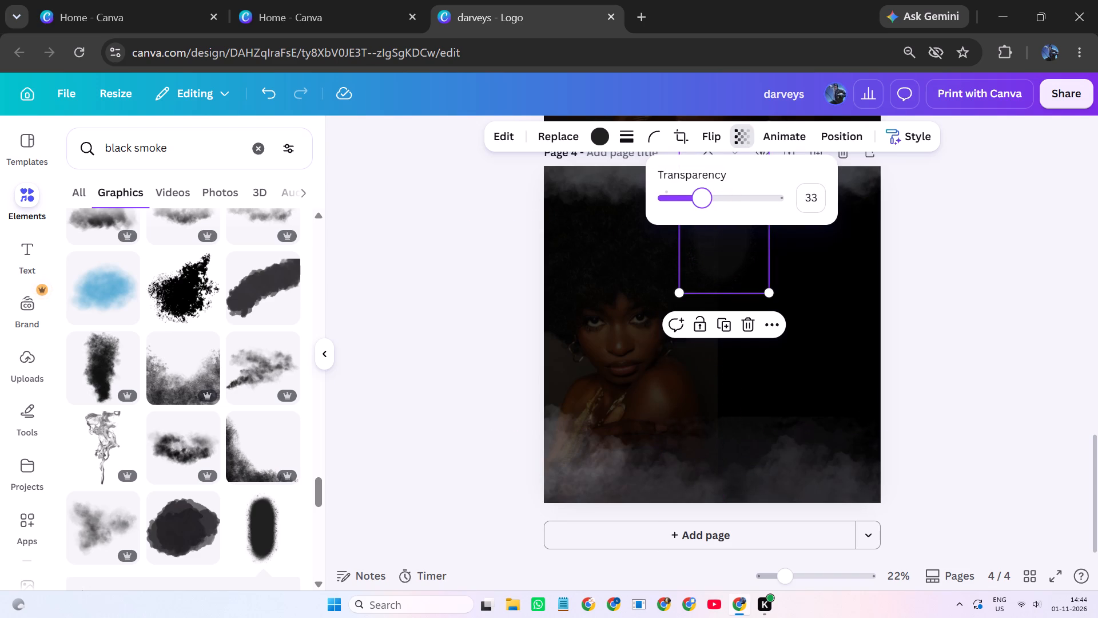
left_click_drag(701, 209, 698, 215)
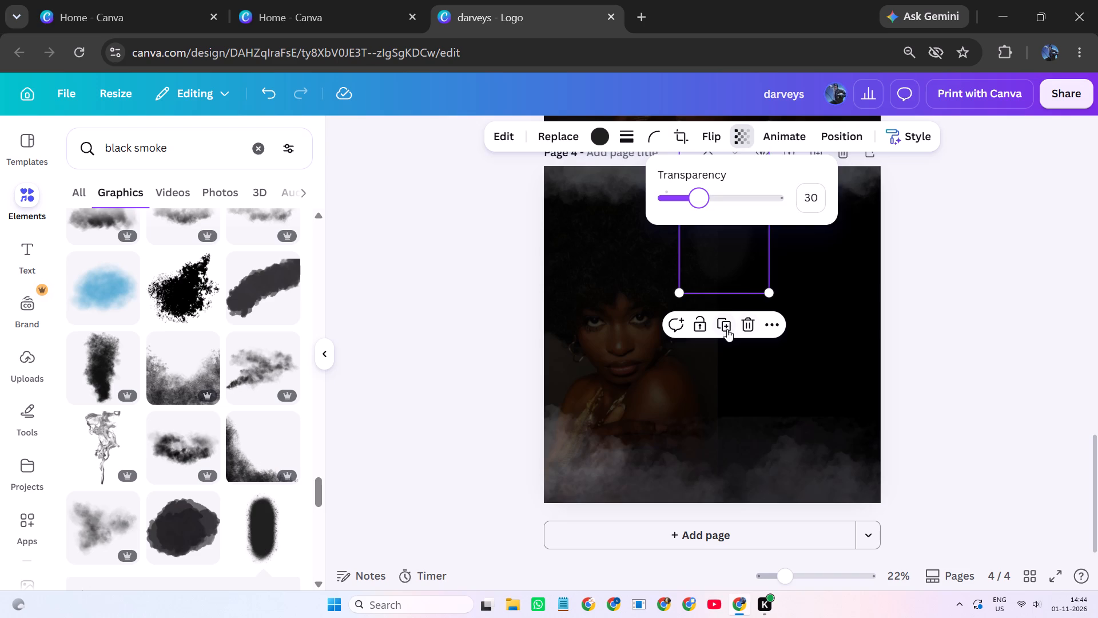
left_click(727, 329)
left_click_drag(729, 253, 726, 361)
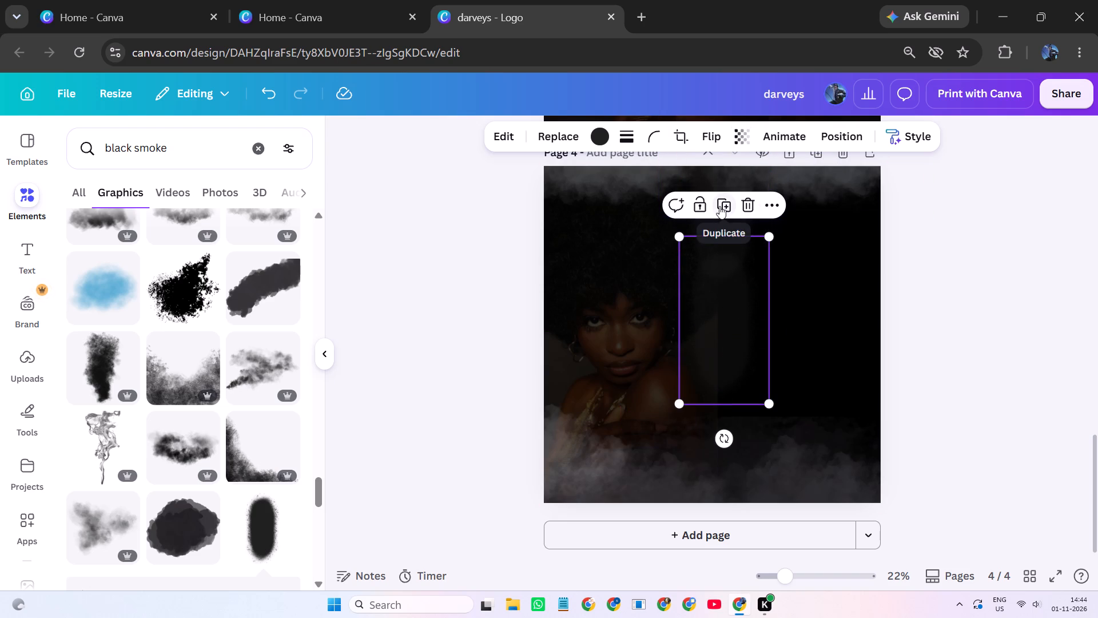
Delete both rough-edged black oval graphics from page 4.
left_click(748, 201)
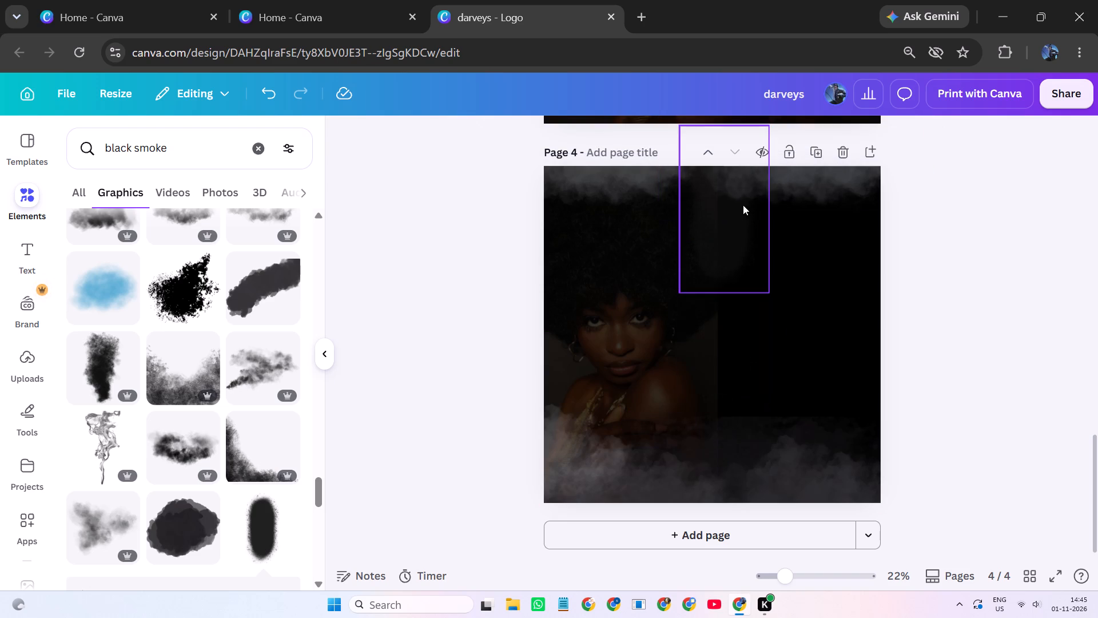
left_click(730, 220)
left_click(749, 320)
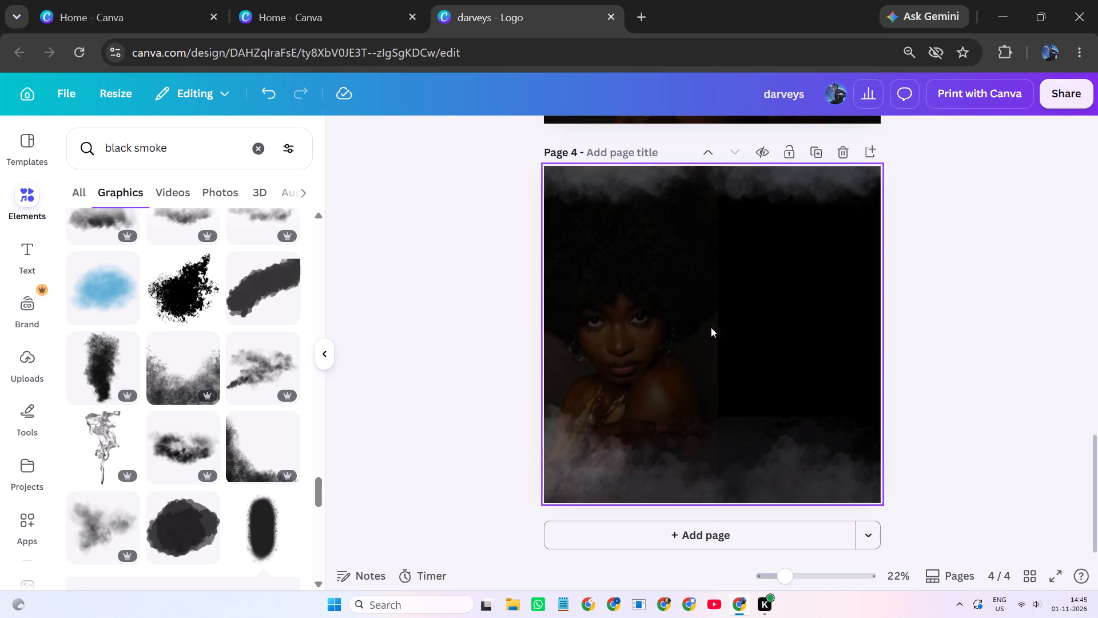
Browse further through the black smoke graphics for a shape to soften the portrait's hard edge.
scroll(187, 484, "down", 4)
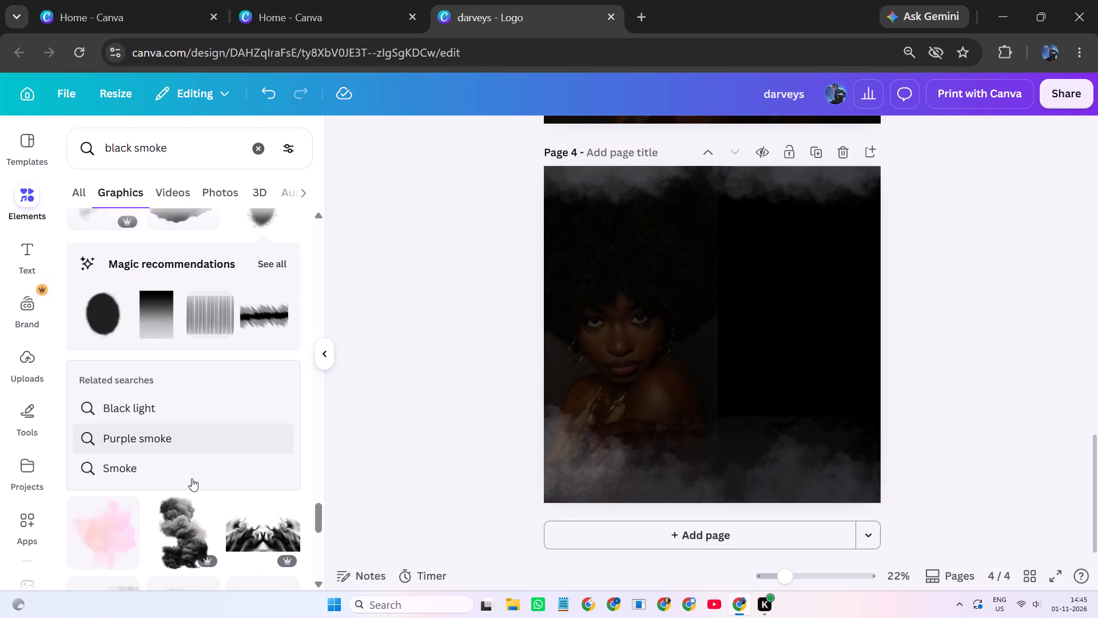
scroll(206, 375, "down", 5)
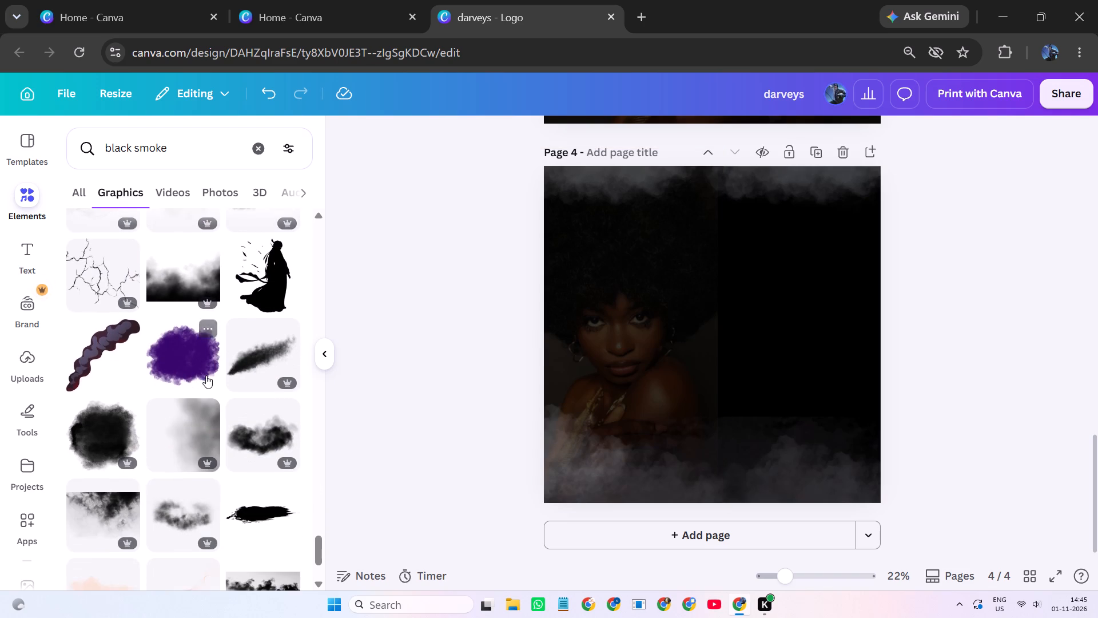
scroll(206, 375, "down", 6)
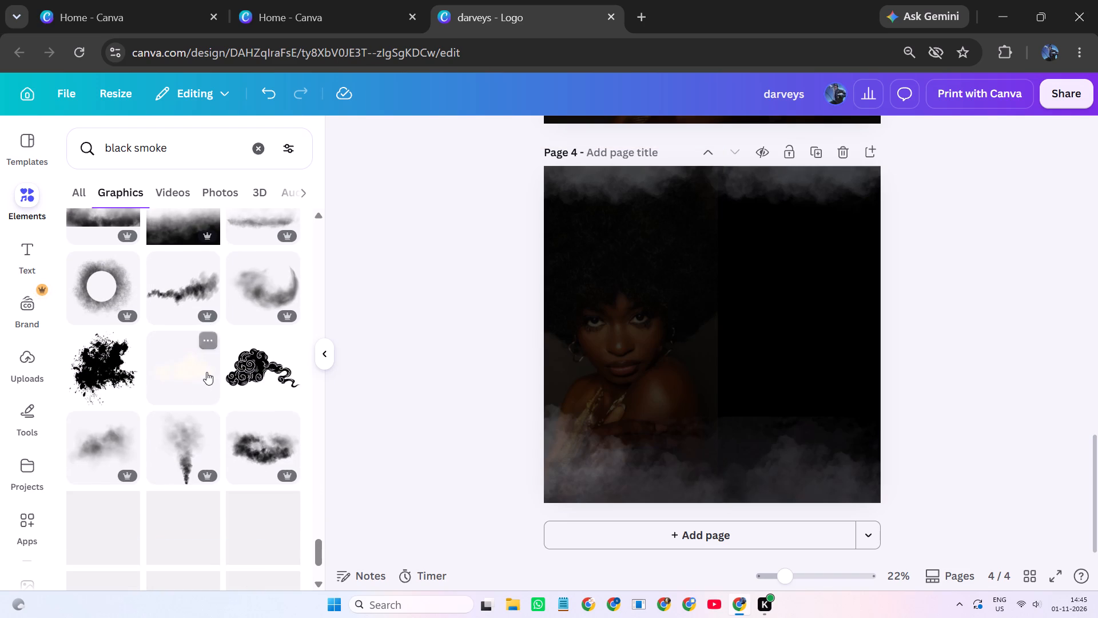
Browse the black smoke photos for an image to cover the portrait's edge, and recheck the overview of all result types.
left_click(193, 192)
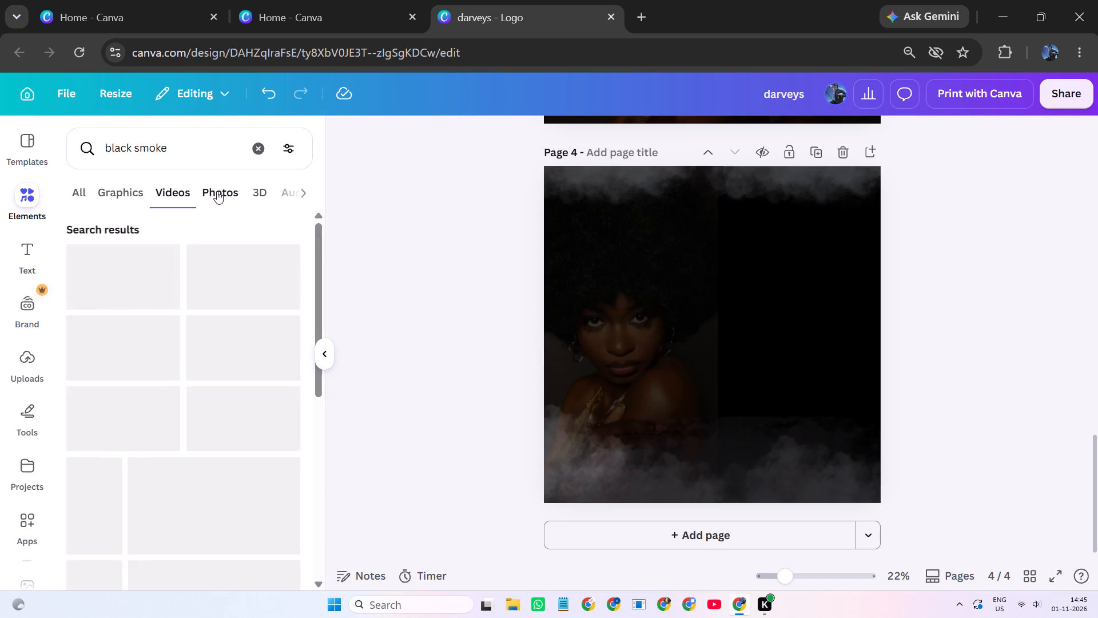
left_click(217, 191)
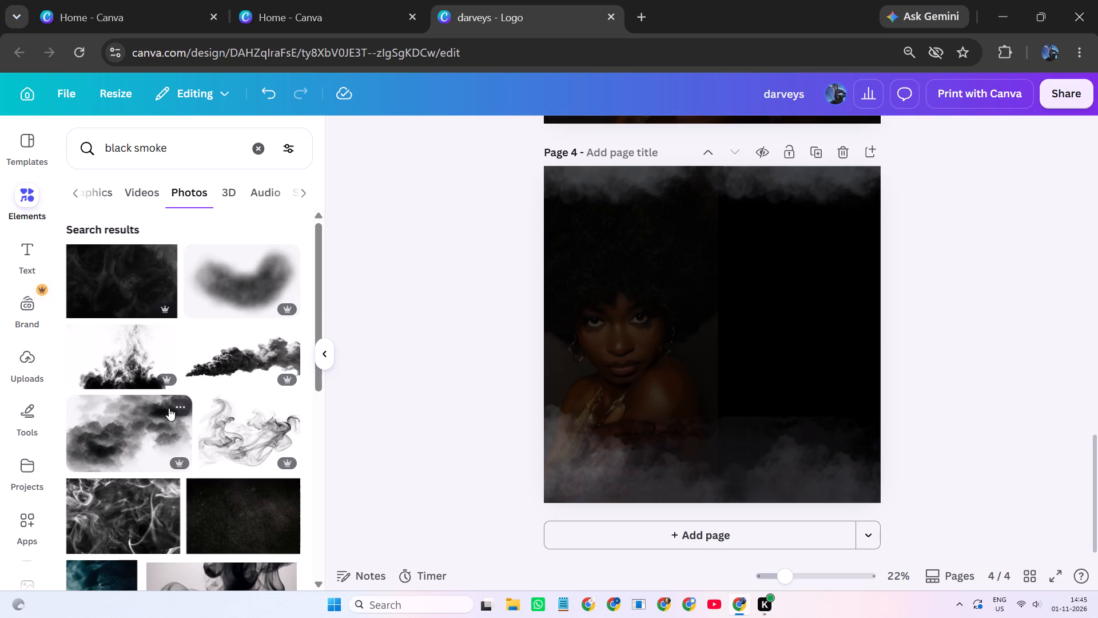
scroll(169, 408, "down", 5)
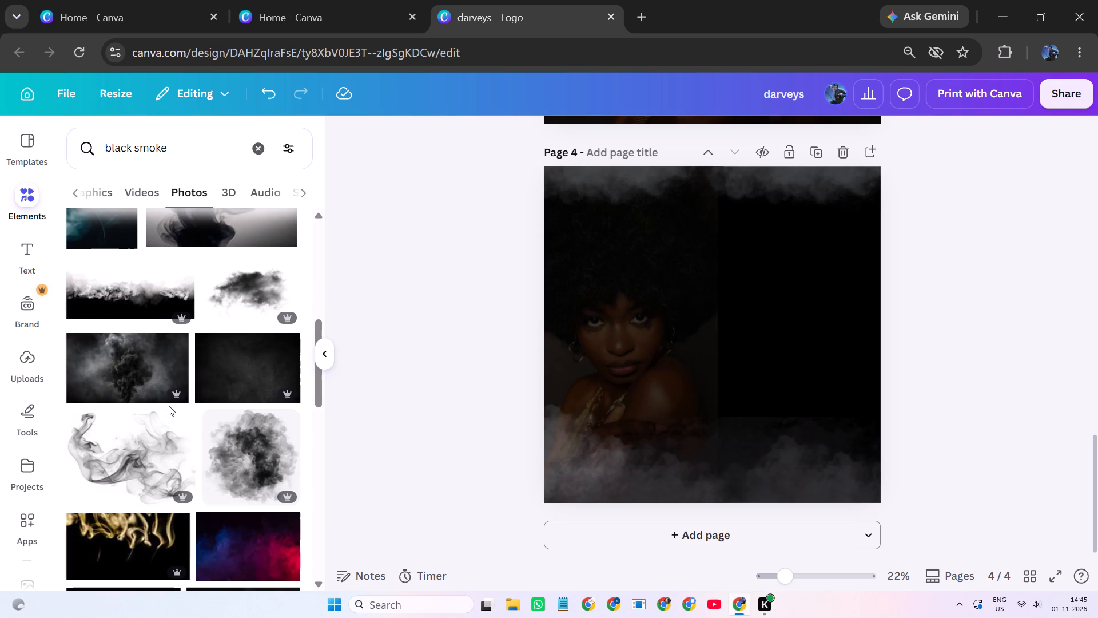
scroll(169, 401, "down", 5)
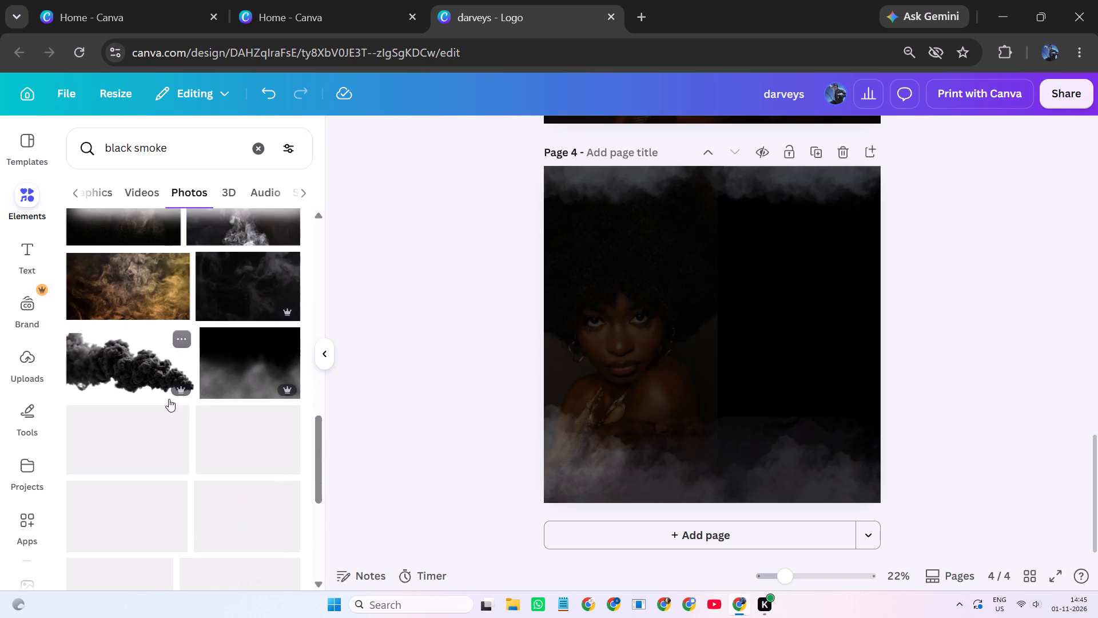
scroll(169, 399, "down", 4)
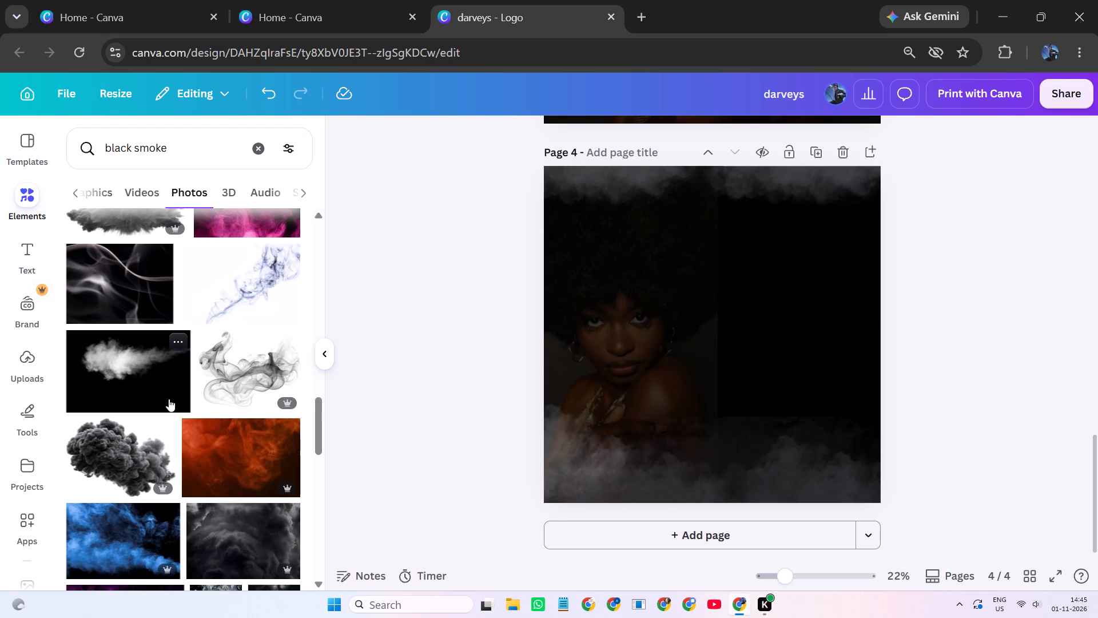
scroll(170, 398, "down", 1)
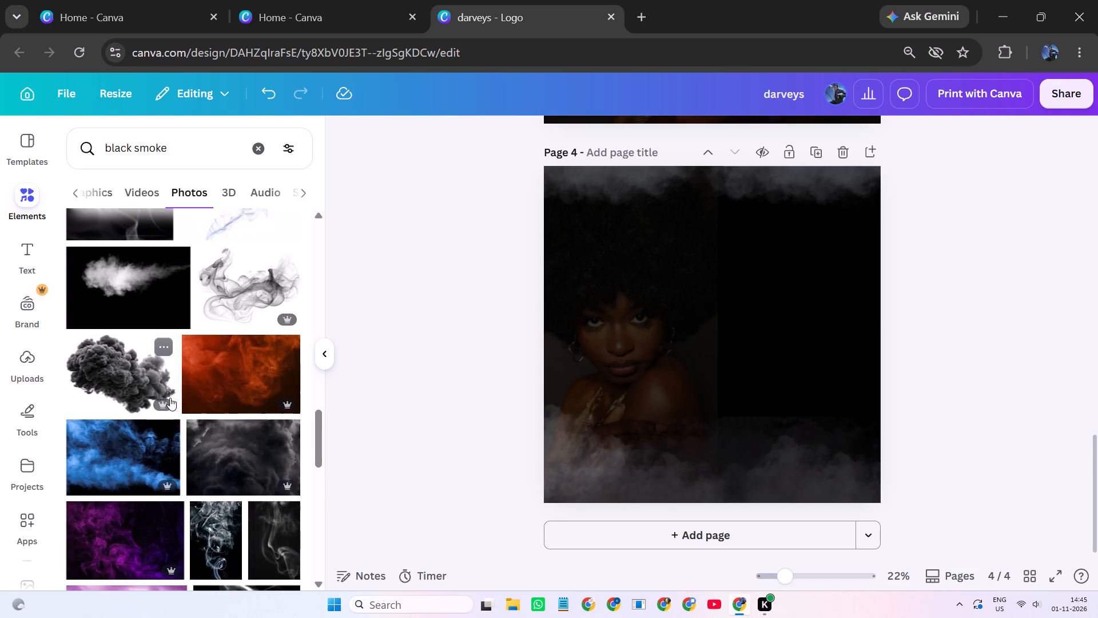
scroll(170, 398, "down", 1)
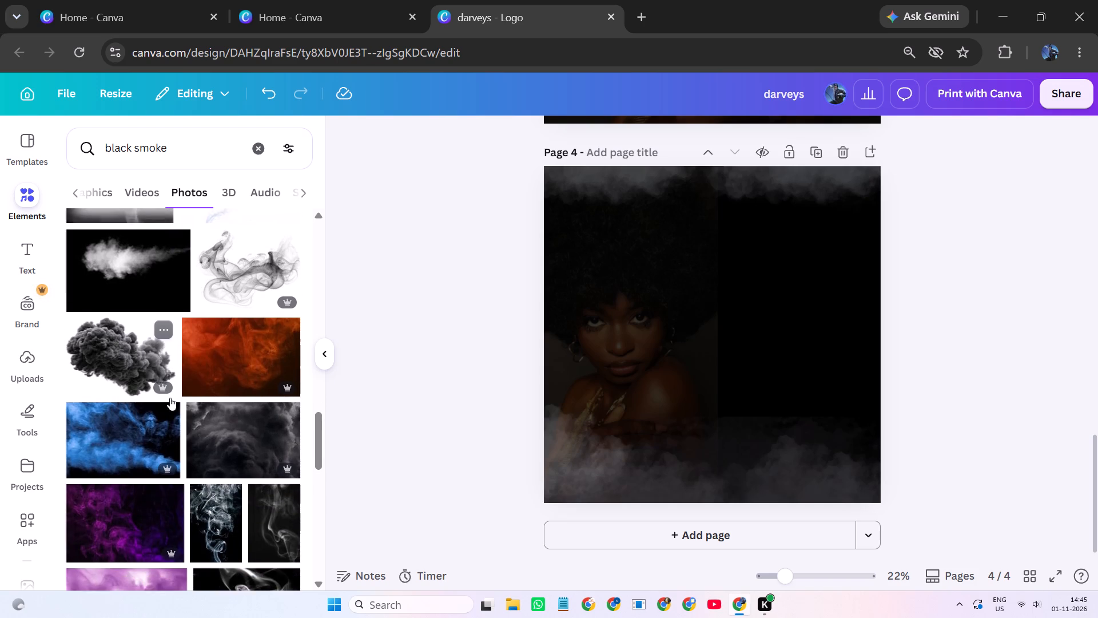
scroll(156, 409, "down", 1)
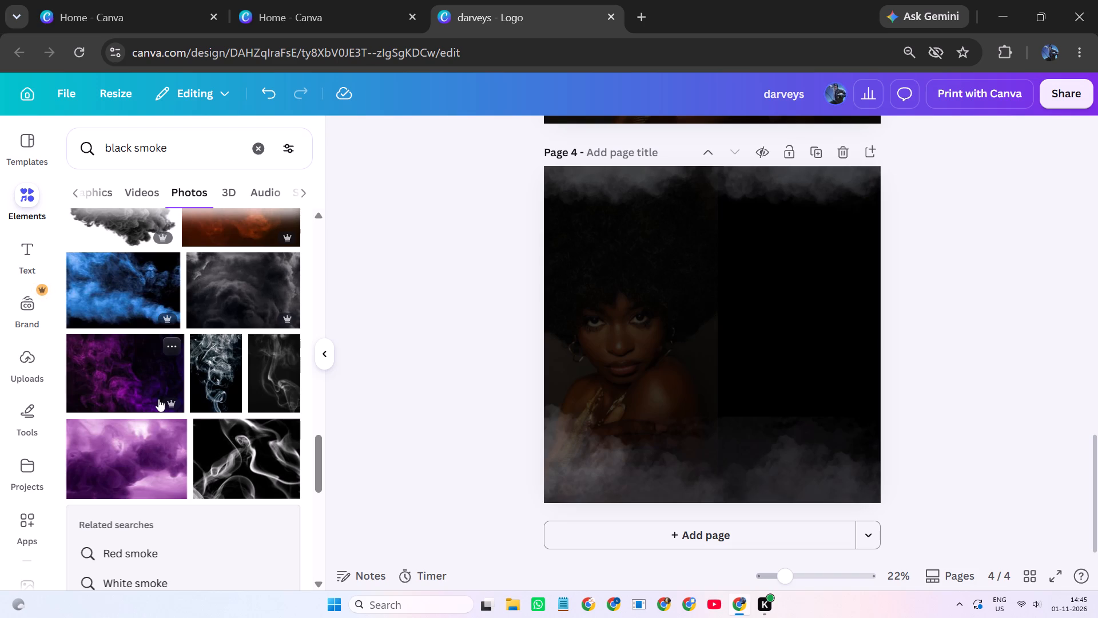
scroll(168, 380, "up", 2)
scroll(168, 380, "down", 7)
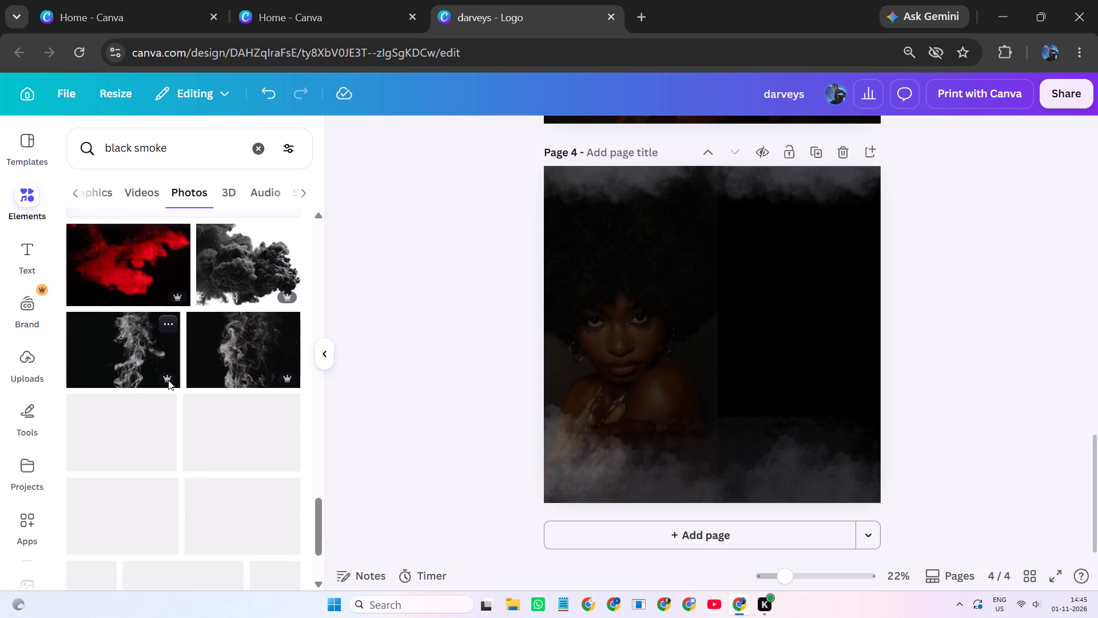
left_click(162, 189)
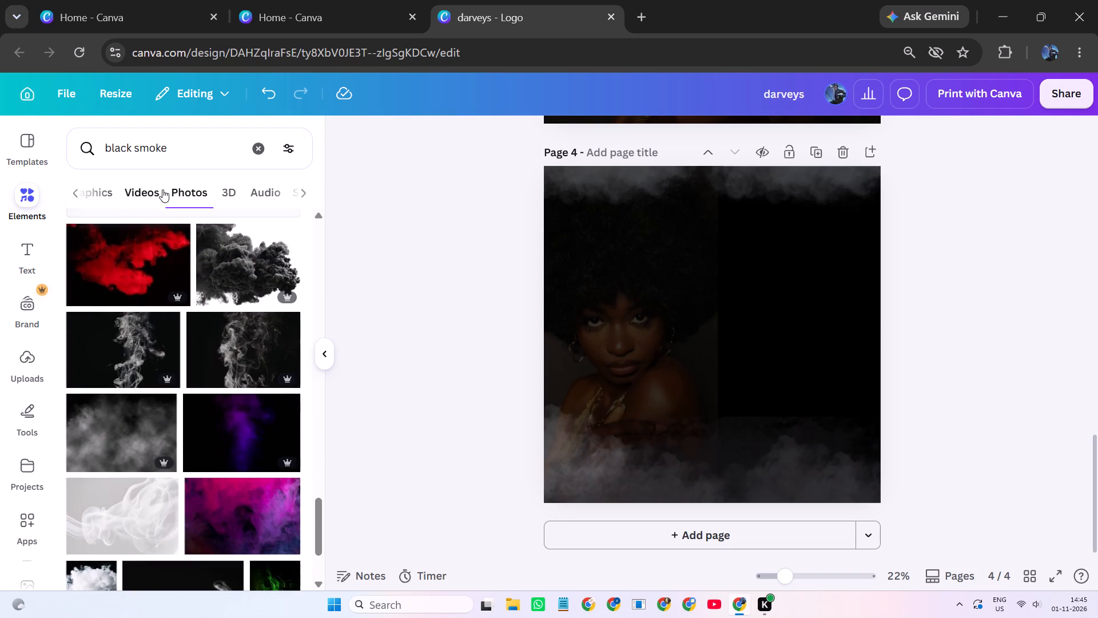
left_click_drag(132, 192, 116, 190)
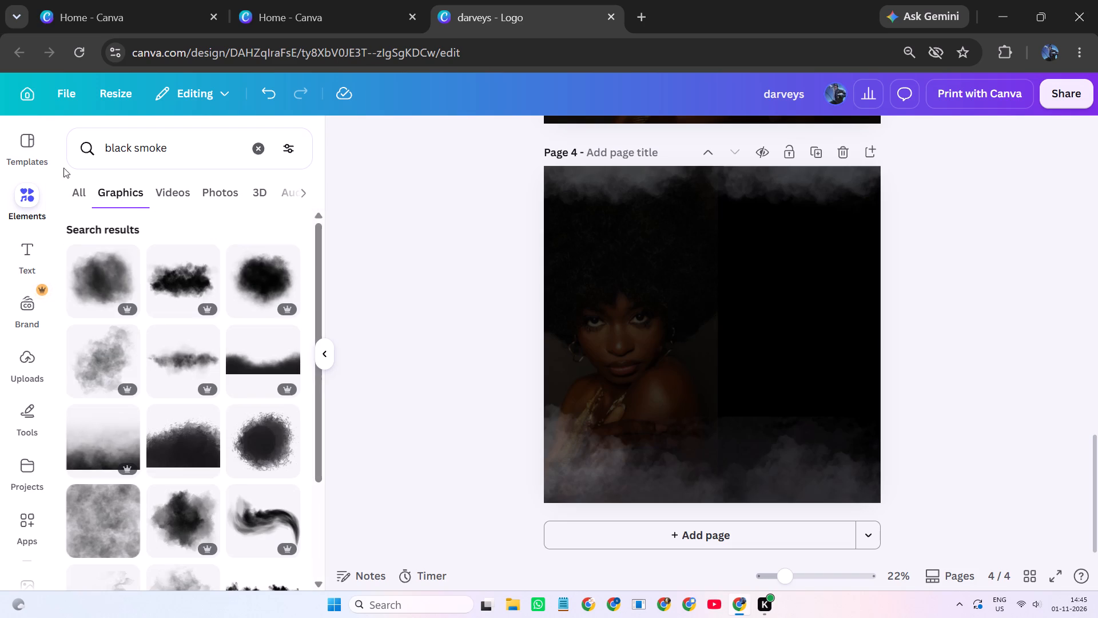
left_click_drag(70, 190, 64, 192)
left_click(70, 191)
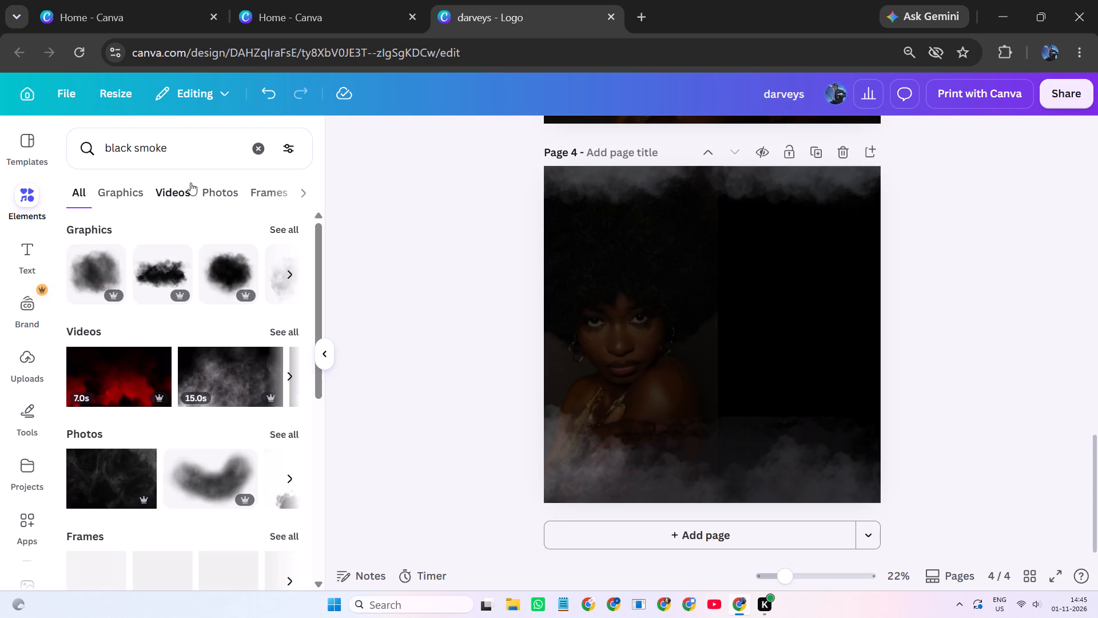
scroll(178, 391, "down", 3)
scroll(181, 386, "up", 4)
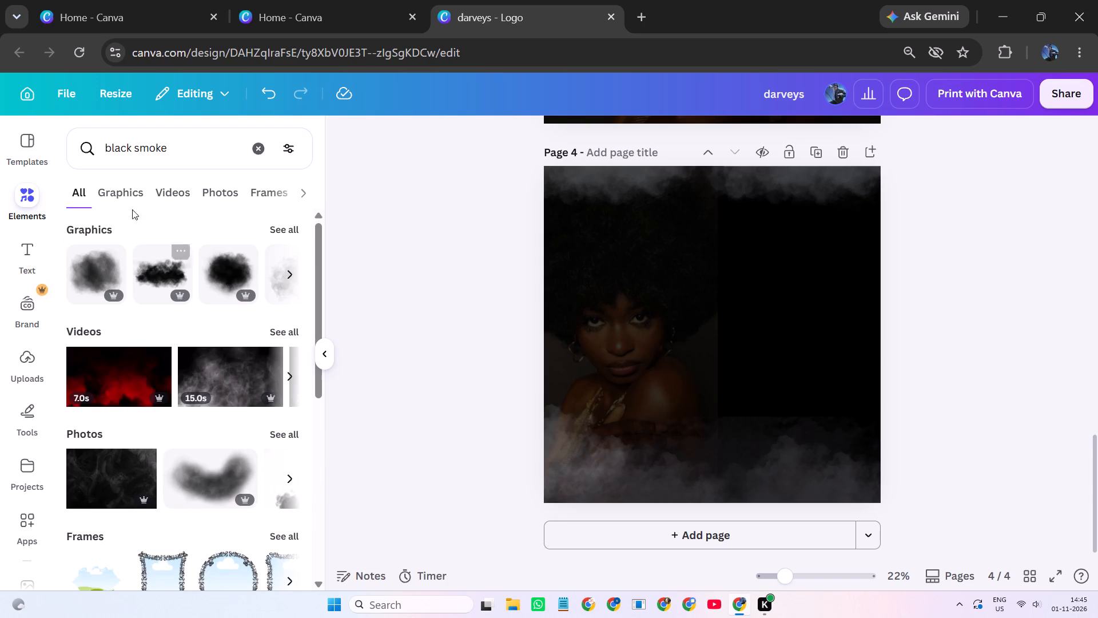
Search the elements library for “black rectengle smoke”.
left_click(133, 150)
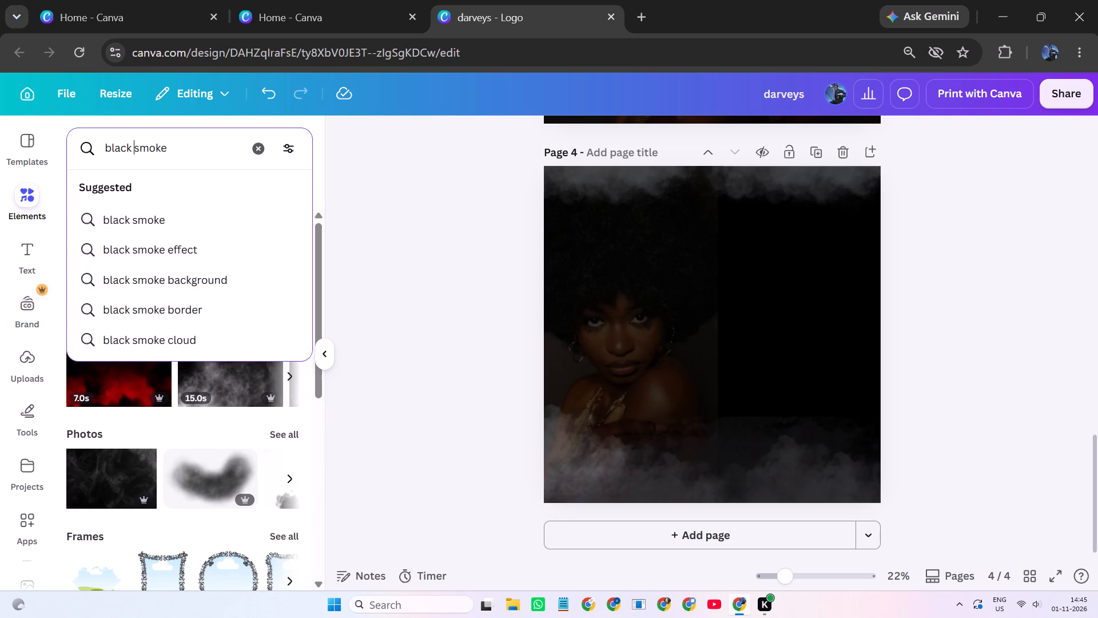
type("rec")
key("t")
key("e")
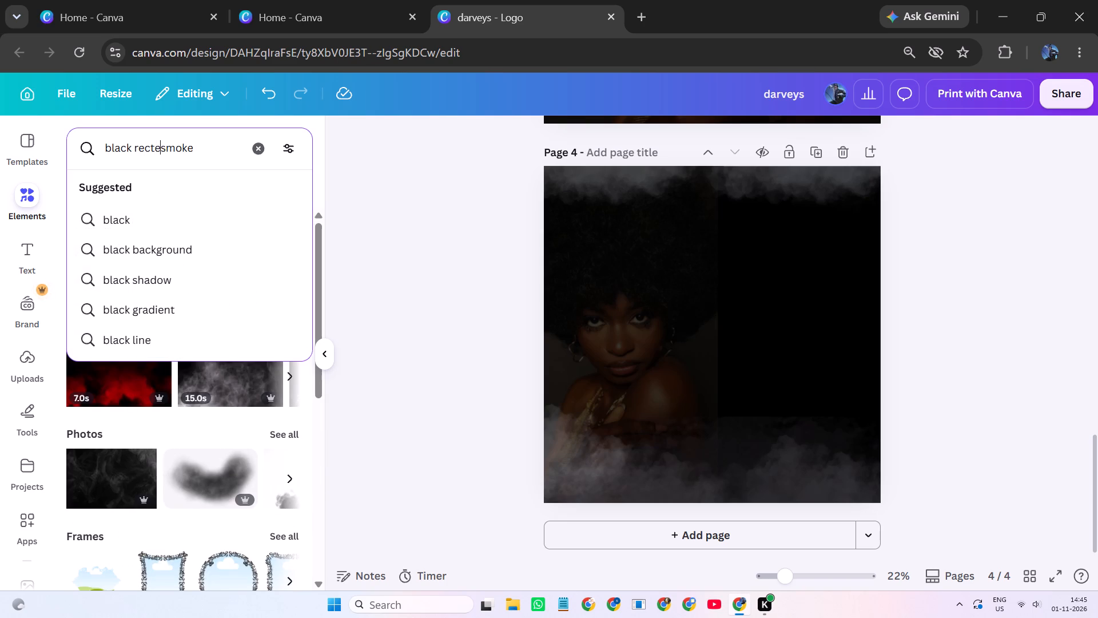
key("n")
key("g")
key("l")
type("e")
key("space")
key("Return")
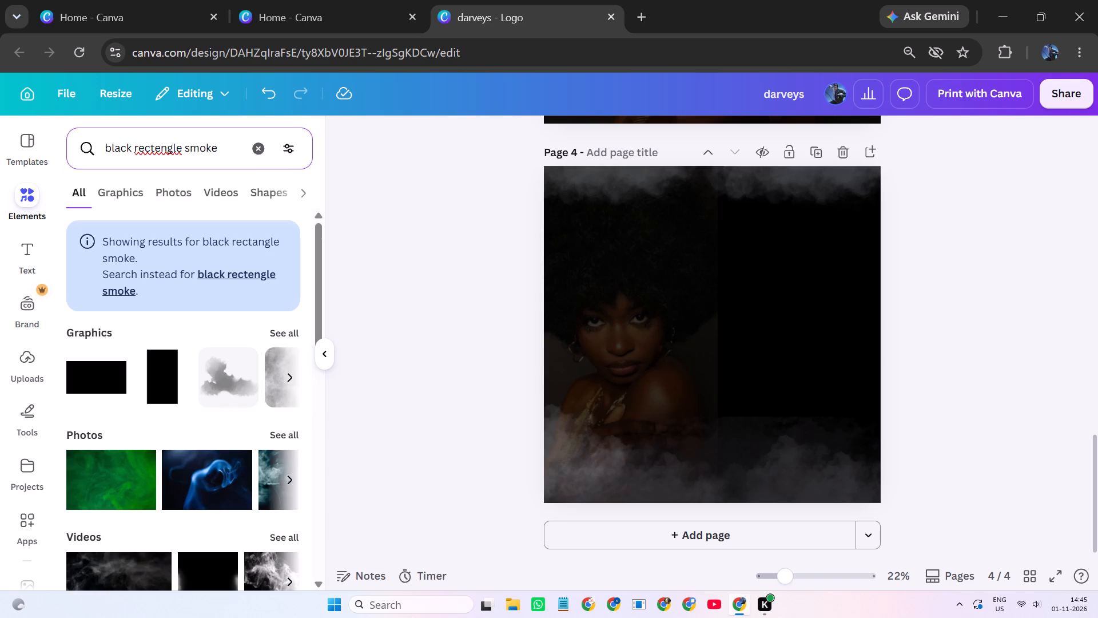
Browse the graphics results for “black rectengle smoke” for a soft black shape to cover the portrait's hard edge.
left_click(134, 195)
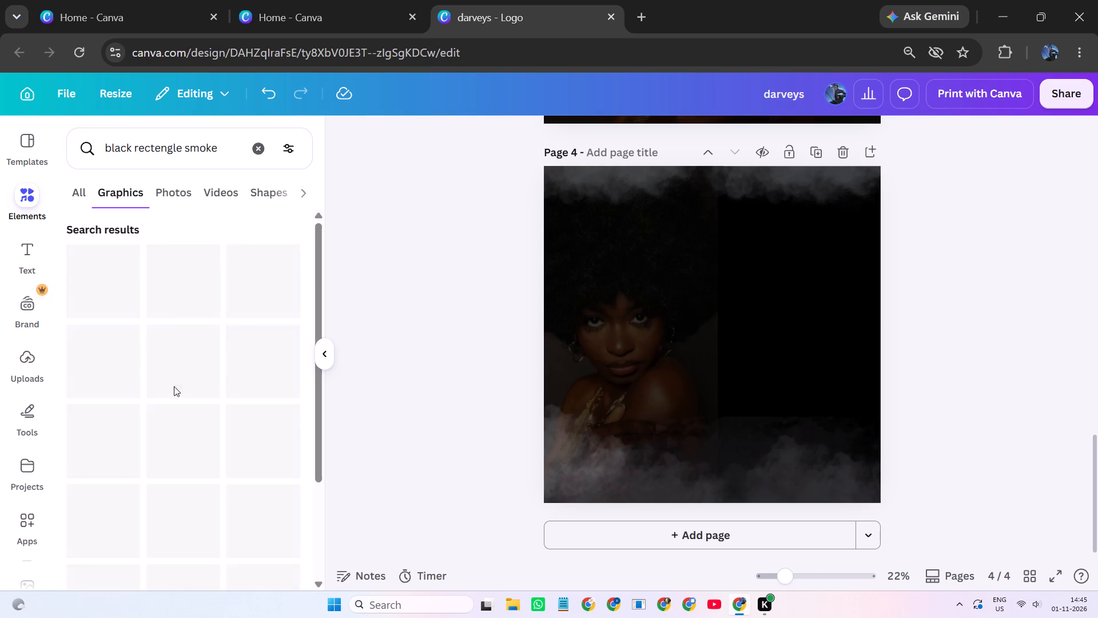
scroll(174, 388, "down", 2)
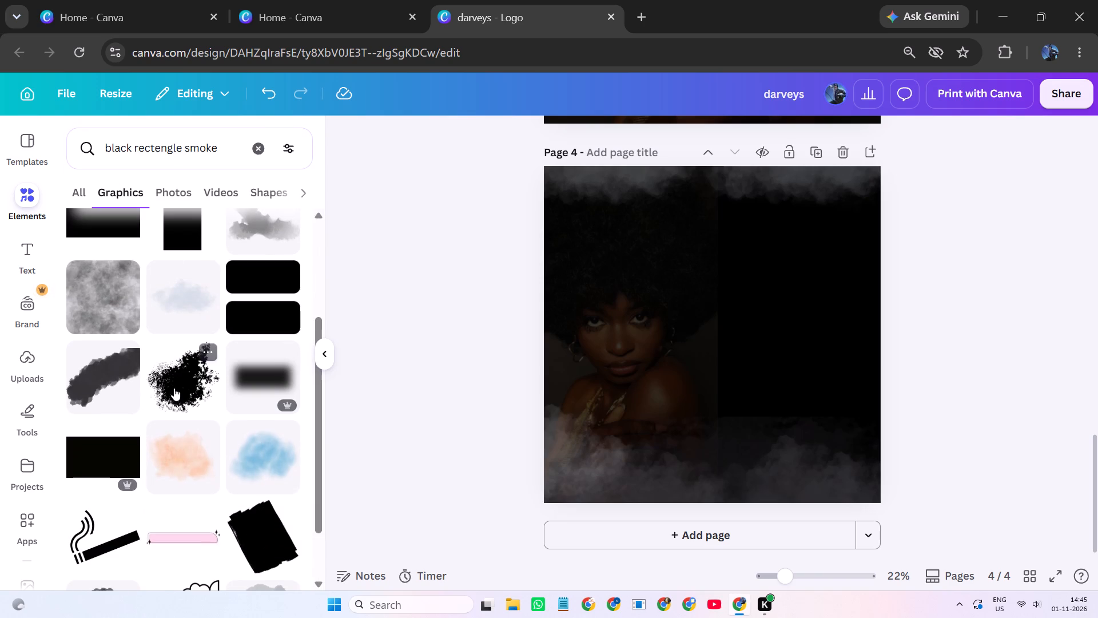
scroll(174, 388, "down", 3)
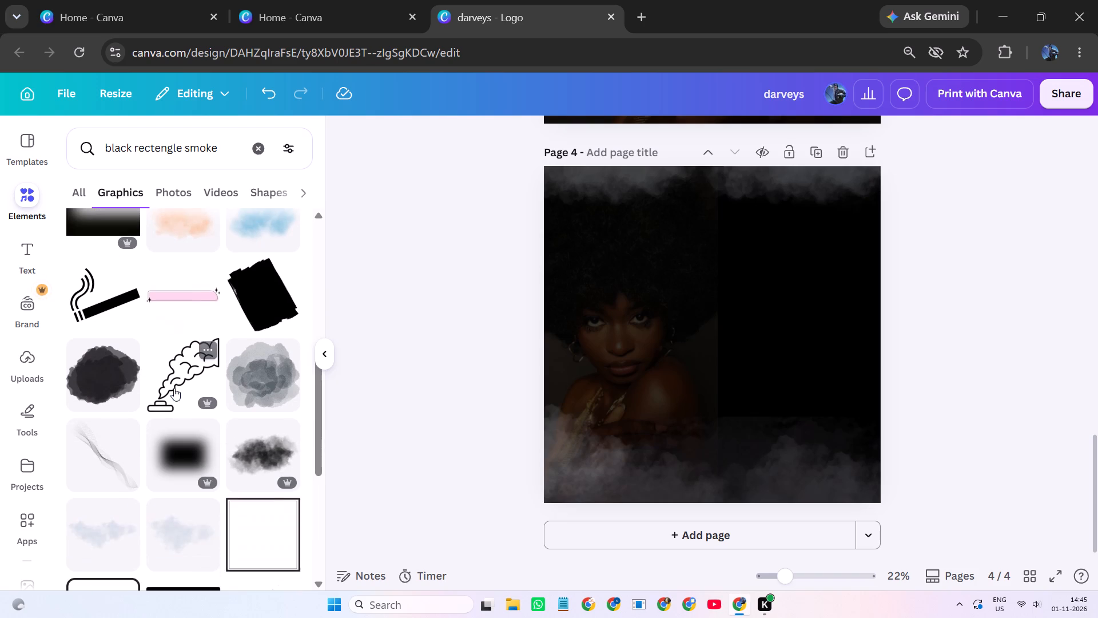
scroll(174, 388, "down", 2)
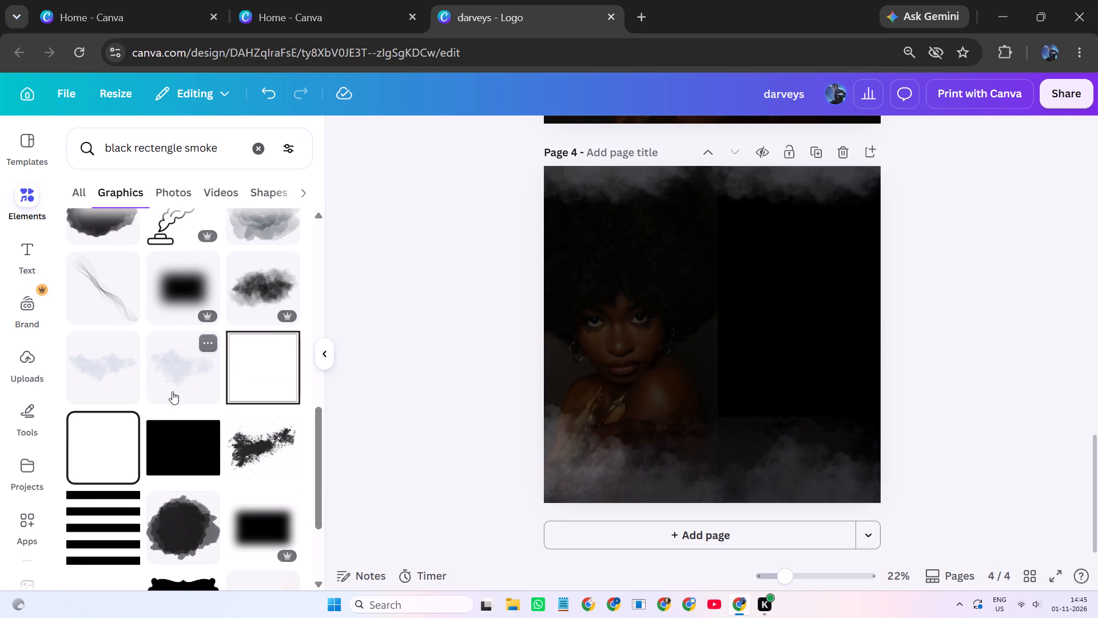
scroll(172, 391, "down", 2)
scroll(172, 391, "up", 1)
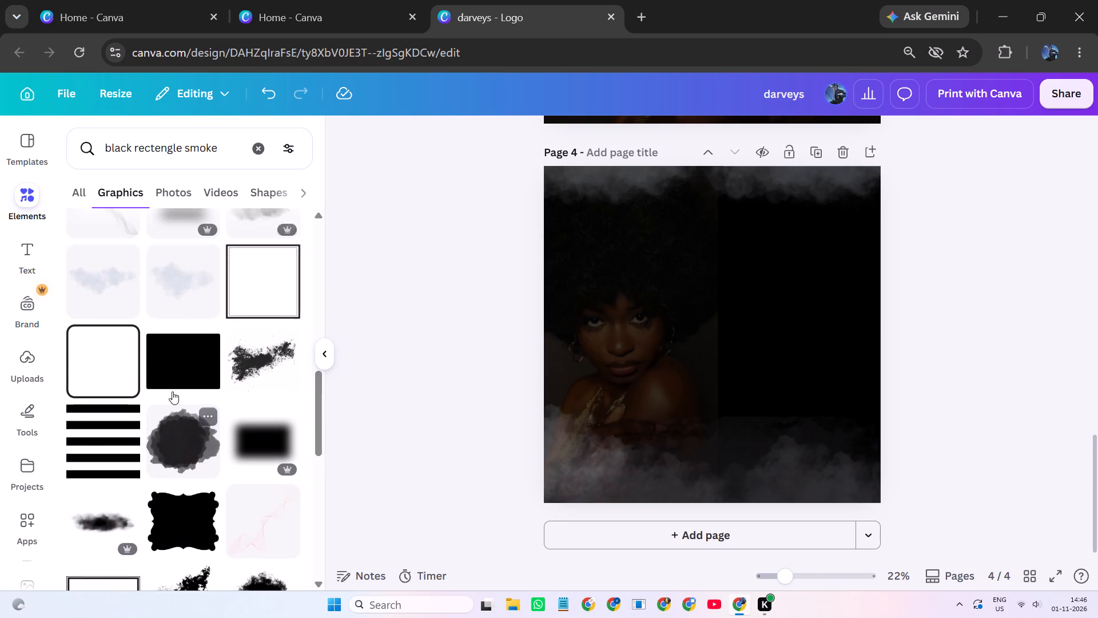
scroll(172, 391, "down", 4)
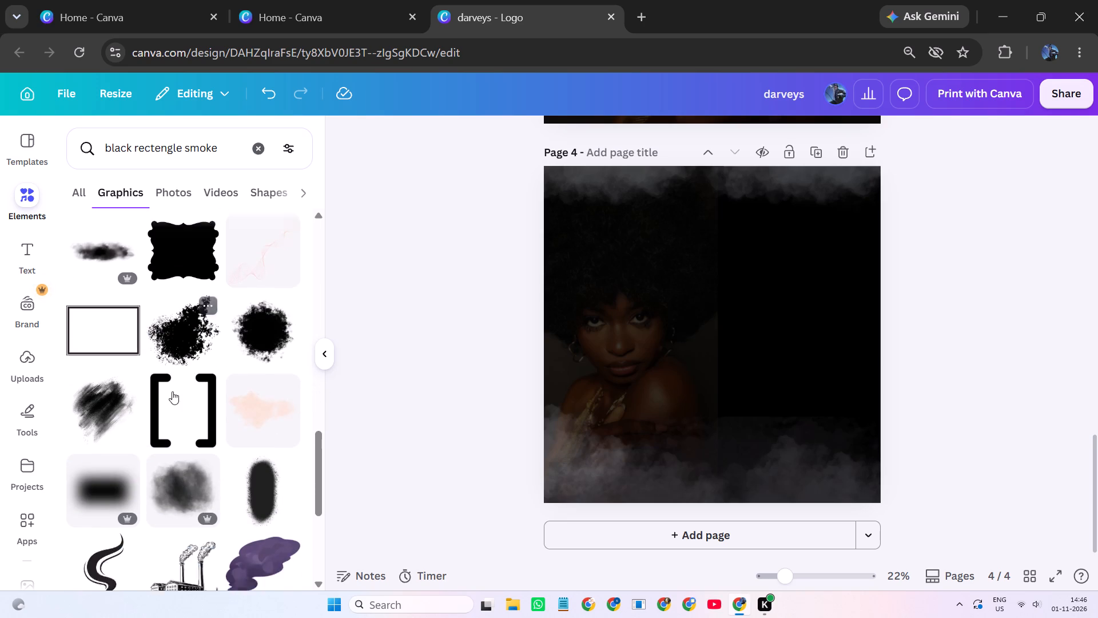
scroll(172, 391, "down", 4)
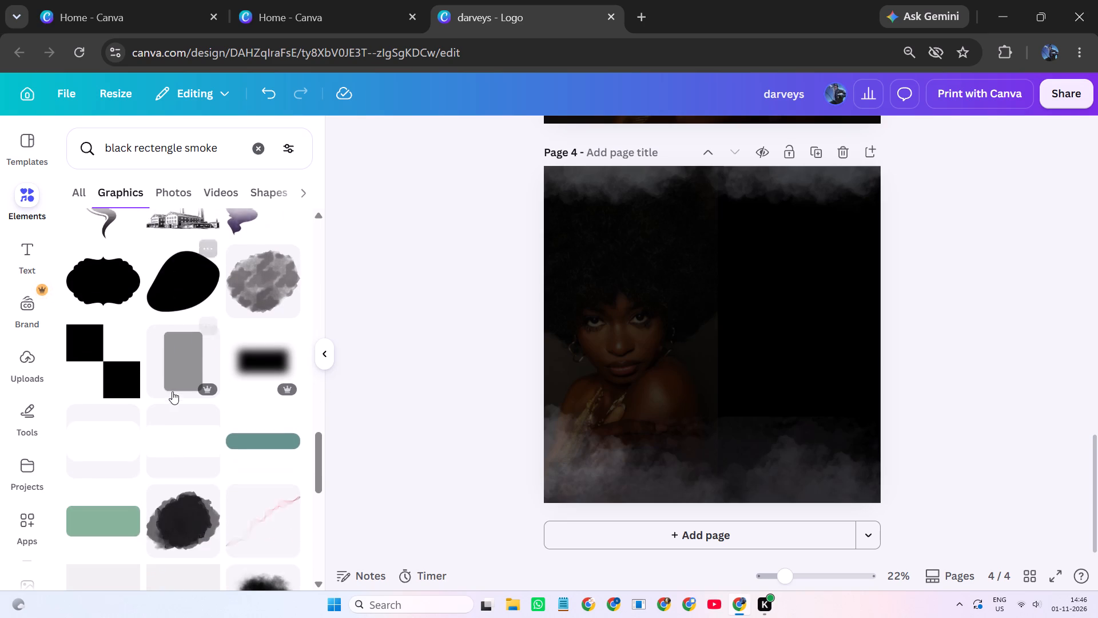
scroll(172, 391, "down", 1)
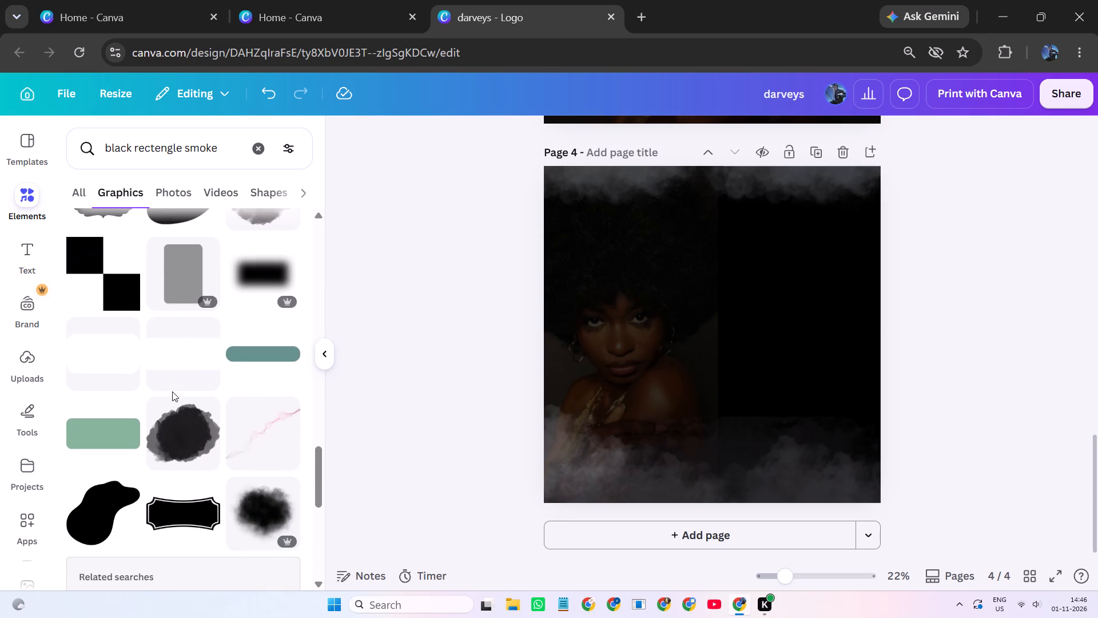
scroll(172, 391, "down", 1)
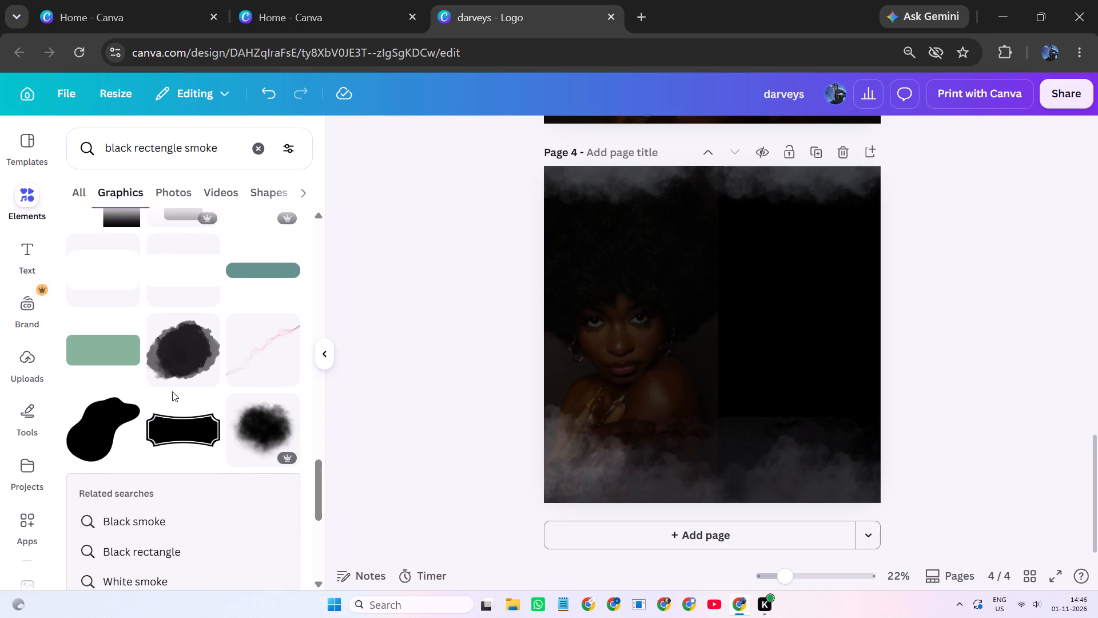
scroll(172, 391, "down", 3)
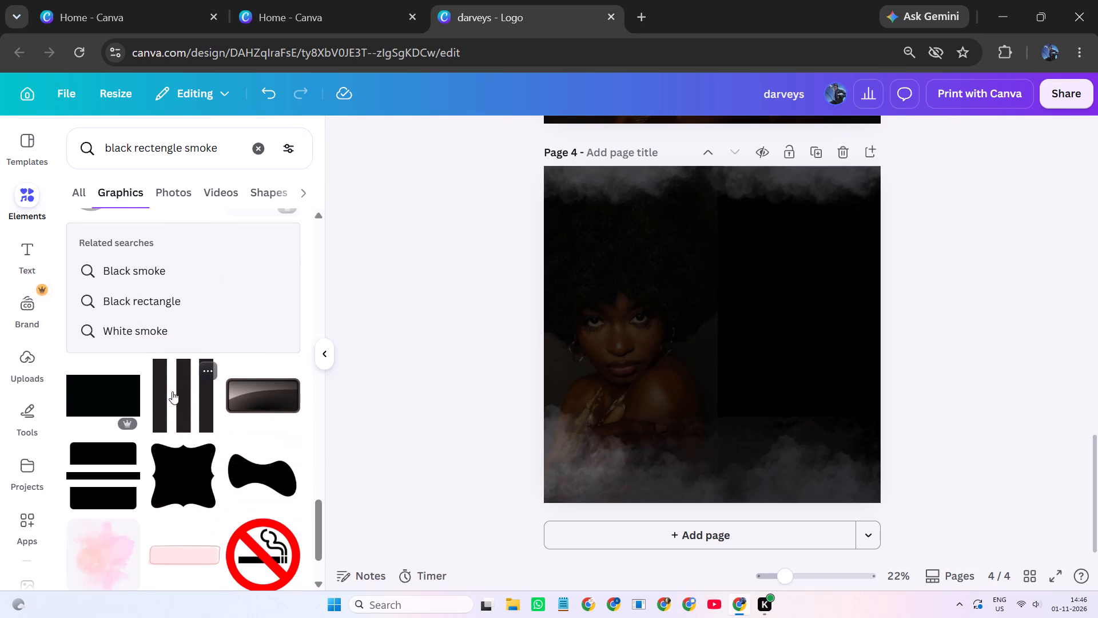
scroll(172, 391, "down", 5)
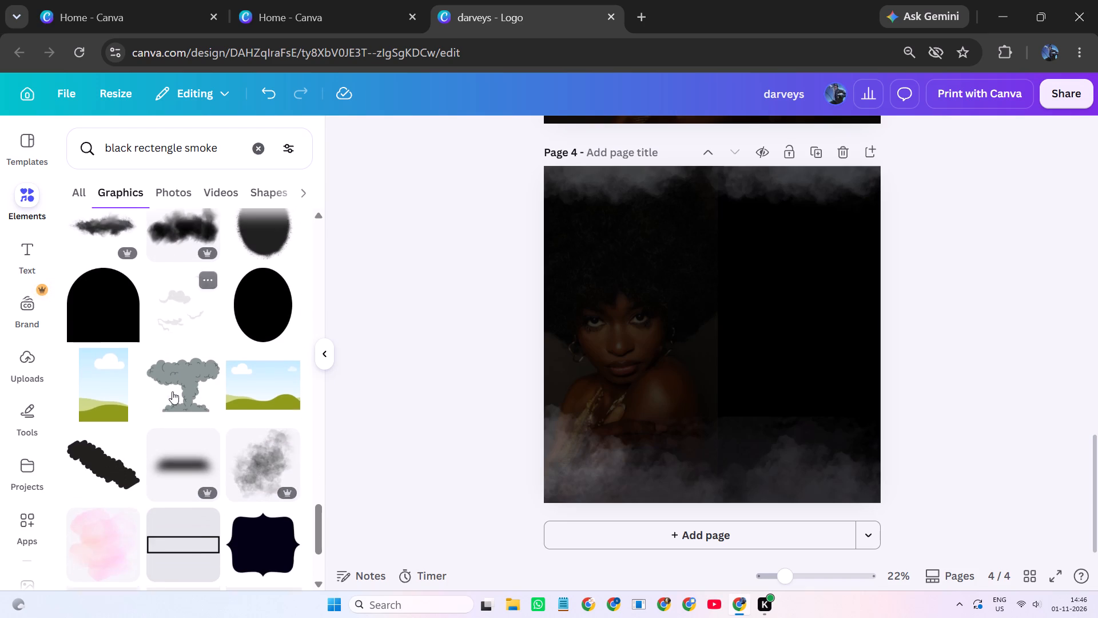
scroll(173, 387, "down", 1)
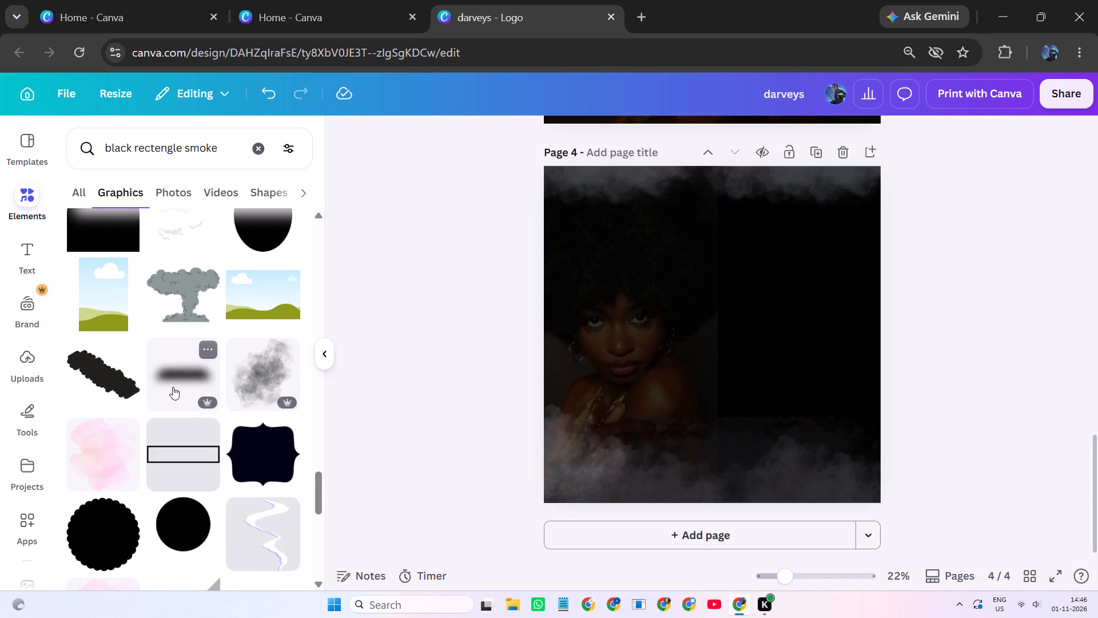
scroll(173, 387, "down", 1)
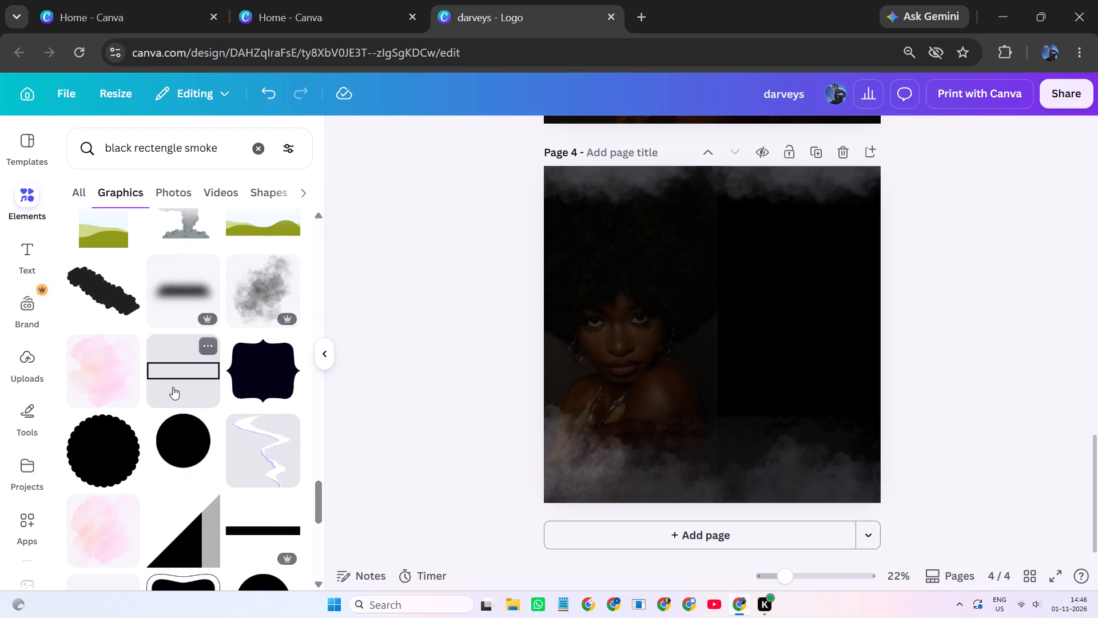
scroll(173, 387, "down", 3)
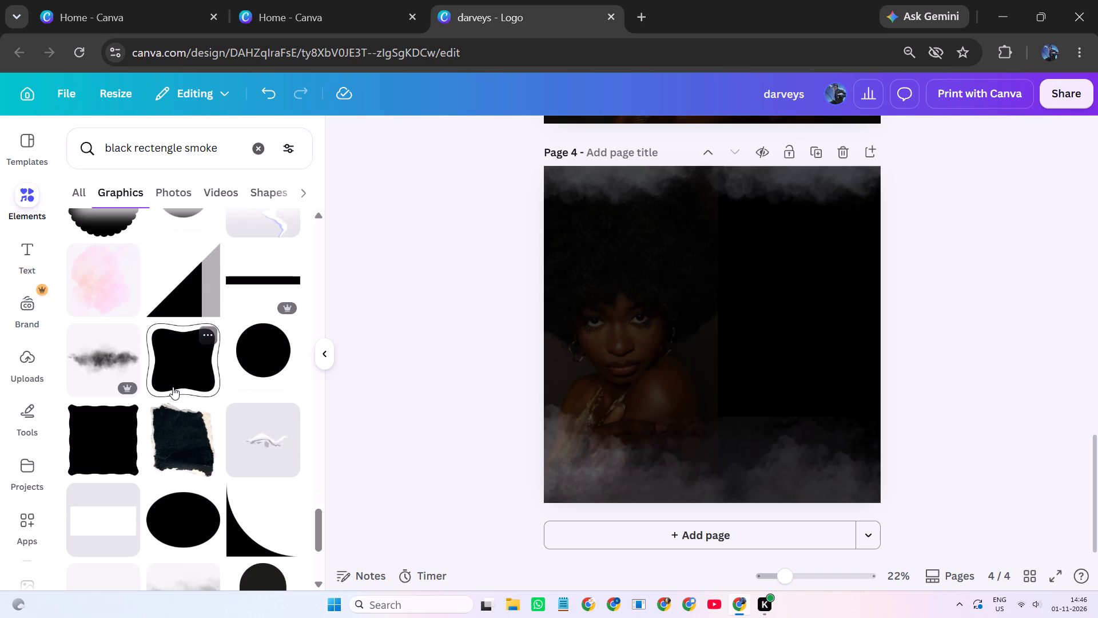
scroll(173, 387, "down", 4)
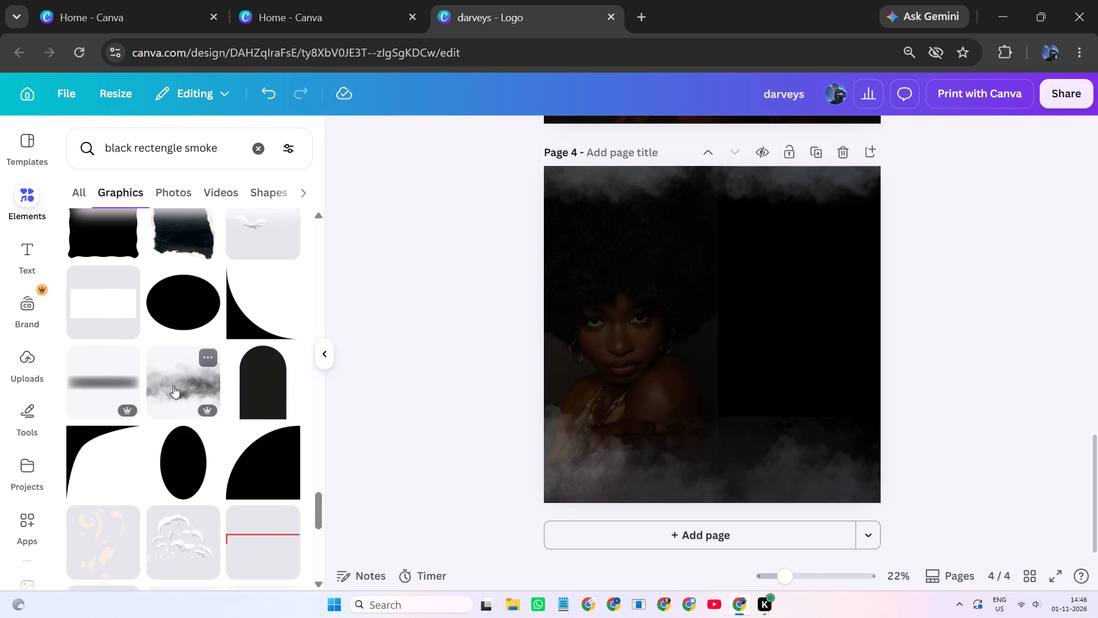
scroll(173, 386, "down", 3)
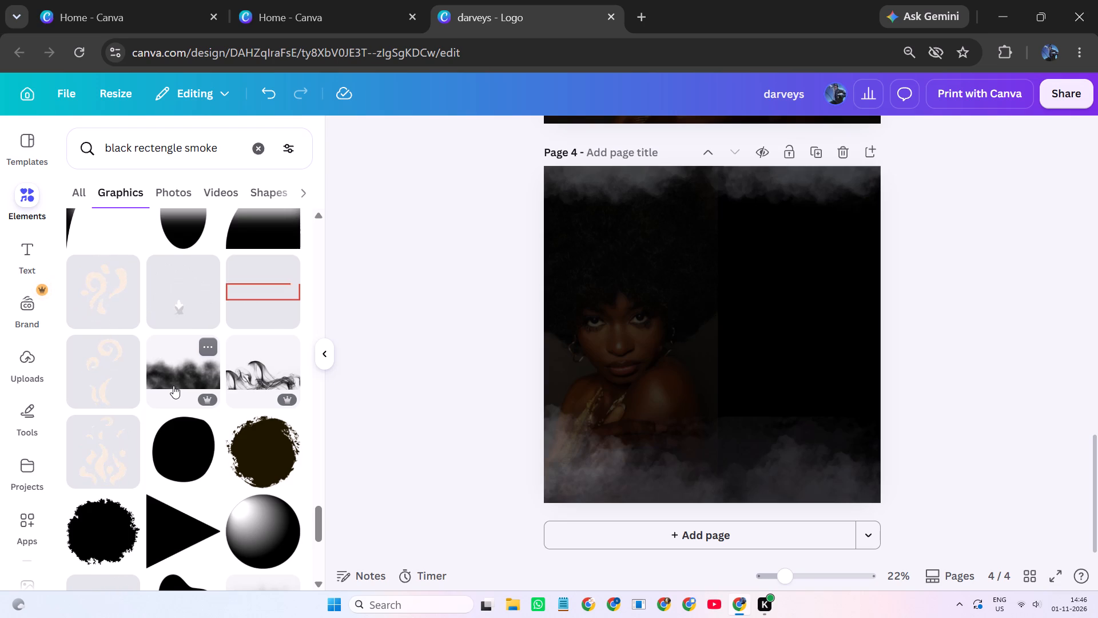
scroll(173, 386, "down", 3)
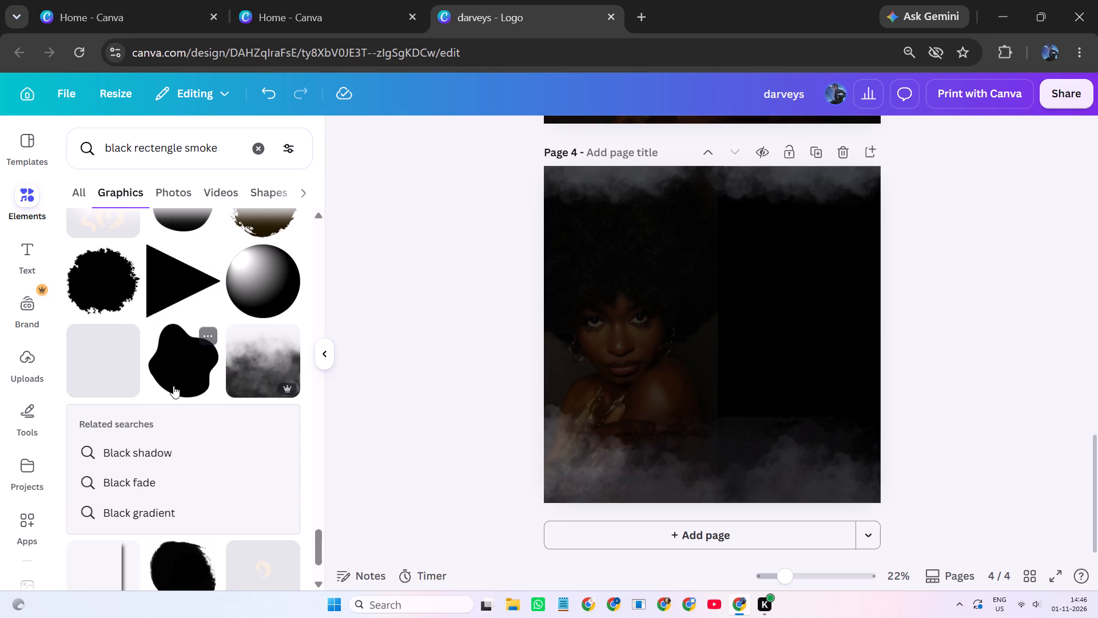
scroll(173, 386, "down", 4)
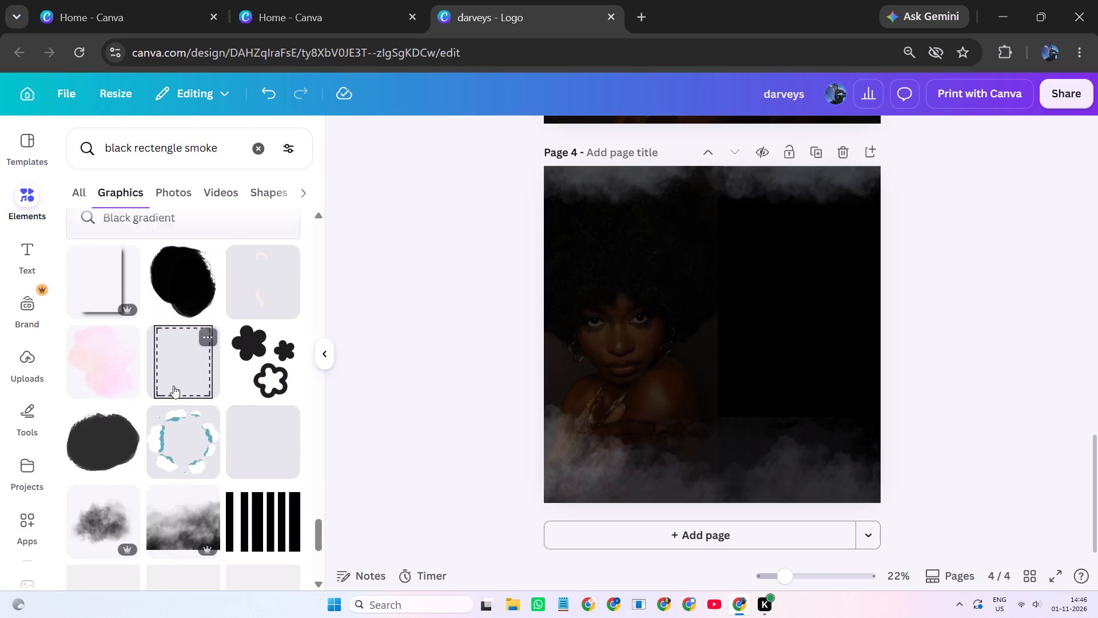
scroll(173, 386, "down", 1)
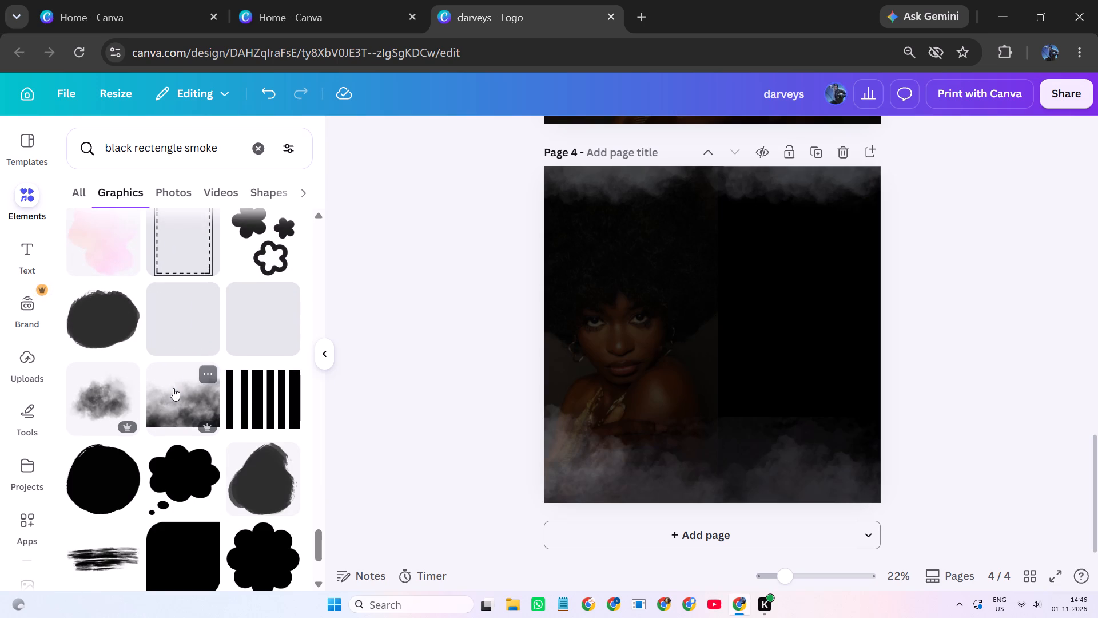
scroll(173, 388, "down", 3)
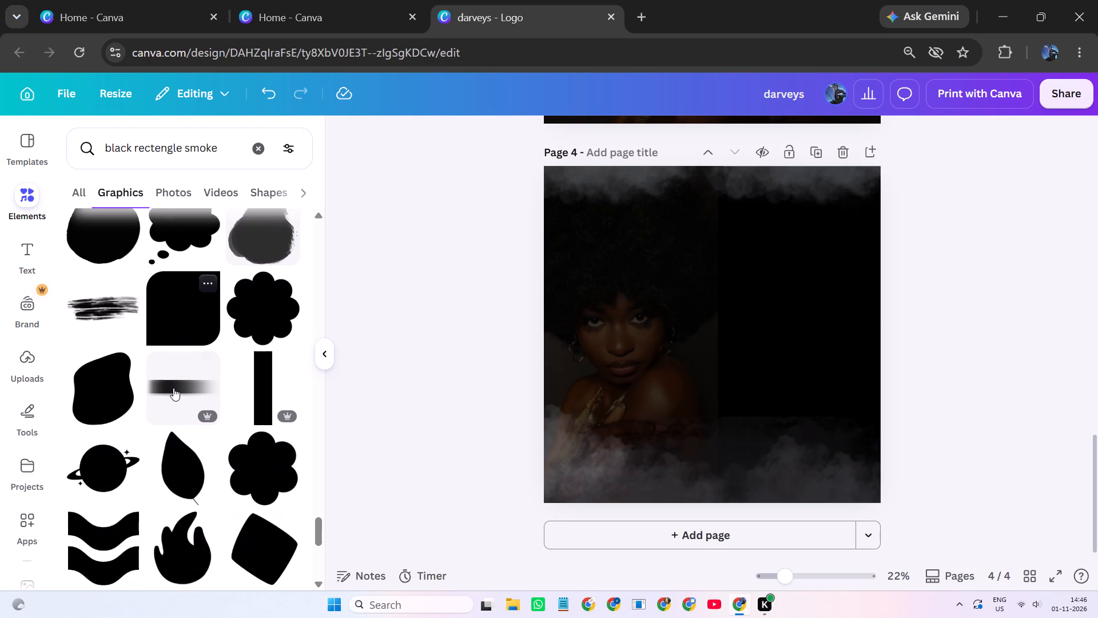
scroll(173, 388, "down", 3)
scroll(173, 388, "up", 4)
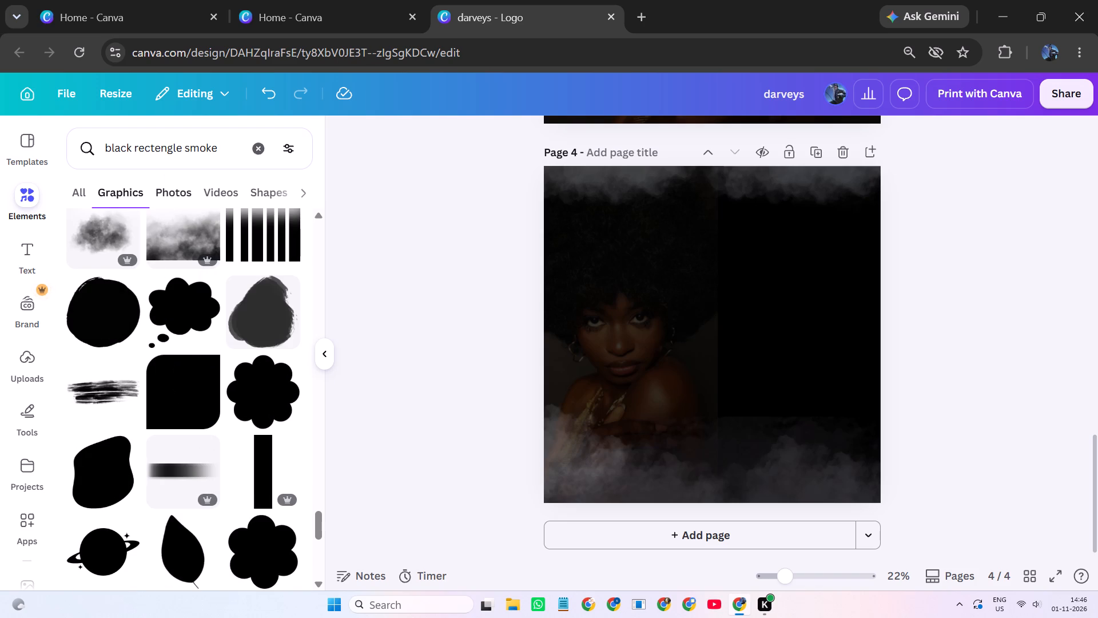
Shorten the elements search to “black smoke” and run it within the graphics results.
left_click_drag(180, 148, 132, 157)
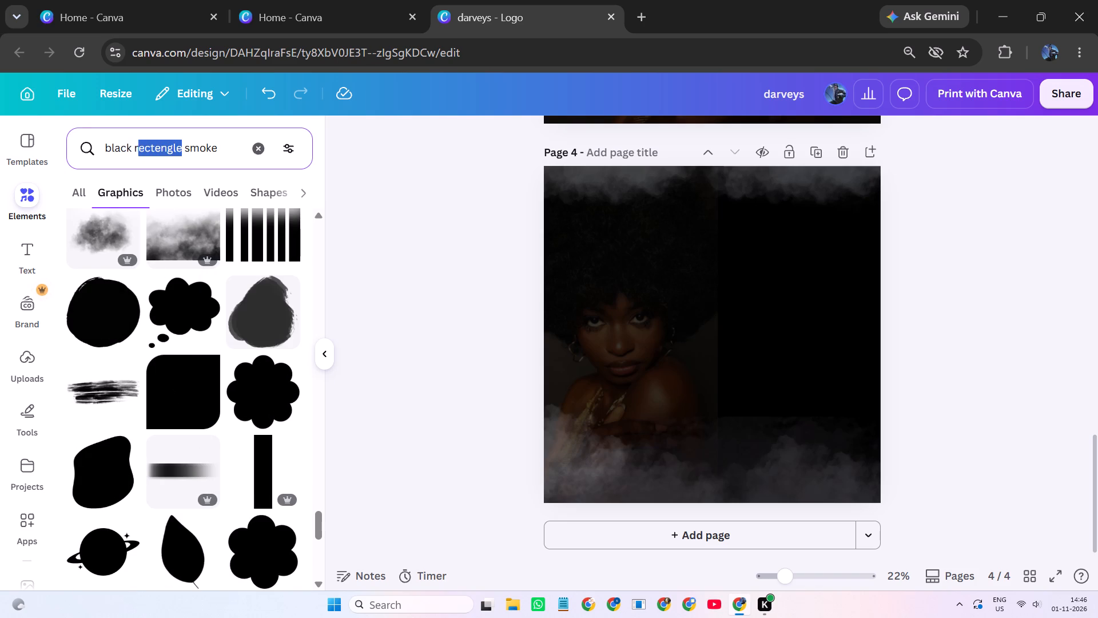
left_click_drag(132, 157, 132, 163)
left_click_drag(132, 163, 132, 163)
key("BackSpace")
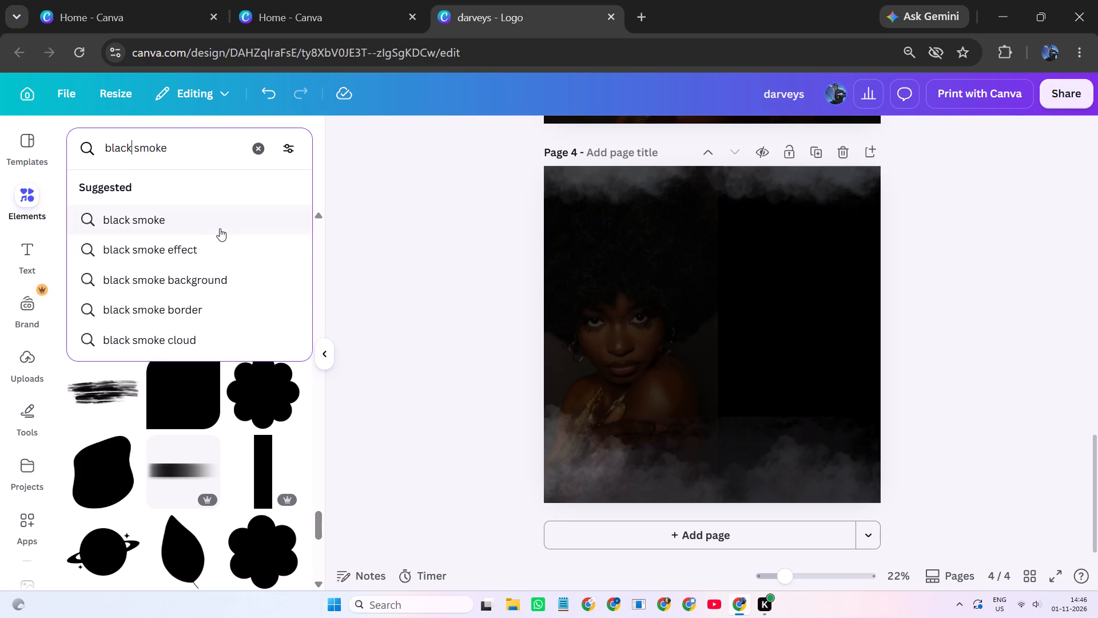
key("Return")
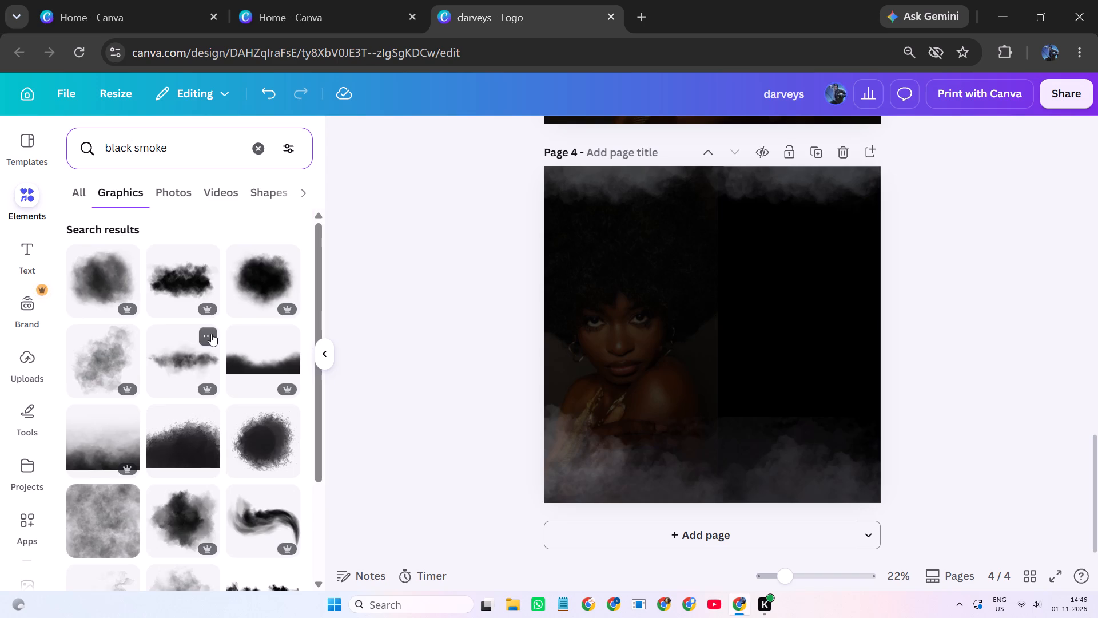
Find the tall black rectangle with blurred edges among the black smoke graphics and add it to page 4.
scroll(174, 410, "down", 4)
left_click(176, 421)
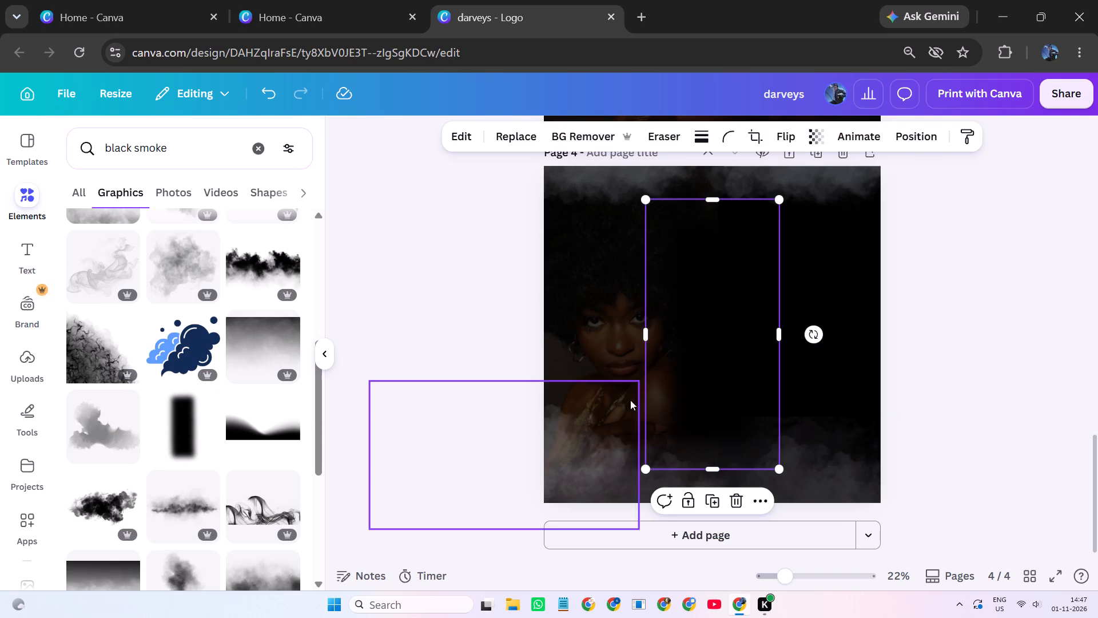
Place the blurred black rectangle over the portrait's hard edge, stretching it to about 2,320 high and narrowing it from both sides.
left_click_drag(718, 417, 721, 339)
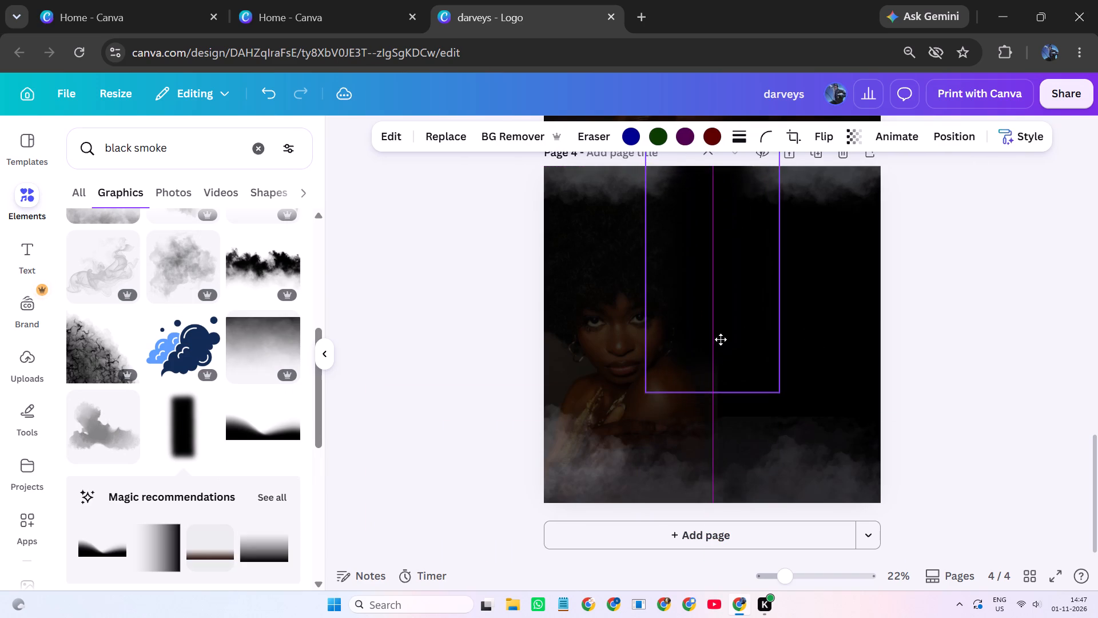
left_click_drag(721, 339, 721, 339)
left_click_drag(715, 395, 722, 525)
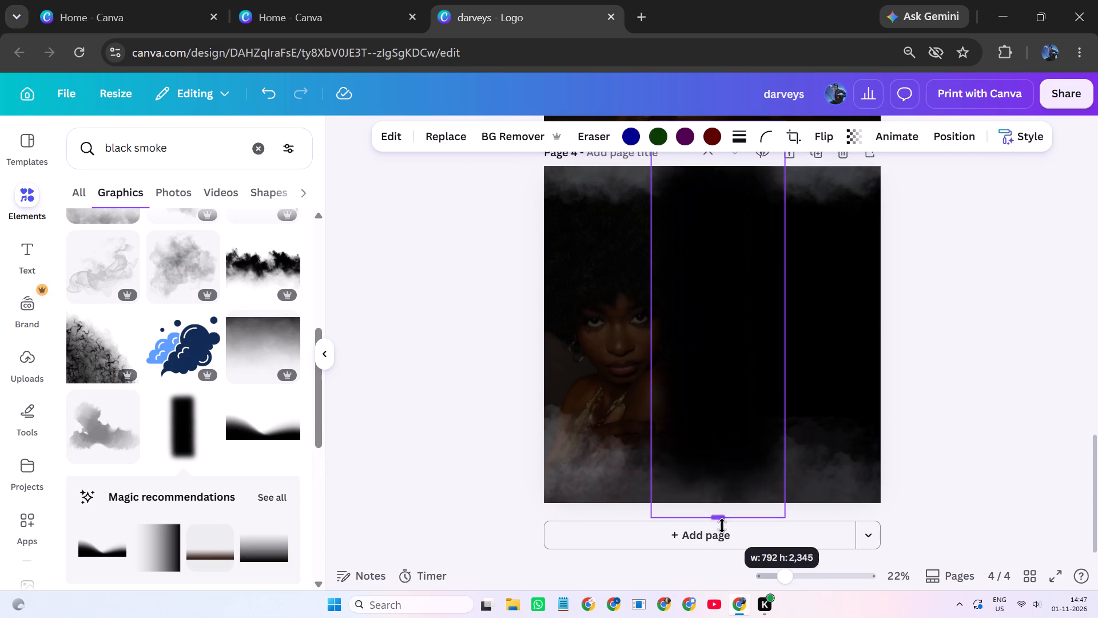
left_click_drag(722, 525, 713, 516)
left_click_drag(649, 315, 657, 324)
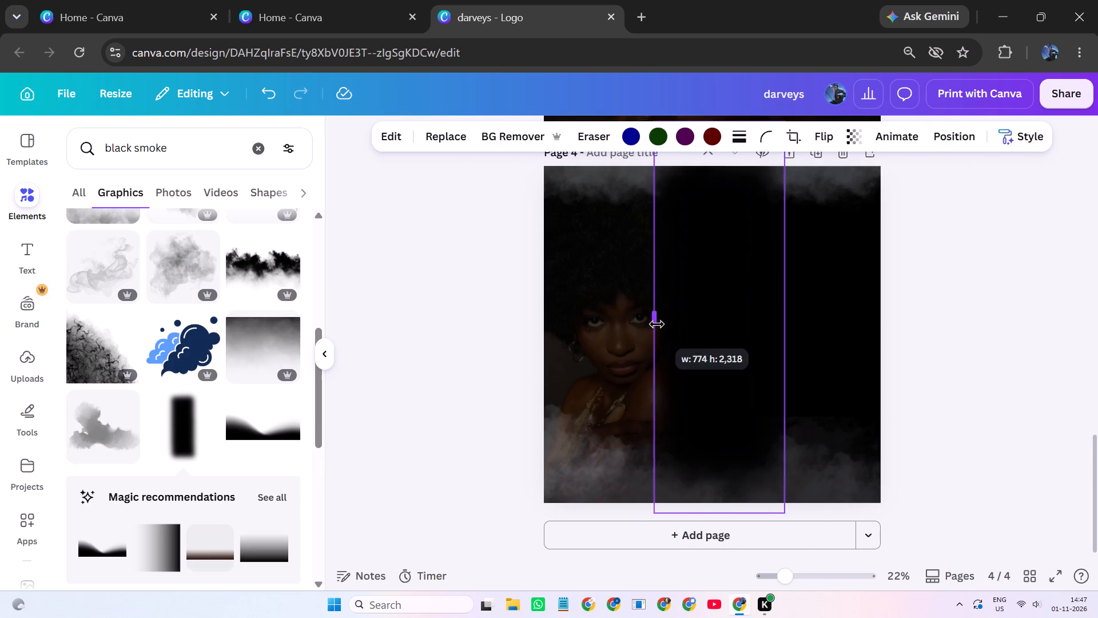
left_click_drag(657, 324, 687, 344)
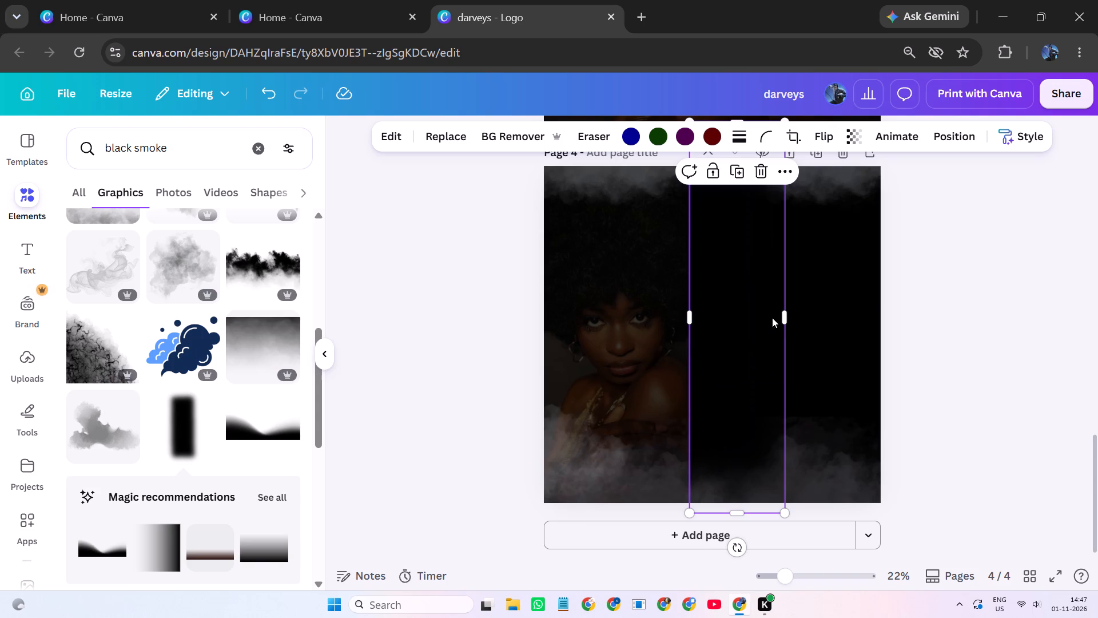
left_click_drag(782, 313, 771, 320)
left_click(922, 333)
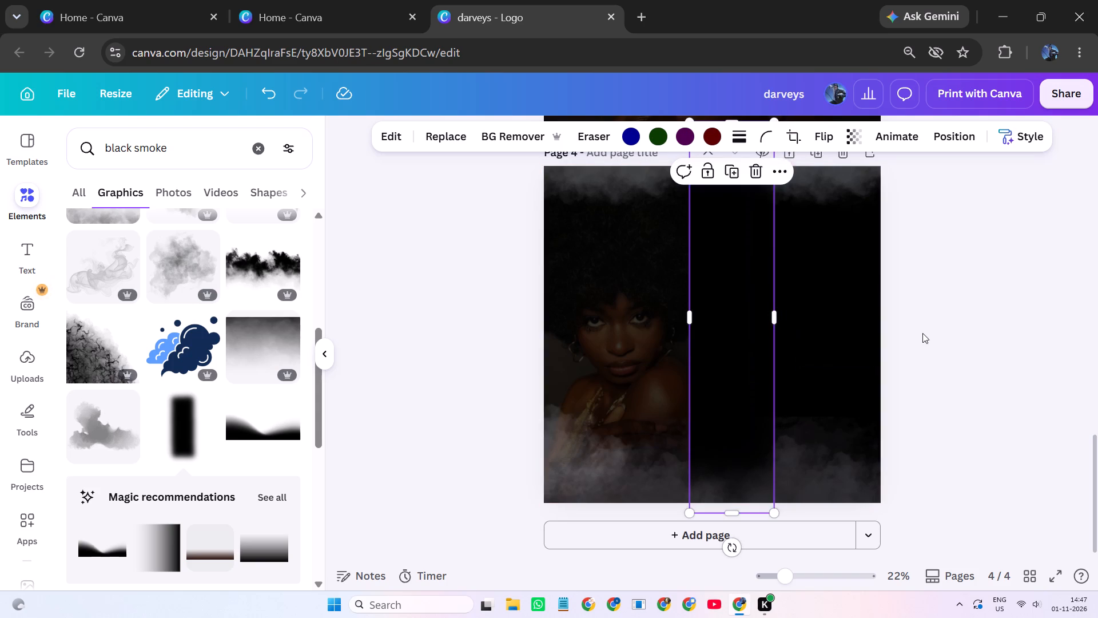
Set the blurred black rectangle's transparency to 85.
left_click(745, 345)
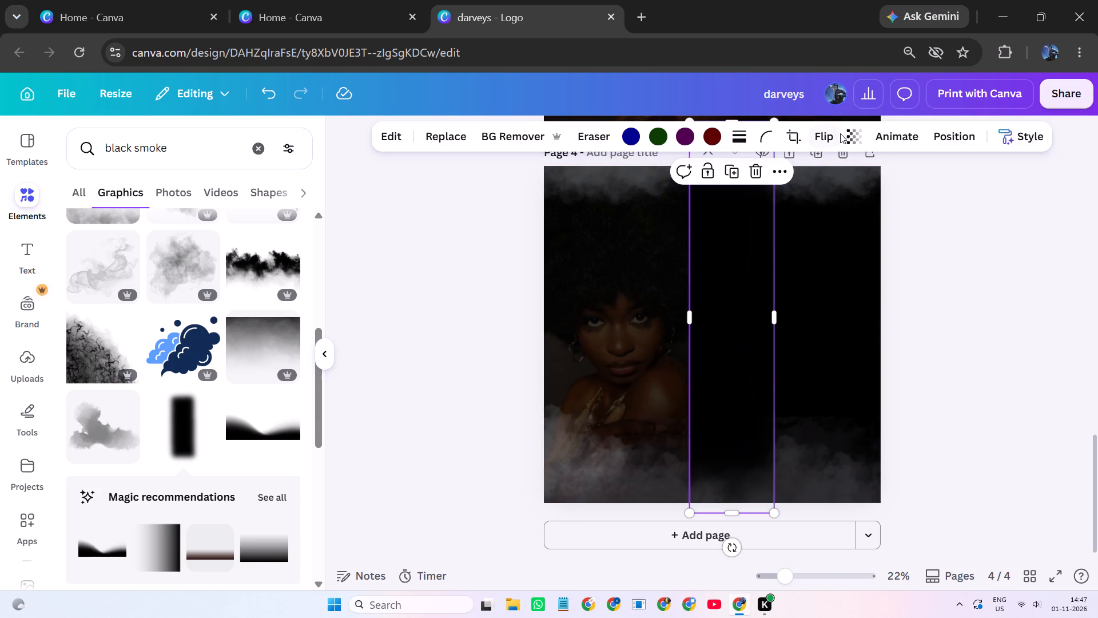
left_click(848, 133)
left_click_drag(827, 196, 832, 208)
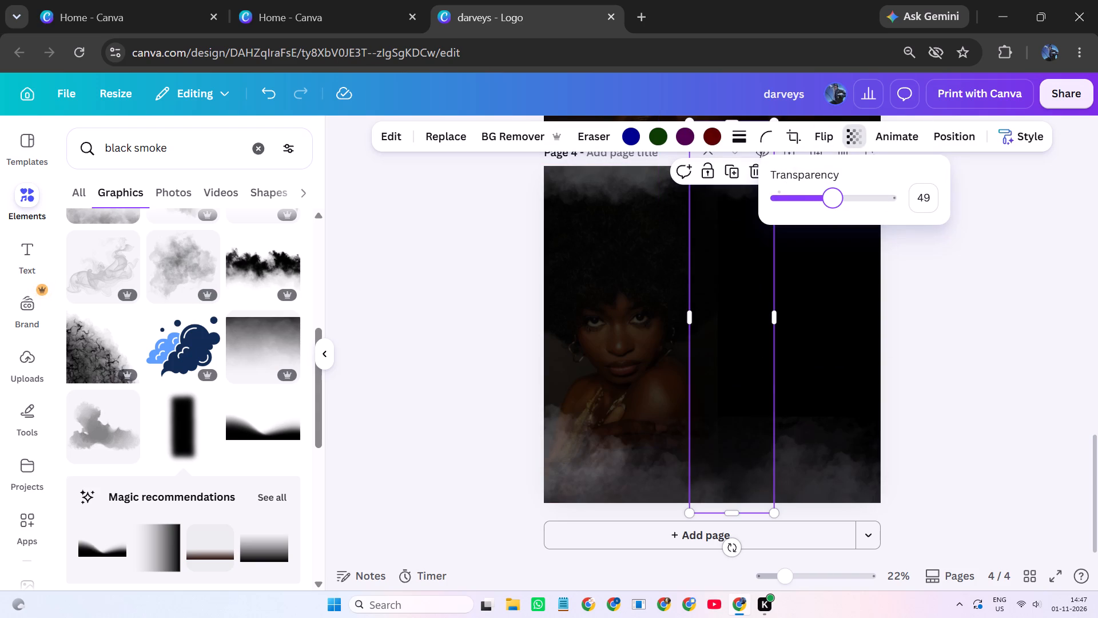
left_click_drag(832, 208, 873, 239)
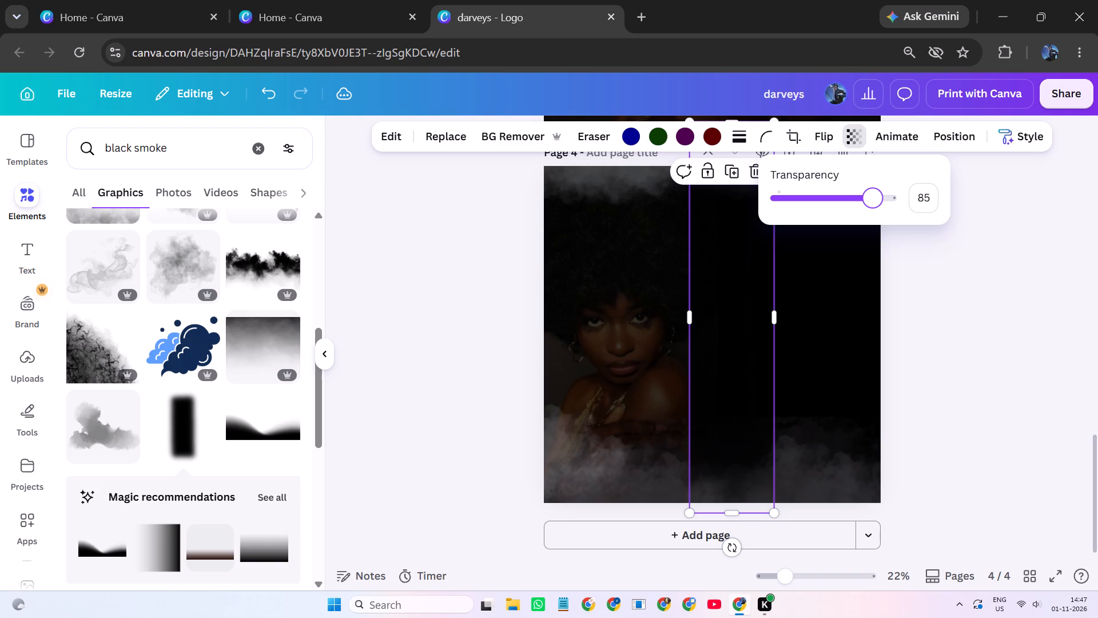
Raise the blurred black rectangle's transparency value to 88.
left_click_drag(873, 239, 877, 240)
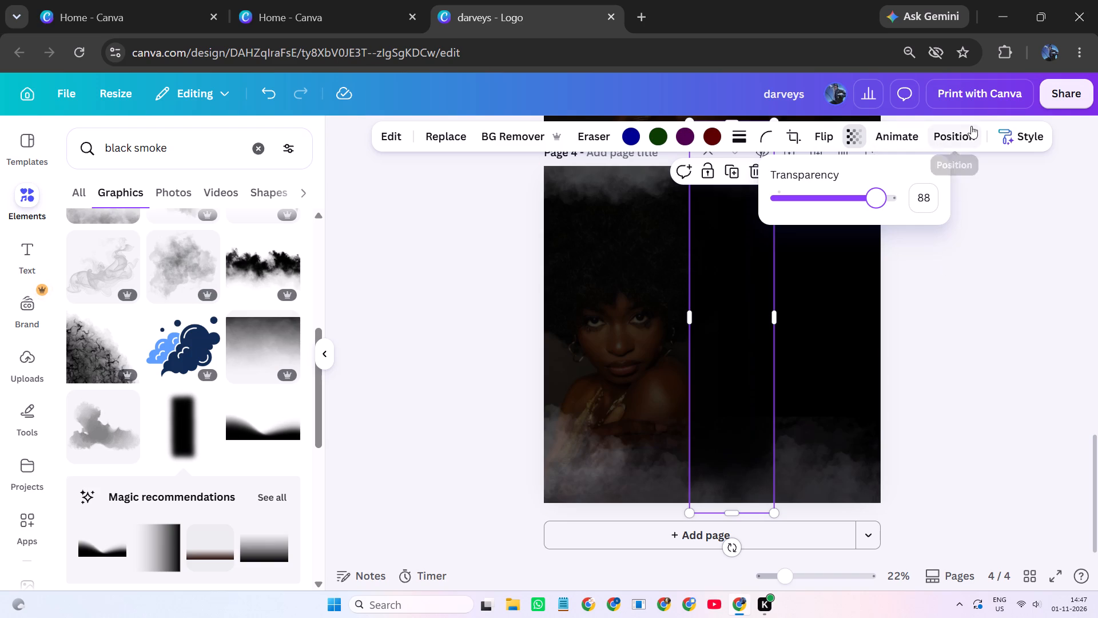
Move the blurred black rectangle down page 4's layer order, directly above the lowest smoke layer over the dark overlay.
left_click(966, 129)
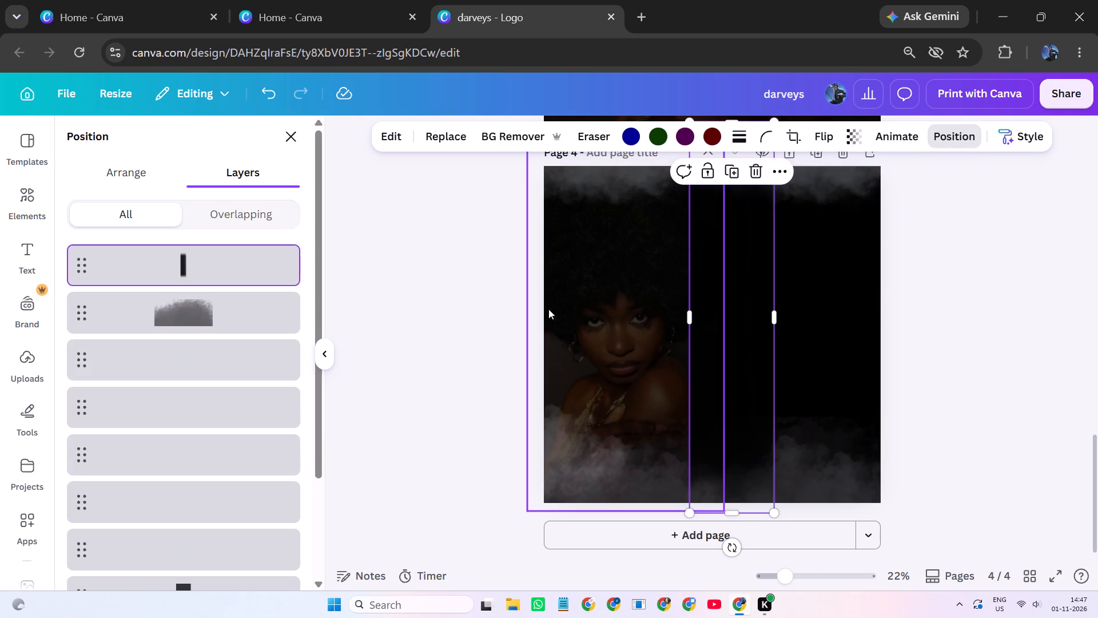
left_click_drag(197, 247, 197, 529)
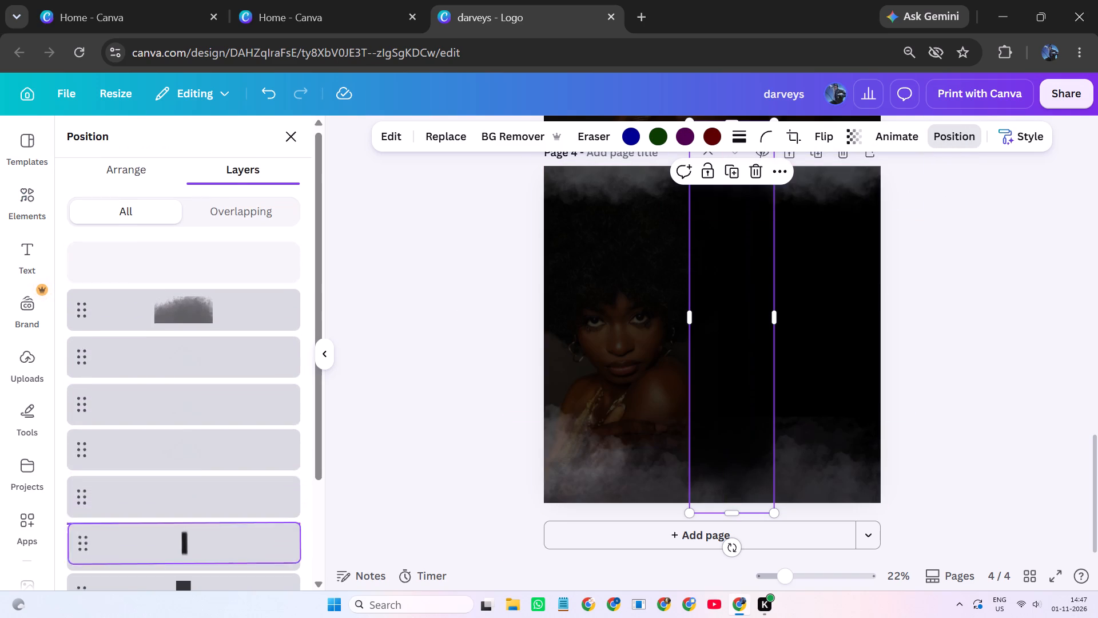
left_click_drag(197, 529, 188, 417)
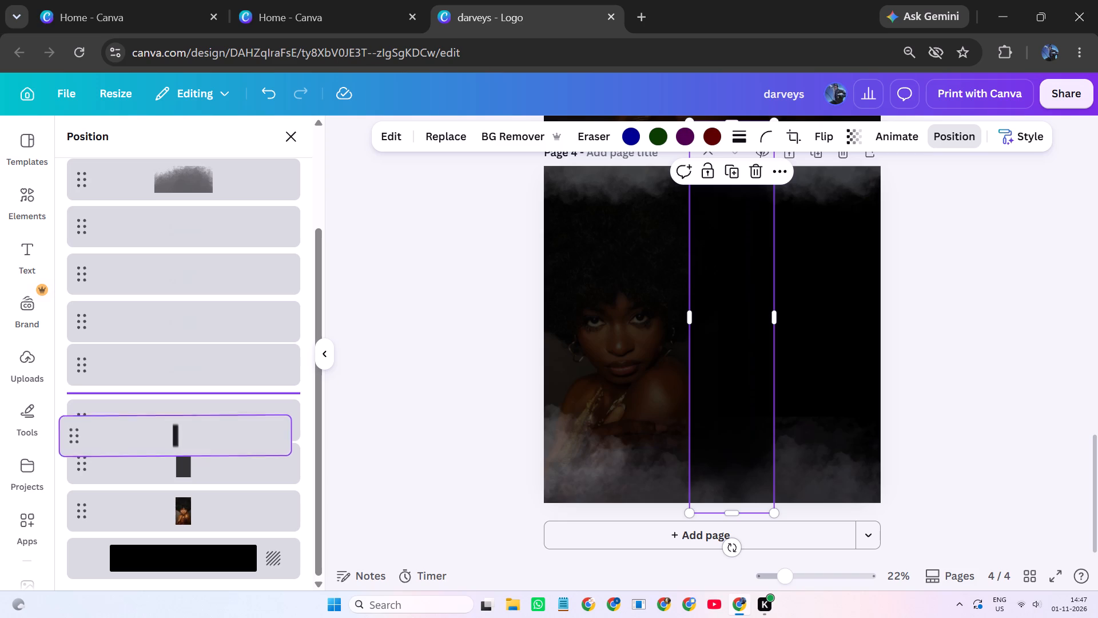
left_click_drag(188, 417, 192, 405)
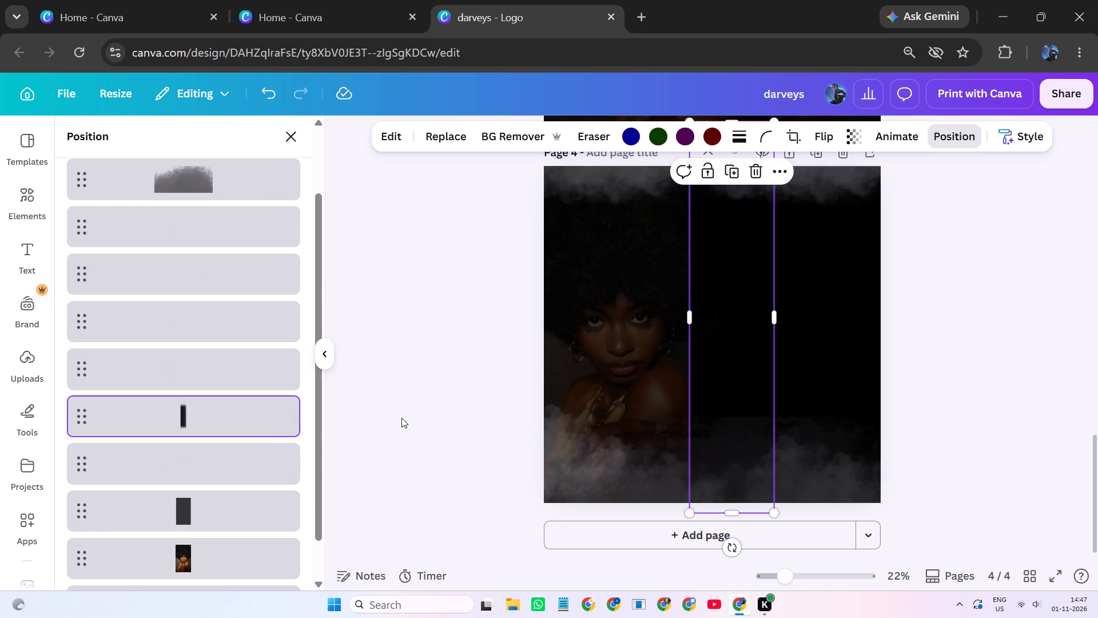
left_click(404, 416)
left_click(837, 363)
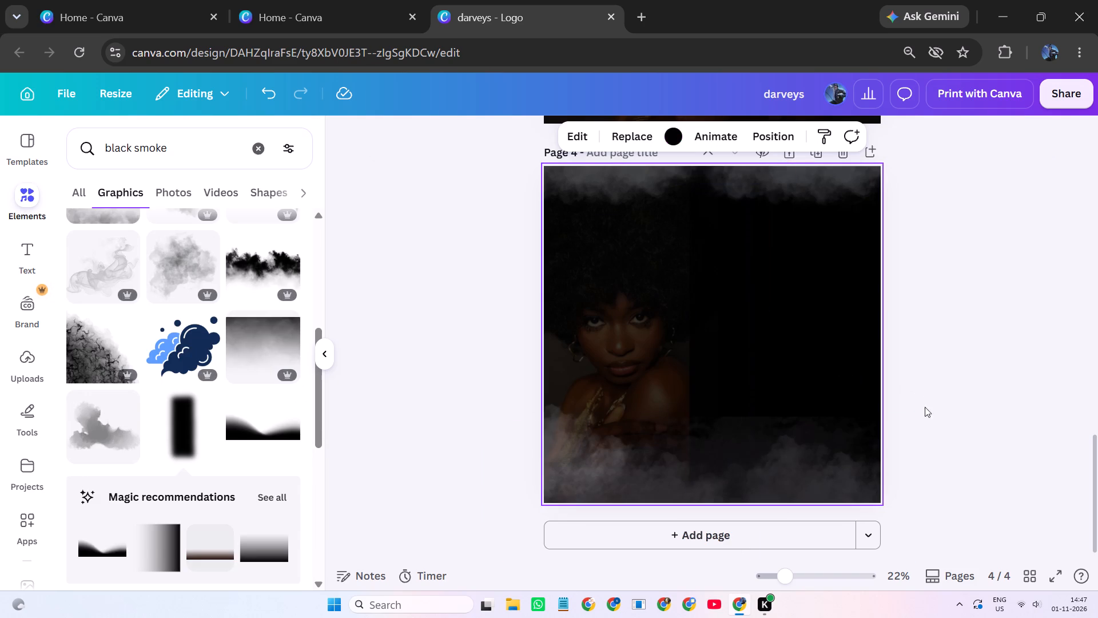
Nudge the smoke graphic along page 4's bottom edge slightly left and up.
left_click(735, 434)
left_click_drag(706, 411, 703, 404)
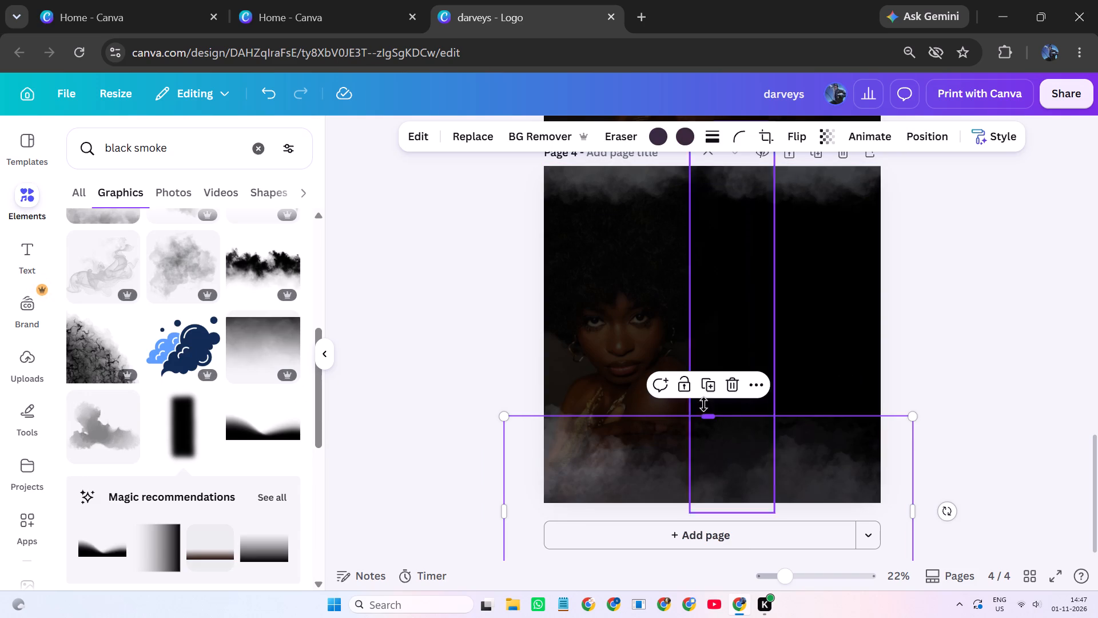
left_click_drag(703, 404, 701, 393)
left_click(701, 380)
left_click_drag(750, 443, 742, 459)
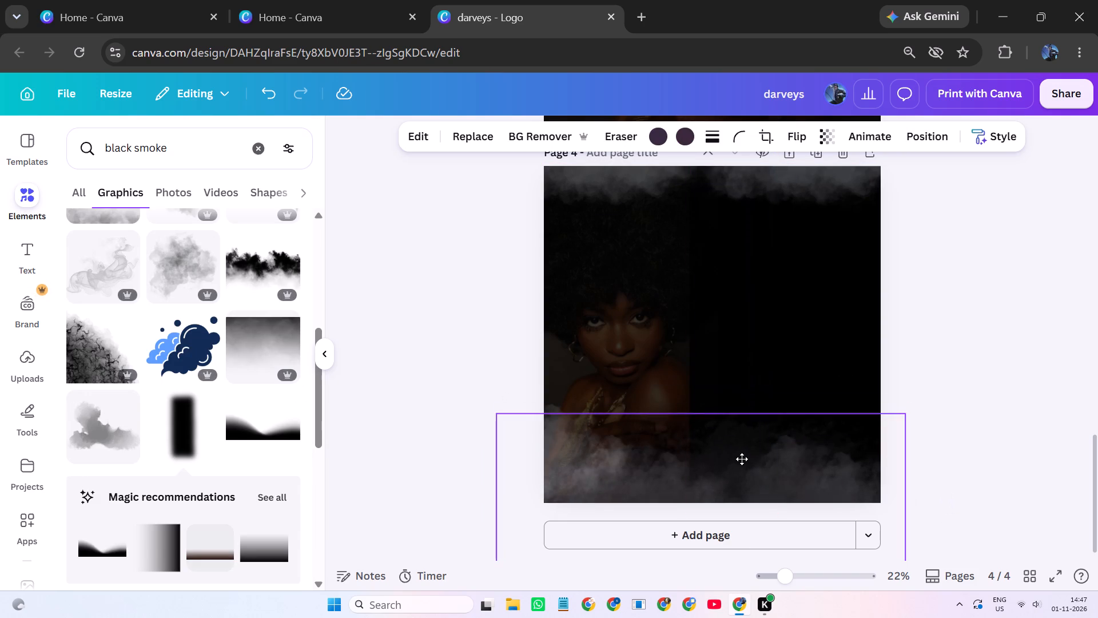
left_click_drag(742, 459, 743, 462)
left_click(931, 411)
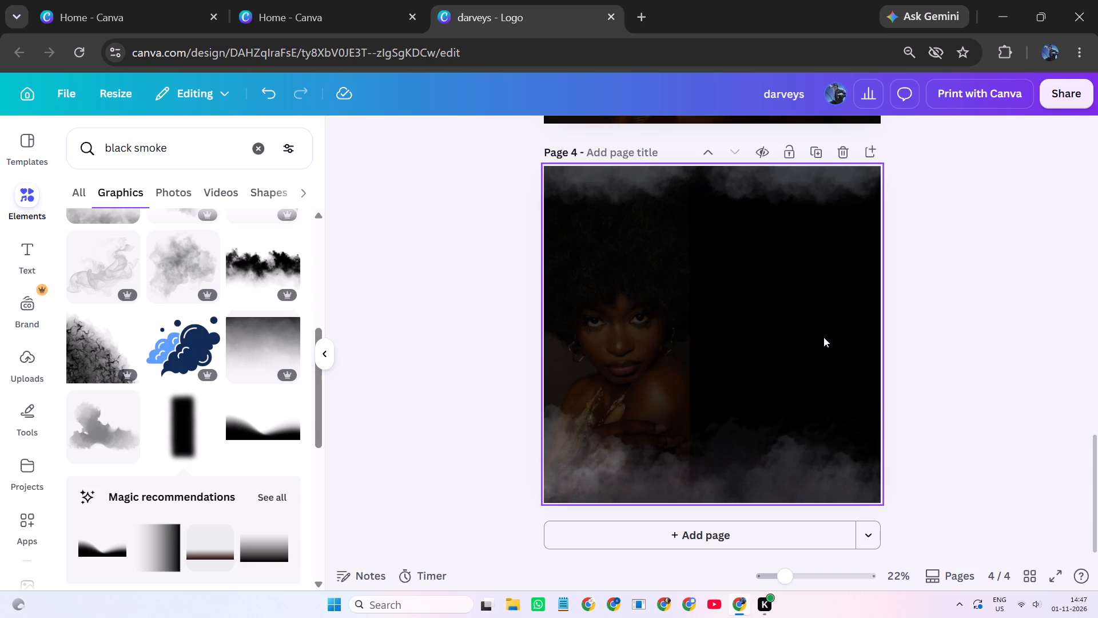
Duplicate the grouped Darveys logo from page 3 and place the copy on the black area beside page 4's portrait.
scroll(715, 356, "up", 1)
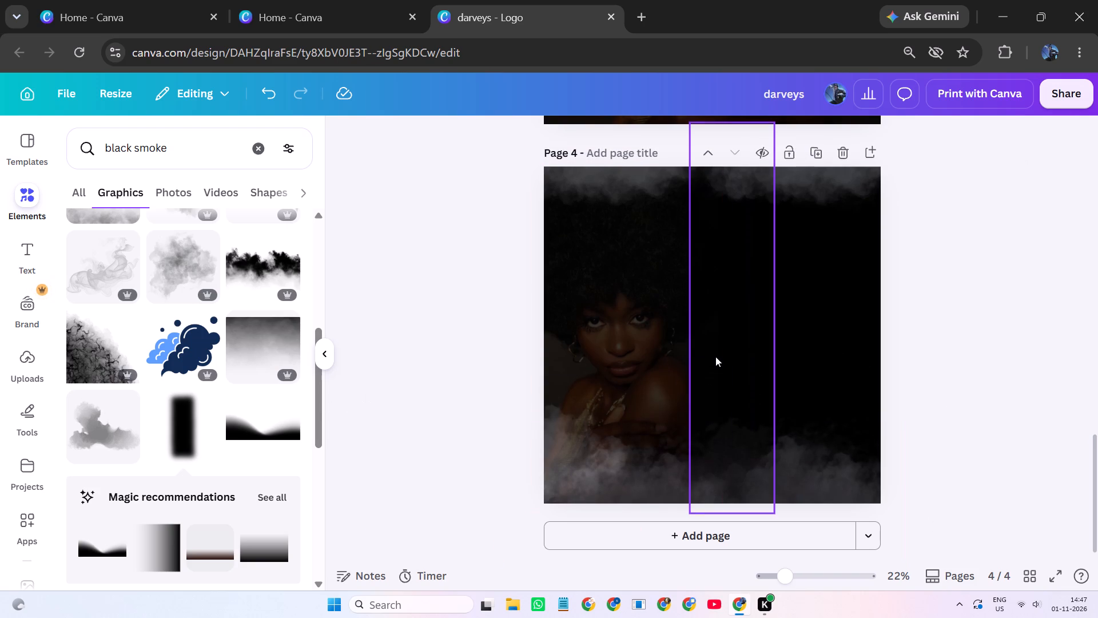
left_click(718, 173)
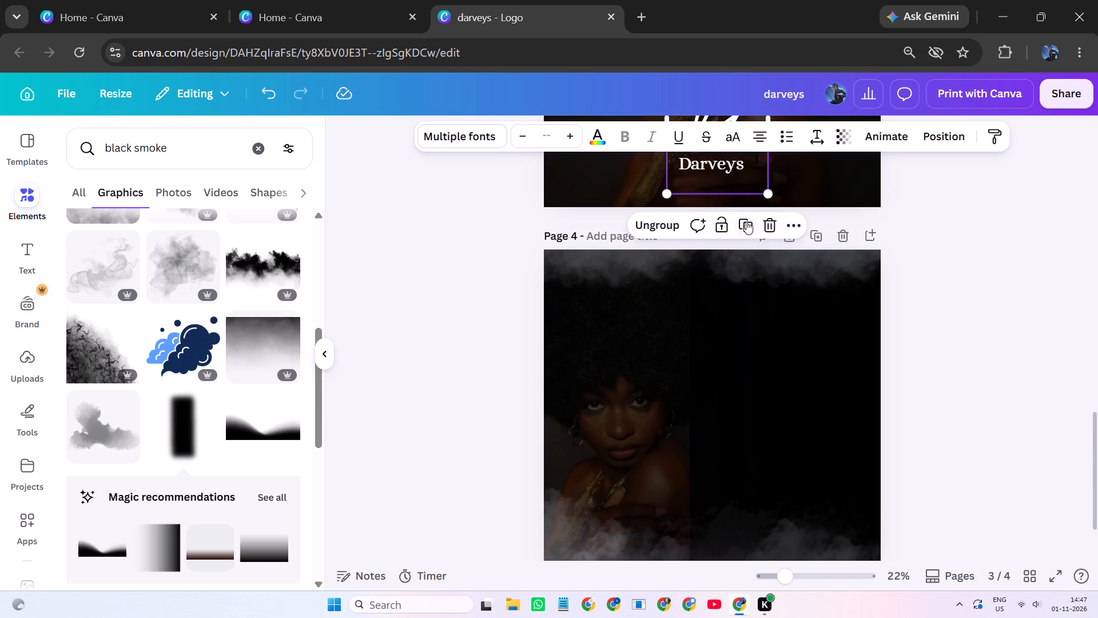
left_click(746, 221)
left_click_drag(733, 185, 810, 468)
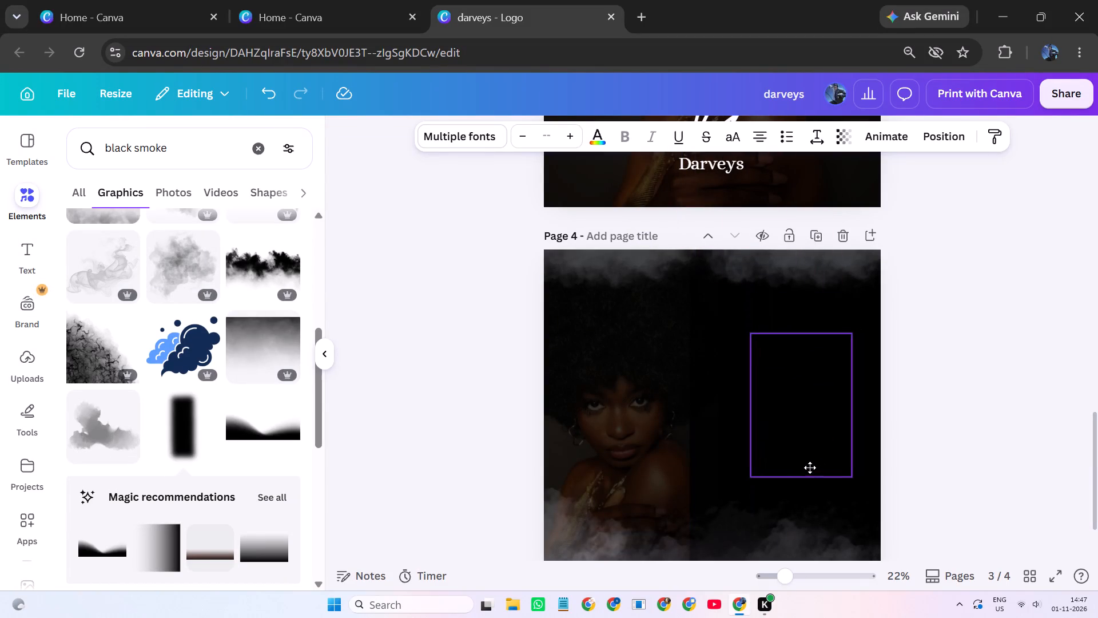
left_click_drag(810, 468, 807, 469)
left_click(972, 347)
scroll(964, 341, "down", 1)
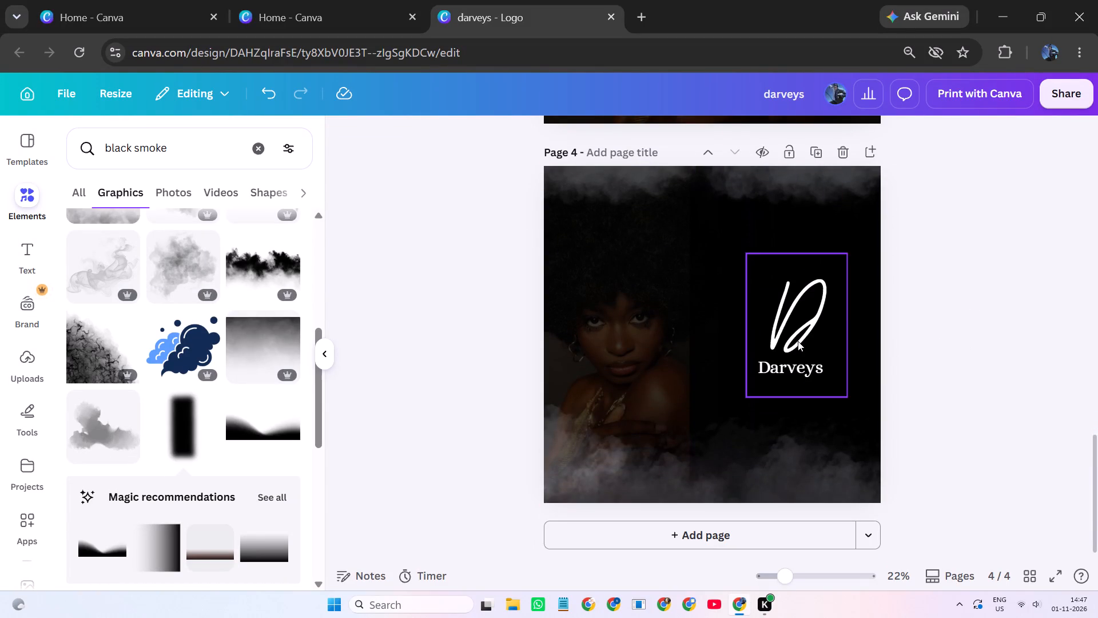
Adjust the transparency of the page 4 logo up to the top end of its range.
left_click(798, 341)
left_click(848, 142)
left_click_drag(814, 195, 876, 216)
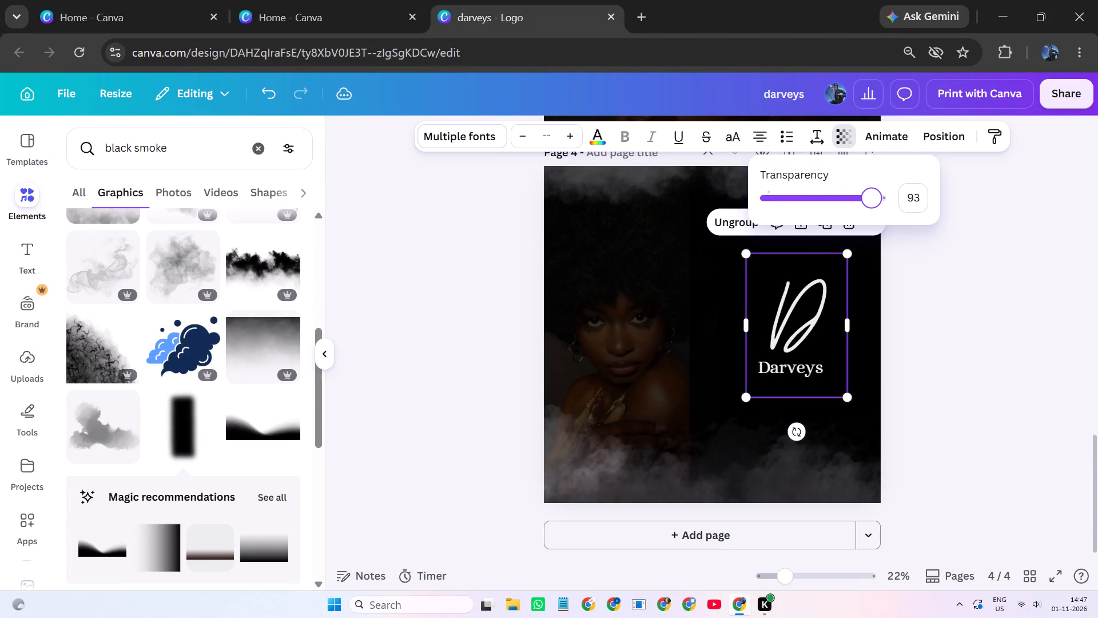
left_click_drag(876, 216, 884, 216)
Enlarge the page 4 logo proportionally from its lower-right corner.
left_click_drag(849, 395, 854, 413)
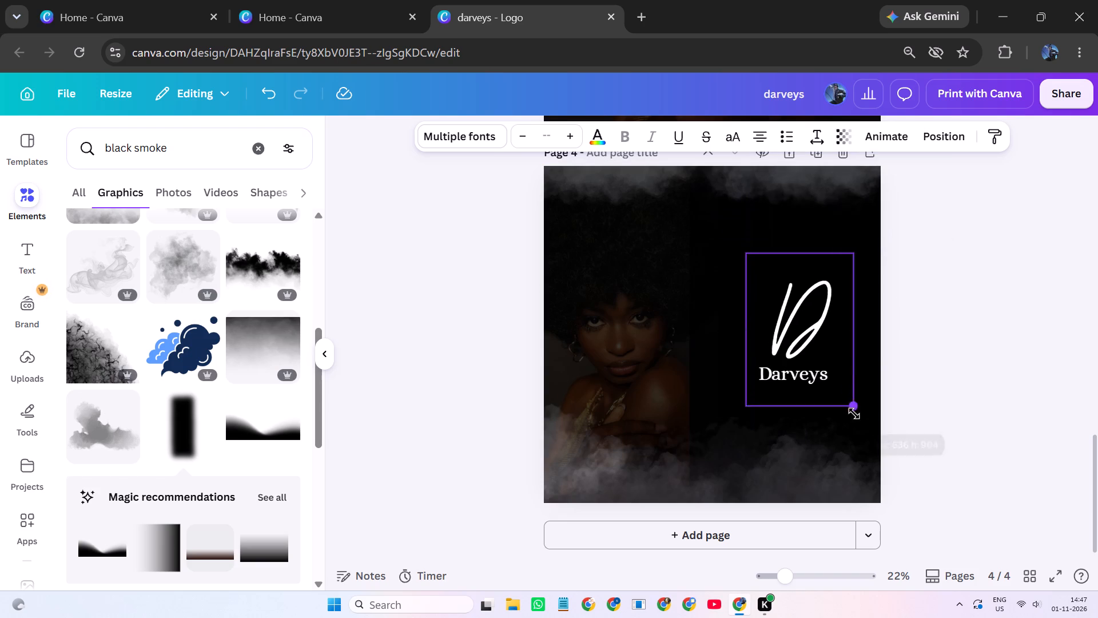
left_click_drag(854, 413, 872, 439)
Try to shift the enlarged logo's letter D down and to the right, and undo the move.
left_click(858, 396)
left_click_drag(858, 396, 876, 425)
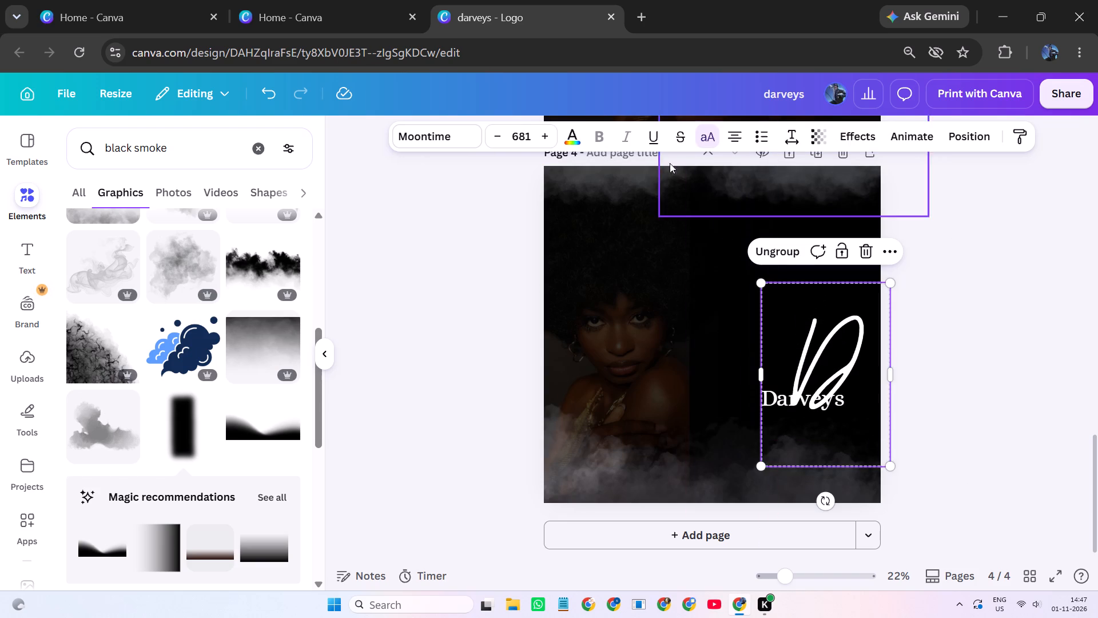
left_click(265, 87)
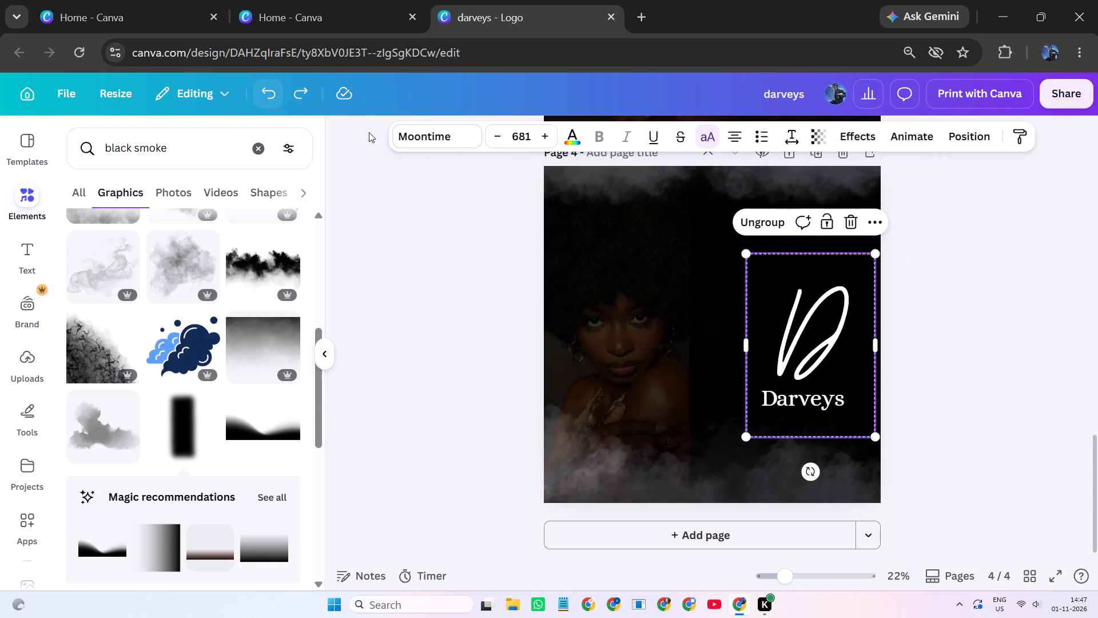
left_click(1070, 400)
Shrink the page 4 logo slightly from its lower-left corner and nudge it left, away from the page edge.
left_click(845, 340)
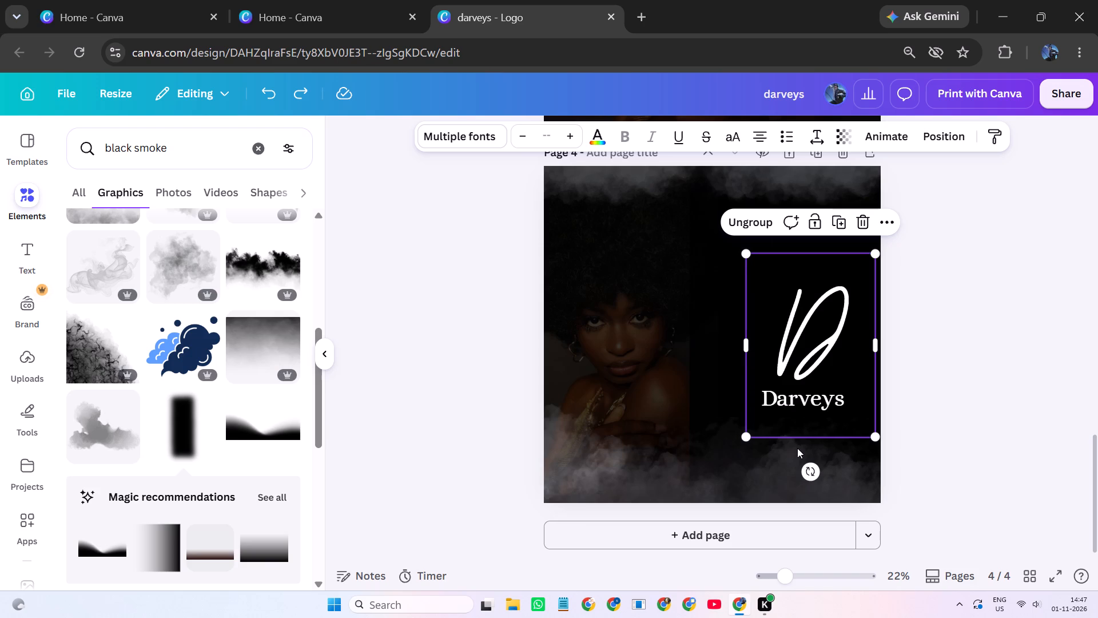
left_click_drag(743, 433, 761, 402)
left_click_drag(840, 350, 833, 356)
left_click(978, 356)
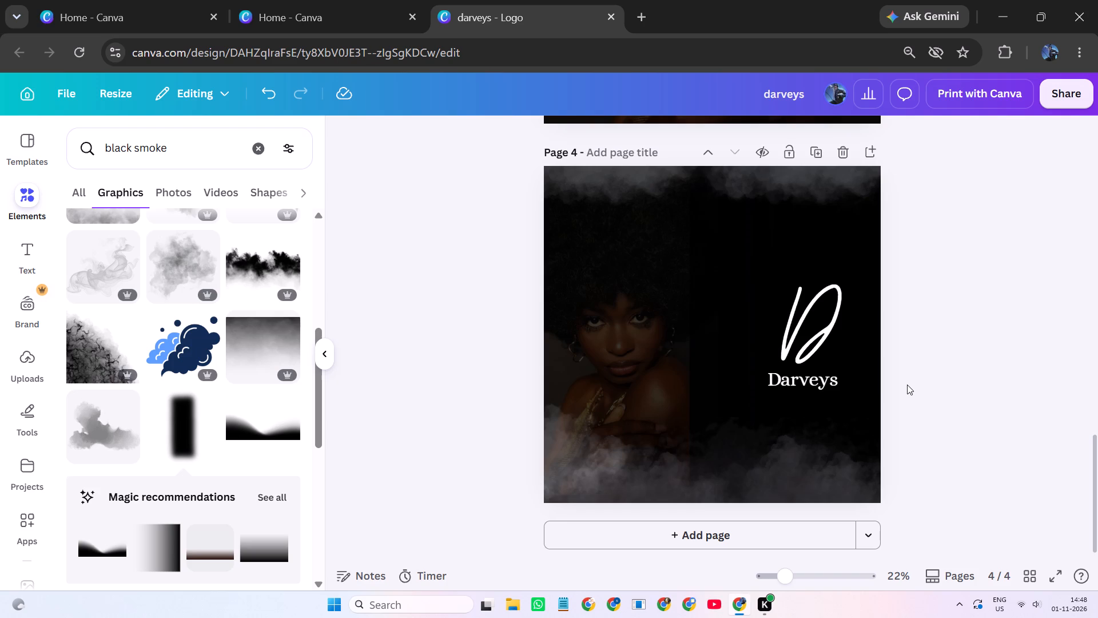
left_click(924, 306)
Widen the blurred black rectangle toward the face and reposition it to soften the portrait's hard edge.
left_click(711, 355)
left_click_drag(708, 355, 702, 354)
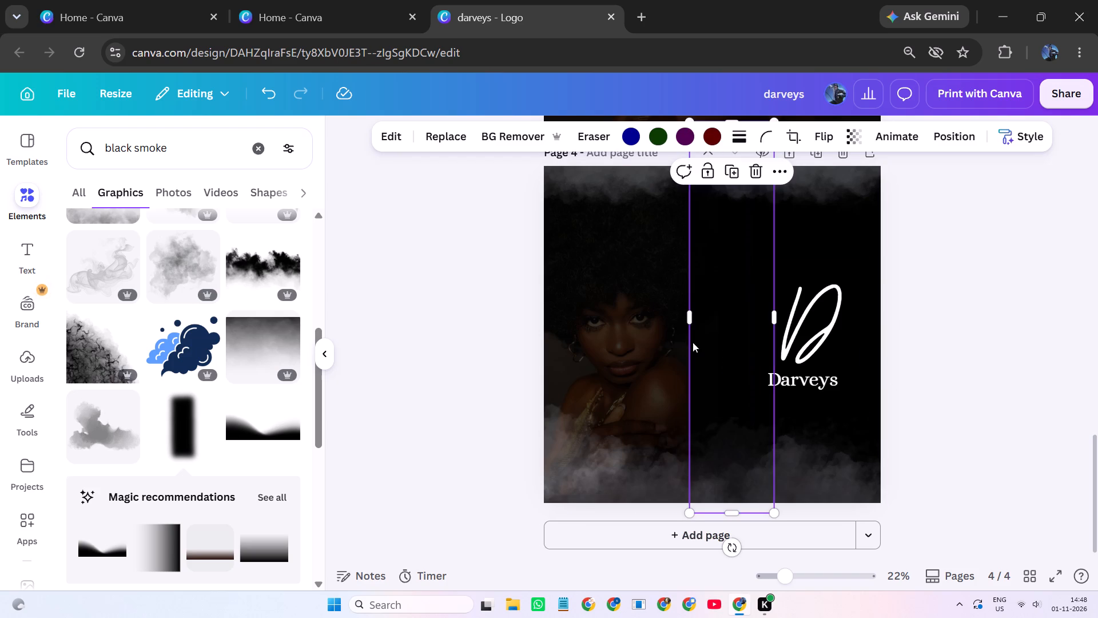
left_click(912, 347)
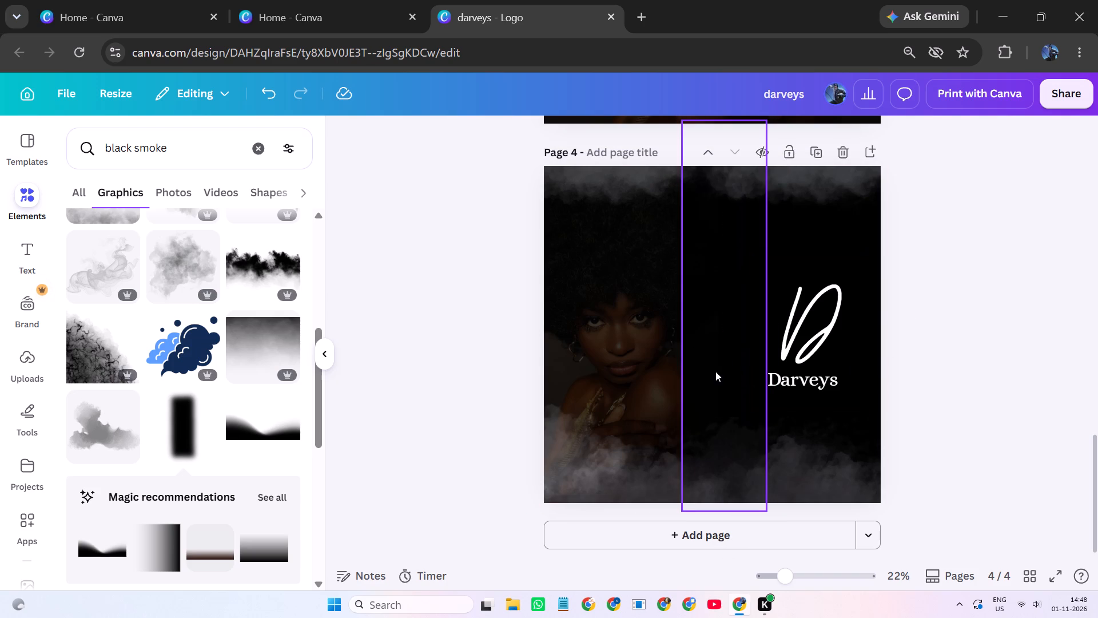
left_click(715, 371)
left_click_drag(681, 320, 641, 325)
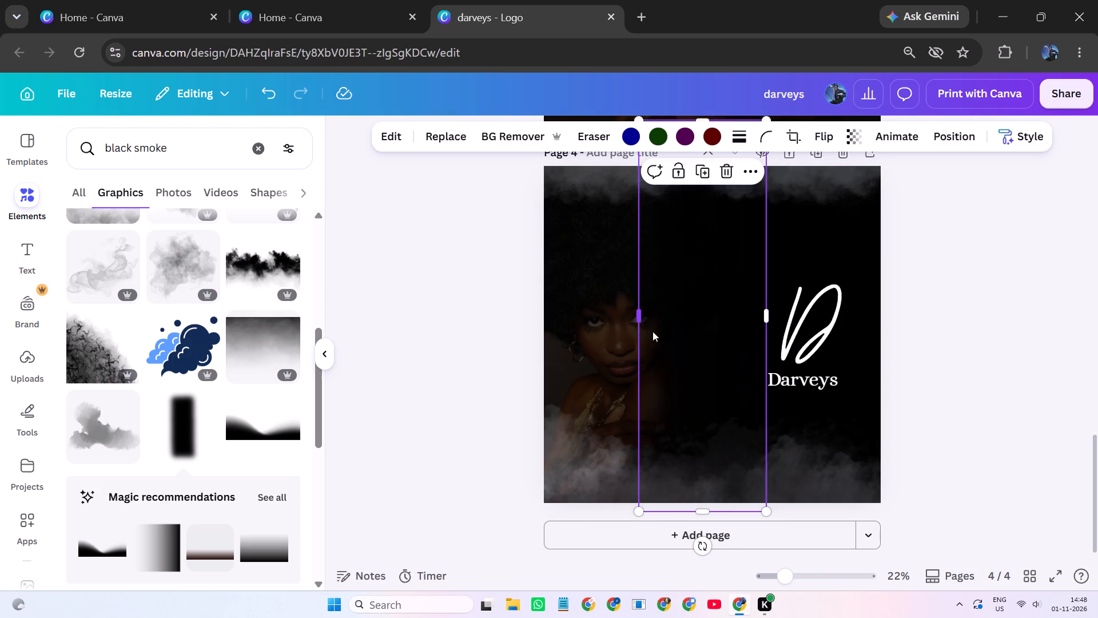
left_click(997, 359)
left_click_drag(697, 378, 718, 378)
left_click(1000, 348)
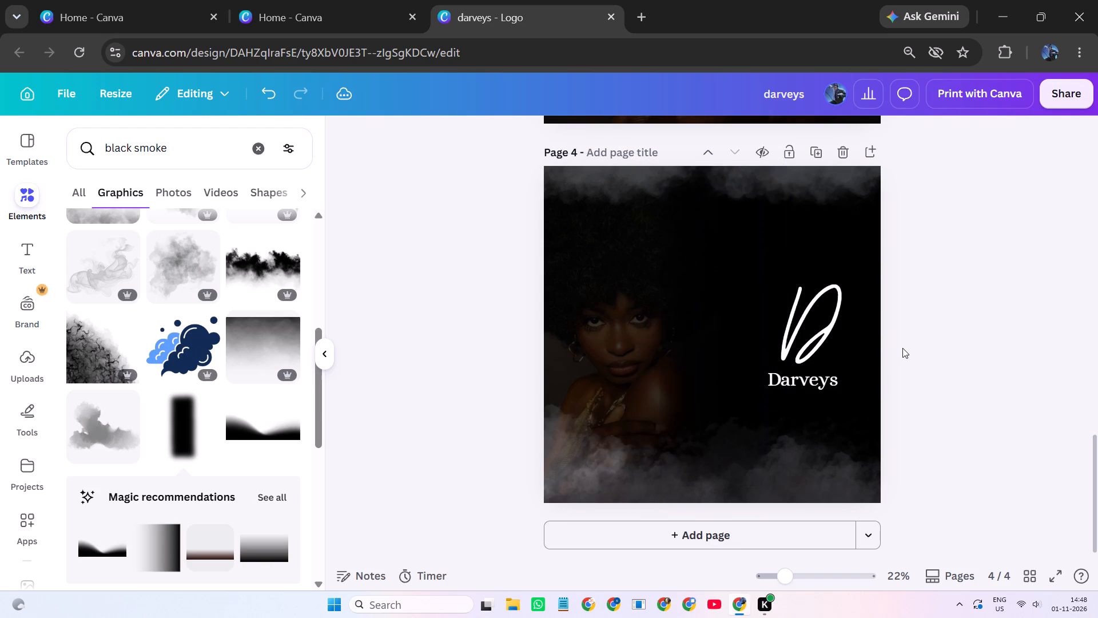
Stretch the blurred black rectangle wider on both sides, further over the portrait and across behind the Darveys logo.
left_click(704, 386)
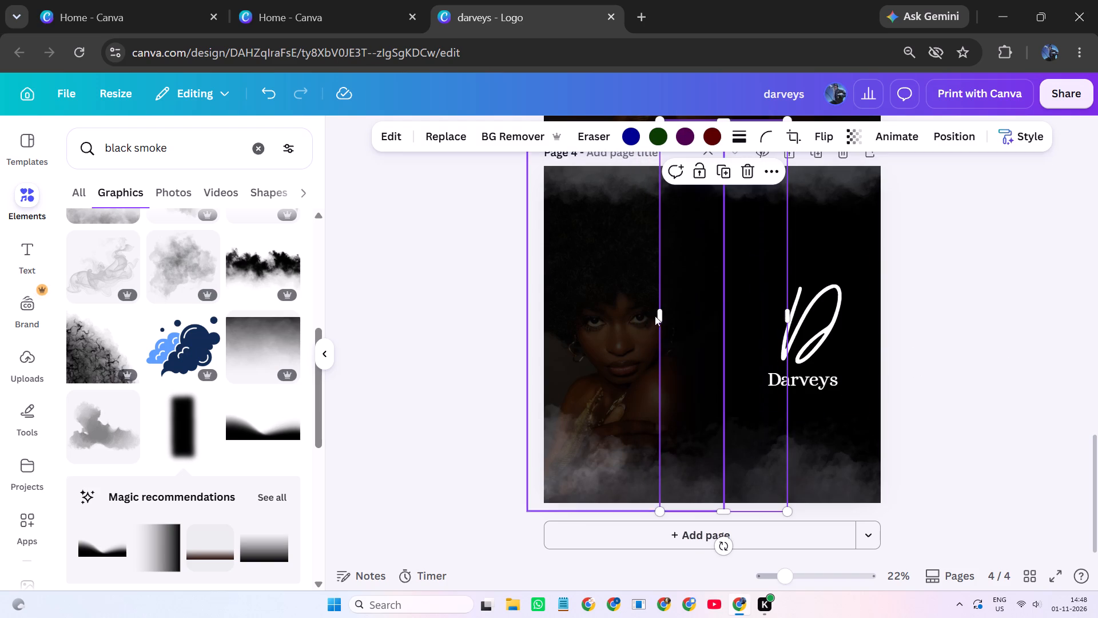
left_click_drag(657, 314, 618, 324)
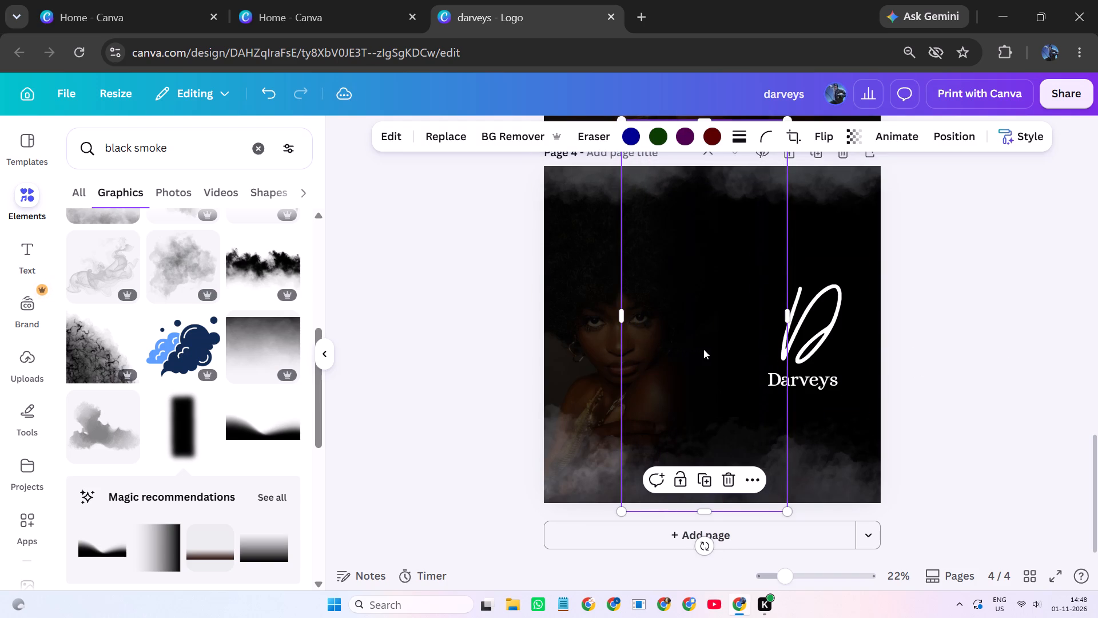
left_click(906, 349)
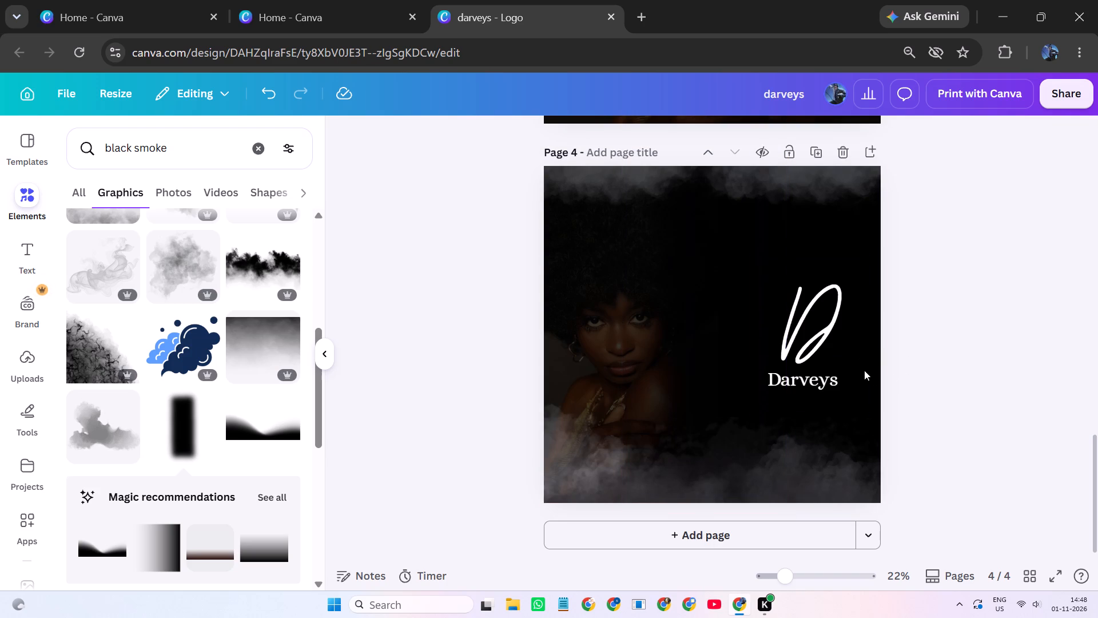
left_click(737, 345)
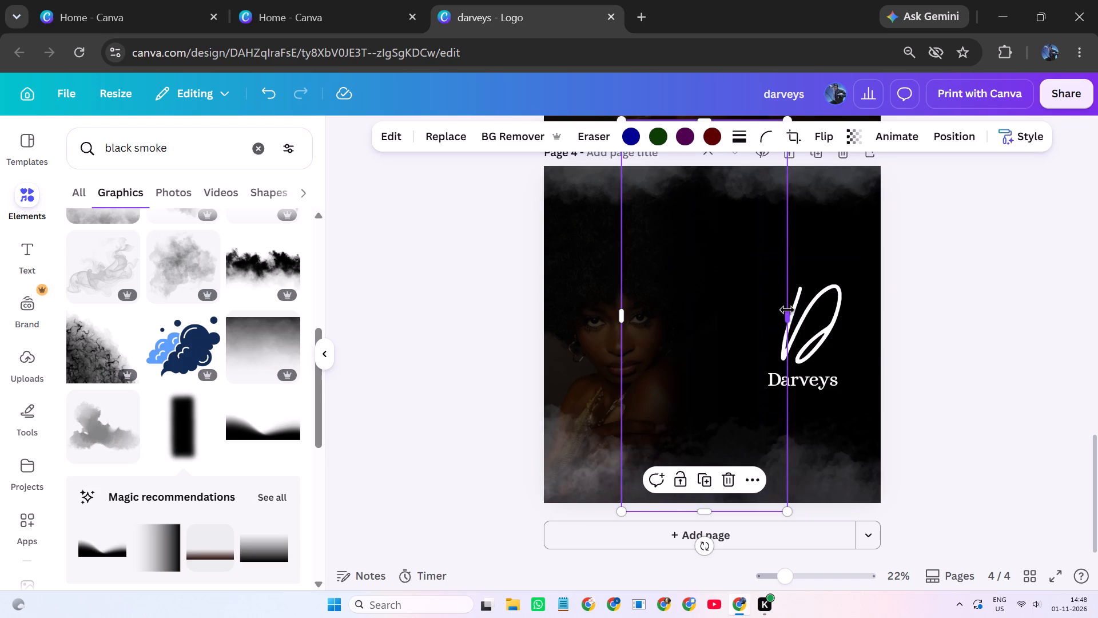
left_click_drag(787, 310, 849, 307)
left_click(997, 307)
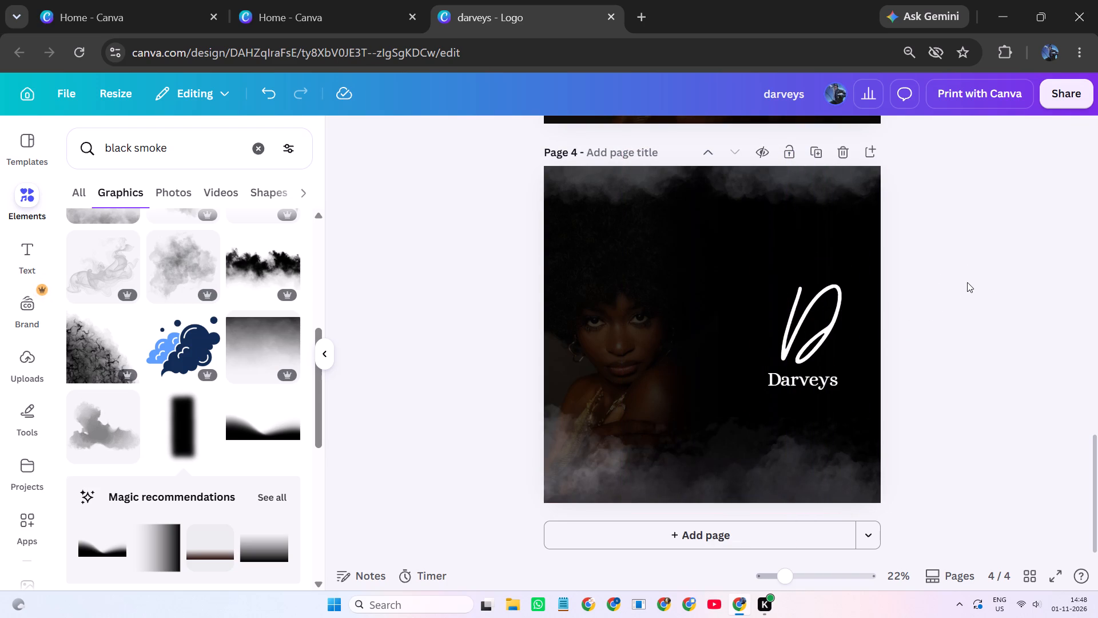
Move the Darveys logo on page 4 slightly left and down, closer to the portrait.
left_click_drag(833, 330, 798, 340)
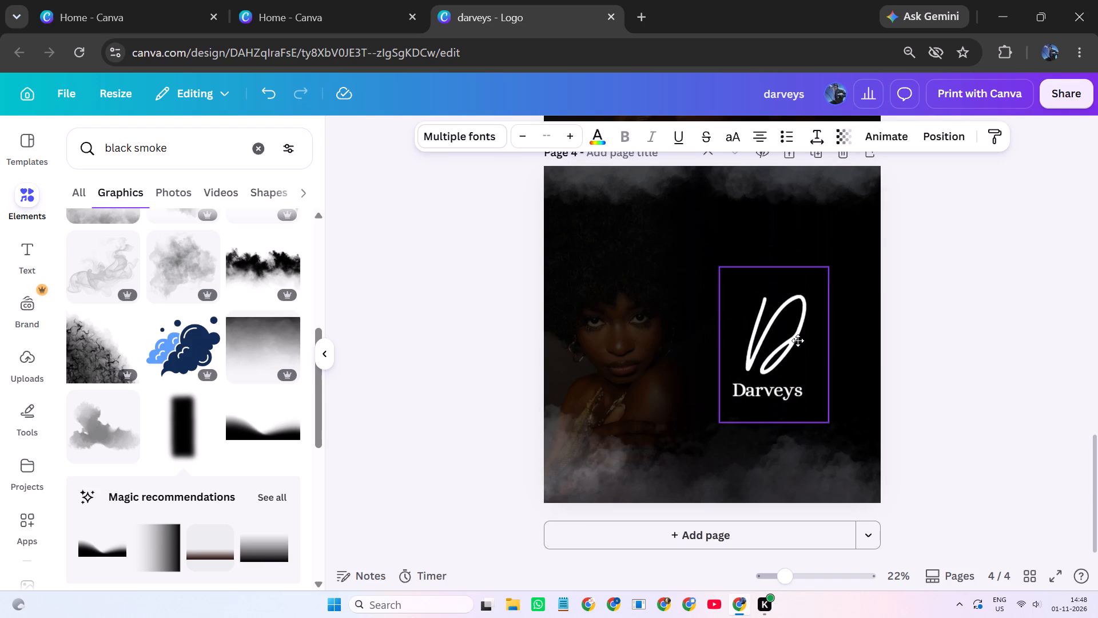
left_click_drag(798, 340, 817, 341)
left_click(927, 343)
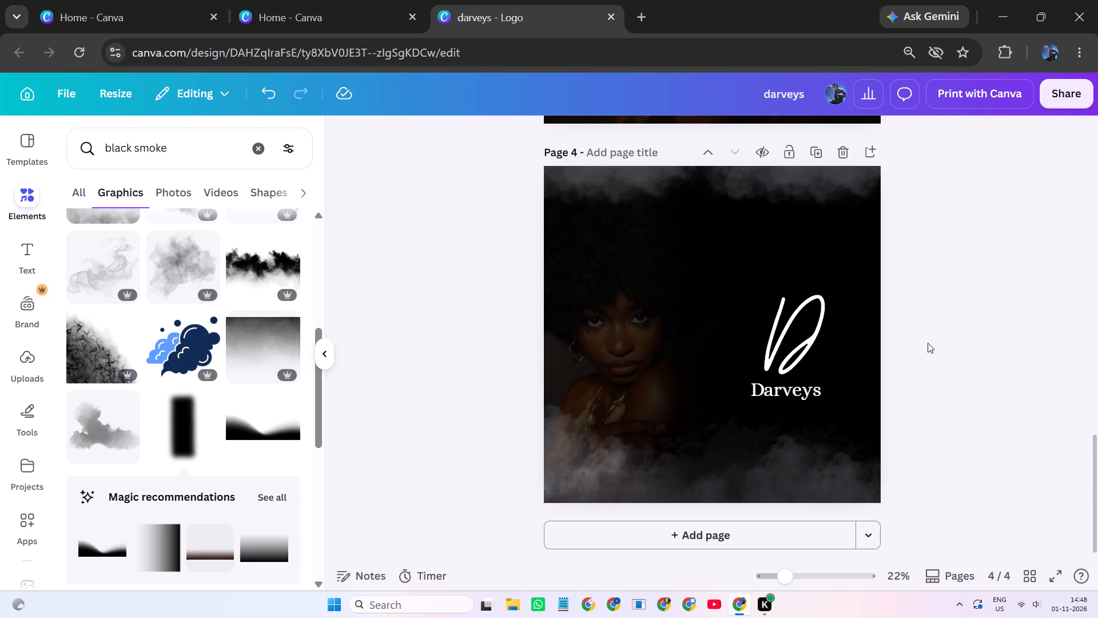
left_click(931, 320)
Download only pages 3 and 4 of the darveys design as PNG.
scroll(931, 320, "up", 1)
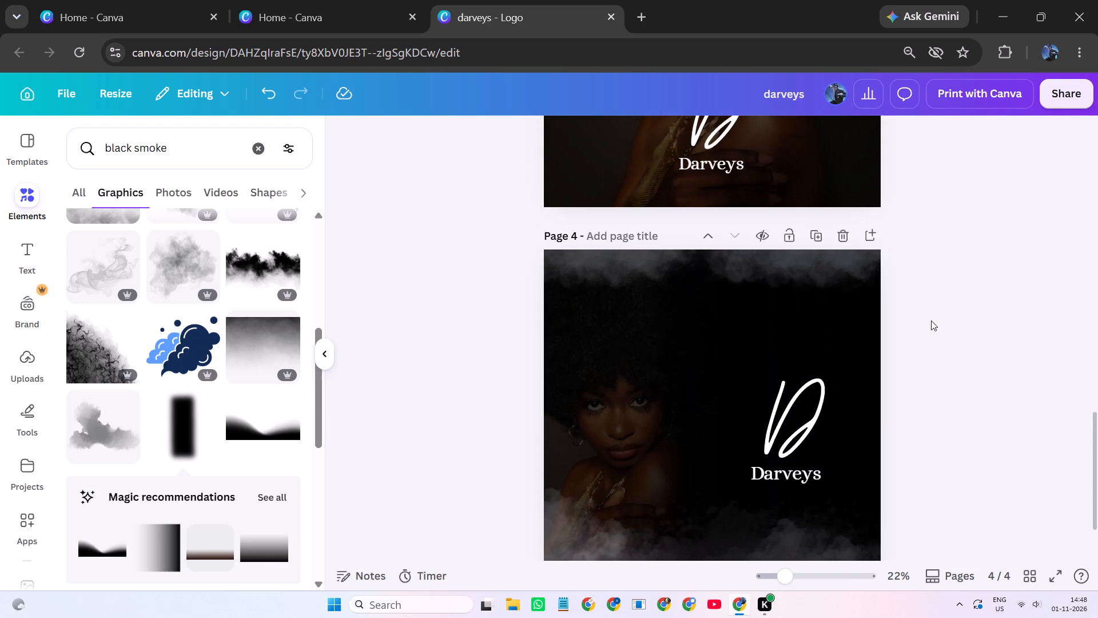
scroll(932, 320, "down", 1)
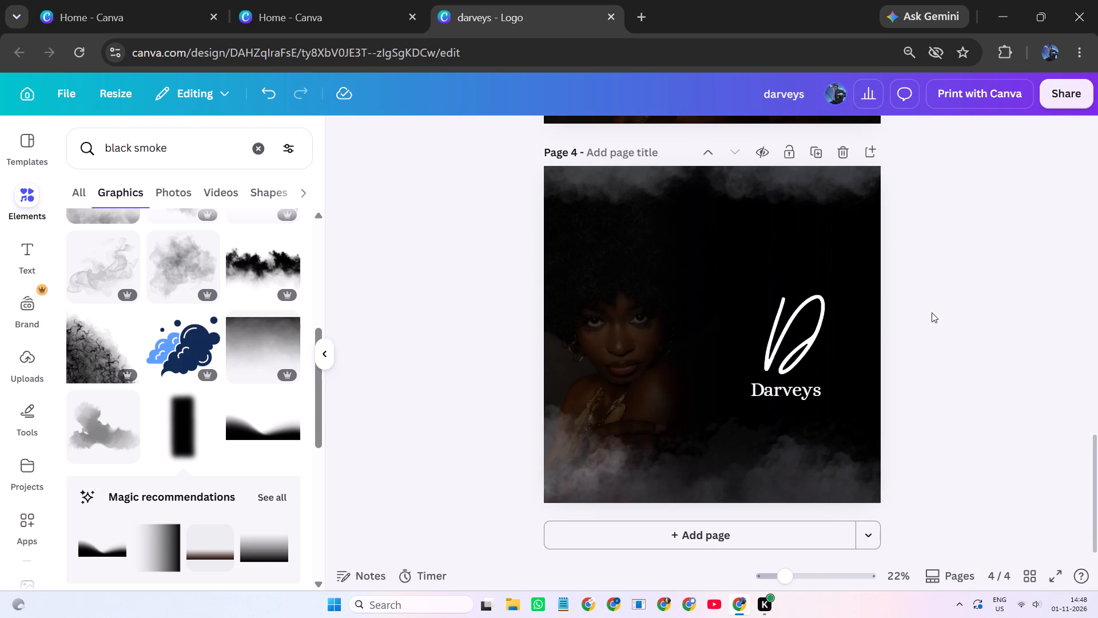
left_click(1066, 94)
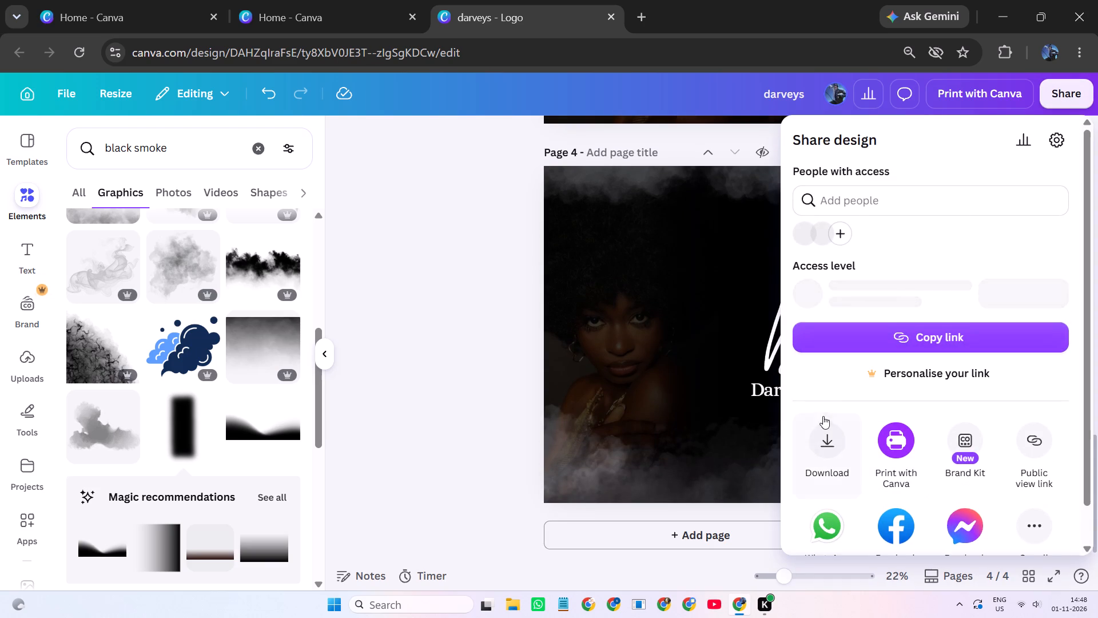
left_click(824, 435)
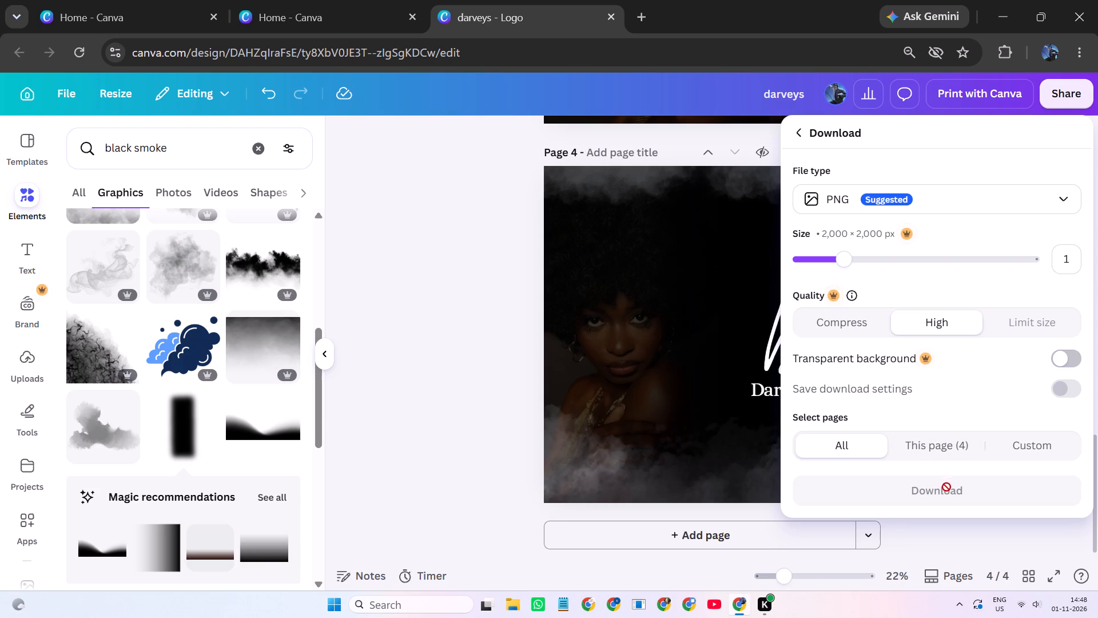
left_click(1054, 443)
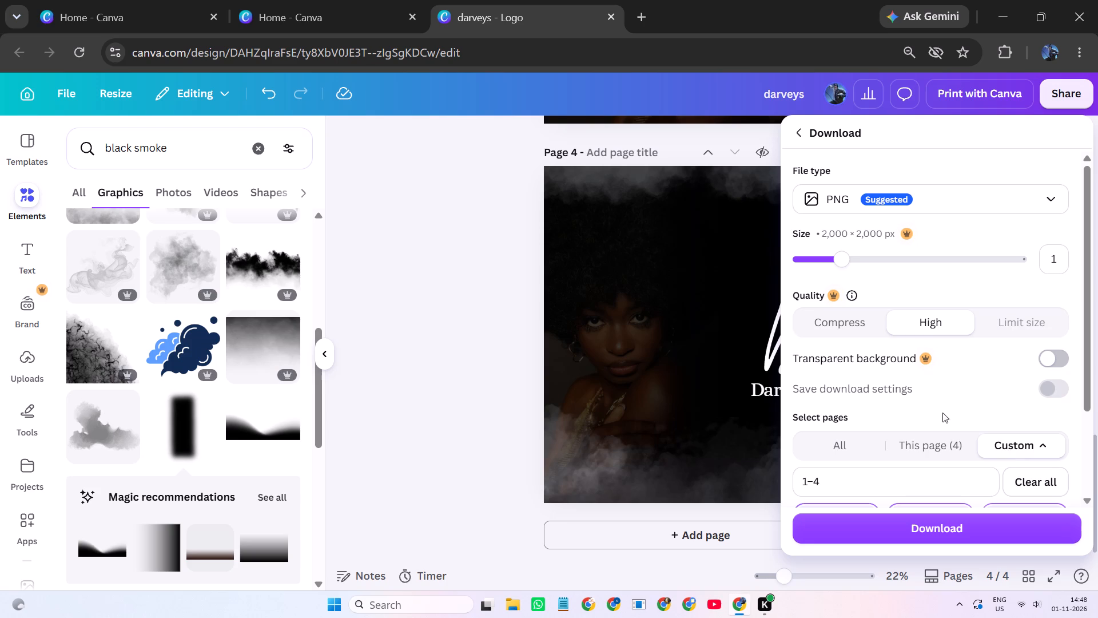
scroll(941, 425, "down", 3)
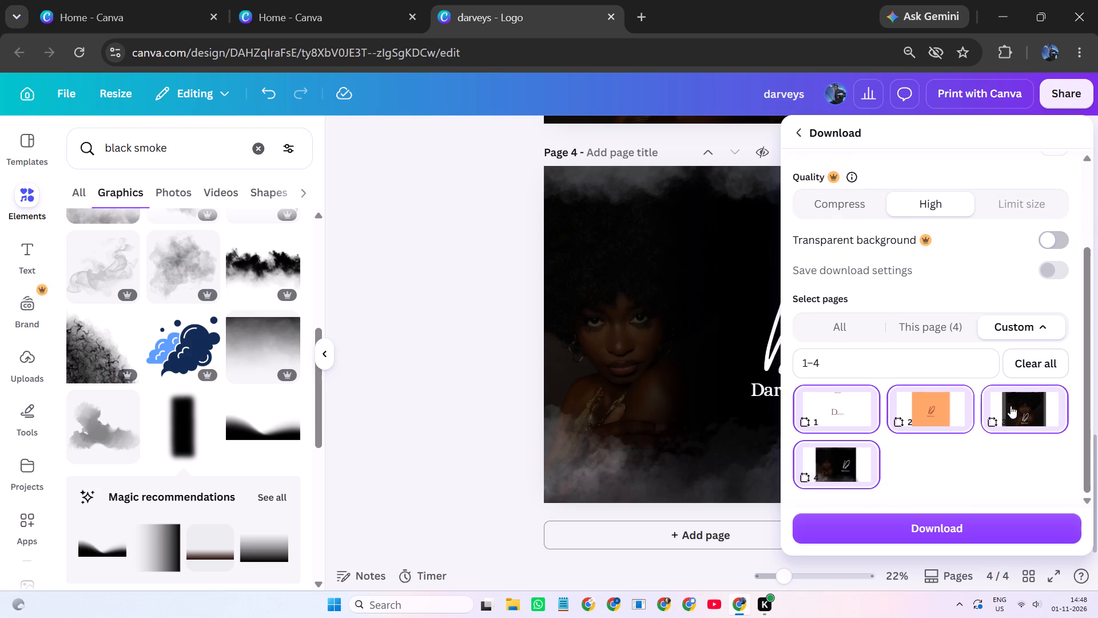
left_click(841, 414)
left_click(932, 420)
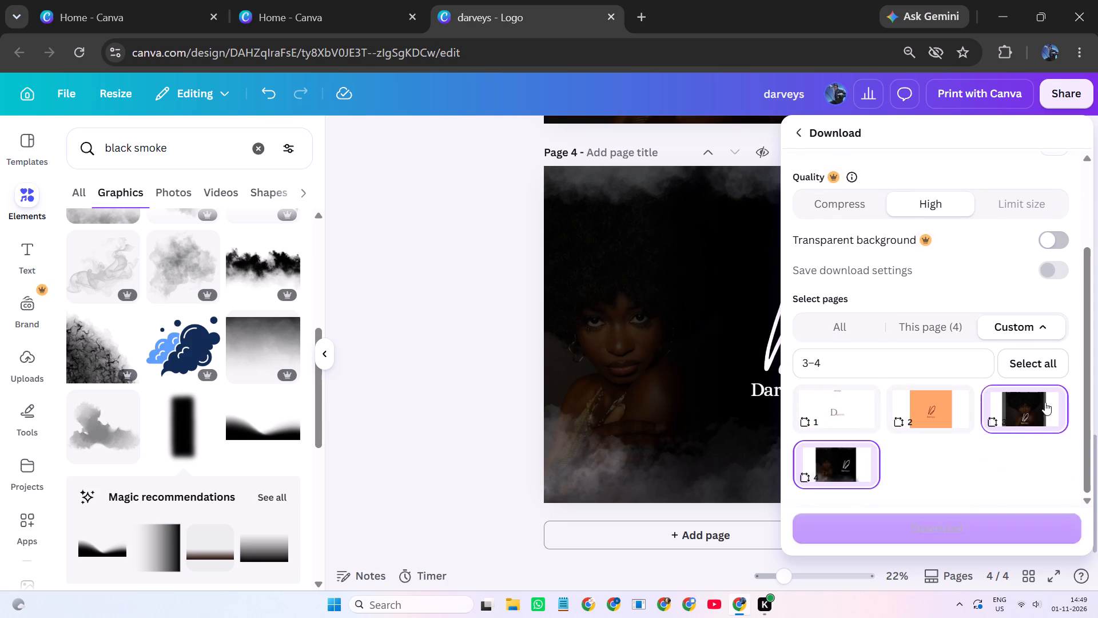
left_click(1059, 402)
left_click(1017, 413)
left_click(908, 530)
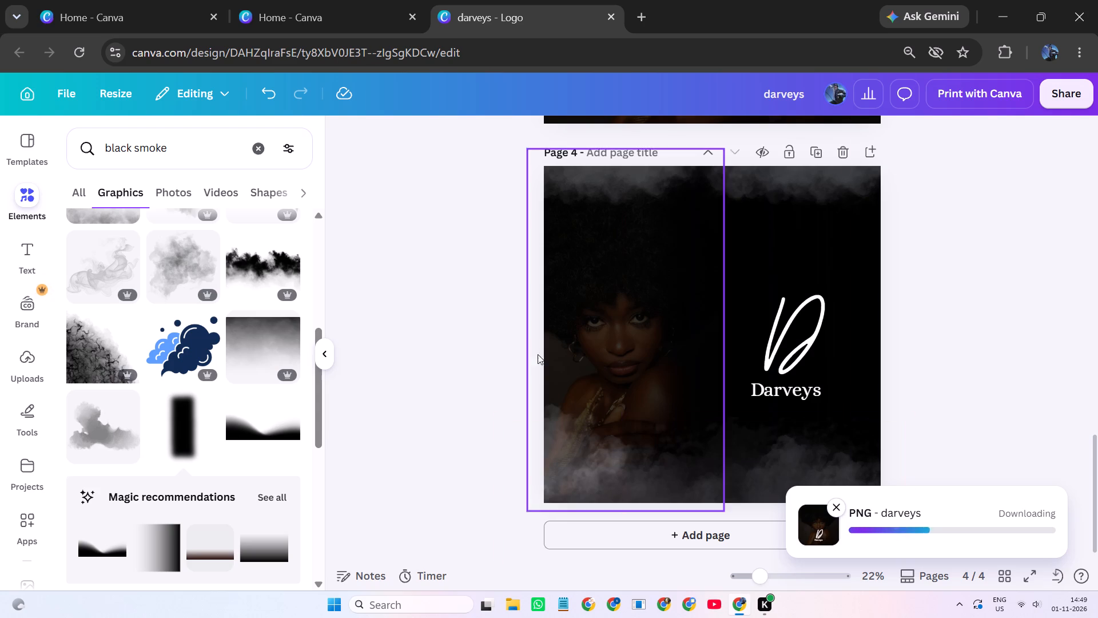
Browse further down through the black smoke graphics.
scroll(456, 322, "down", 1)
scroll(136, 315, "down", 2)
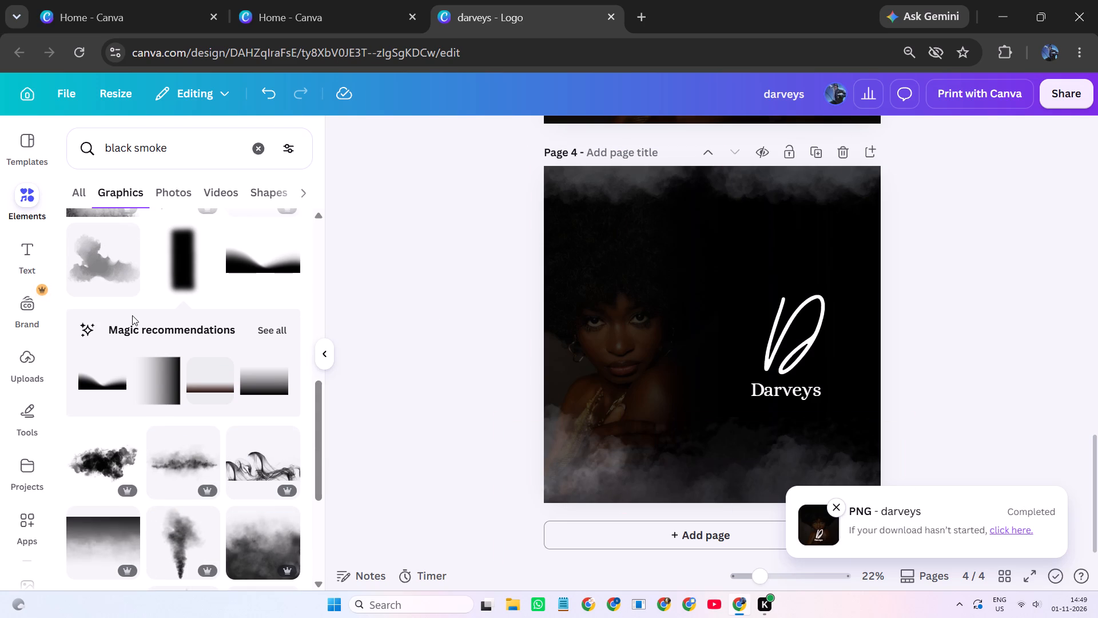
scroll(132, 315, "down", 2)
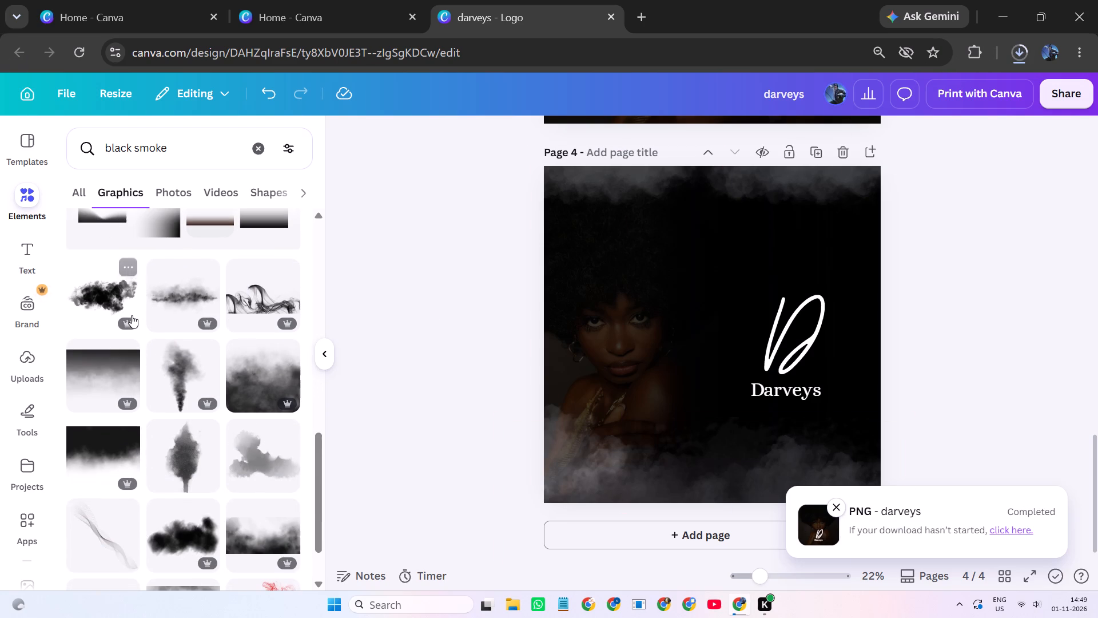
scroll(132, 315, "down", 1)
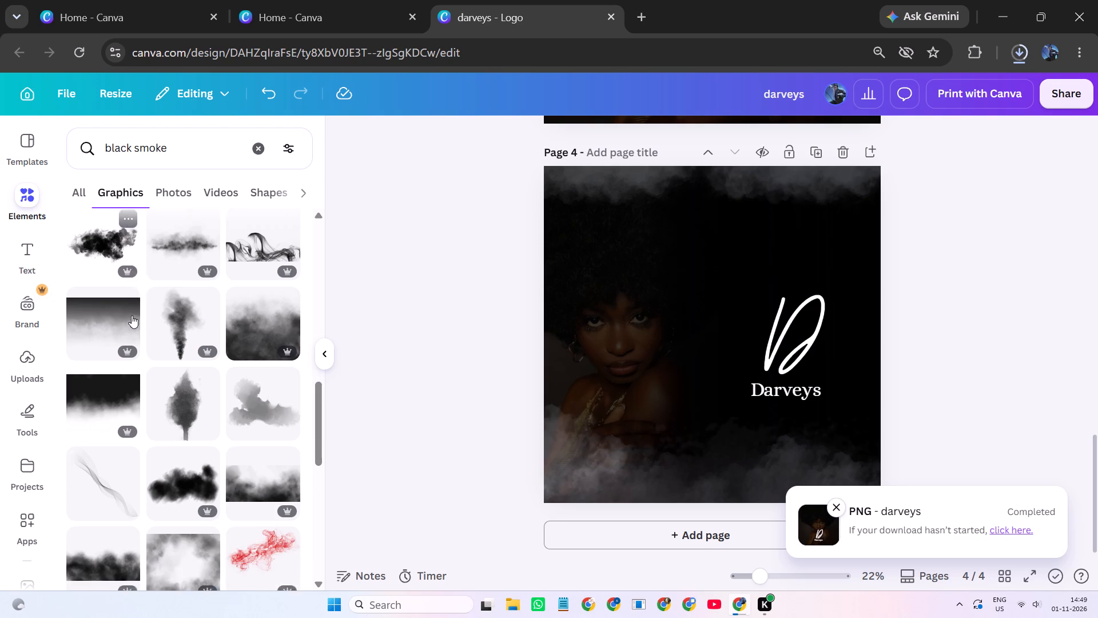
scroll(132, 315, "down", 2)
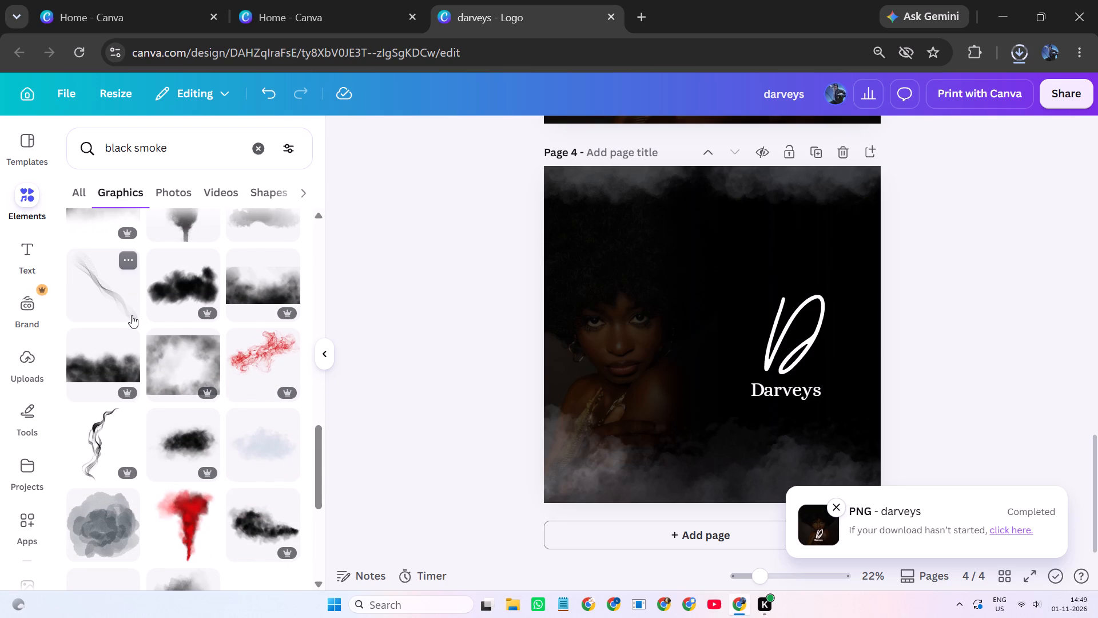
scroll(132, 315, "down", 4)
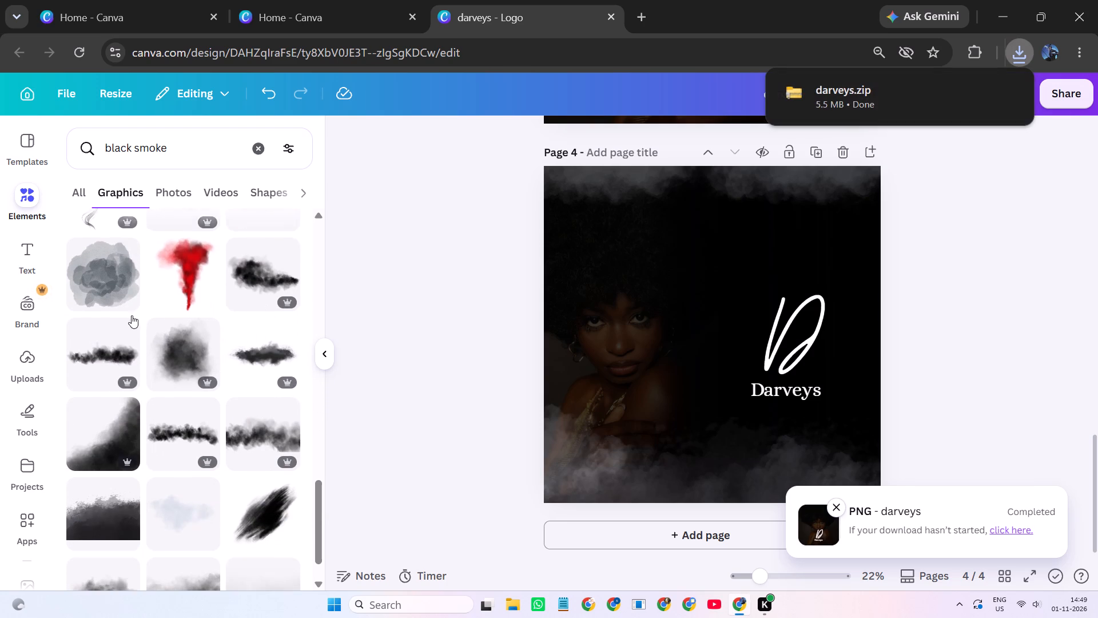
scroll(132, 315, "down", 2)
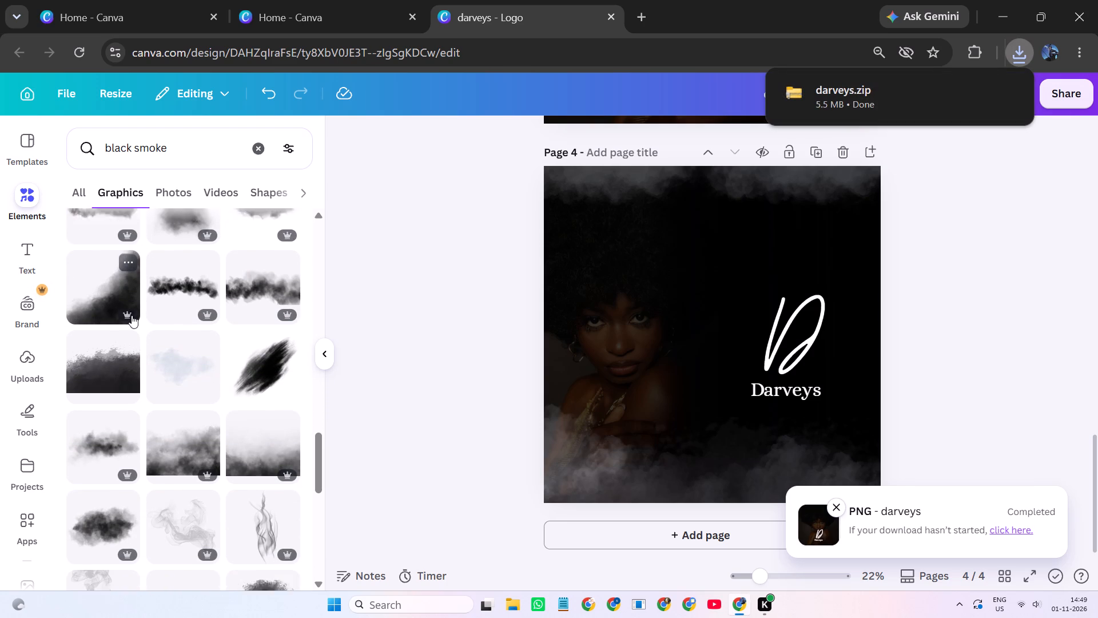
scroll(132, 315, "down", 2)
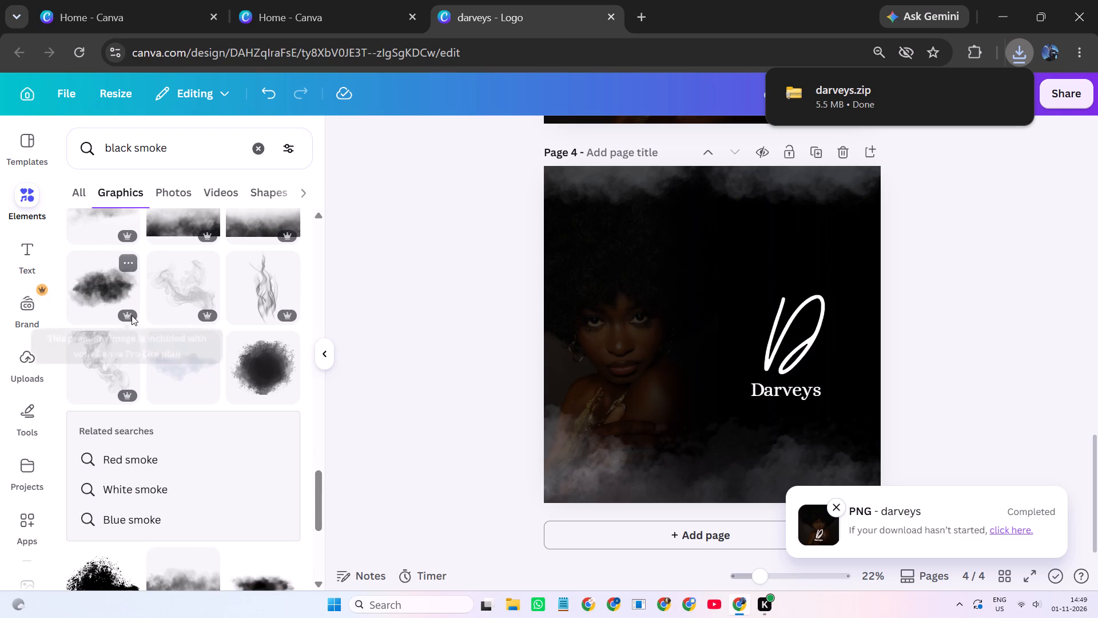
scroll(132, 315, "down", 2)
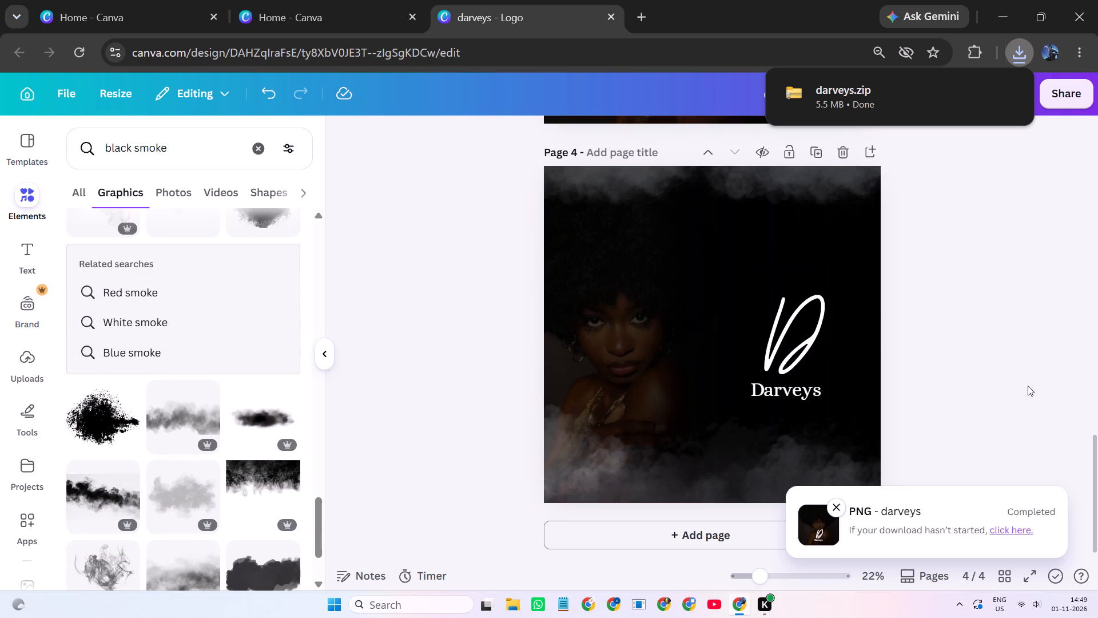
Delete page 1, the white page with the early Darveys wordmark draft.
left_click(1028, 386)
scroll(872, 339, "up", 5)
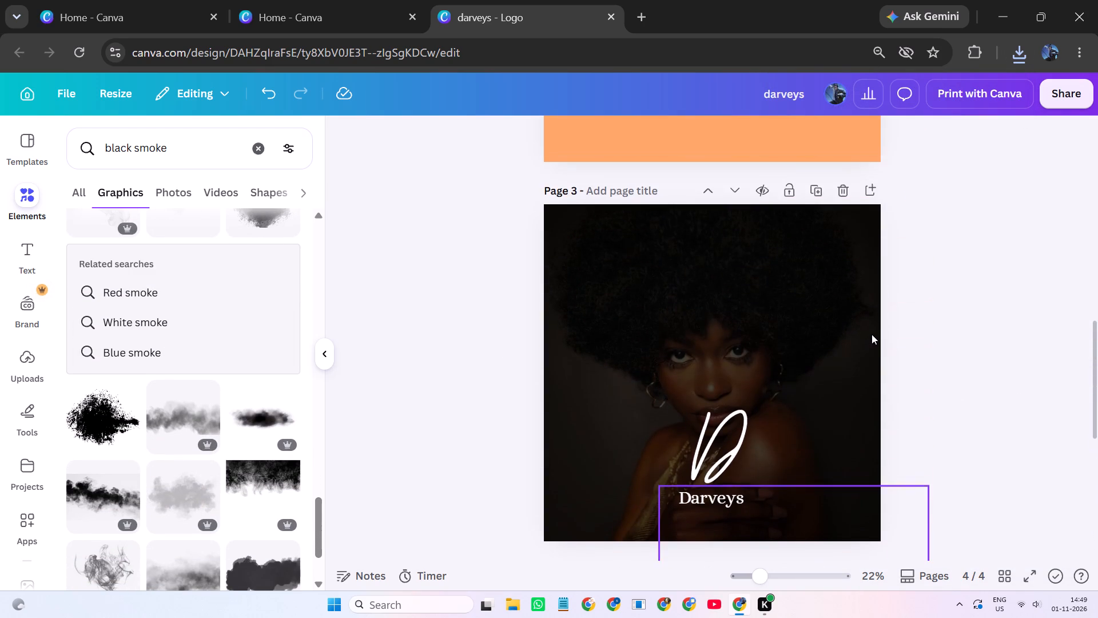
scroll(871, 331, "up", 11)
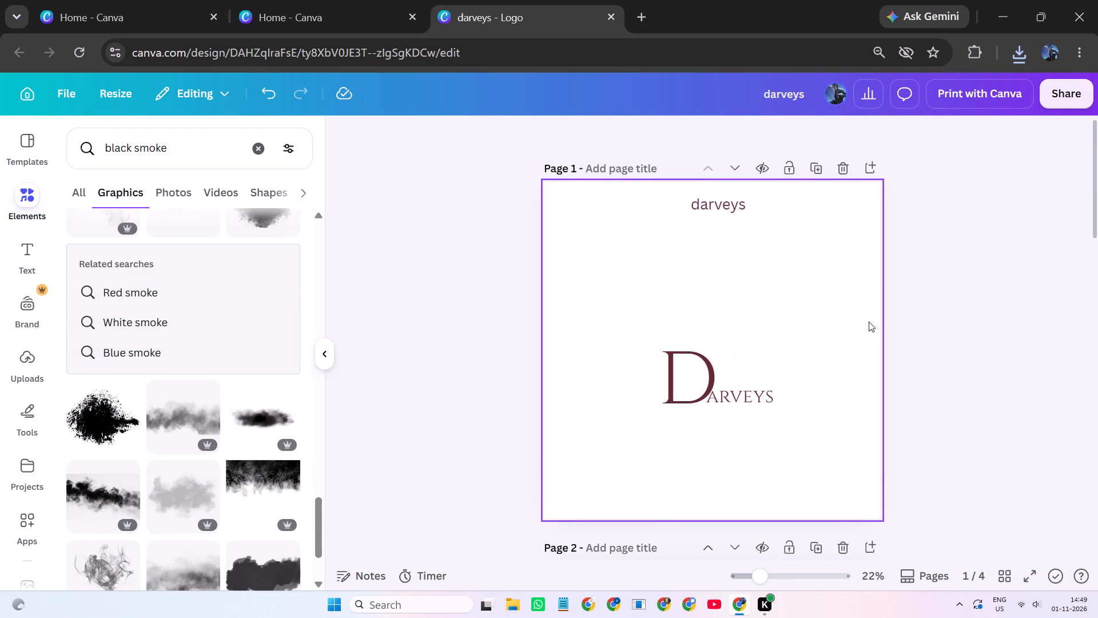
left_click(838, 167)
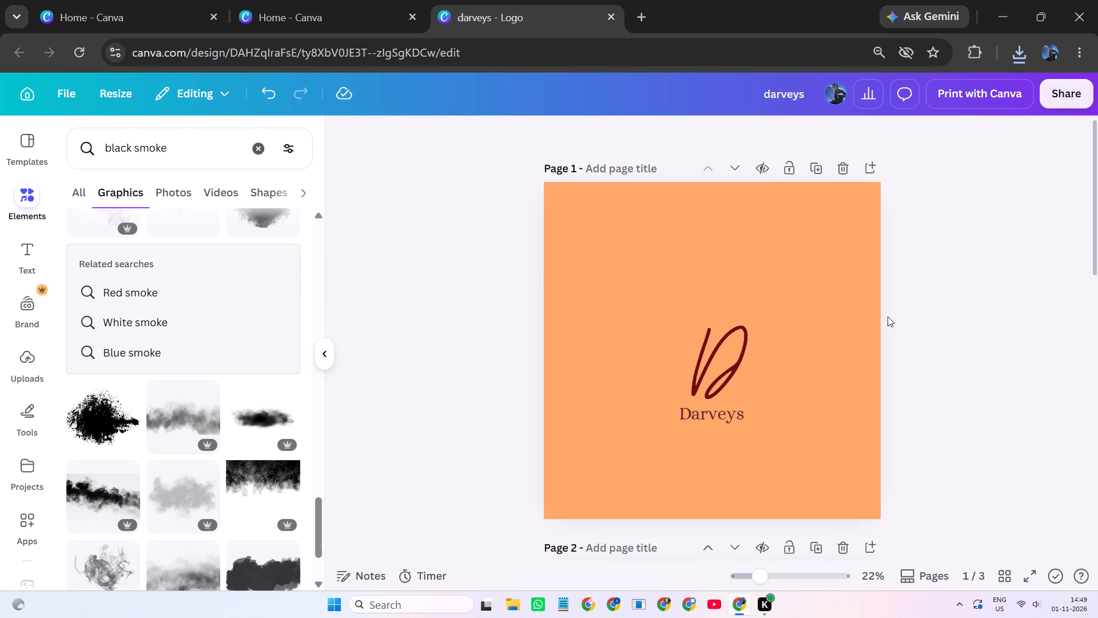
left_click(940, 295)
Add a new page after the last one and set its background to the design's existing orange.
scroll(940, 295, "down", 8)
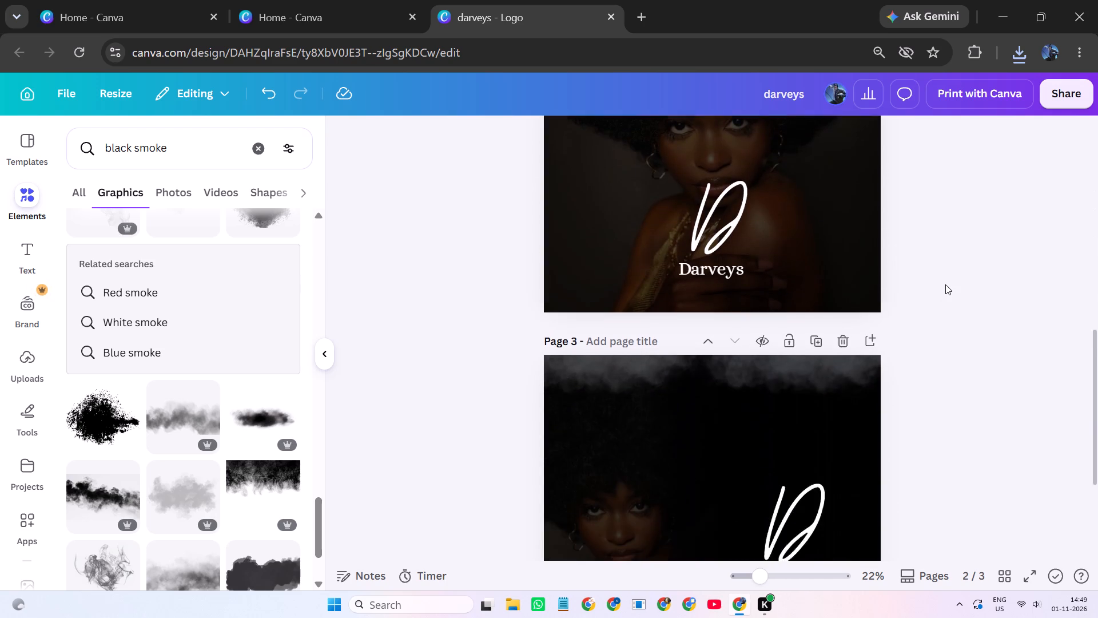
scroll(945, 284, "down", 2)
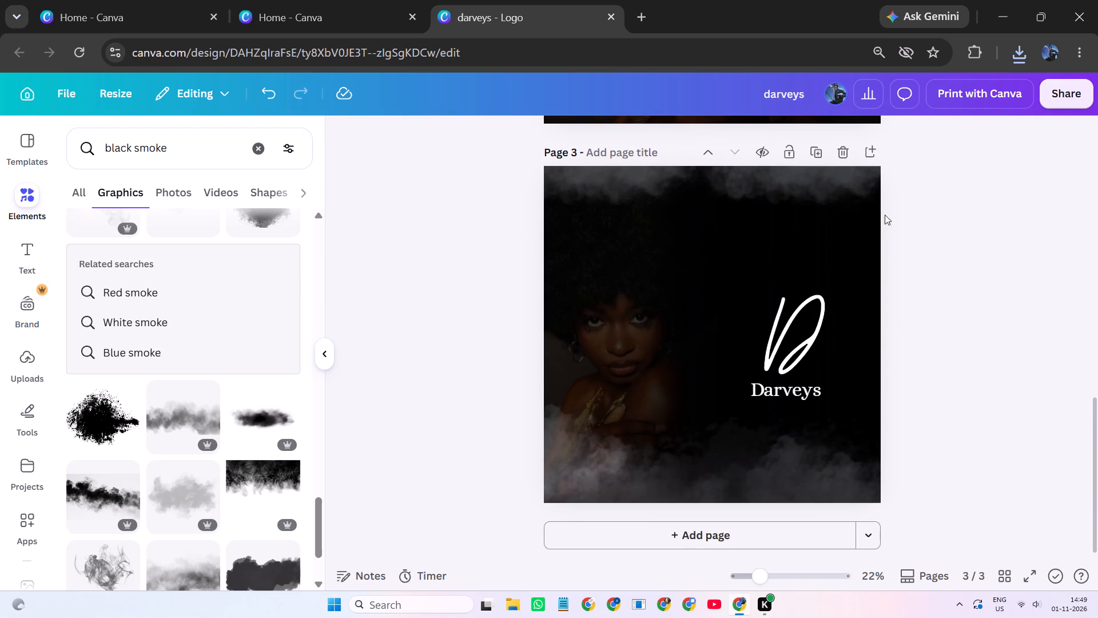
left_click(876, 154)
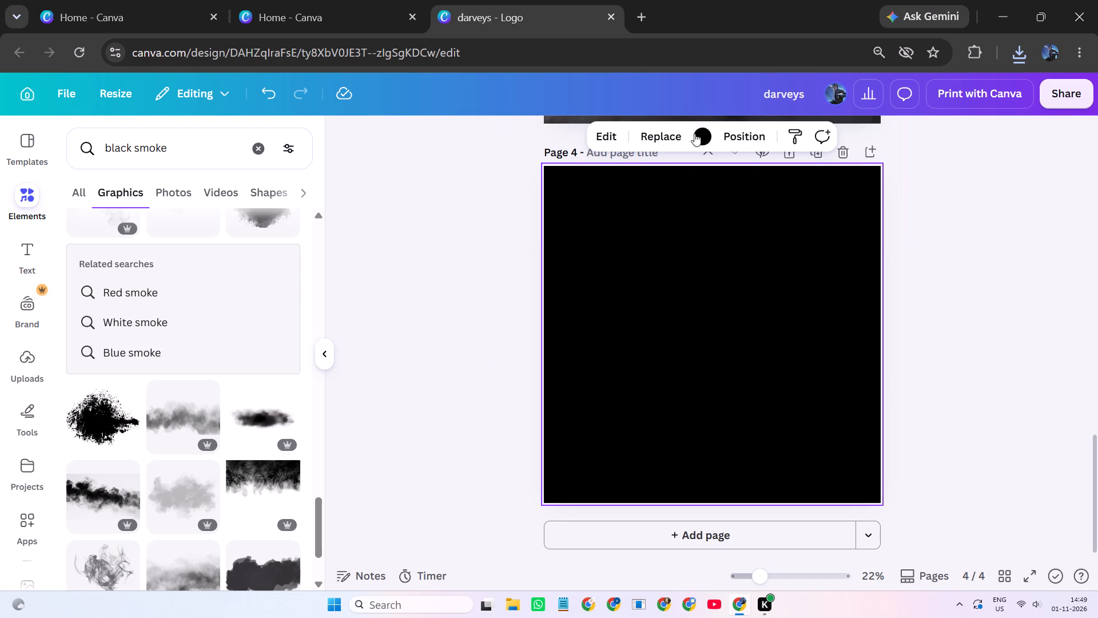
left_click_drag(693, 139, 693, 133)
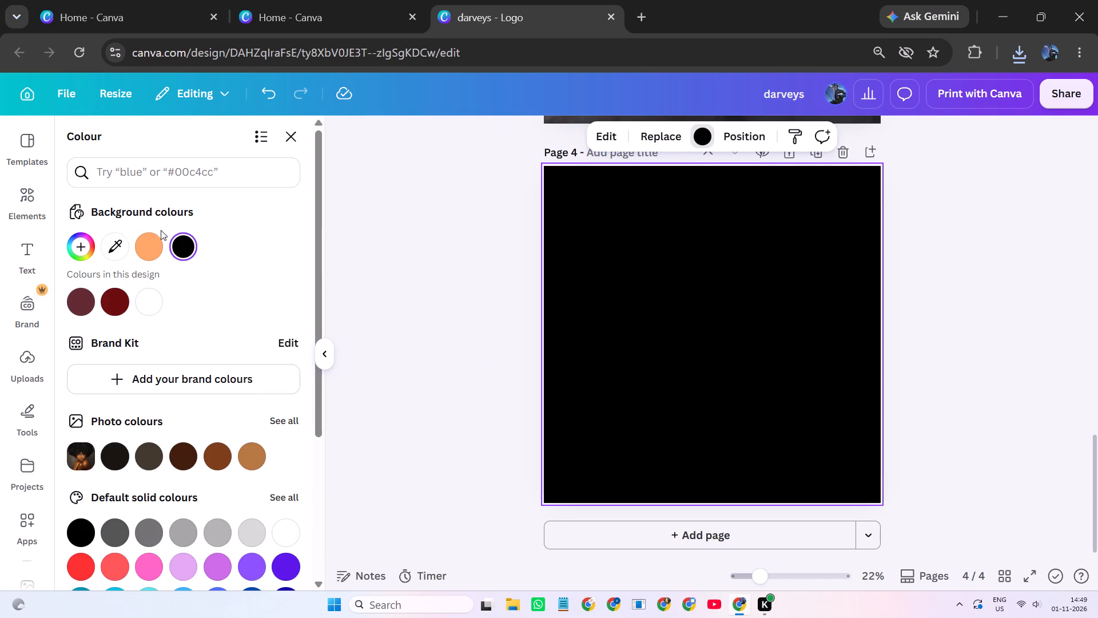
left_click(139, 245)
left_click(450, 275)
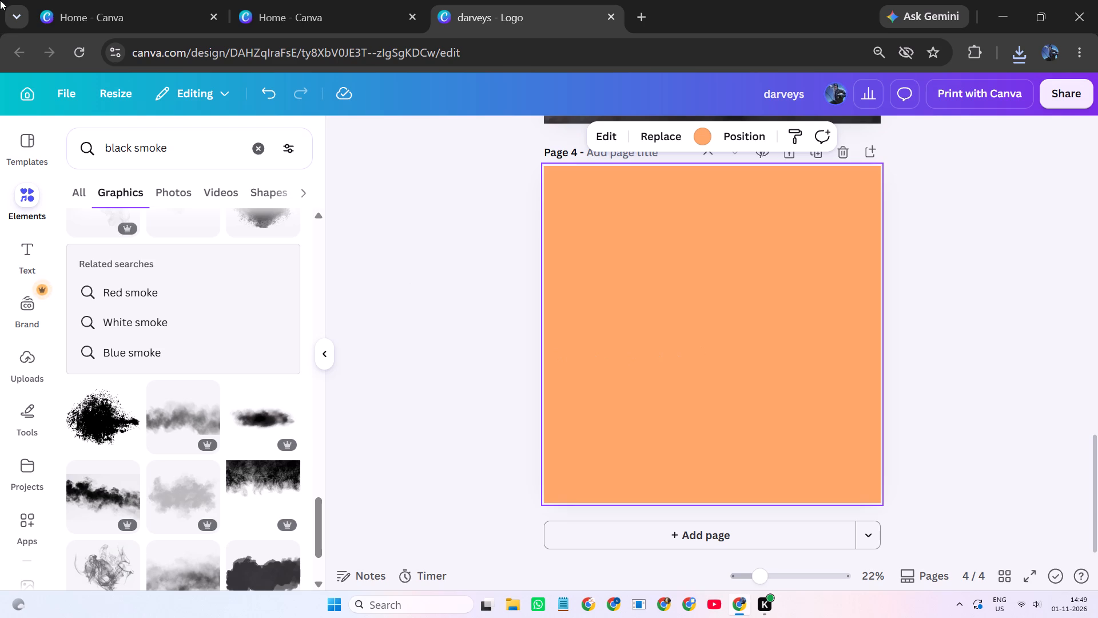
Leave the darveys design for the home page and open the logos design at page 1's list of brand names.
left_click(25, 98)
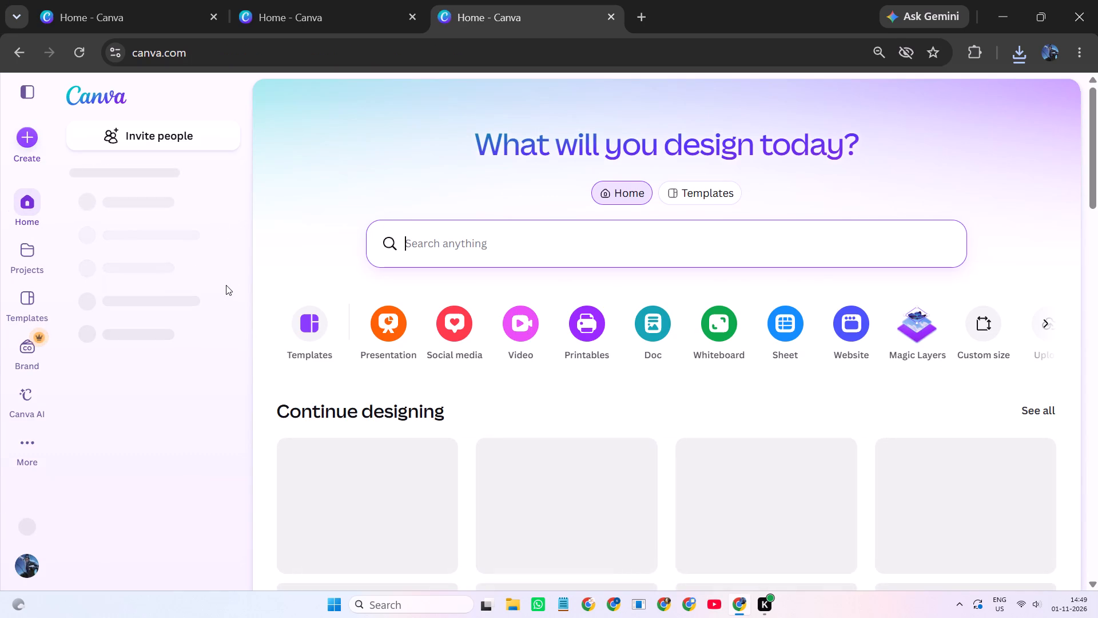
left_click(527, 508)
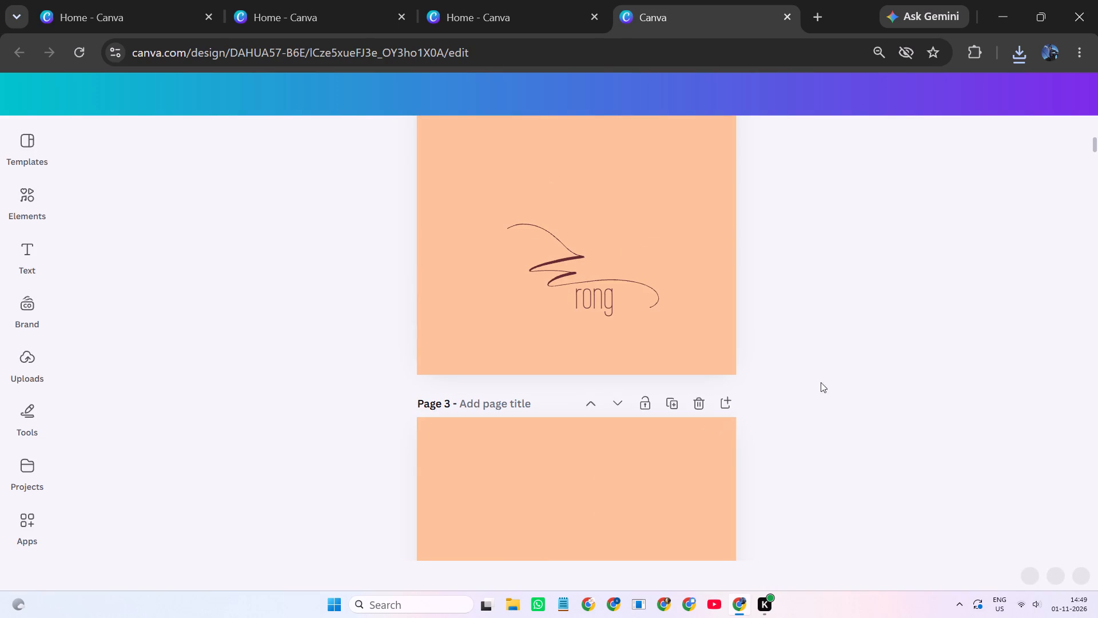
left_click(792, 352)
scroll(792, 350, "up", 1)
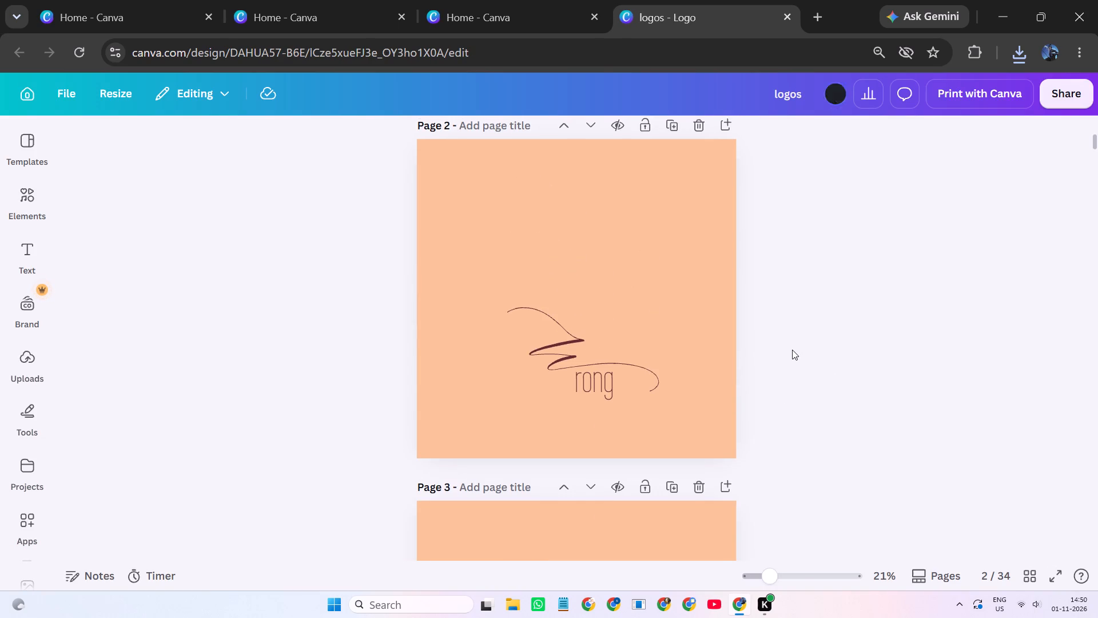
scroll(792, 350, "down", 1)
scroll(792, 350, "up", 6)
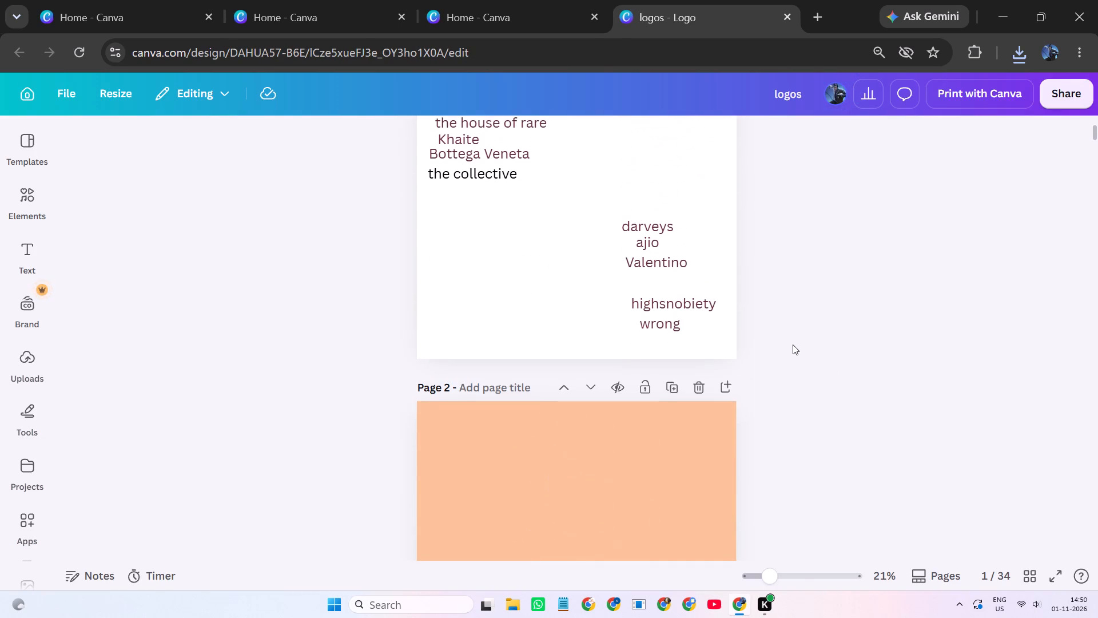
scroll(793, 344, "up", 1)
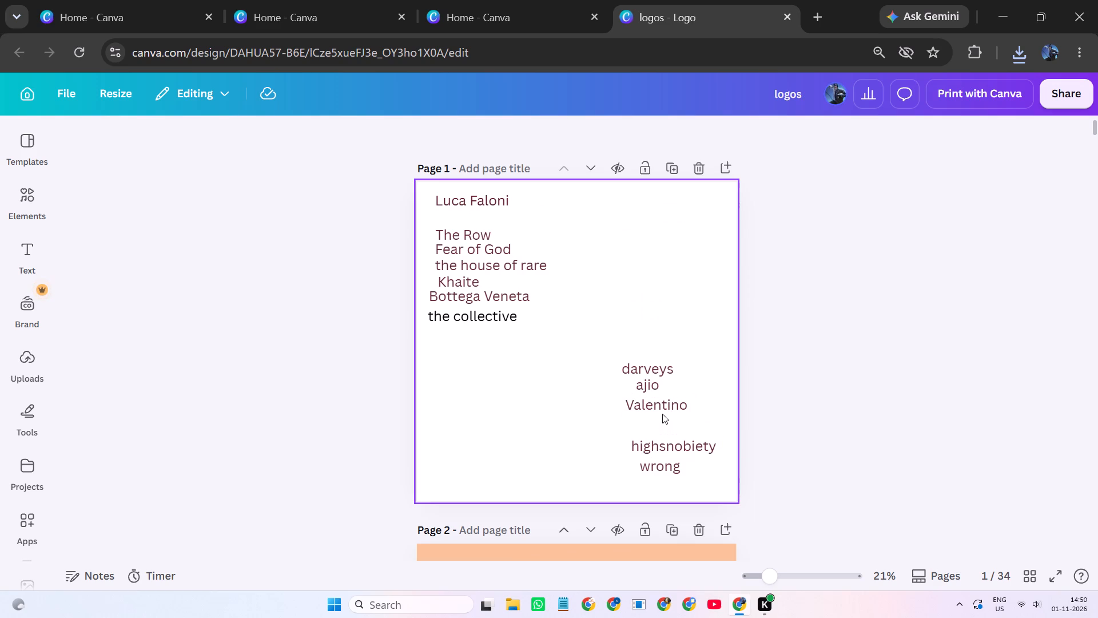
Copy the Valentino text from page 1 of the logos design.
left_click(653, 408)
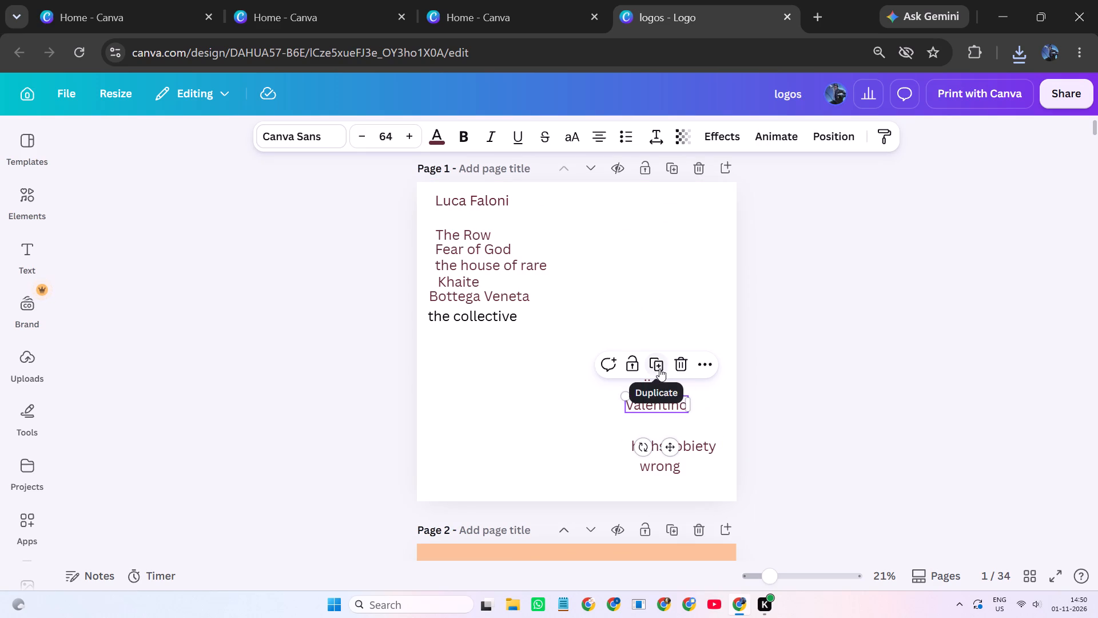
left_click(700, 362)
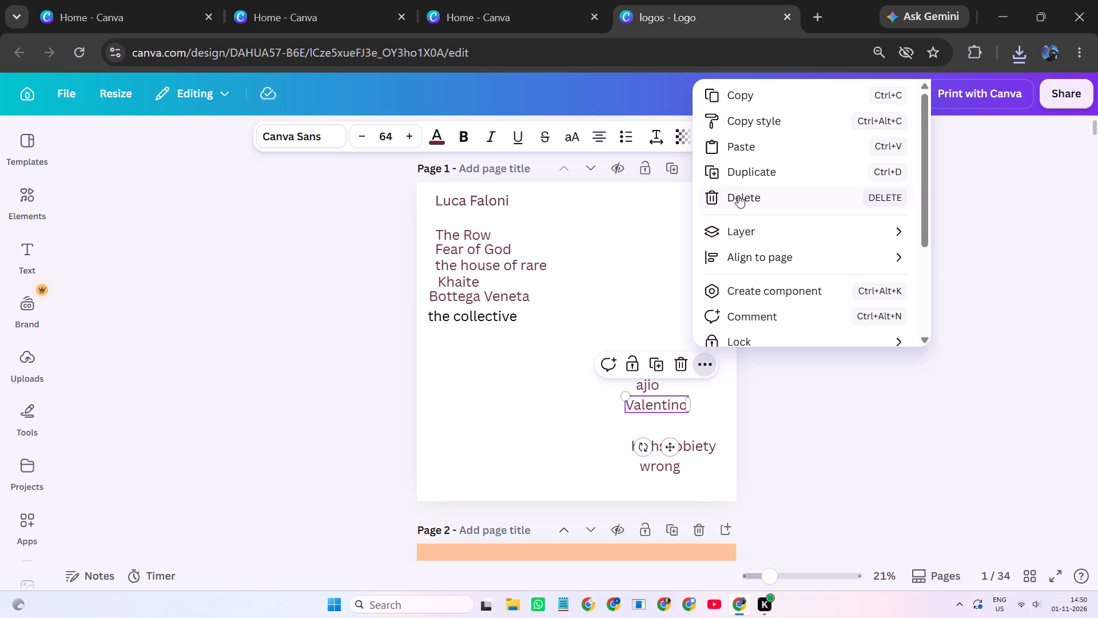
left_click(733, 99)
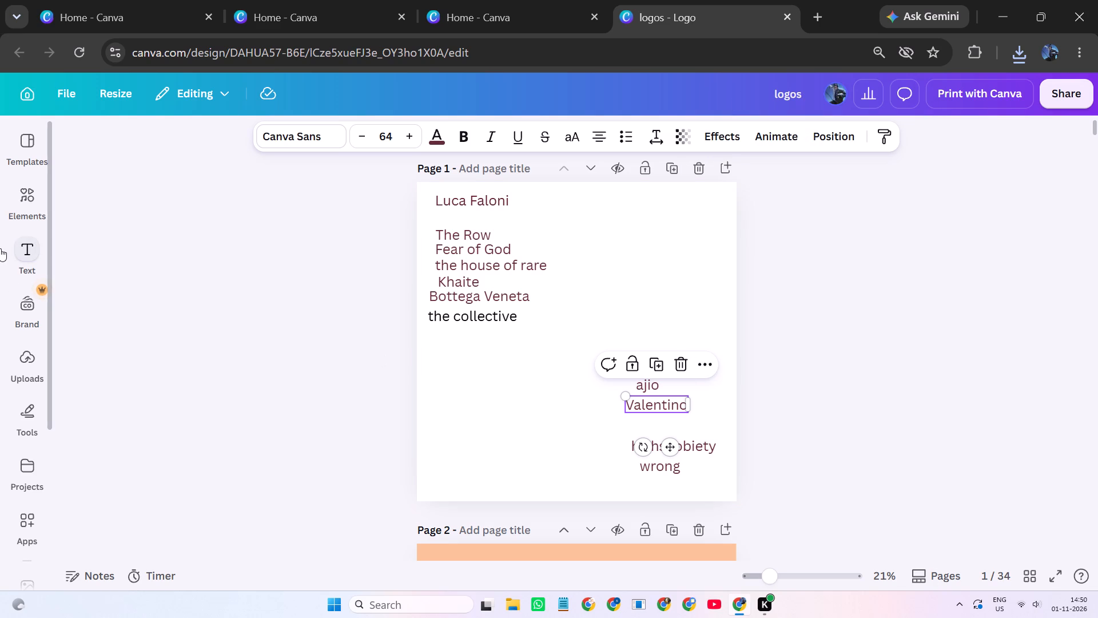
Leave the logos design for the home page and reopen the darveys design at its empty orange page 4.
left_click(29, 95)
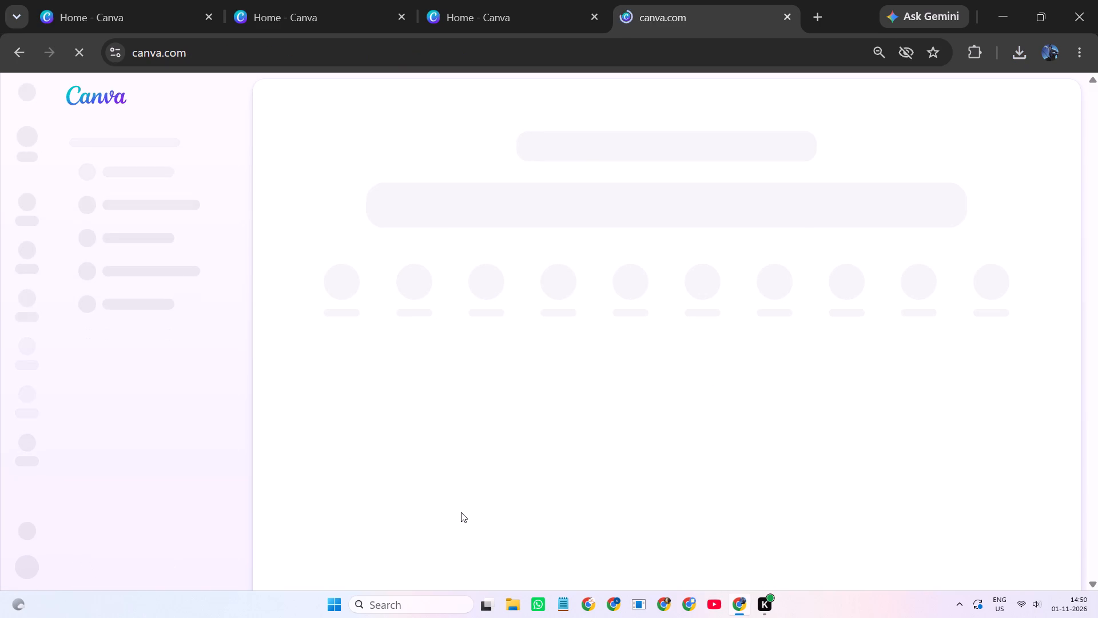
scroll(468, 494, "down", 3)
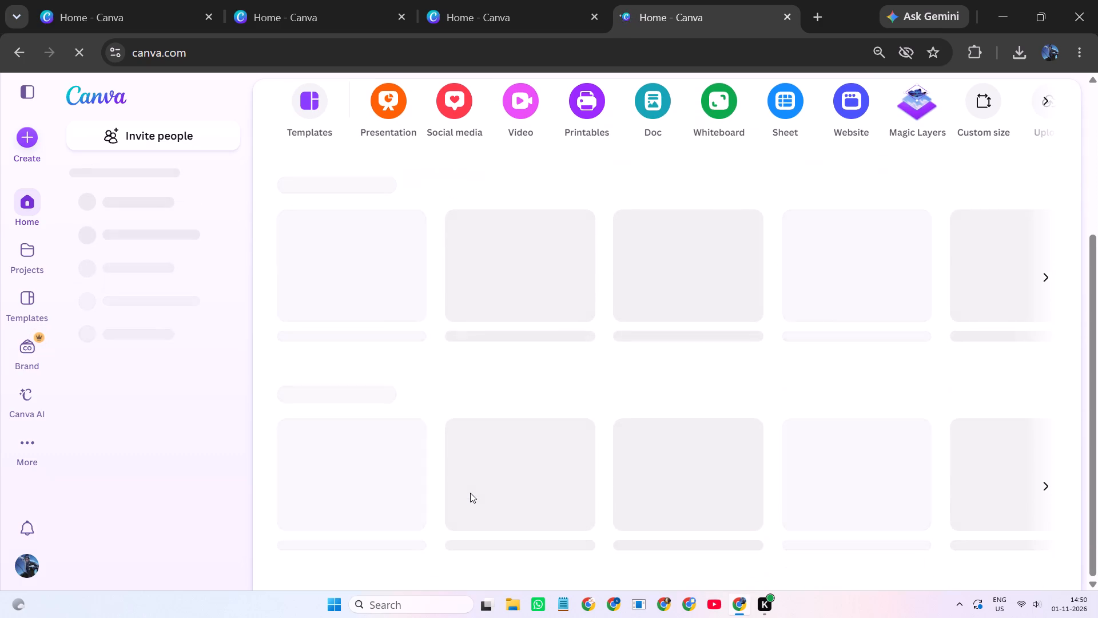
scroll(417, 492, "down", 2)
scroll(425, 486, "up", 3)
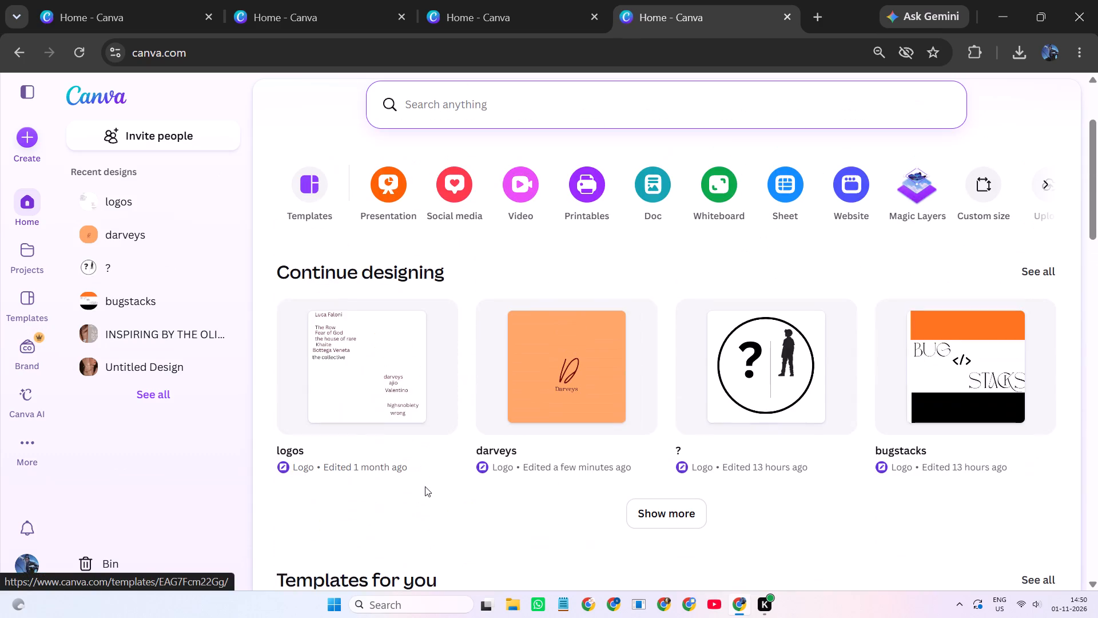
left_click(524, 389)
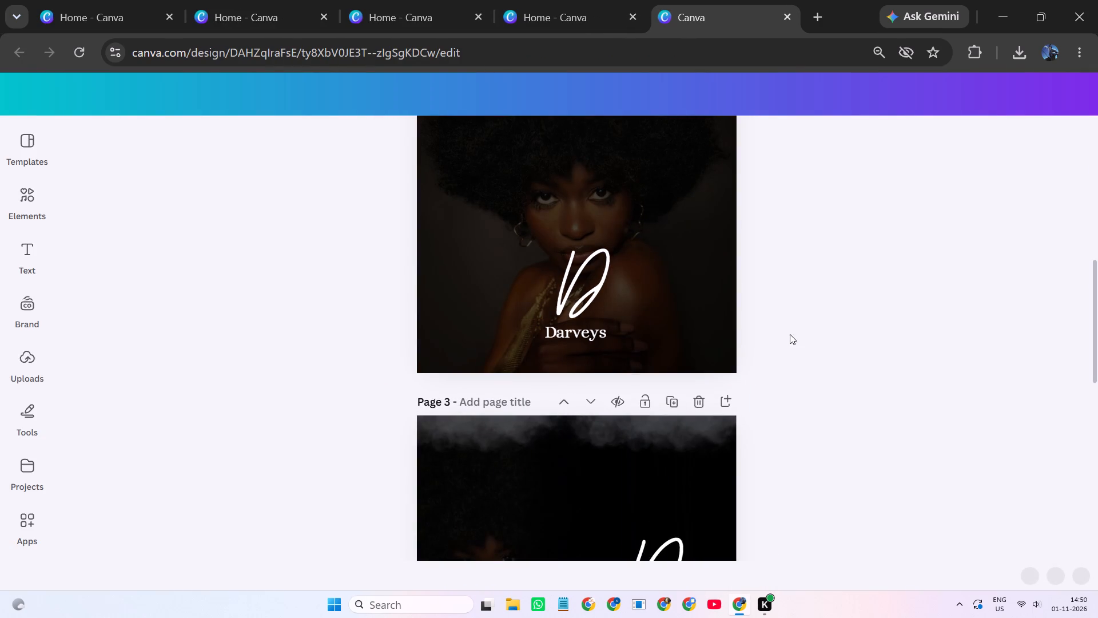
scroll(796, 334, "down", 4)
scroll(468, 377, "down", 3)
Paste the copied Valentino text onto page 4 and place it horizontally centred near the page's top edge.
left_click(527, 394)
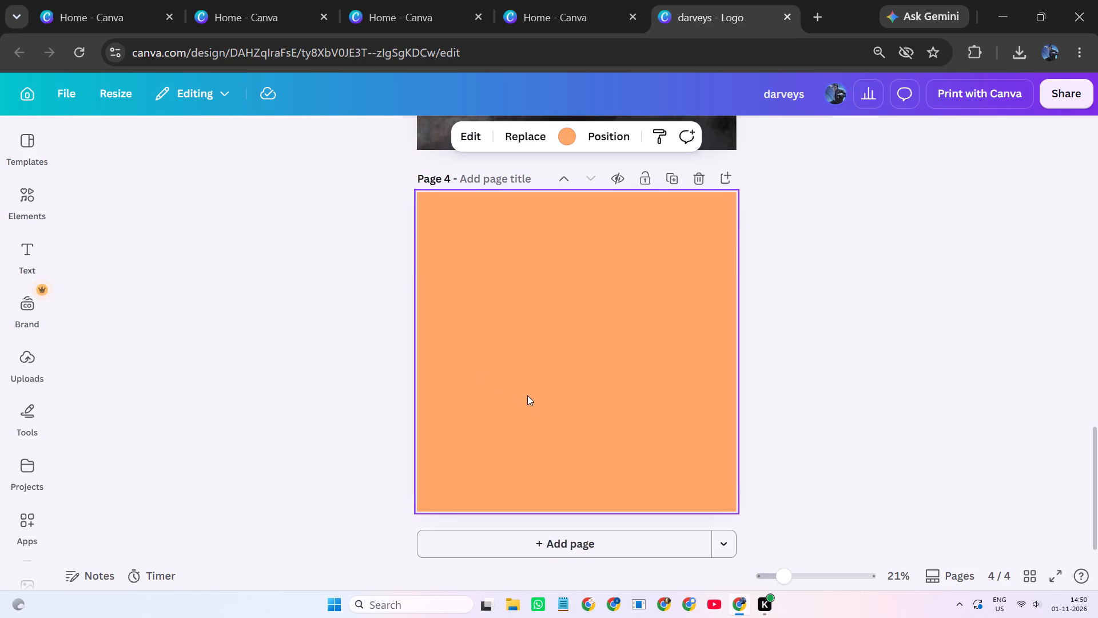
left_click(756, 369)
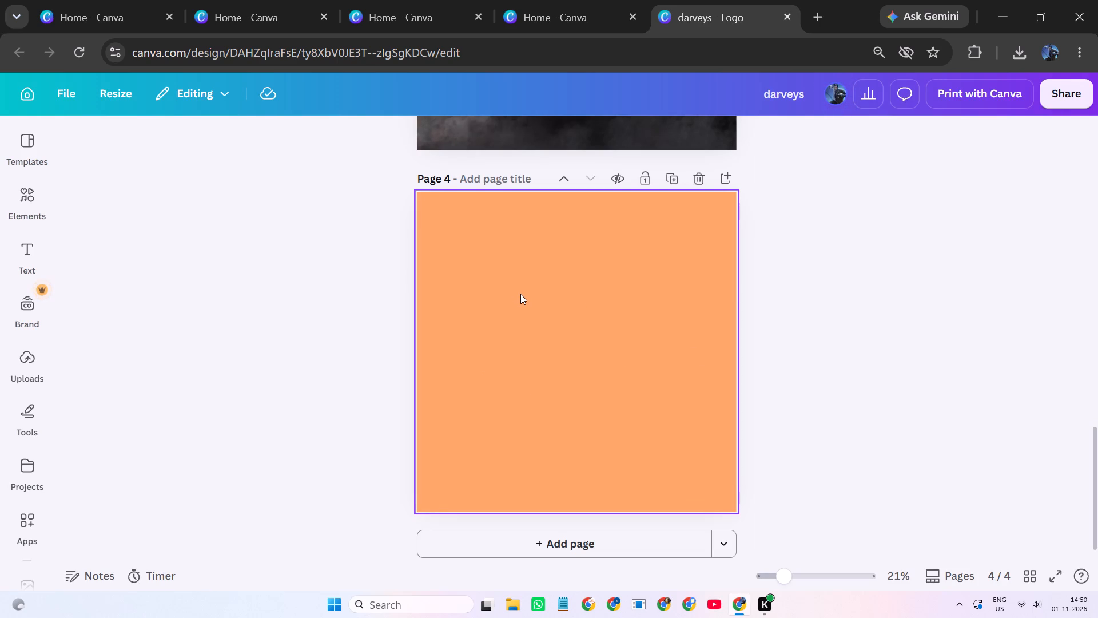
key("ctrl+v")
left_click(750, 373)
left_click_drag(645, 408, 645, 407)
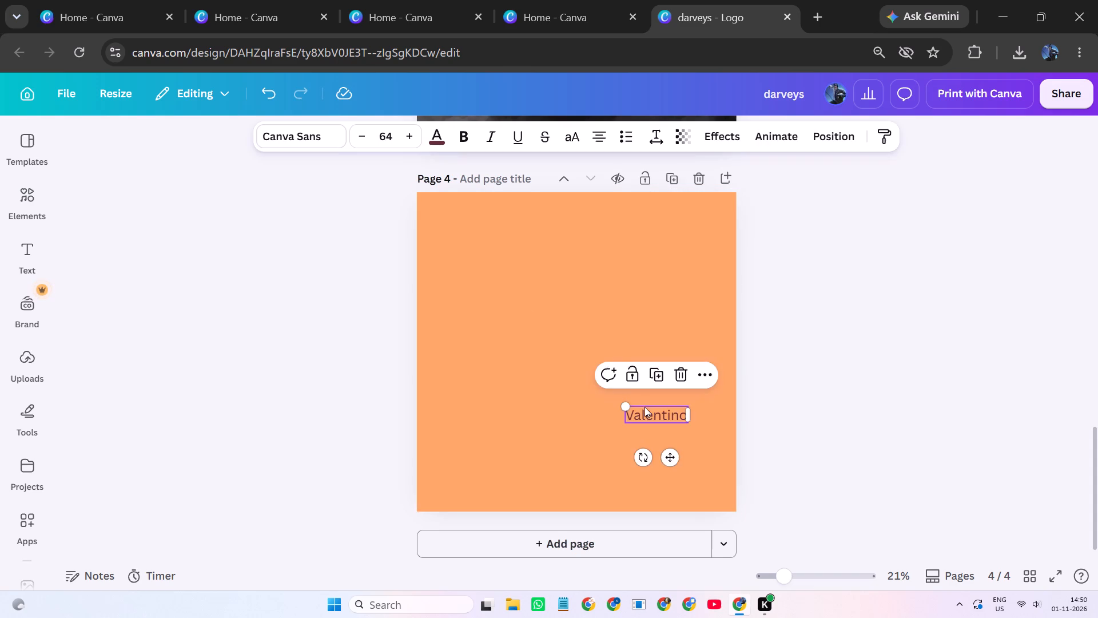
left_click_drag(645, 407, 607, 341)
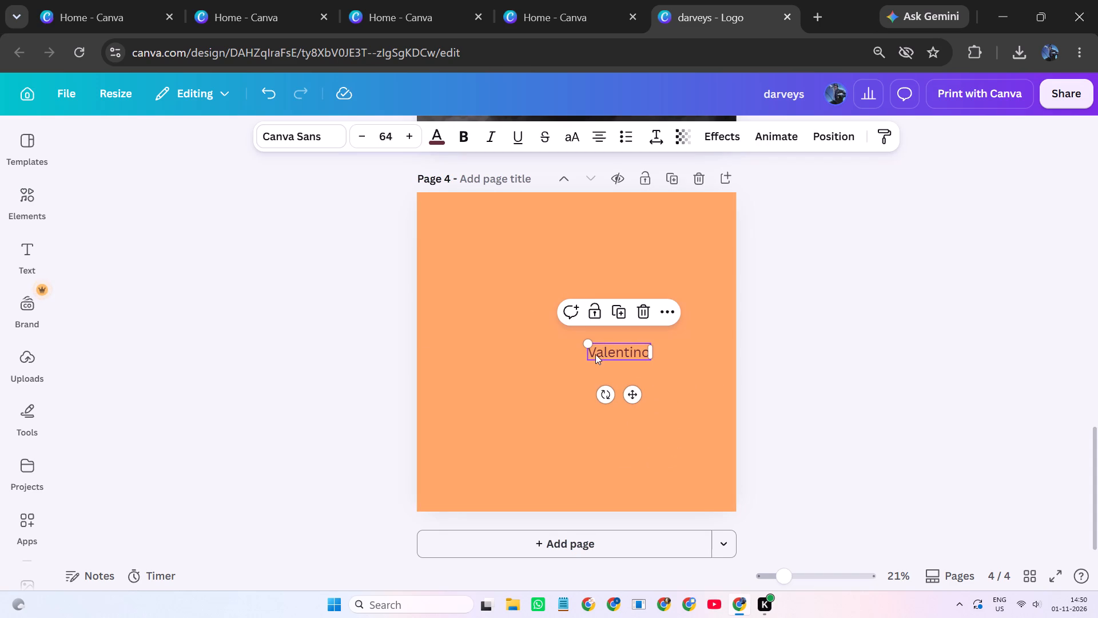
left_click_drag(623, 320, 614, 325)
left_click(653, 385)
left_click_drag(642, 354, 597, 360)
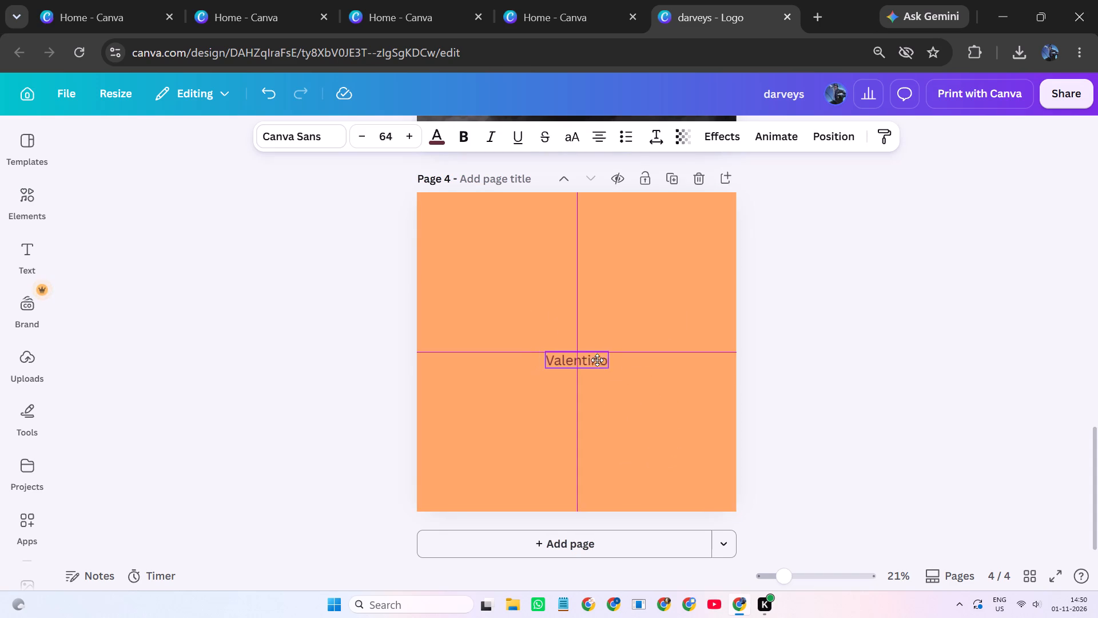
left_click_drag(597, 360, 603, 354)
left_click_drag(596, 353, 595, 220)
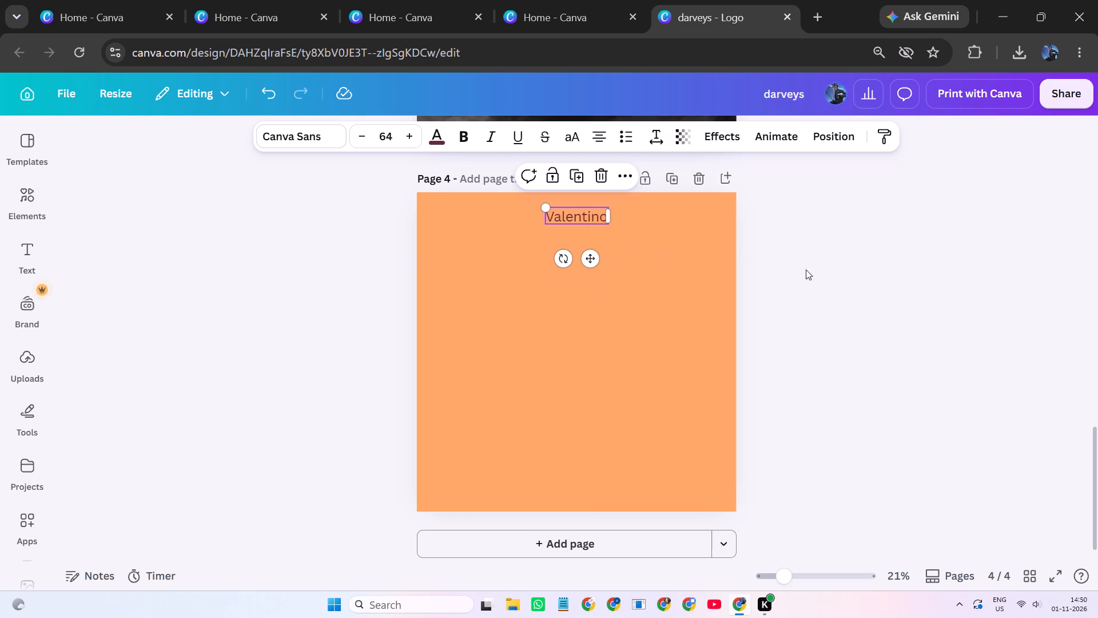
left_click(823, 284)
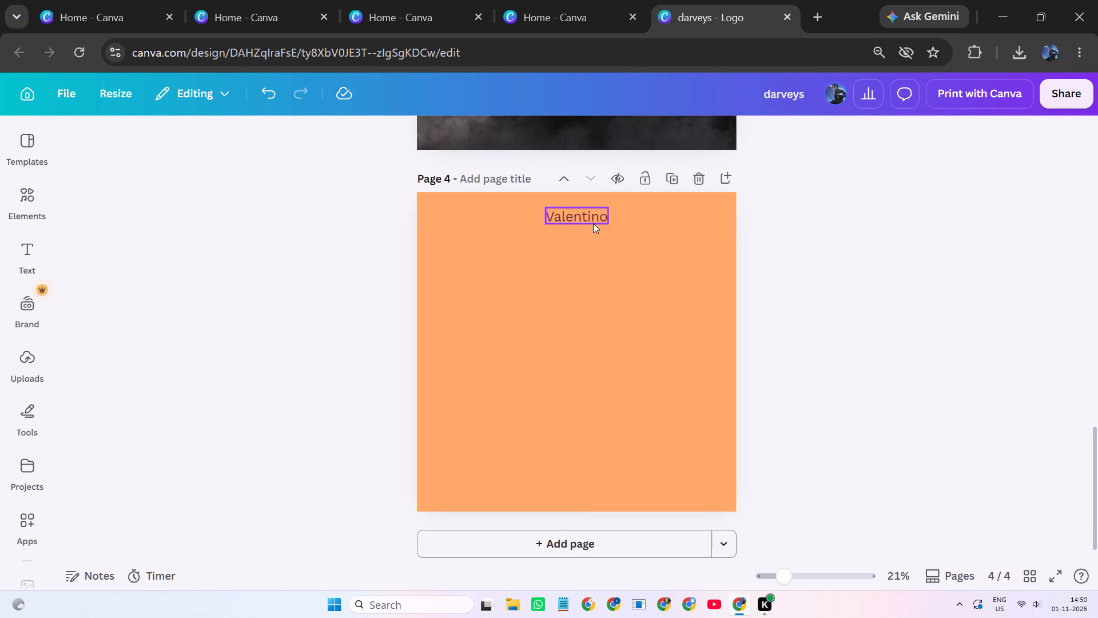
Duplicate the Valentino text and place the copy in the lower middle of page 4.
left_click(579, 207)
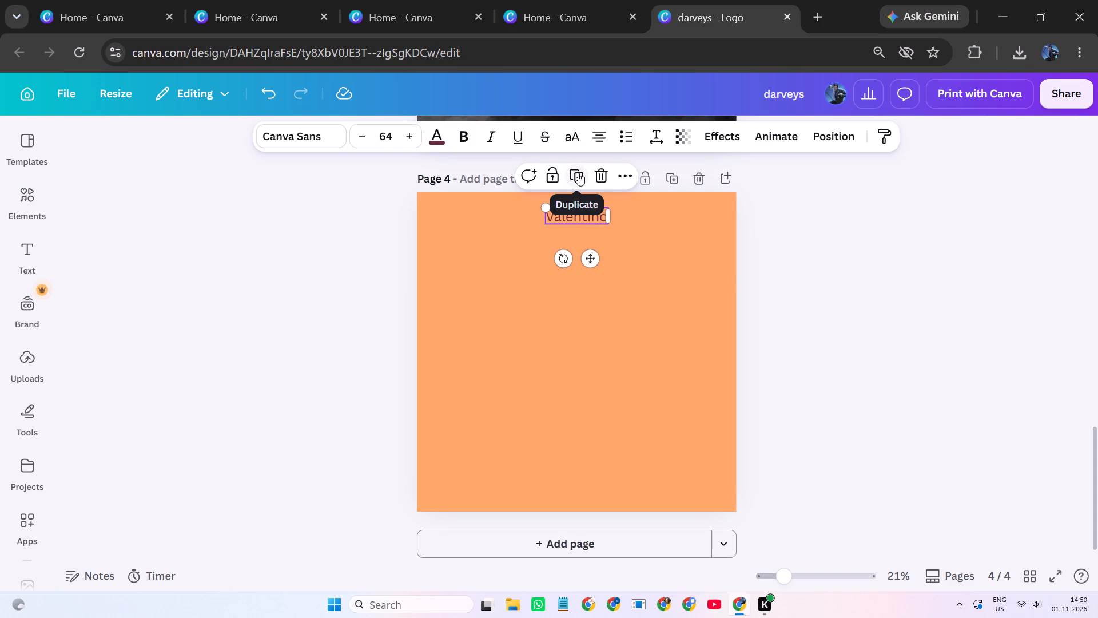
left_click(578, 173)
left_click_drag(590, 260, 591, 284)
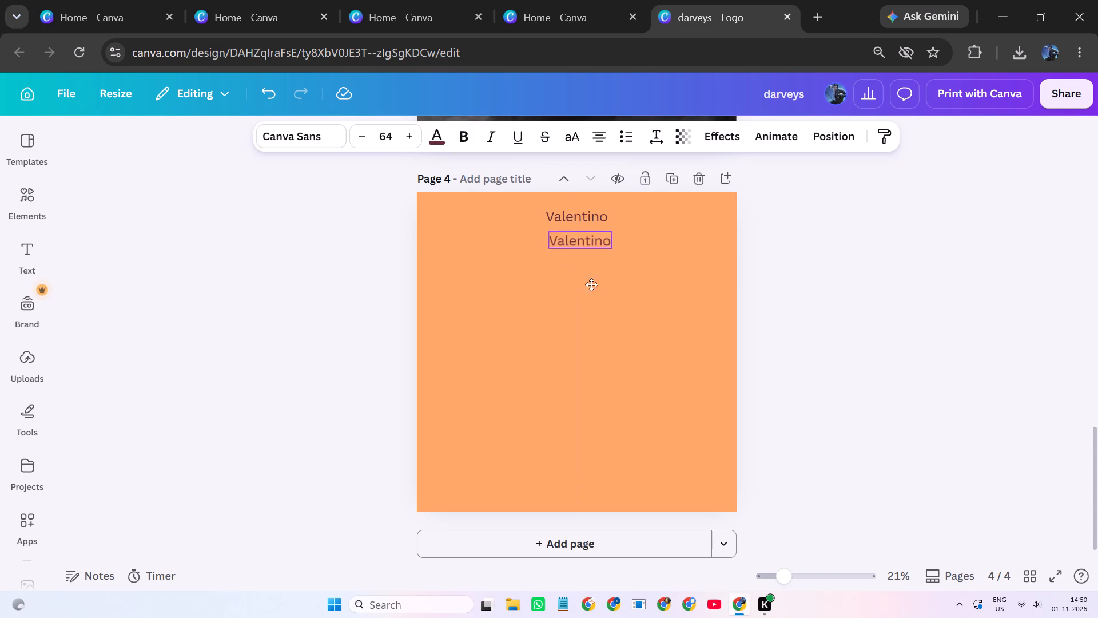
left_click_drag(591, 284, 607, 349)
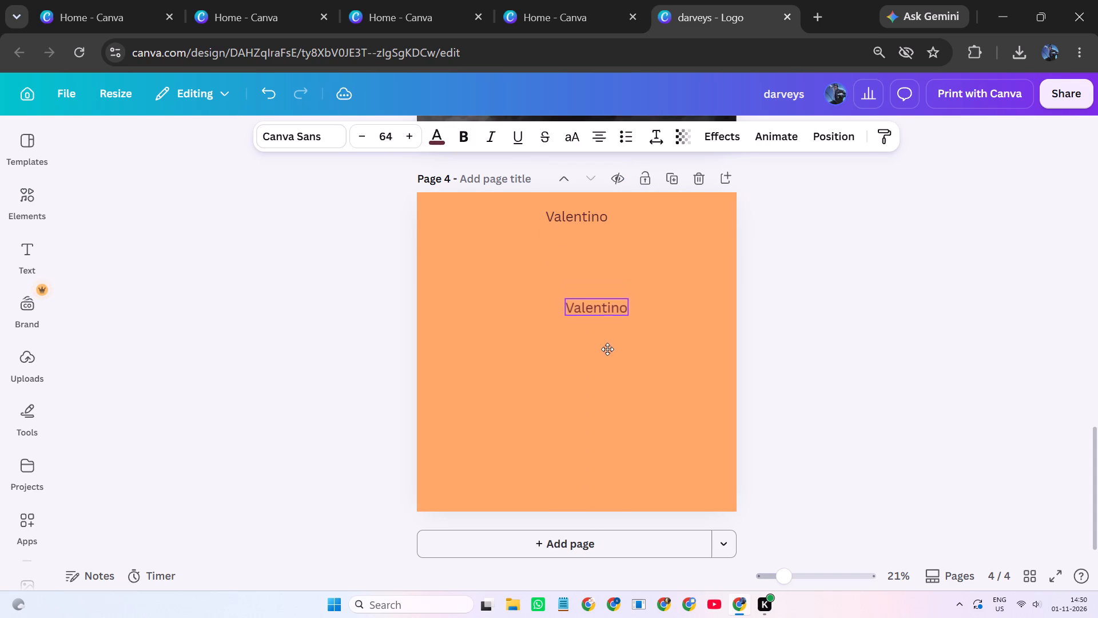
left_click_drag(607, 349, 610, 366)
left_click(610, 366)
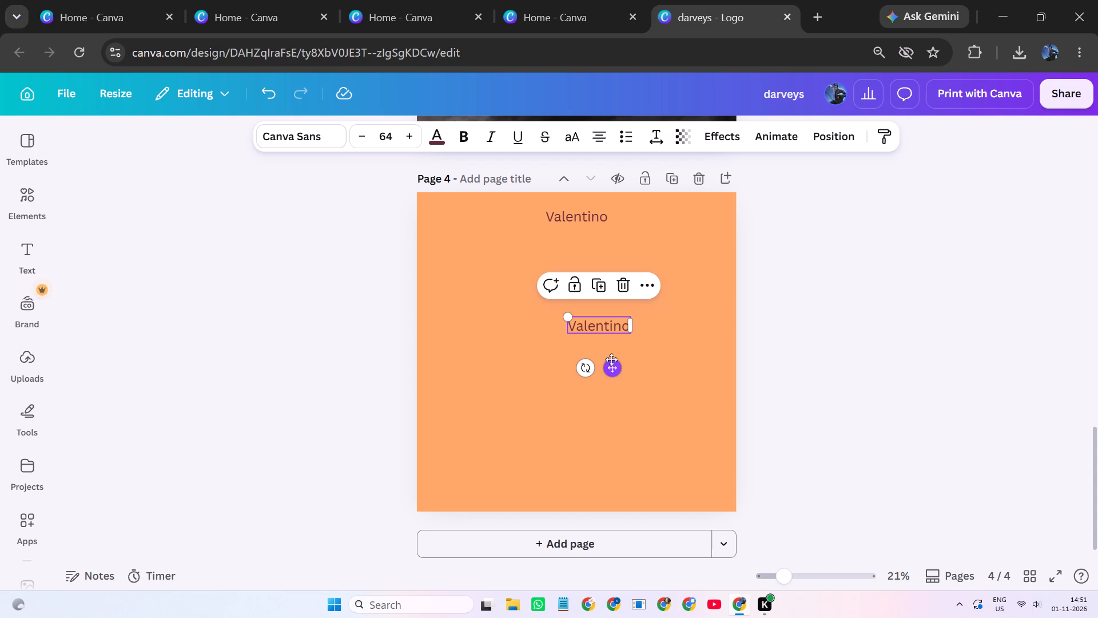
left_click_drag(613, 371, 608, 409)
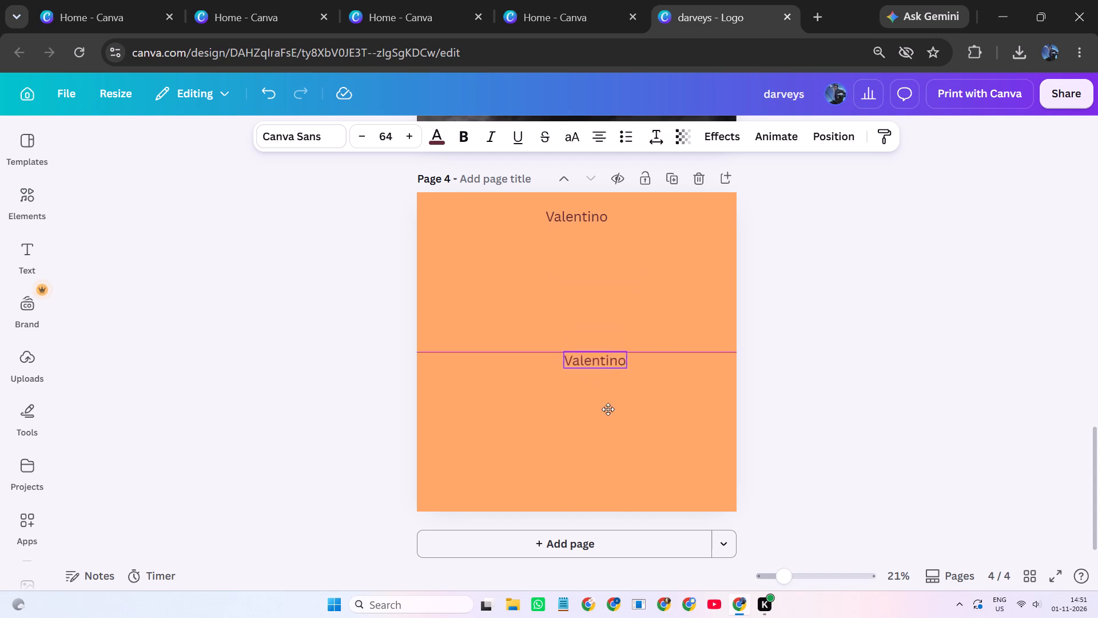
left_click_drag(608, 409, 600, 461)
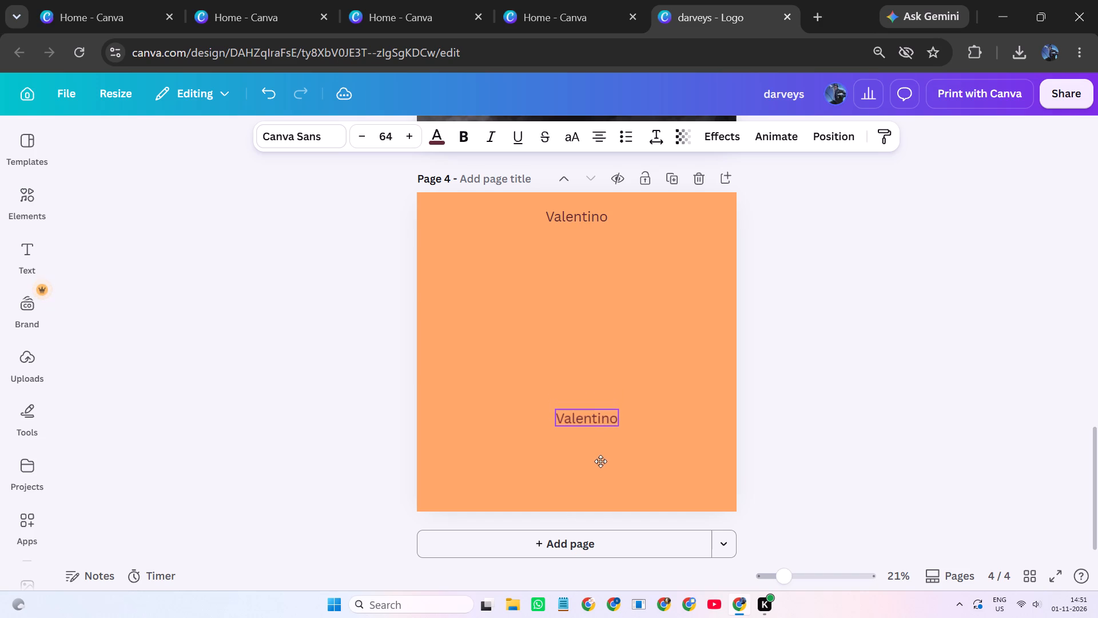
left_click_drag(600, 461, 601, 474)
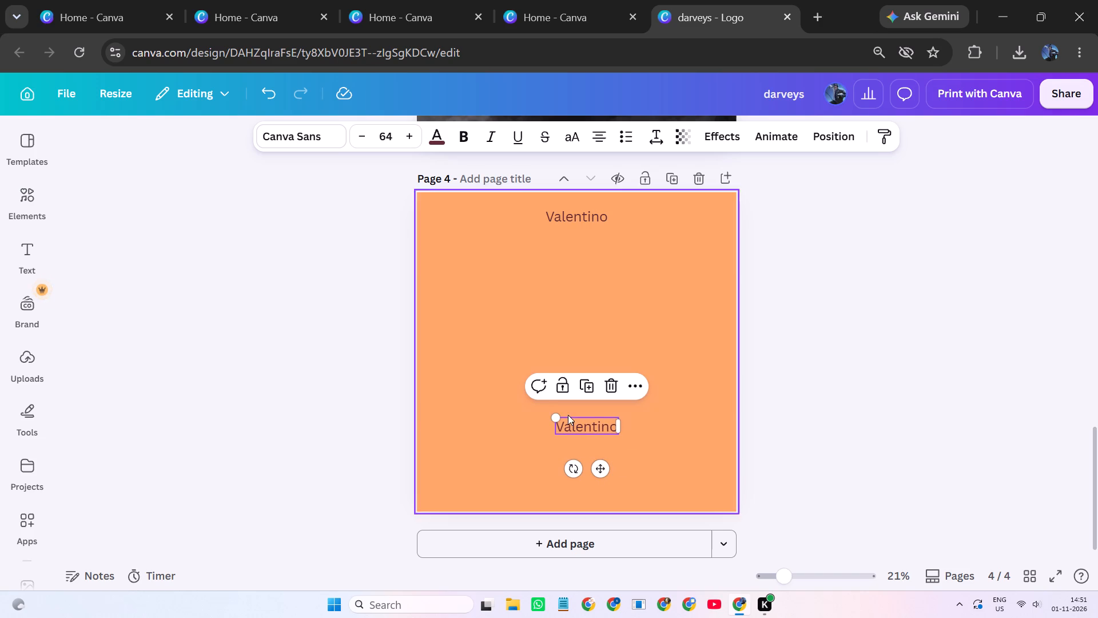
Replace the lower Valentino copy's wording with the single letter v.
left_click(588, 429)
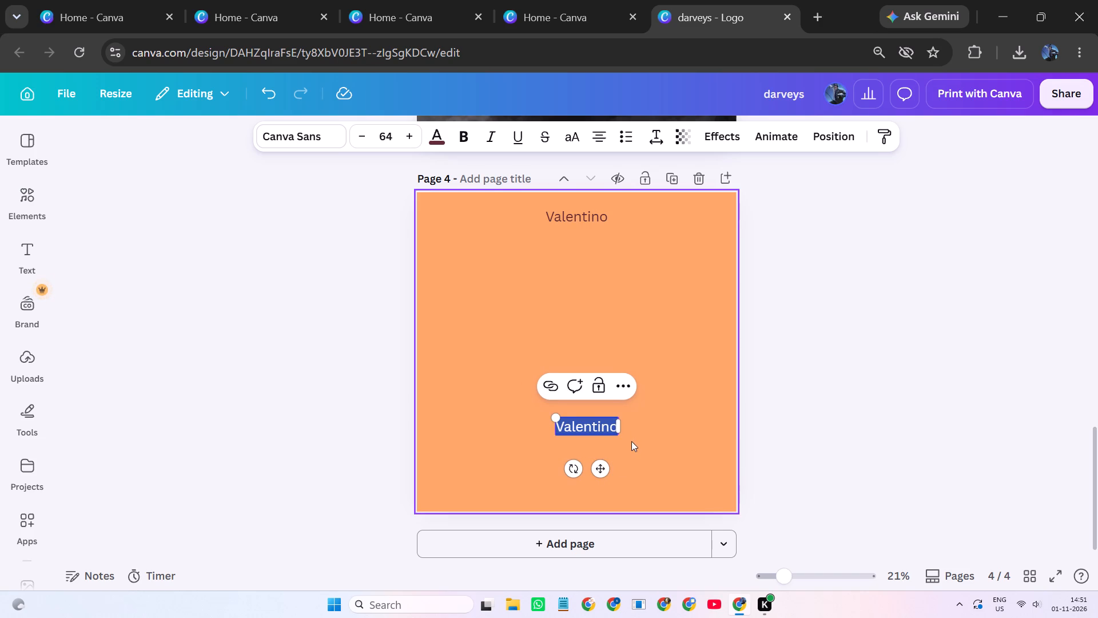
key("BackSpace")
key("v")
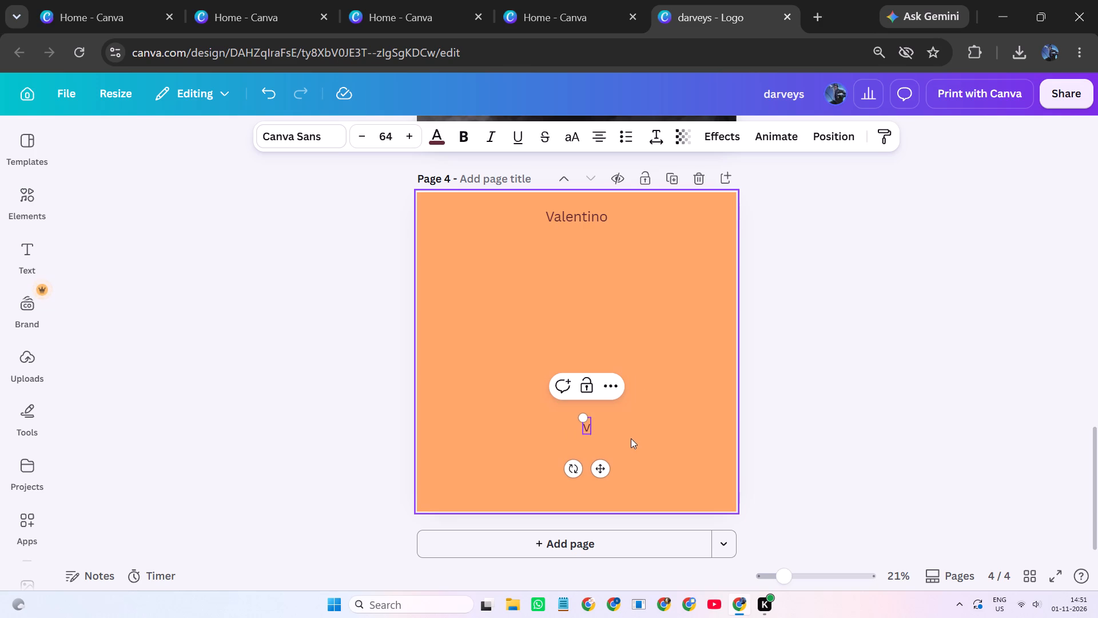
left_click(777, 391)
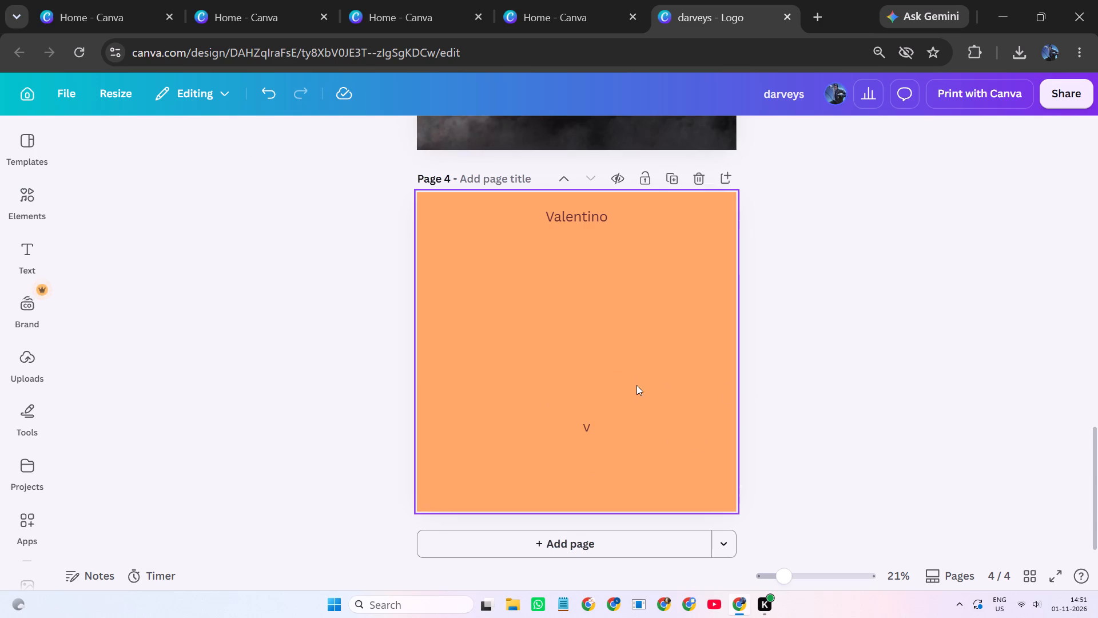
Enlarge the letter v to a font size of about 225.
left_click(583, 431)
left_click_drag(582, 418, 563, 412)
left_click(535, 390)
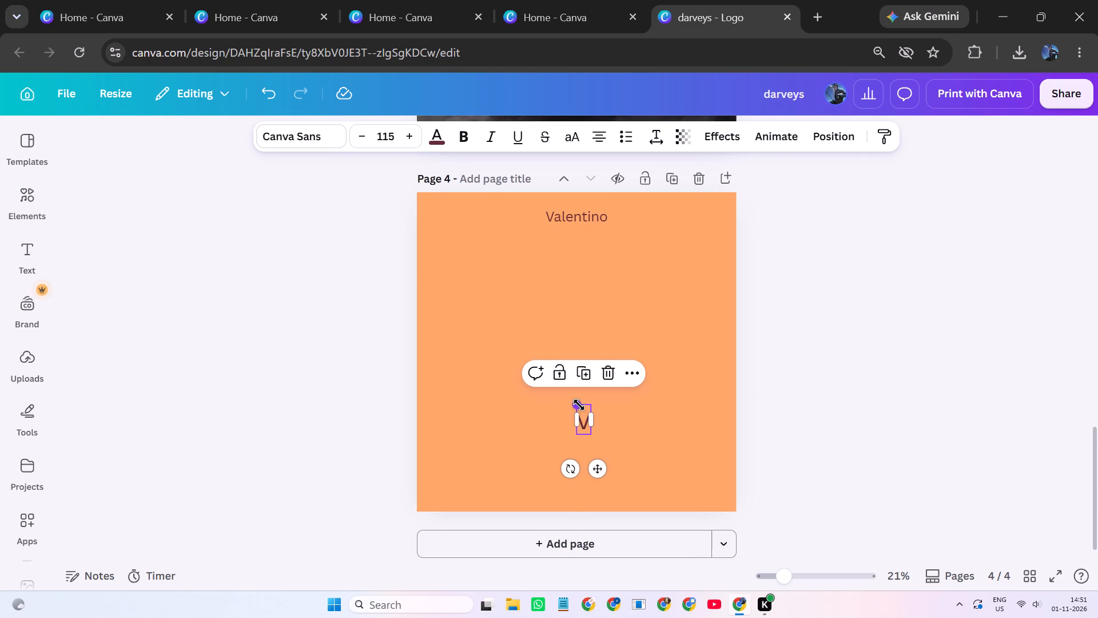
left_click_drag(579, 405, 554, 382)
double_click(552, 381)
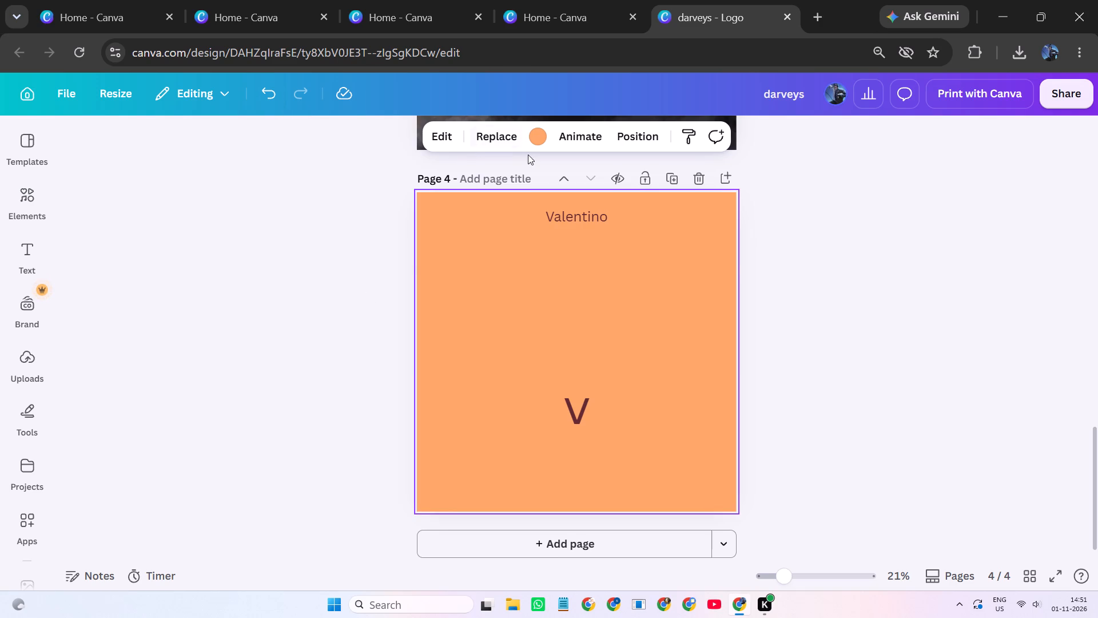
Try Abril Fatface and Alice on the letter v, and set its font to Cinzel Decorative.
left_click(576, 401)
left_click_drag(320, 136, 319, 145)
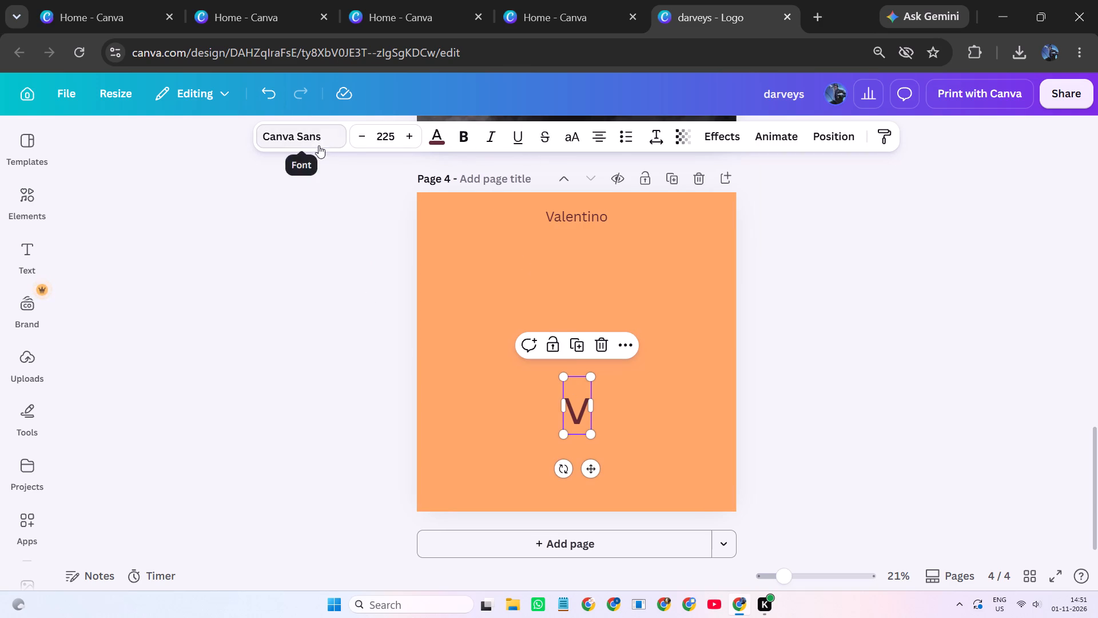
left_click_drag(319, 145, 319, 148)
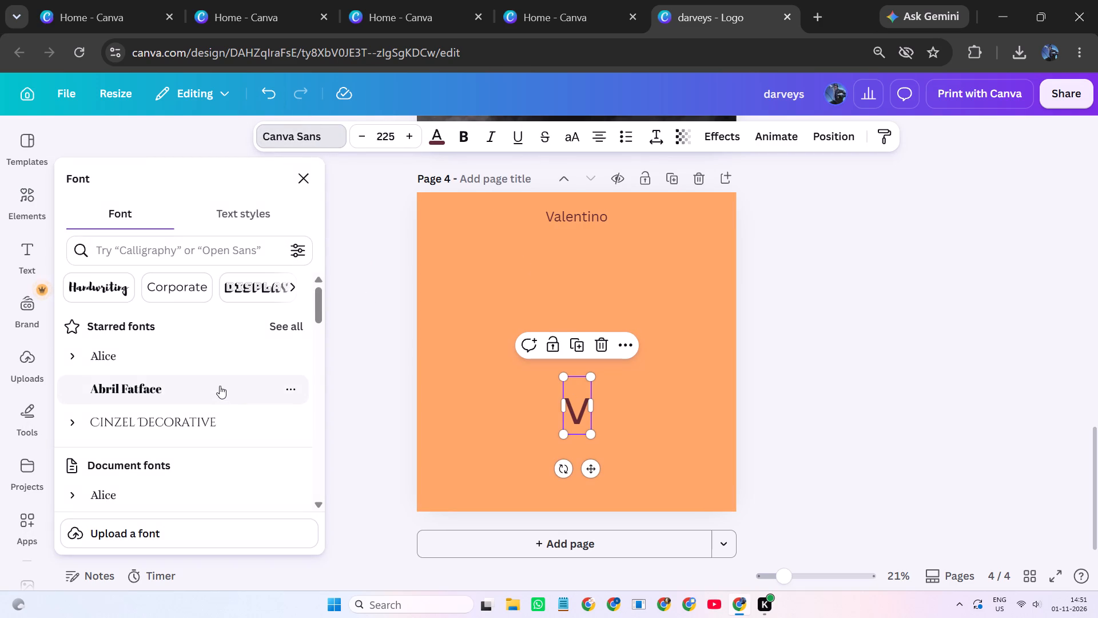
left_click(220, 386)
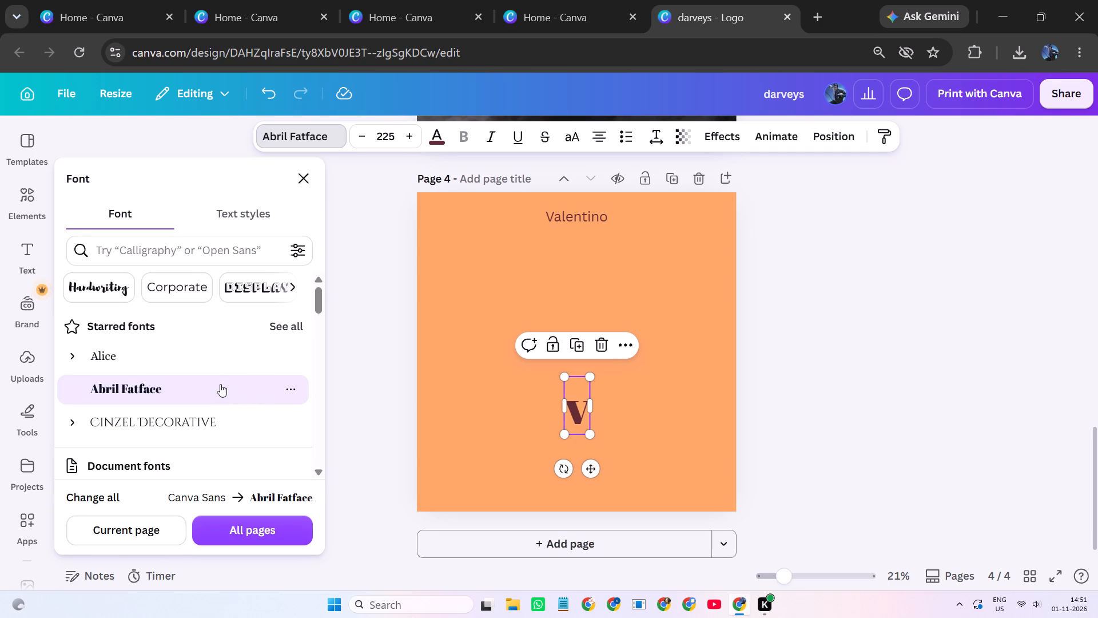
left_click(141, 356)
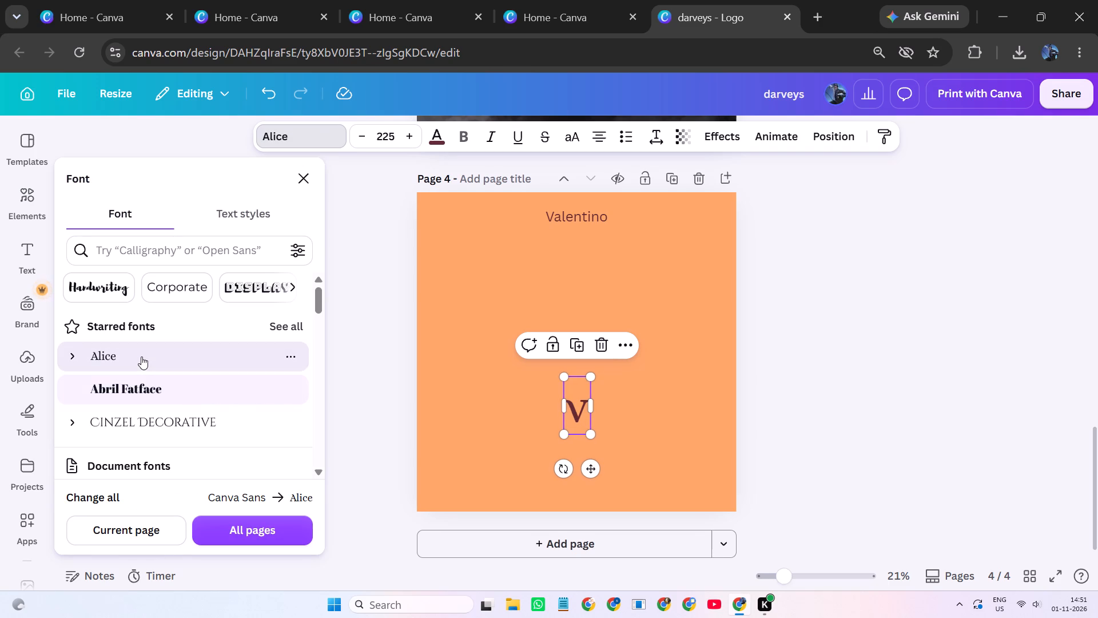
left_click(137, 380)
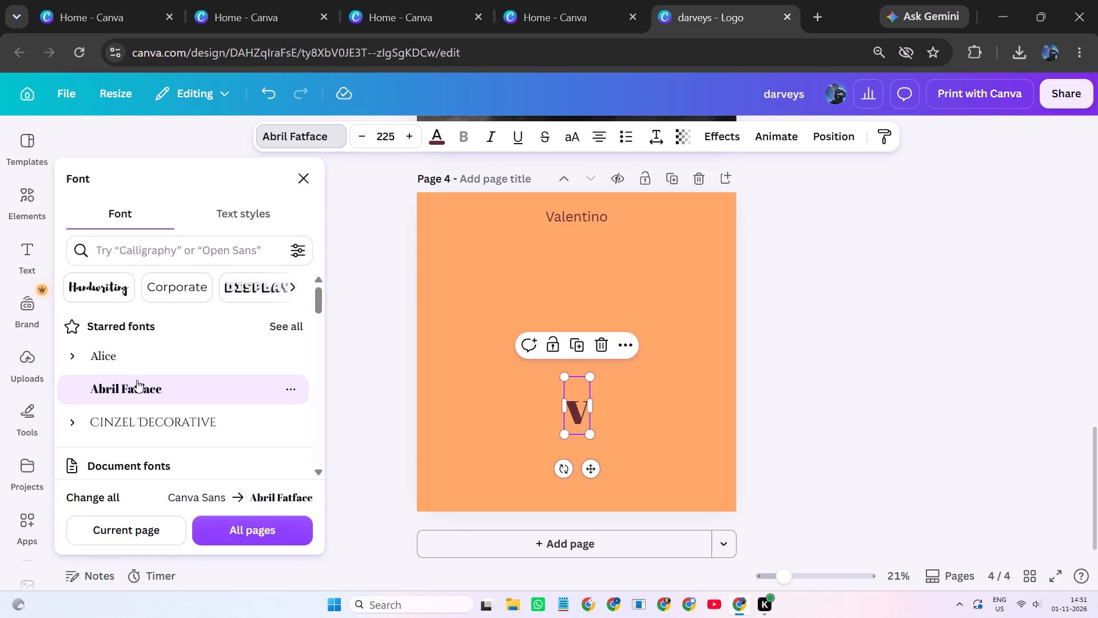
scroll(137, 380, "down", 1)
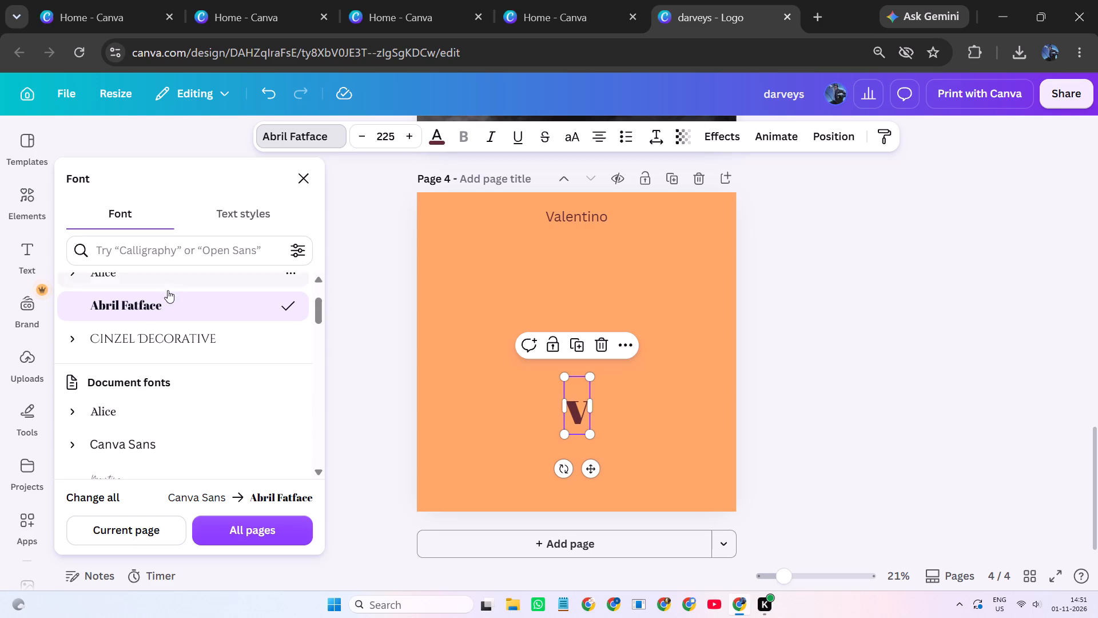
left_click(159, 335)
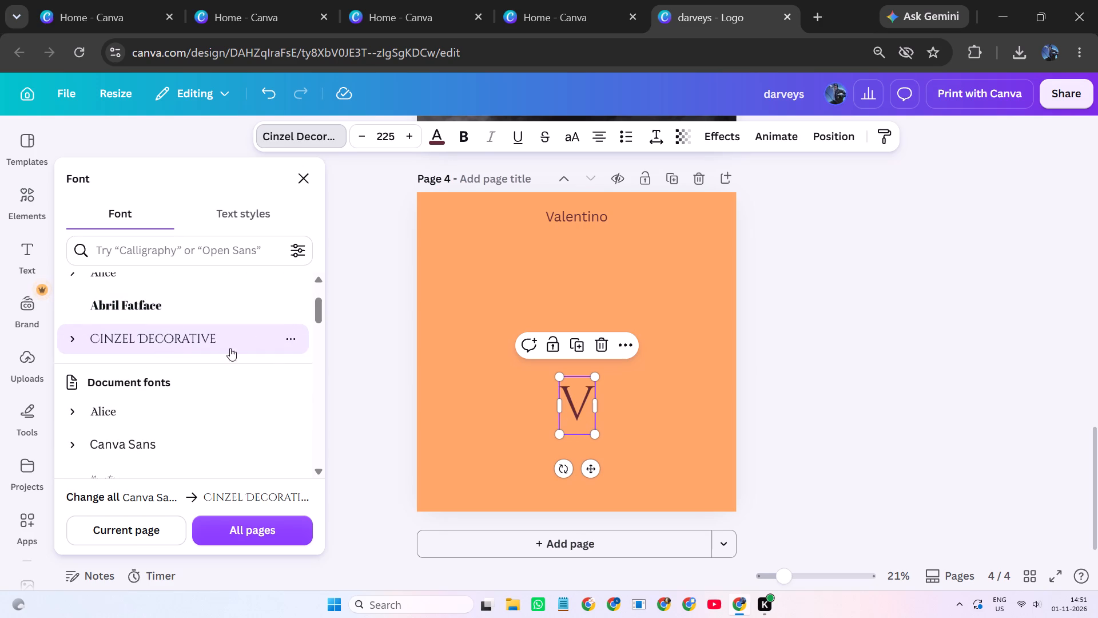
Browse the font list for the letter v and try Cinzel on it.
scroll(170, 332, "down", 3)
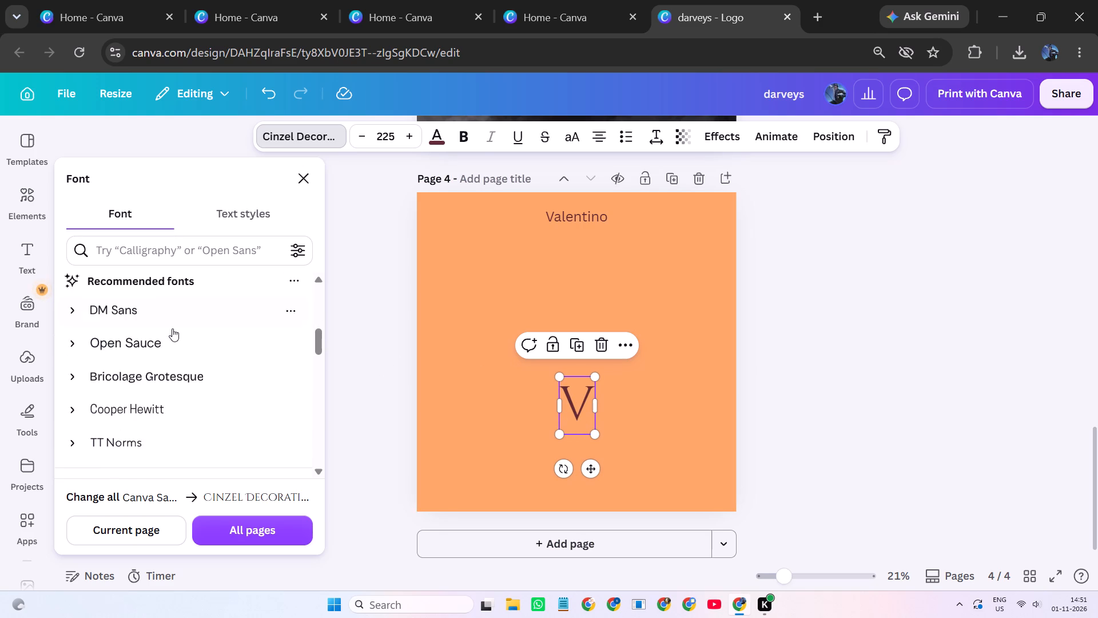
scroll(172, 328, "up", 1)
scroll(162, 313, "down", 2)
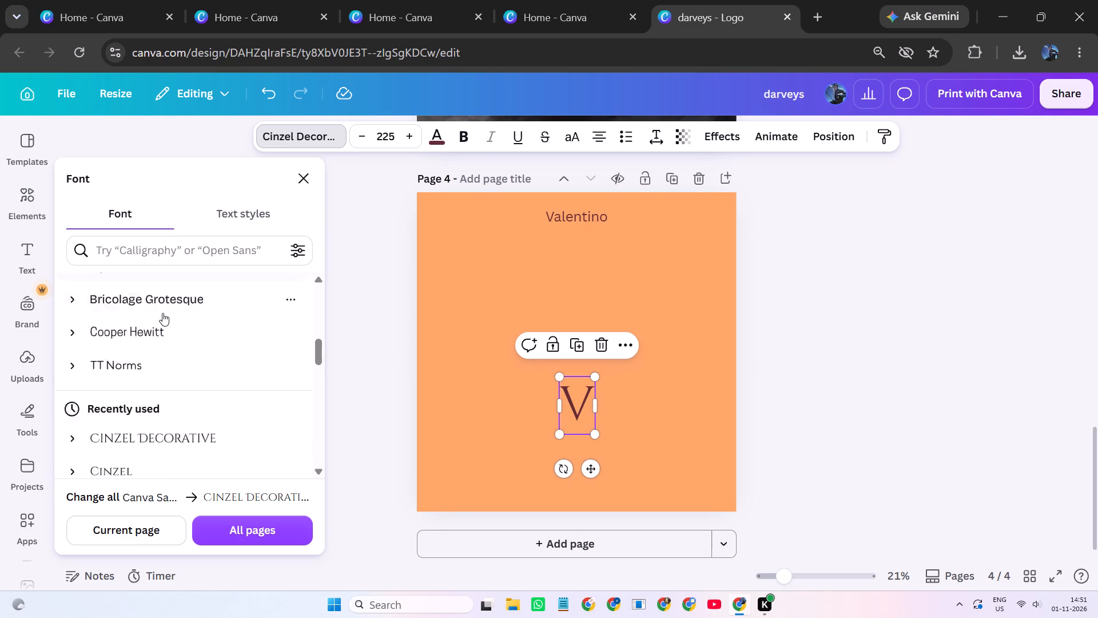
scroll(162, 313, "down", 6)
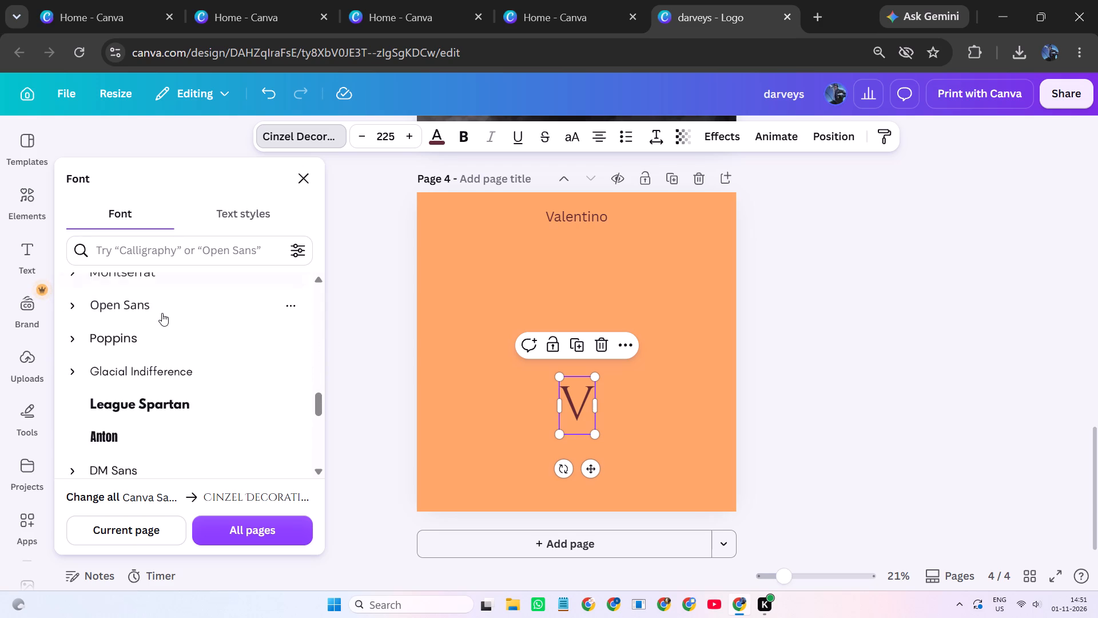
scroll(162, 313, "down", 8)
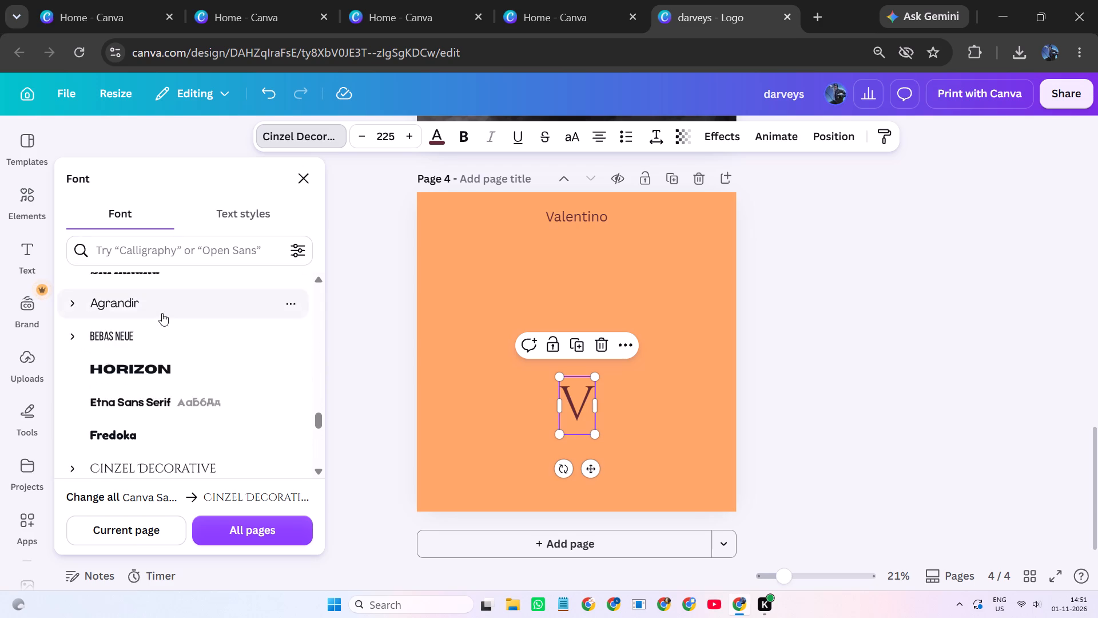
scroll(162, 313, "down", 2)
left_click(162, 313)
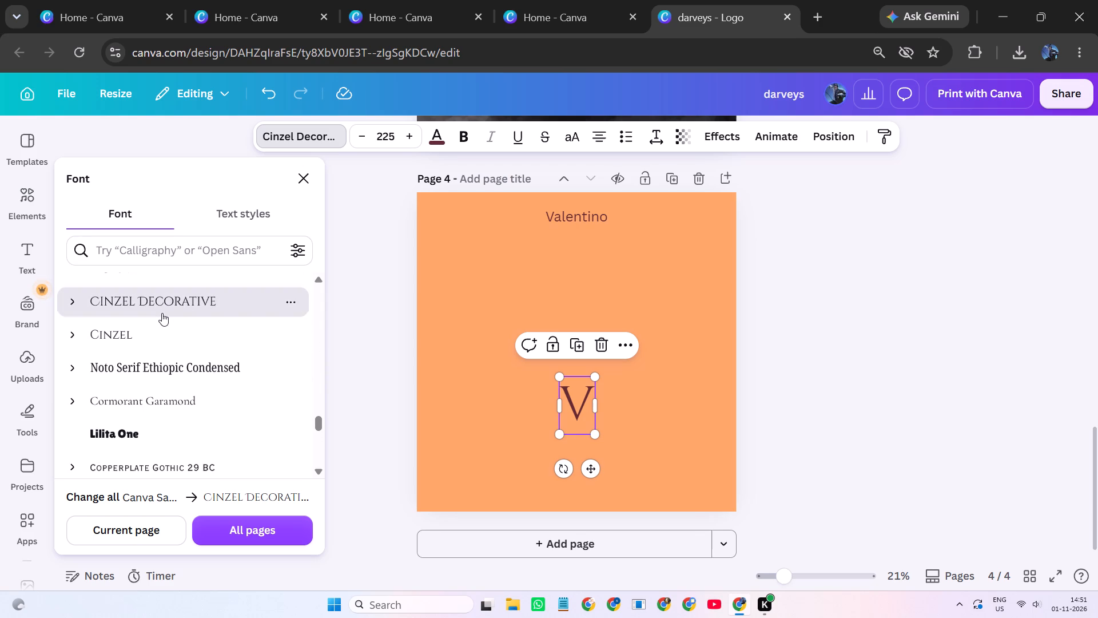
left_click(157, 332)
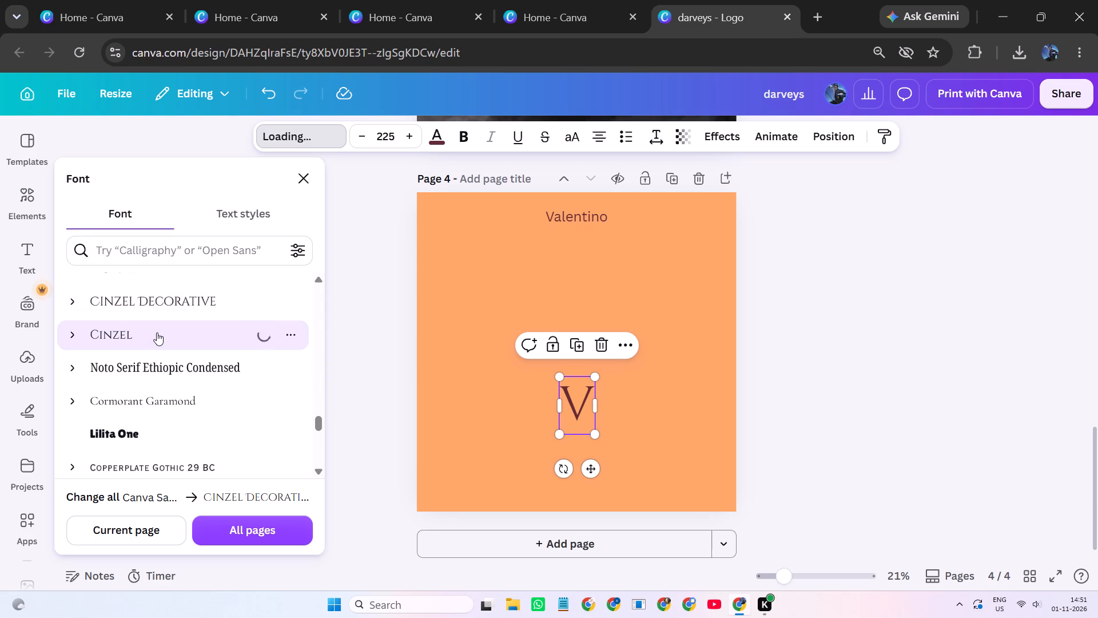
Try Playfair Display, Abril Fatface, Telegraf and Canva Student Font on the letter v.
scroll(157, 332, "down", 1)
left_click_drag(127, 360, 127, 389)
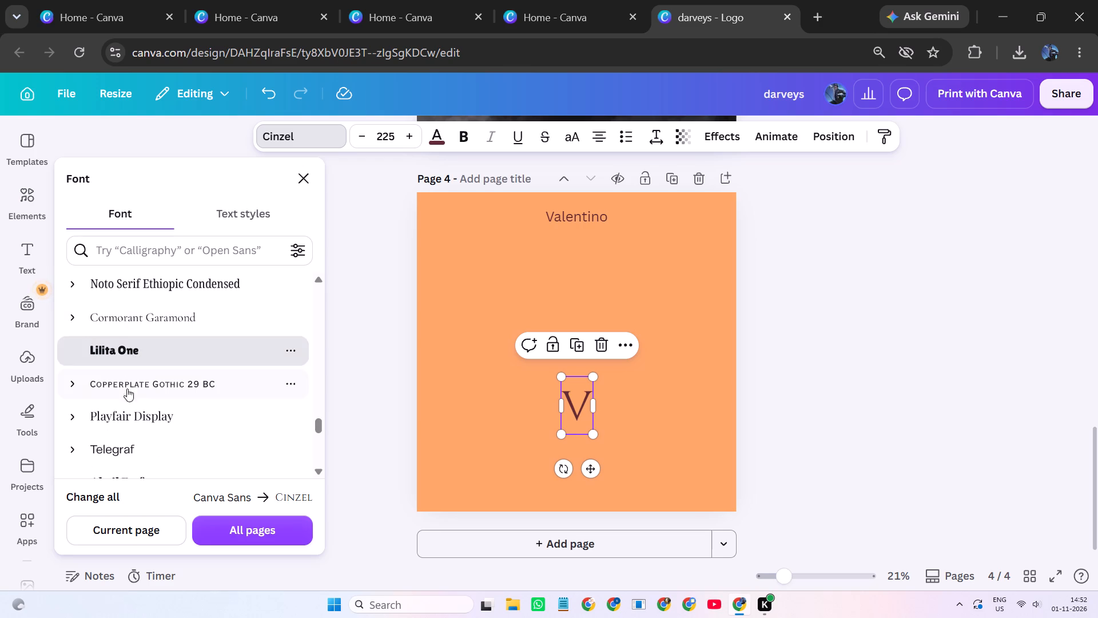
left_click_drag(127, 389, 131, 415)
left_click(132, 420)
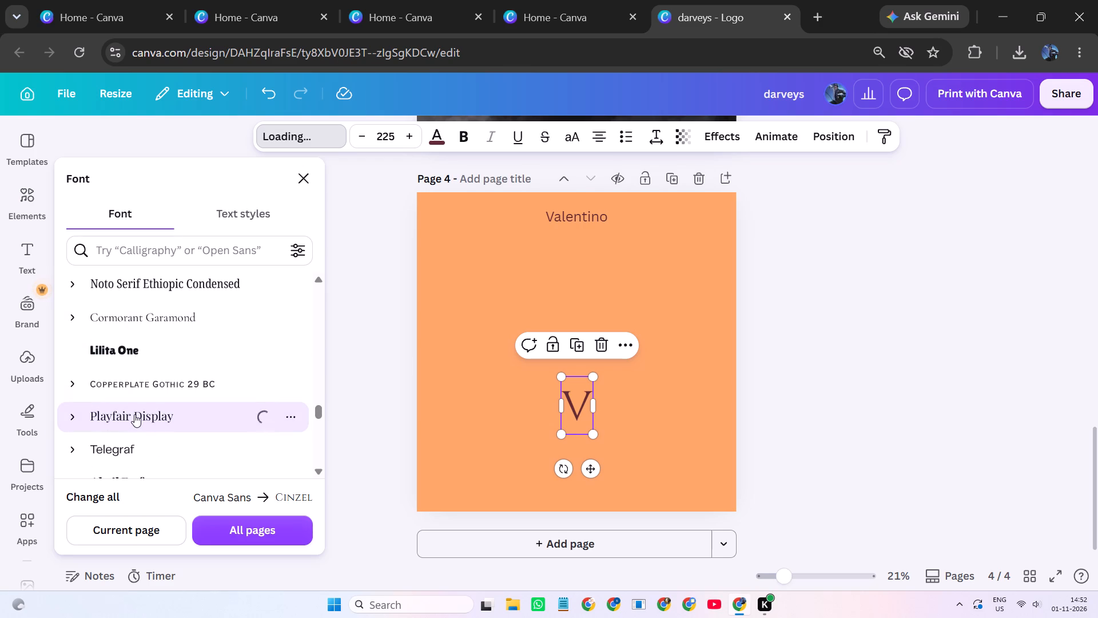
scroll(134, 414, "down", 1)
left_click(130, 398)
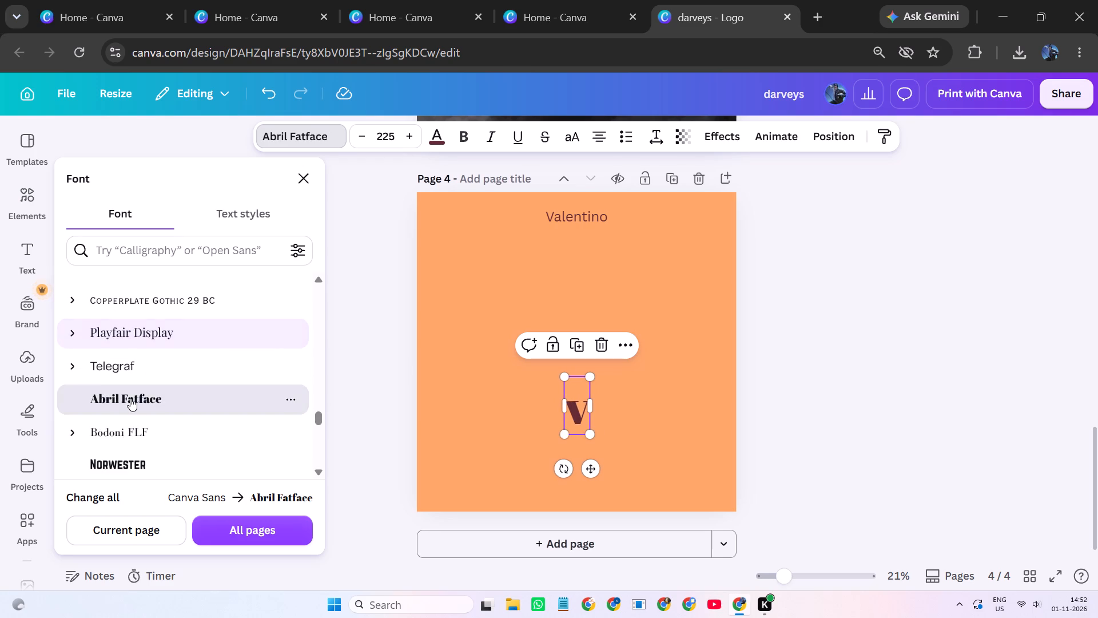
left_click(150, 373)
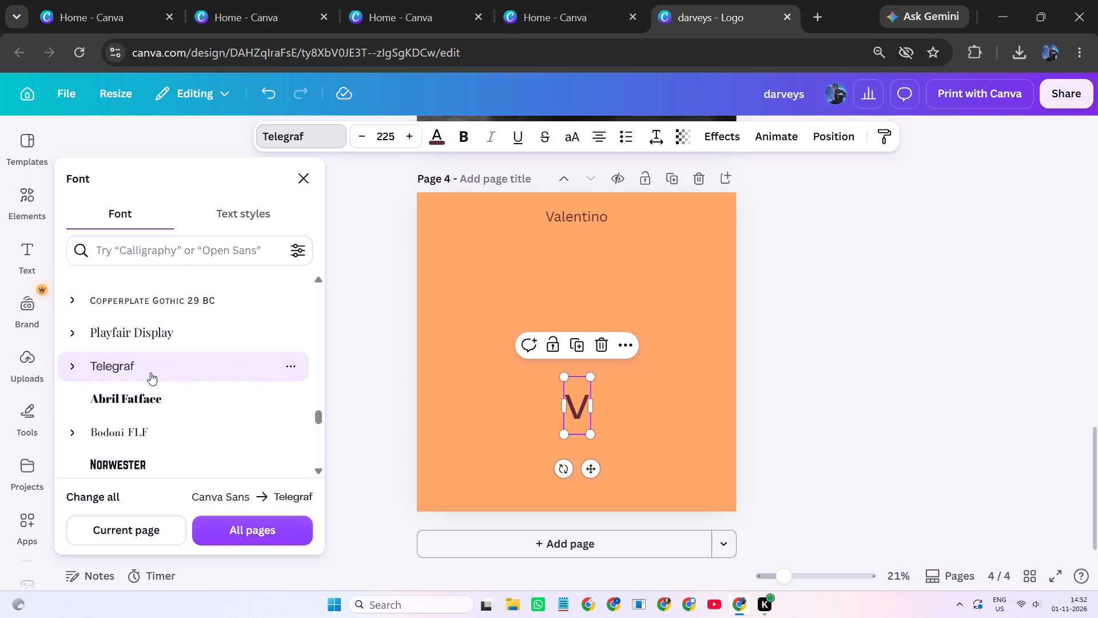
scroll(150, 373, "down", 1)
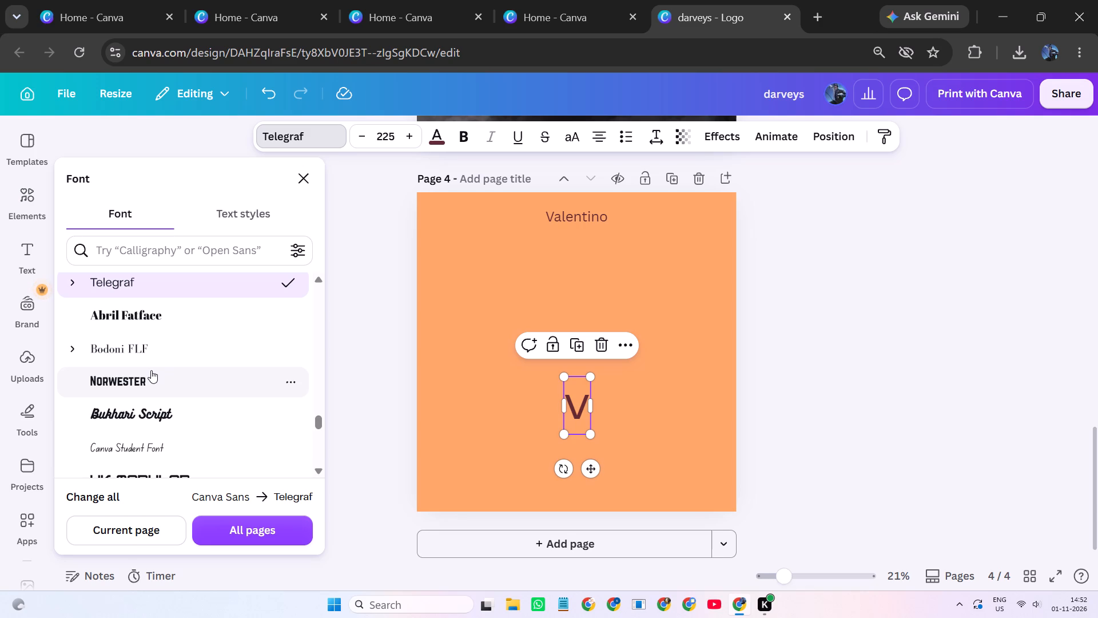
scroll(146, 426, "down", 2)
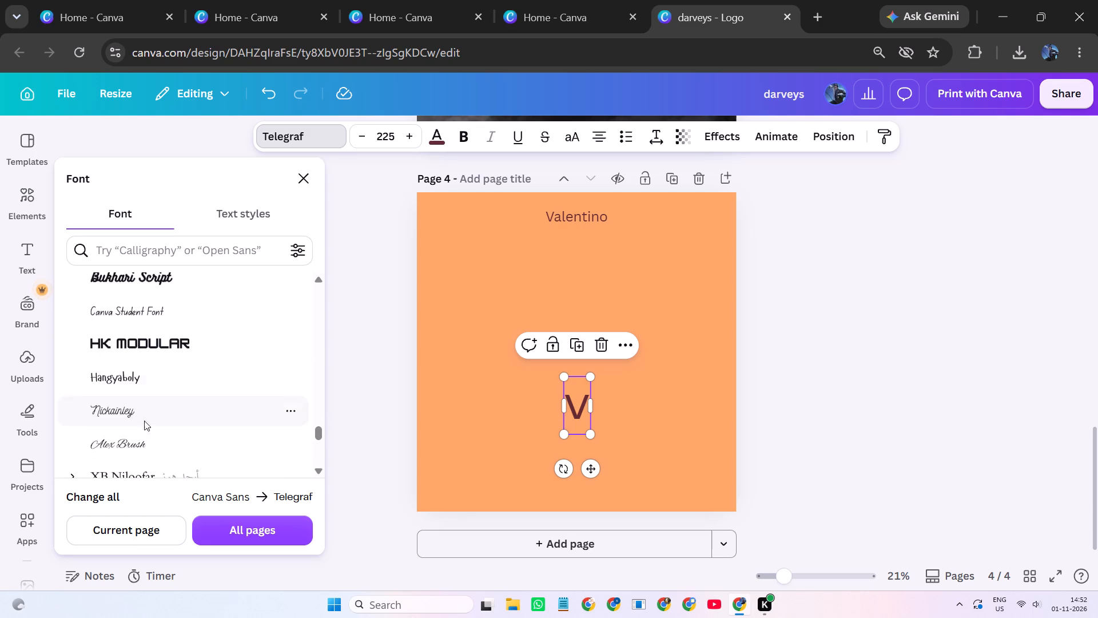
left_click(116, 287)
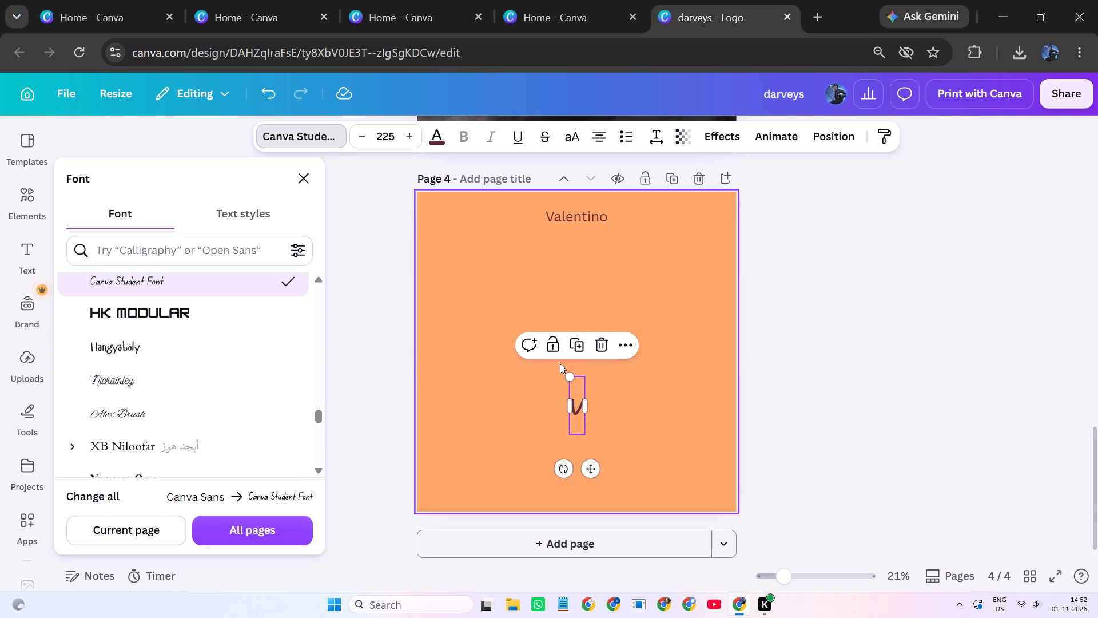
Enlarge the letter v to a font size of about 490 and recentre it in the lower middle of page 4.
left_click_drag(568, 370, 514, 325)
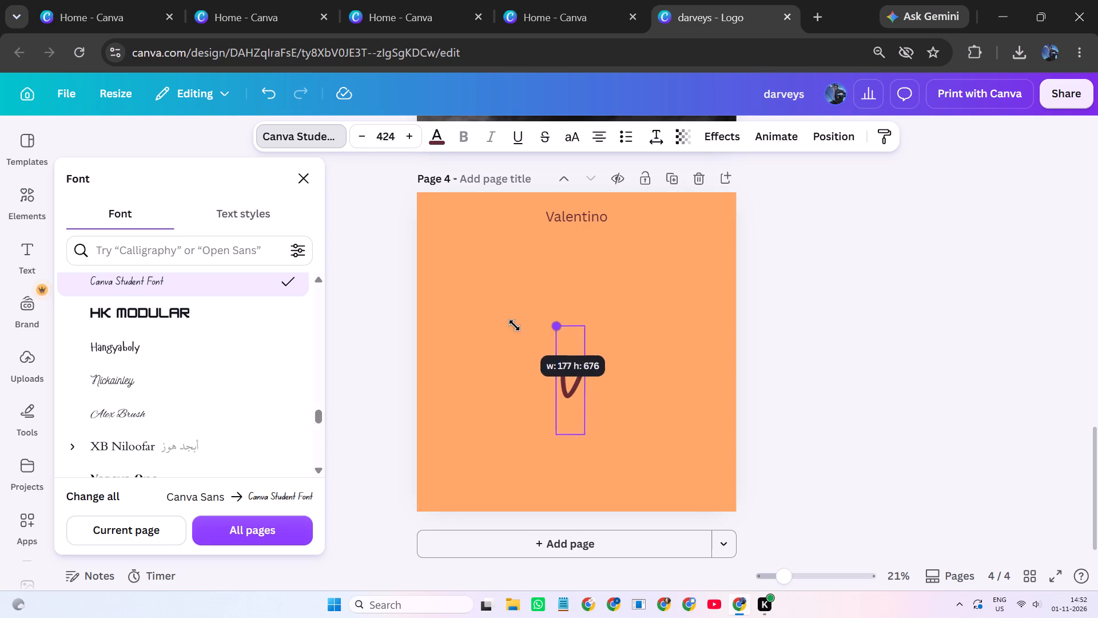
left_click_drag(514, 325, 508, 313)
left_click(624, 411)
left_click_drag(563, 391, 566, 402)
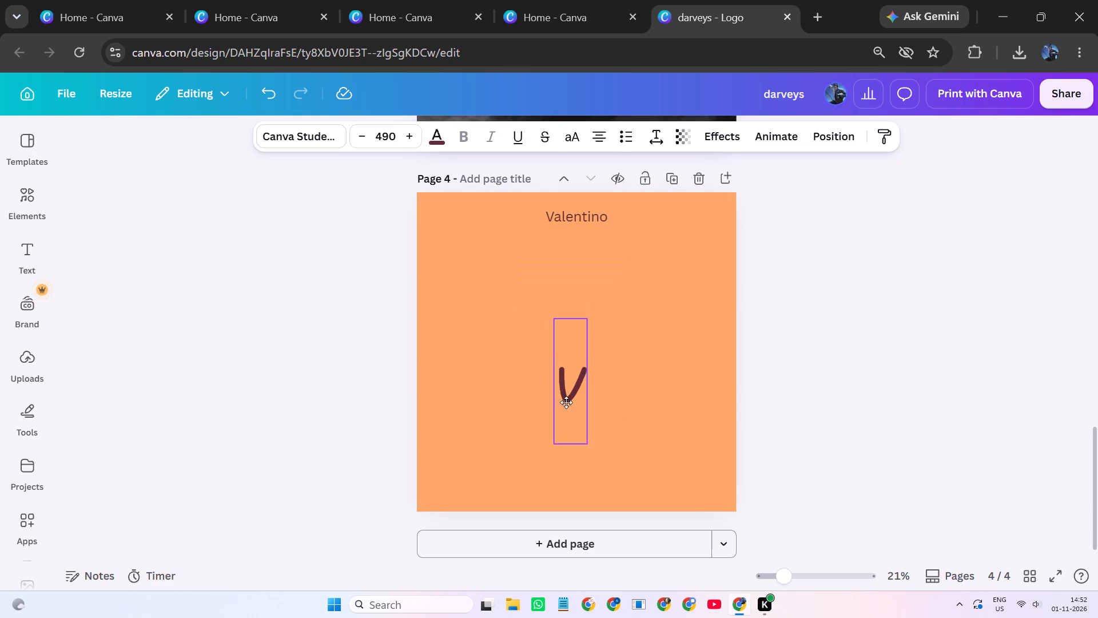
left_click_drag(566, 402, 571, 419)
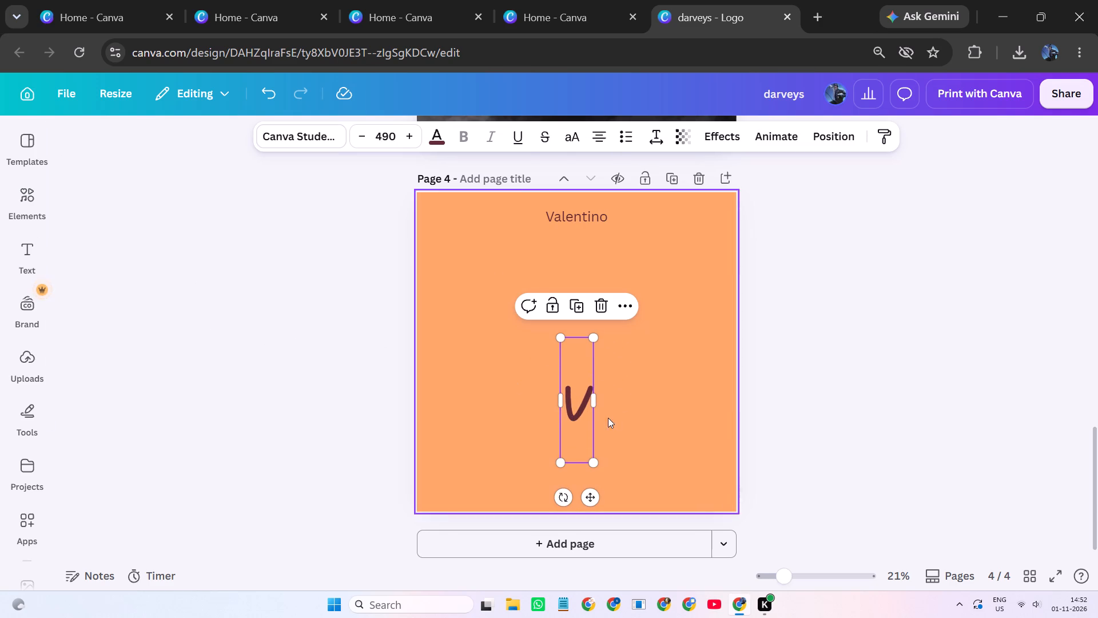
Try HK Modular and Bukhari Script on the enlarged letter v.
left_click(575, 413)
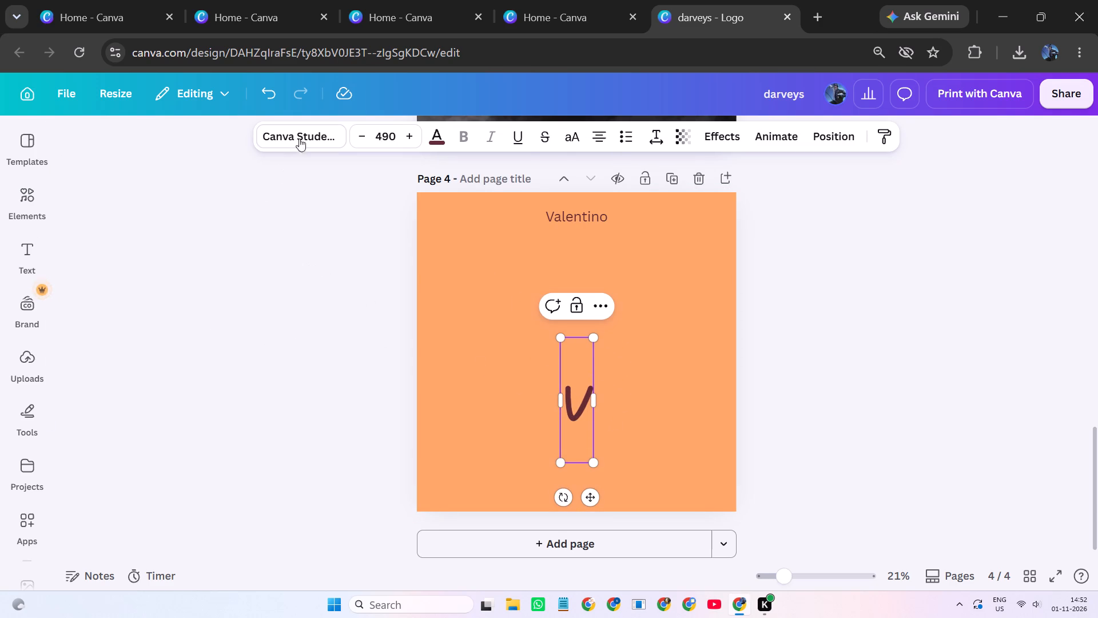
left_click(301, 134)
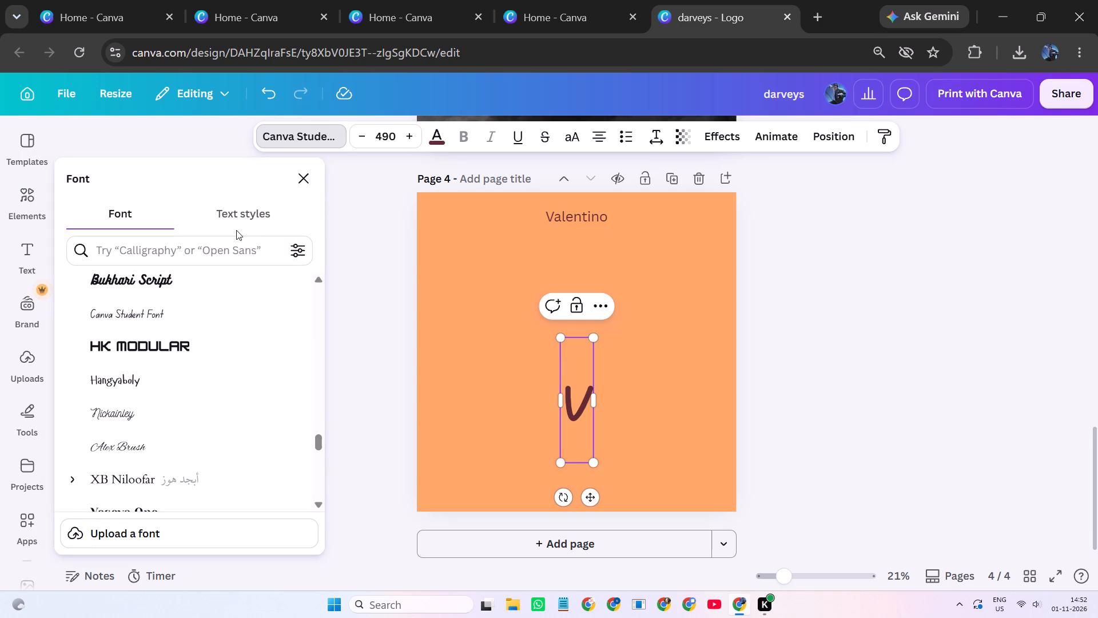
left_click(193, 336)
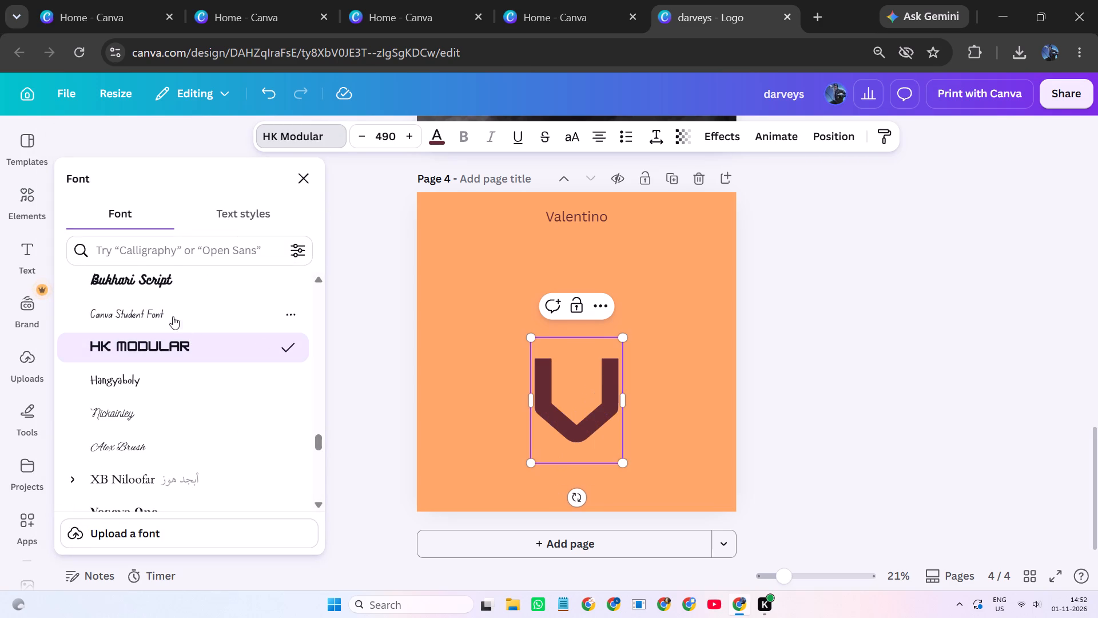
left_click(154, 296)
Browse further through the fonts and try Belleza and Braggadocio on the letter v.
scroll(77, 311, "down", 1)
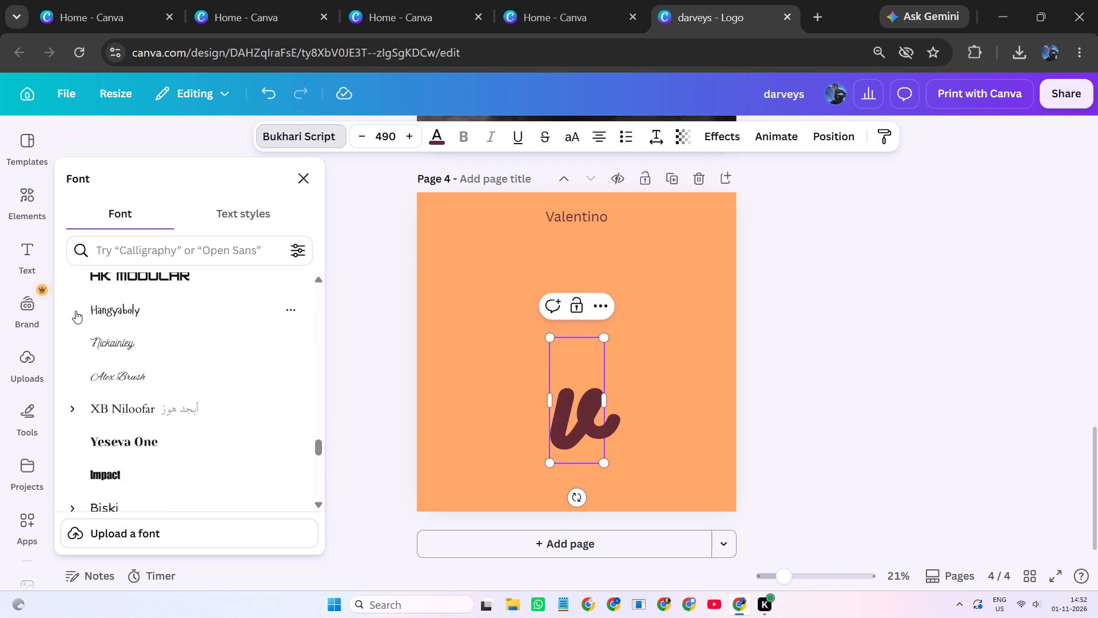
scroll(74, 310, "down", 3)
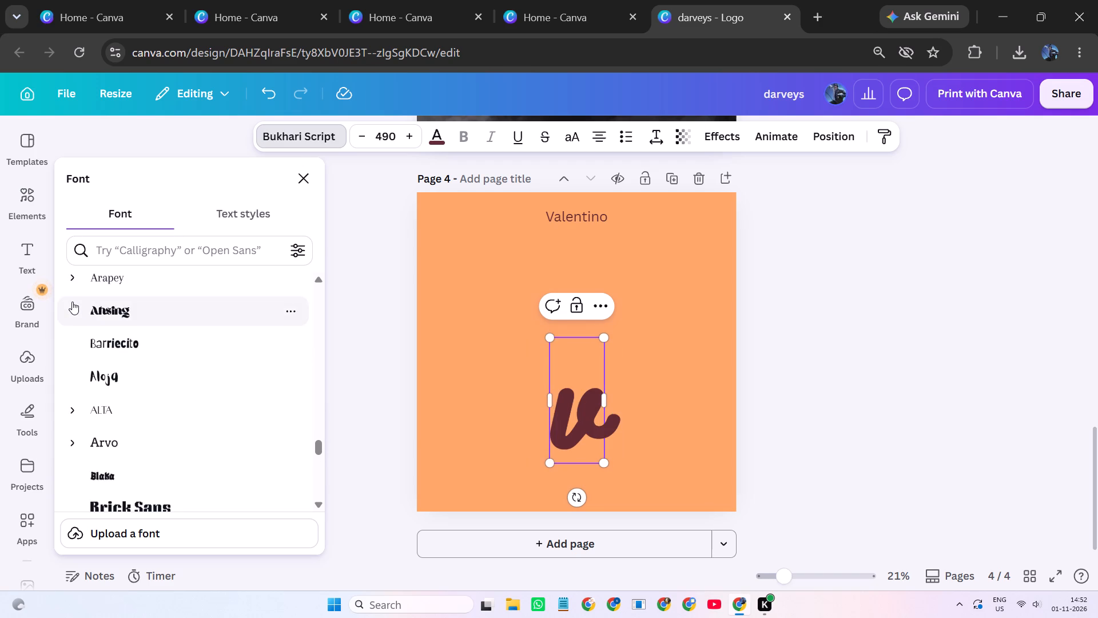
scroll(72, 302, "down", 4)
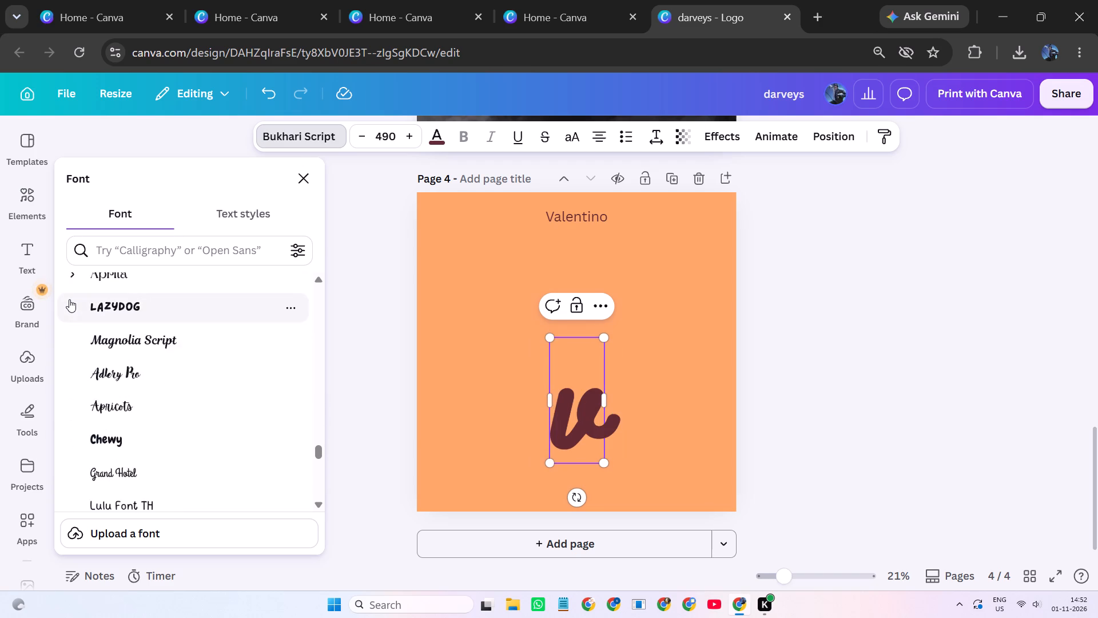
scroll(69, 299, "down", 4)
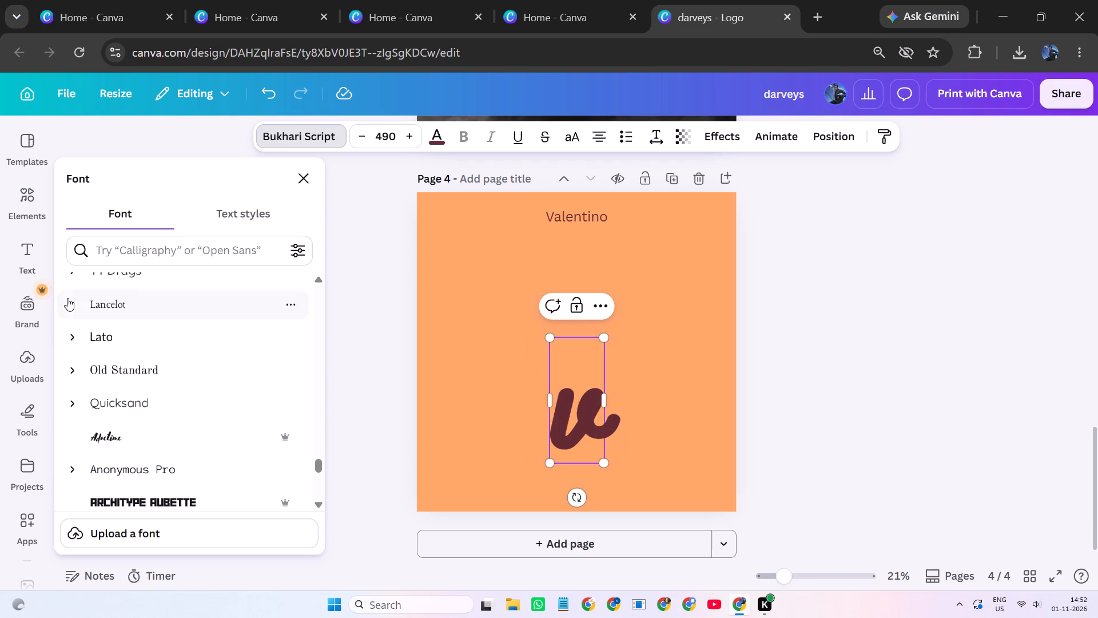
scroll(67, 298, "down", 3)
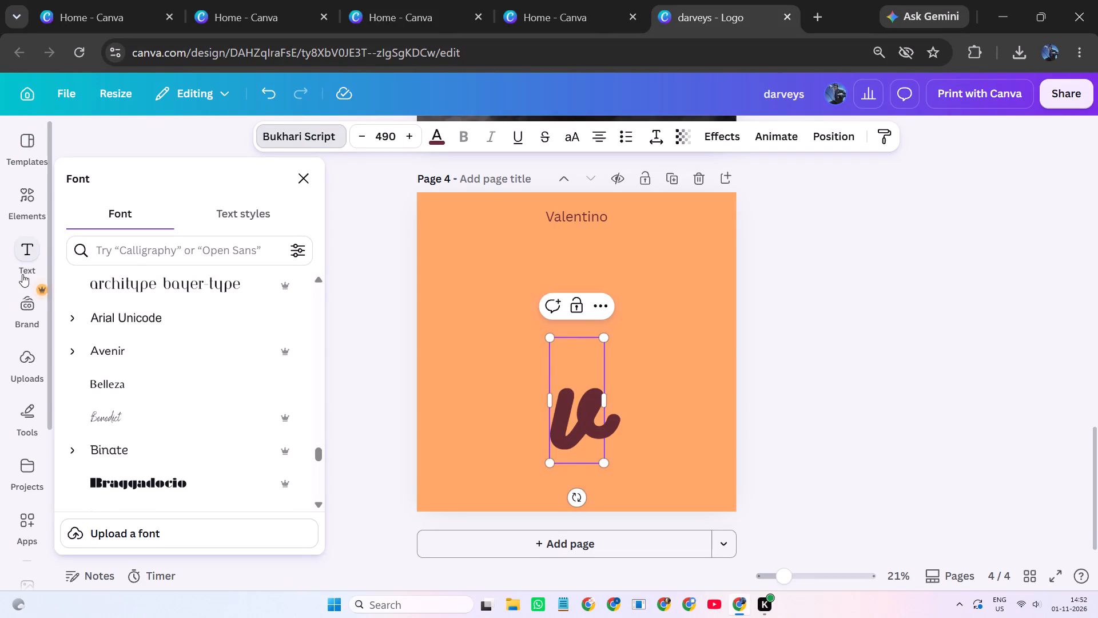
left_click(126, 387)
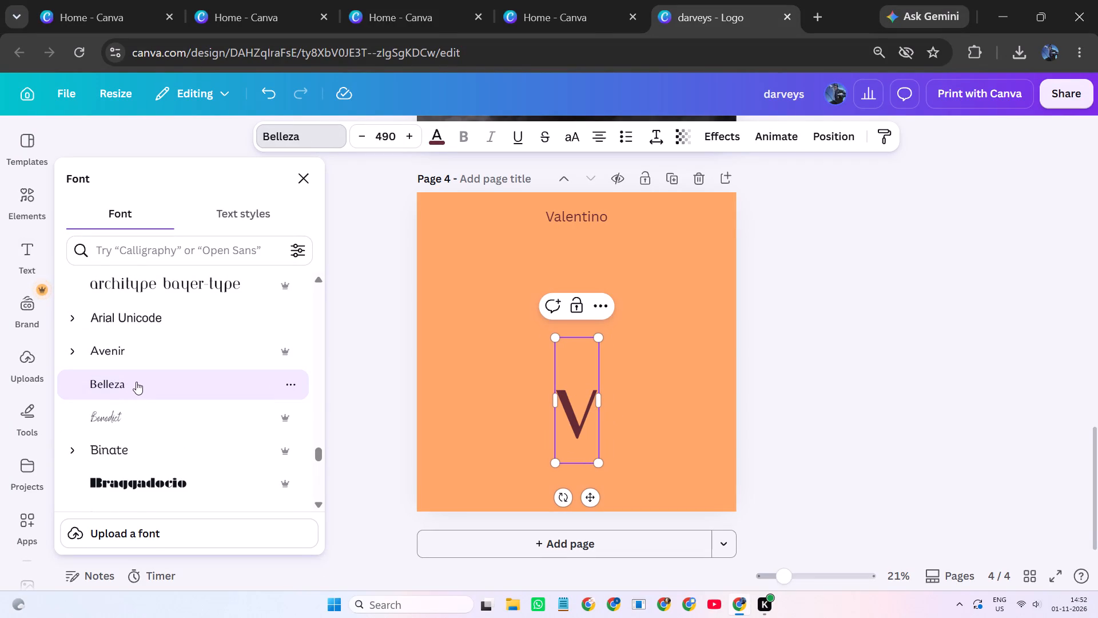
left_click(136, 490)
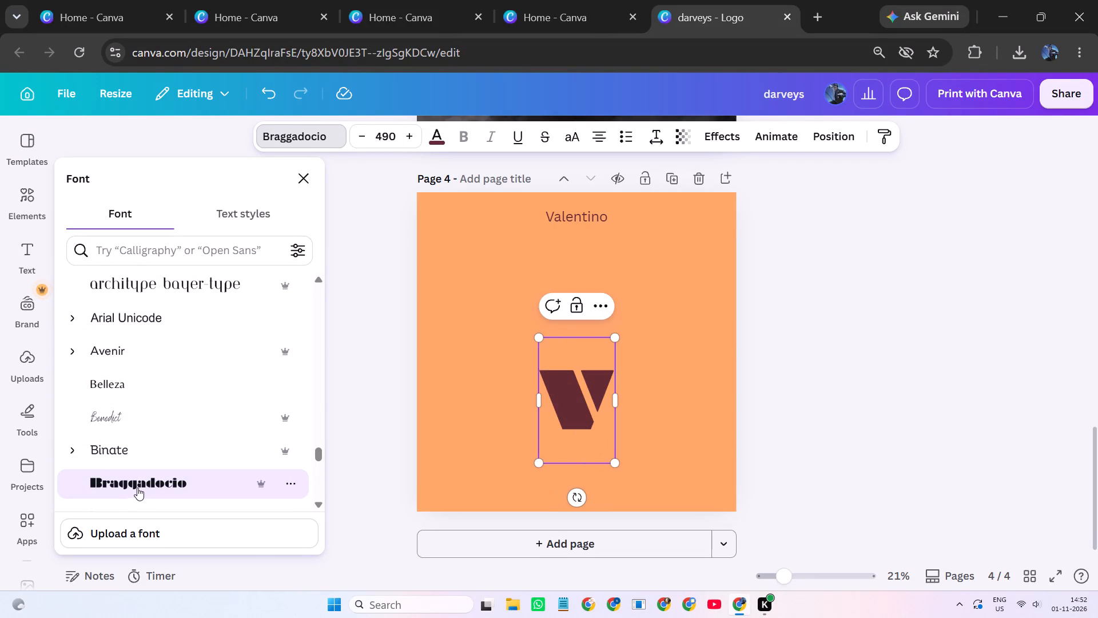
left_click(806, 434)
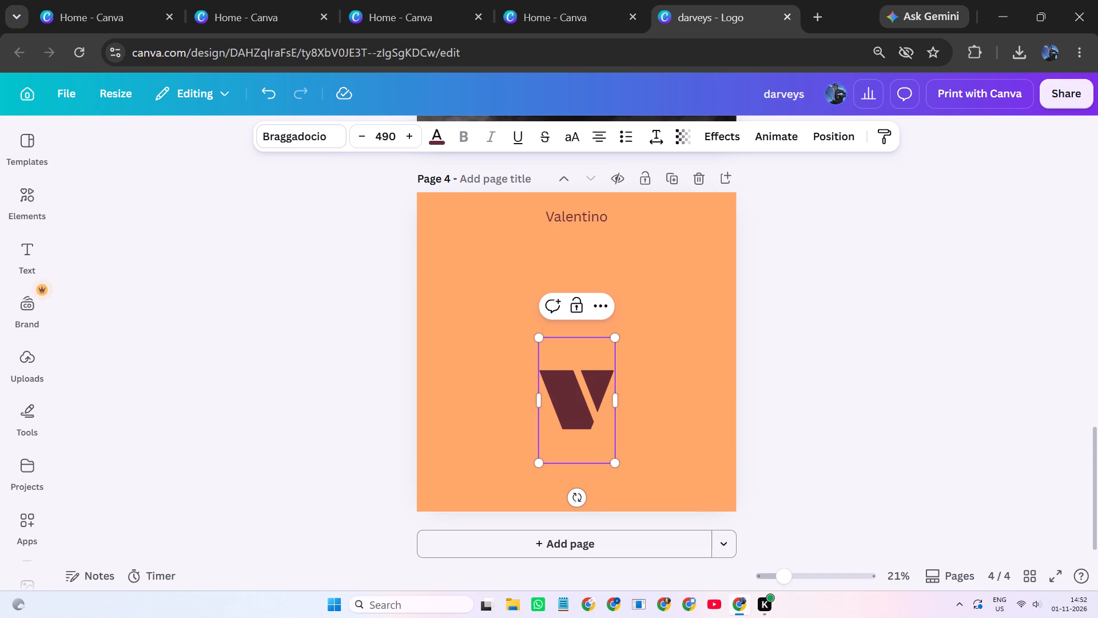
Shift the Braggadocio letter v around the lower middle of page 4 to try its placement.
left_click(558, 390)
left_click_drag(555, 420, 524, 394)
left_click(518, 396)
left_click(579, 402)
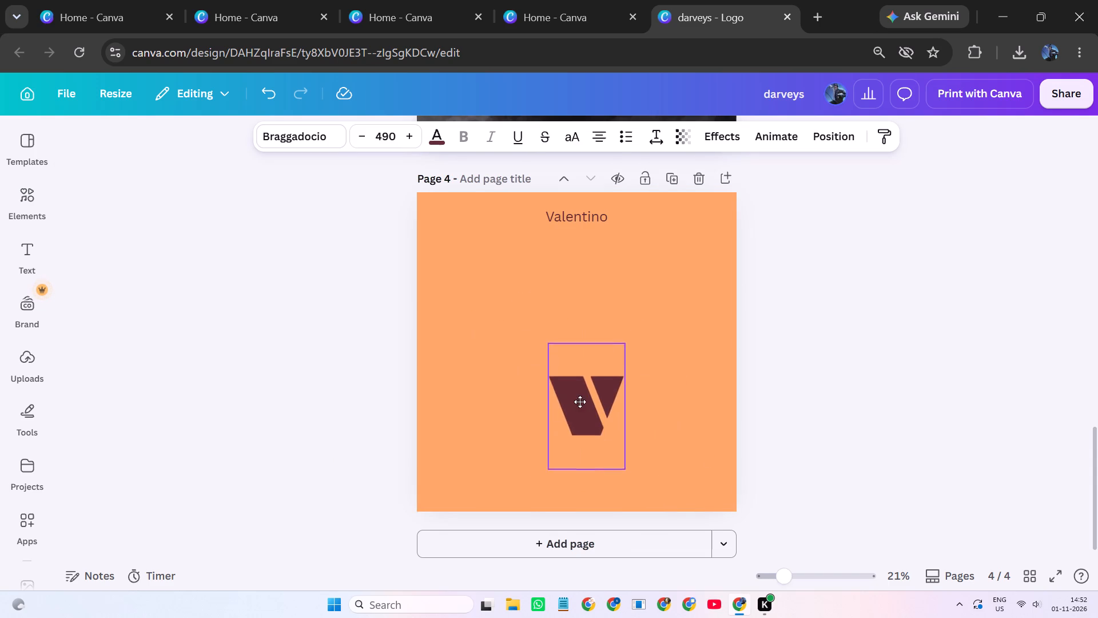
Set the letter v in the Benedict font and turn it into uppercase.
left_click(331, 141)
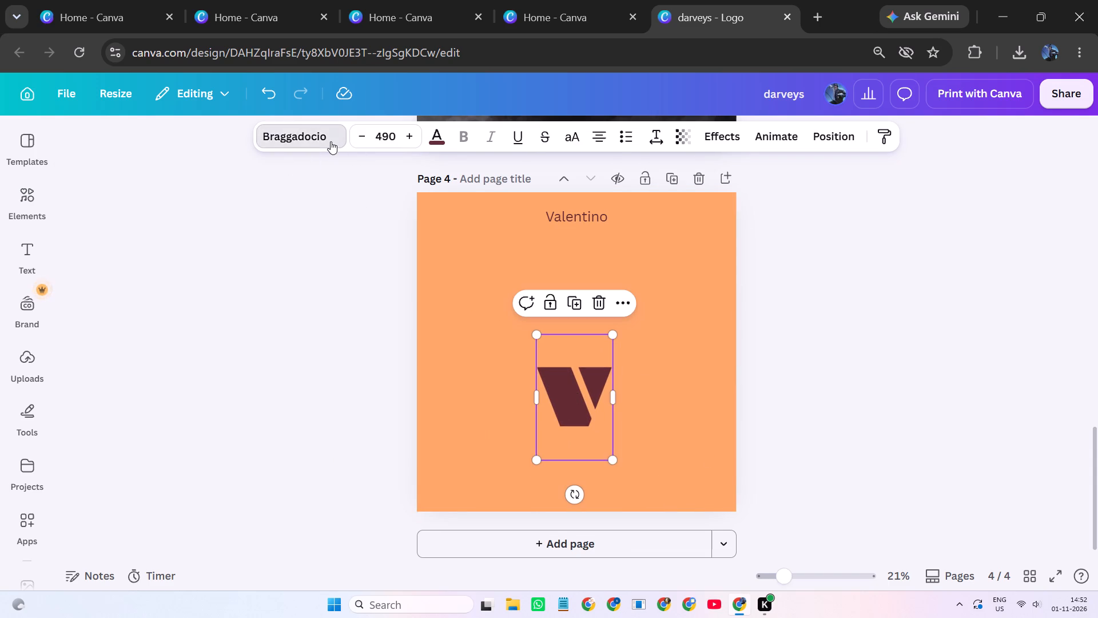
left_click(157, 422)
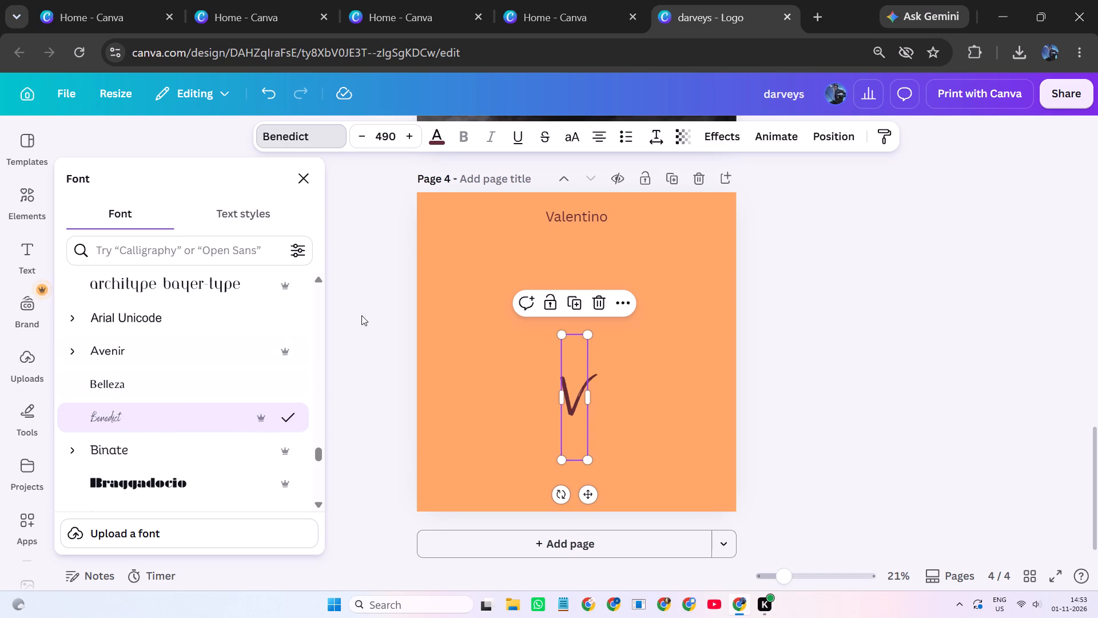
left_click(569, 135)
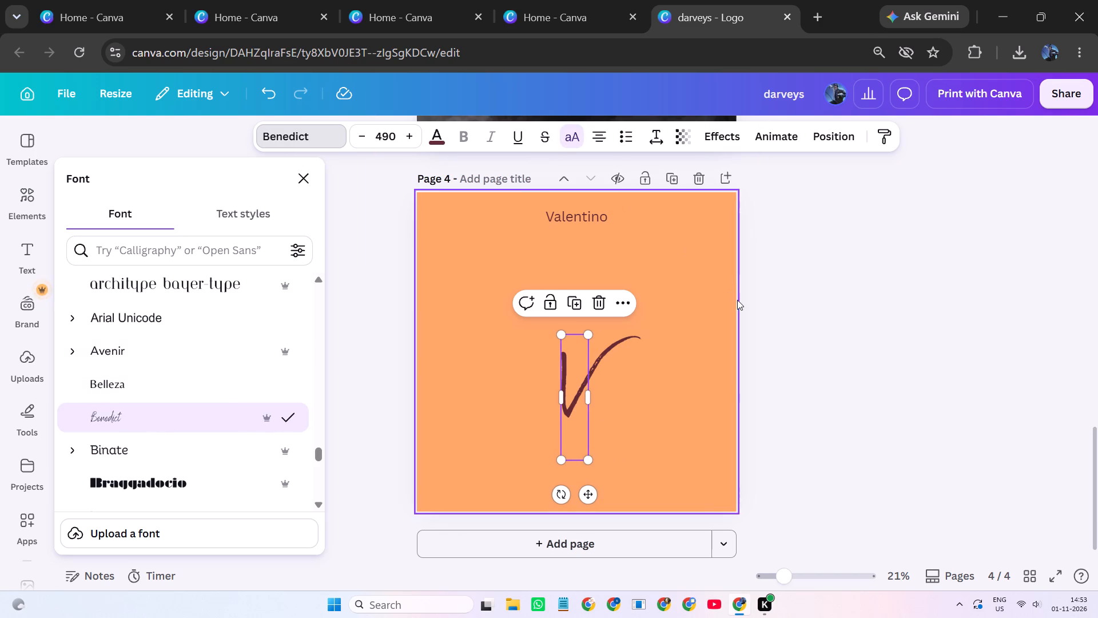
Move the Benedict V slightly up and to the right on page 4, then deselect it.
left_click(738, 300)
left_click(626, 384)
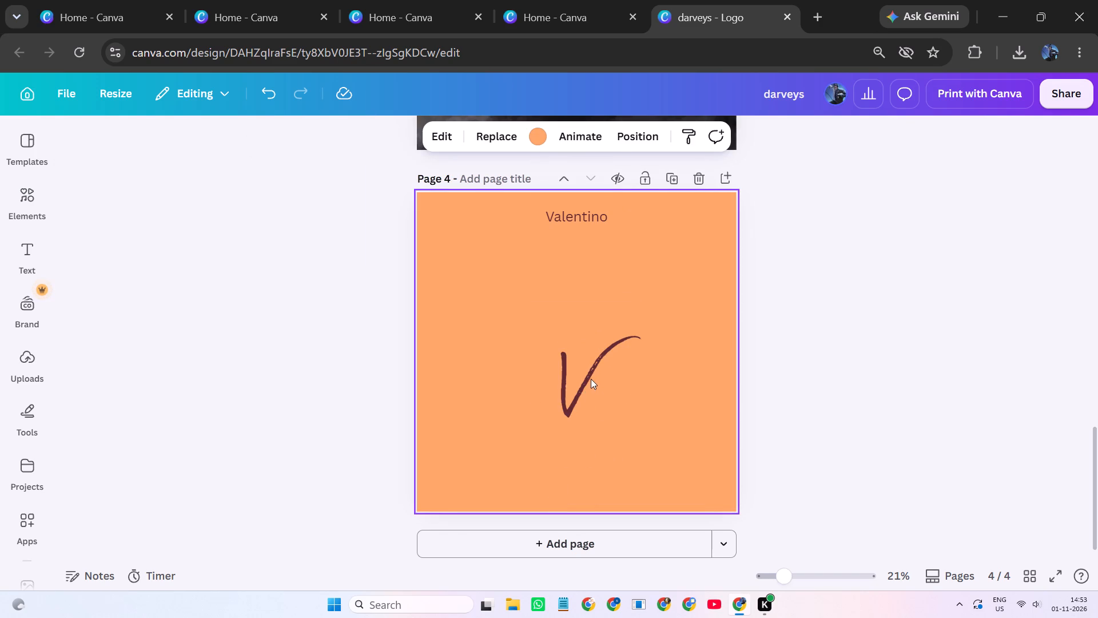
left_click(591, 379)
left_click(591, 375)
left_click_drag(559, 376, 569, 368)
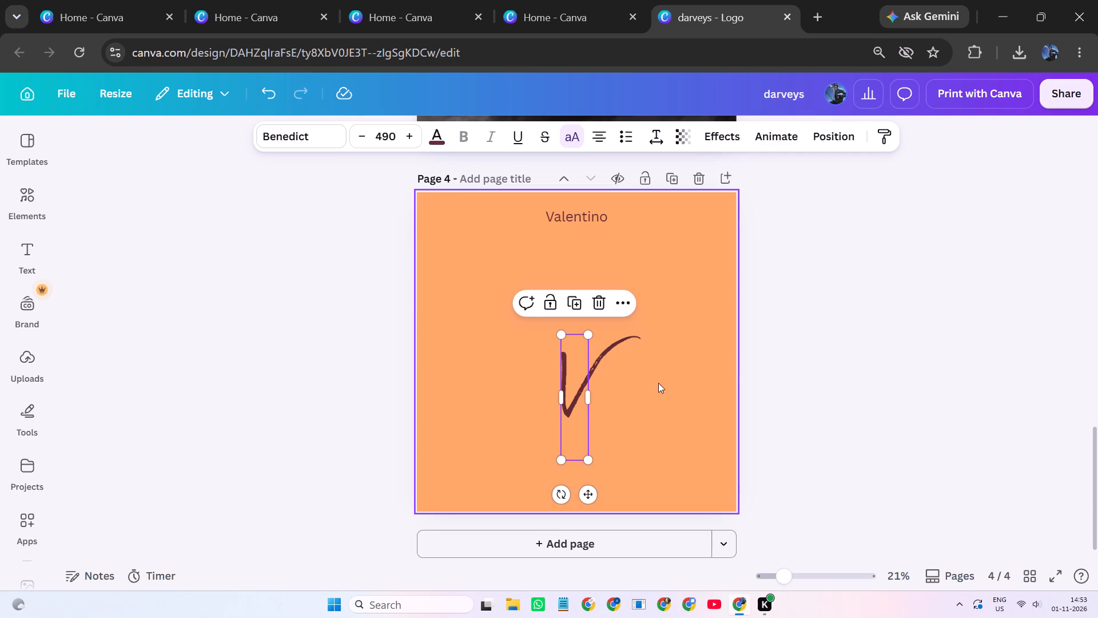
left_click(659, 383)
left_click_drag(562, 386, 574, 375)
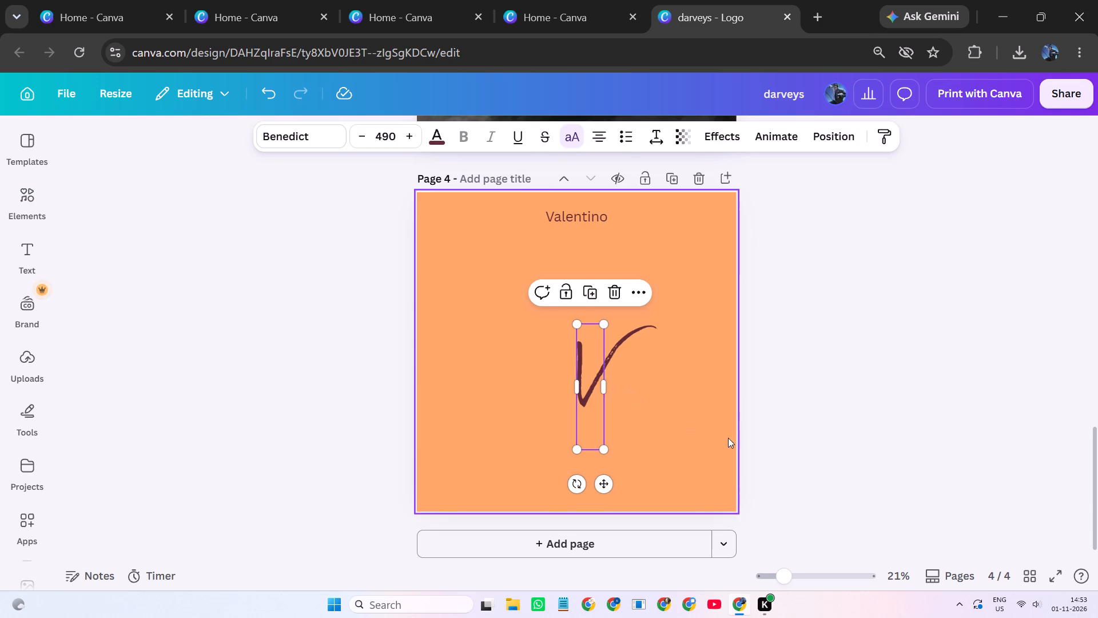
left_click(824, 426)
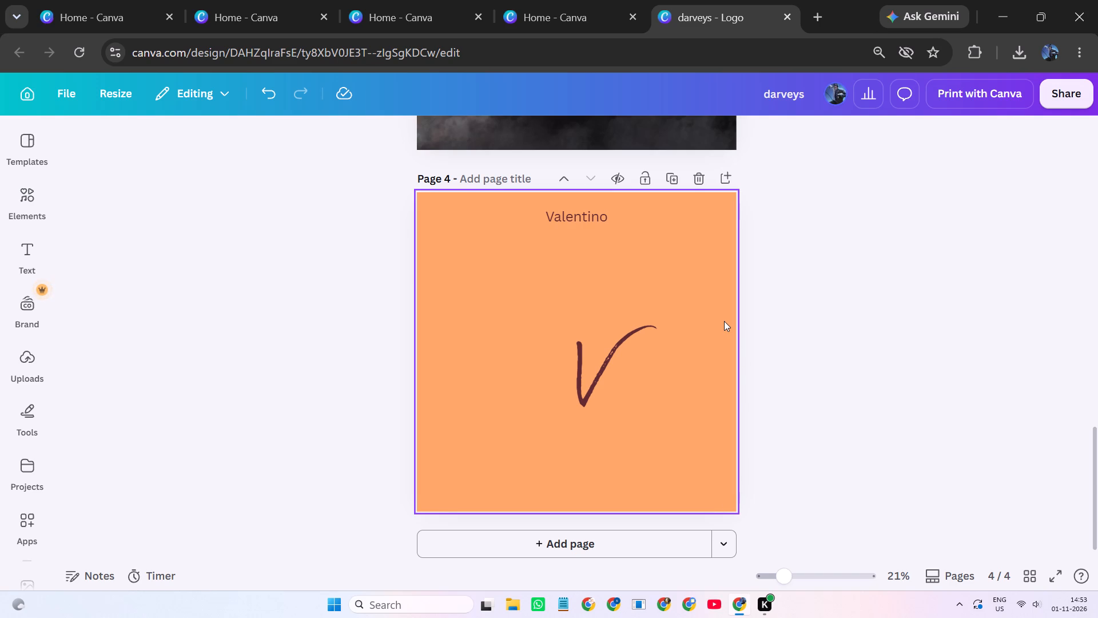
Move the Benedict V to the horizontal centre of page 4, in the lower middle, then deselect it.
left_click(782, 336)
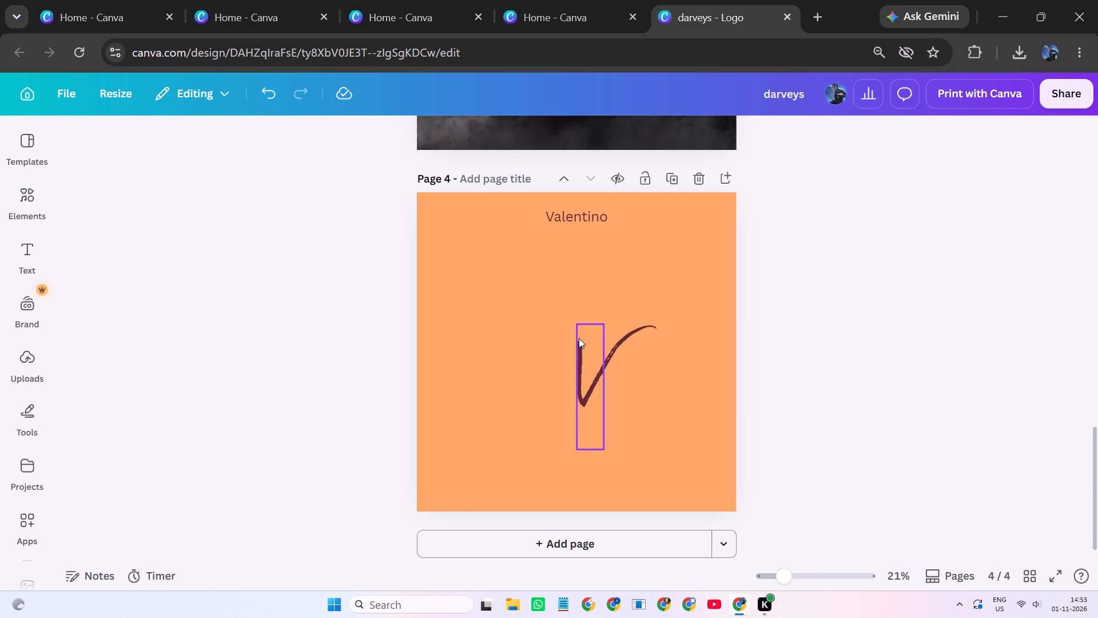
left_click(582, 366)
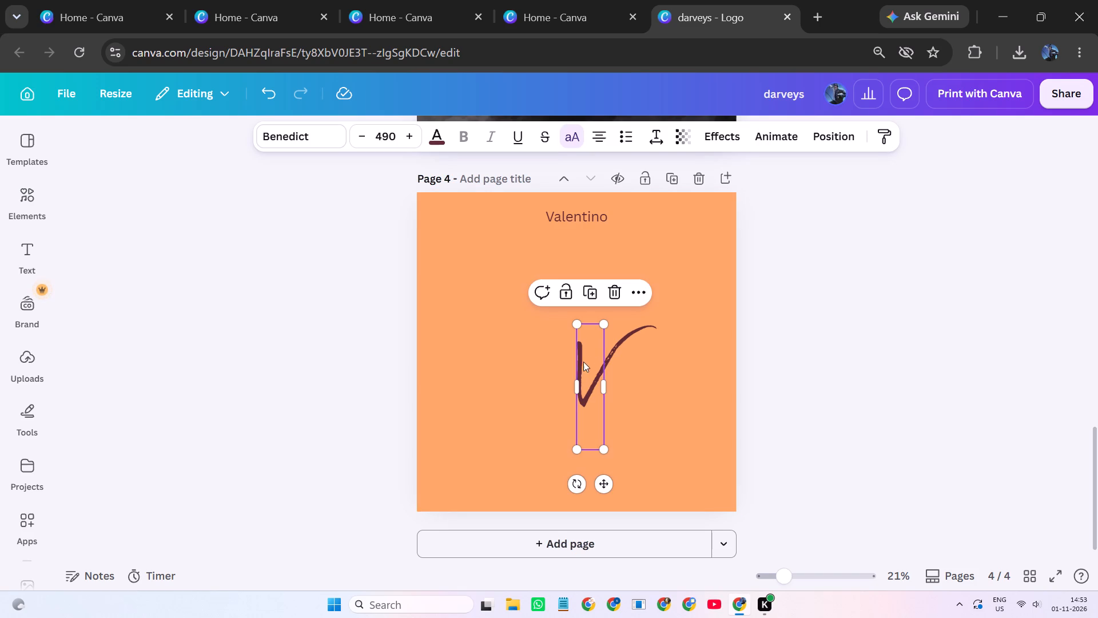
left_click_drag(588, 380, 572, 379)
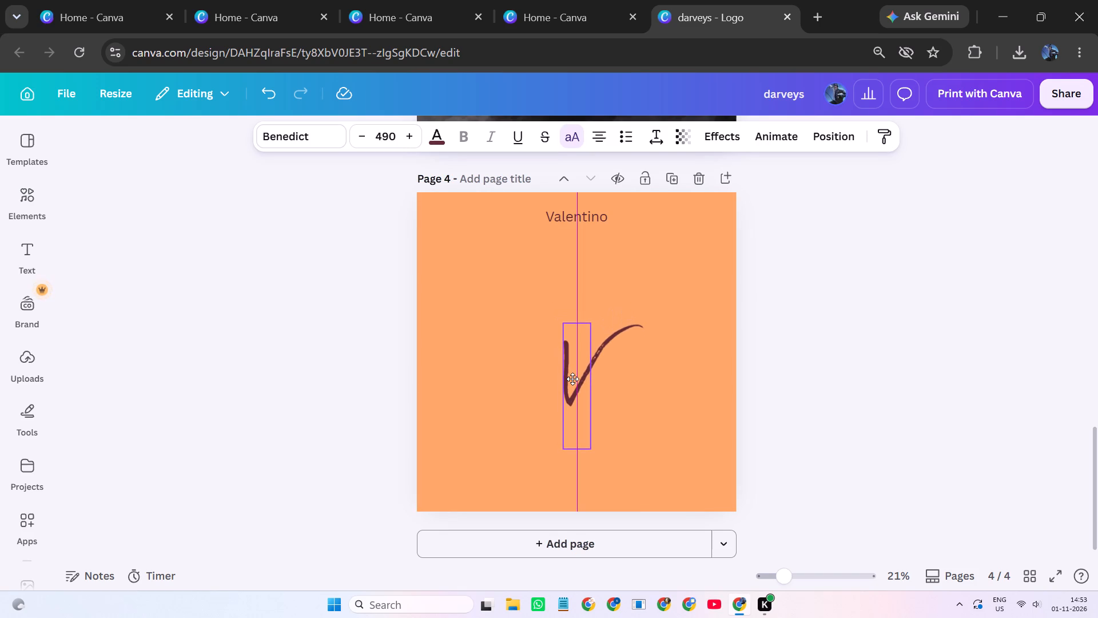
left_click_drag(572, 379, 552, 366)
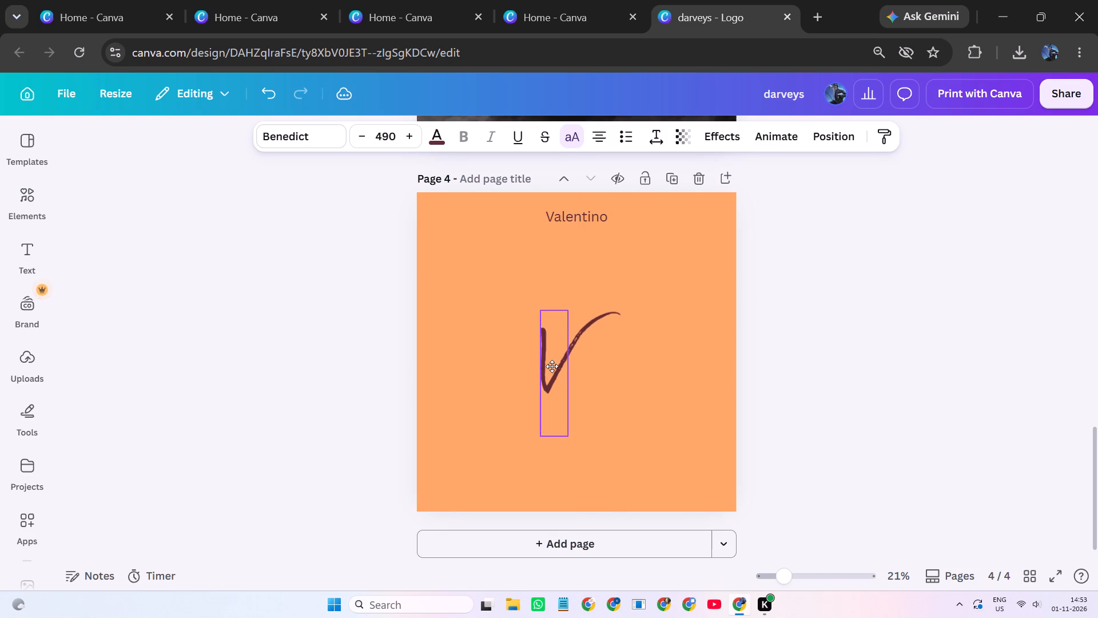
left_click_drag(552, 366, 557, 386)
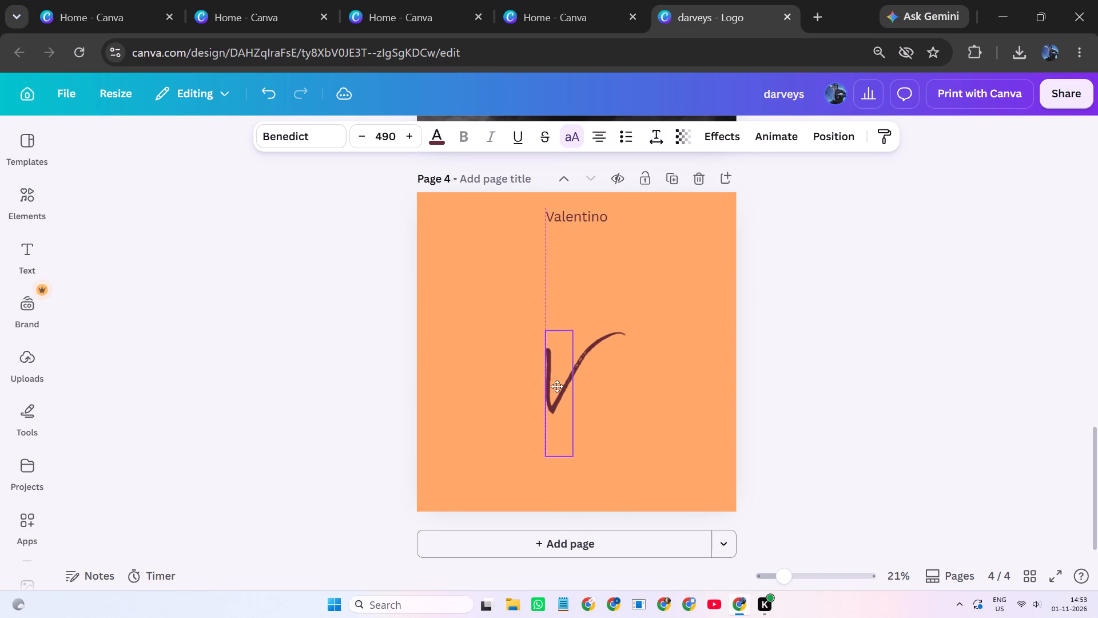
left_click_drag(557, 386, 576, 381)
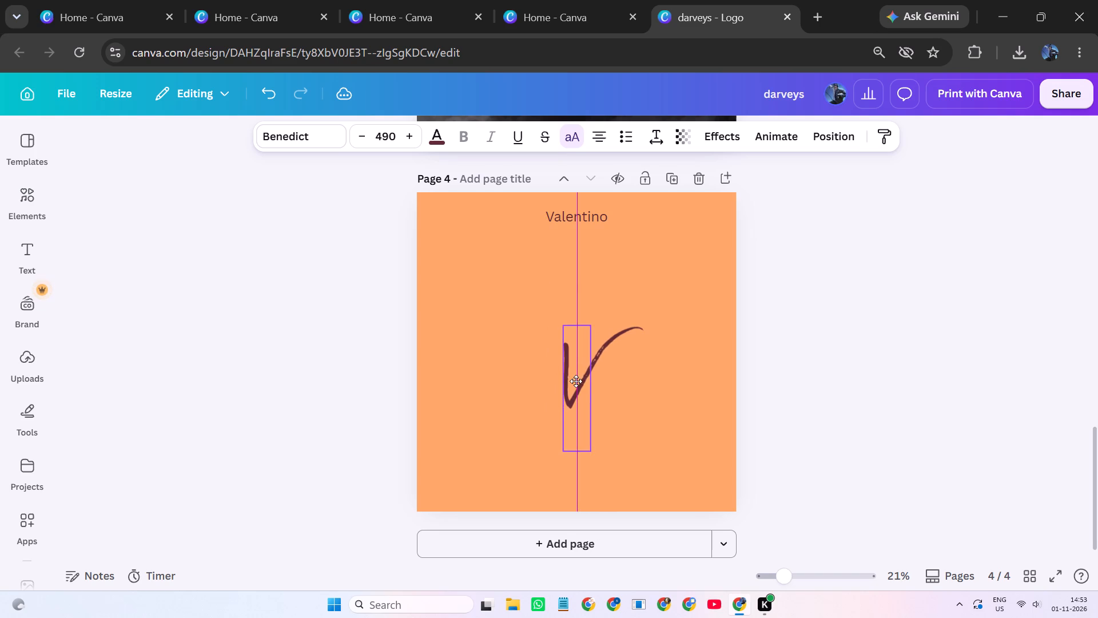
left_click_drag(576, 381, 577, 381)
left_click(587, 364)
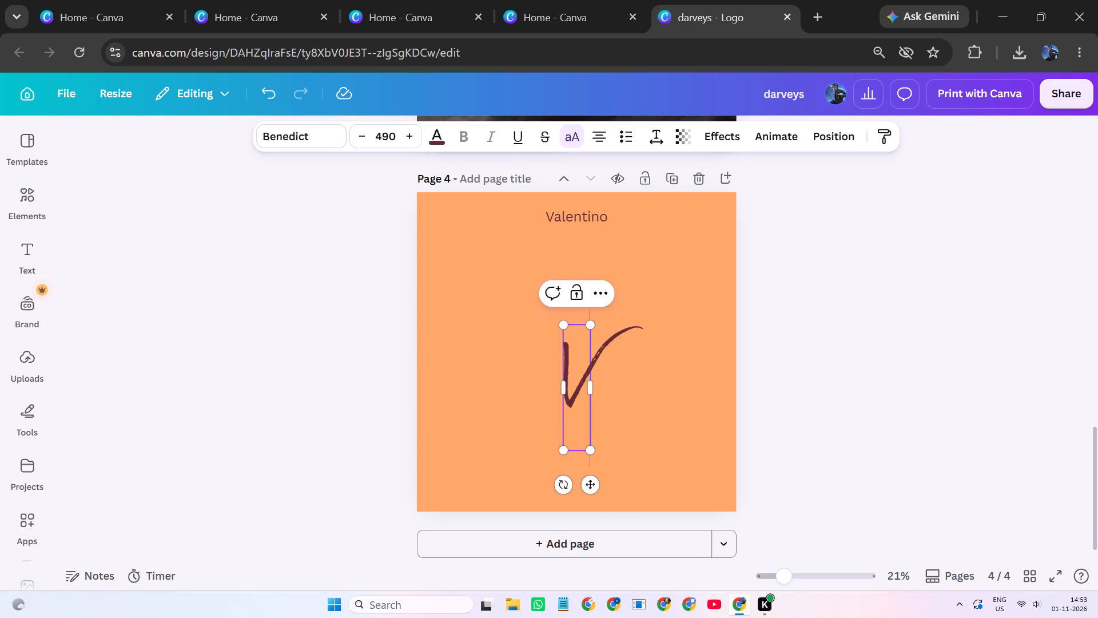
left_click(631, 385)
Duplicate the Valentino text and place the copy centred just below the V on page 4.
left_click(572, 217)
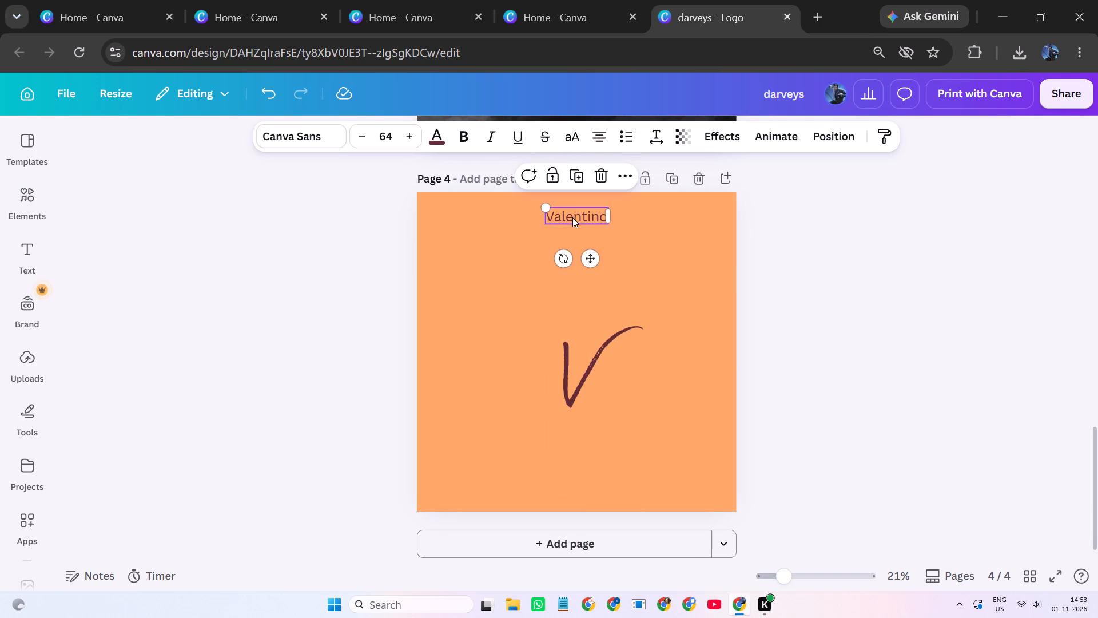
left_click(572, 172)
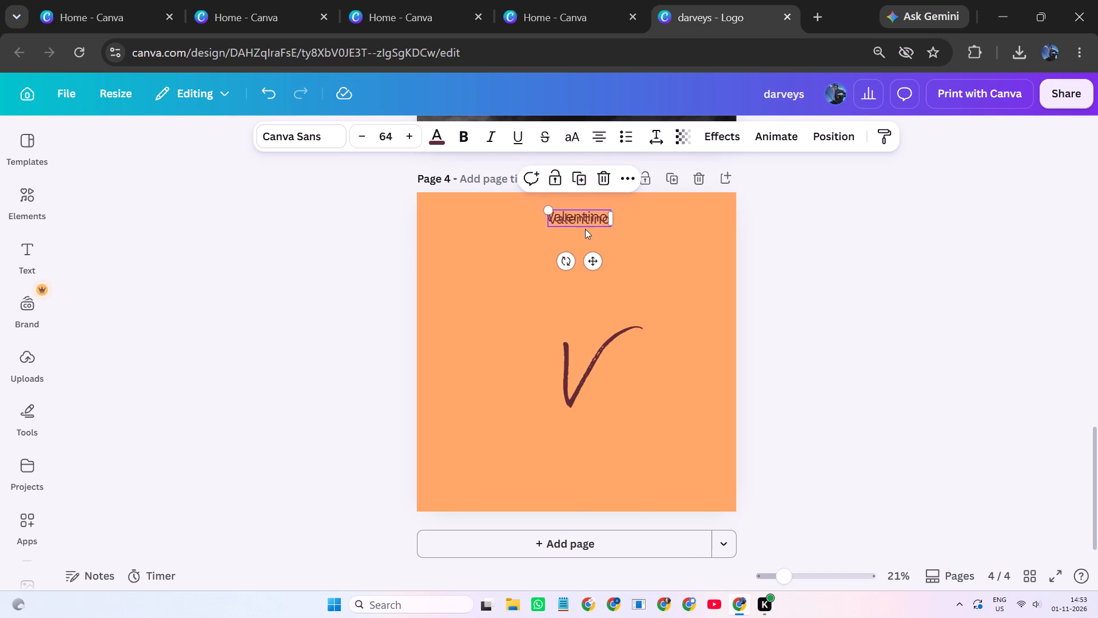
left_click_drag(595, 263, 592, 466)
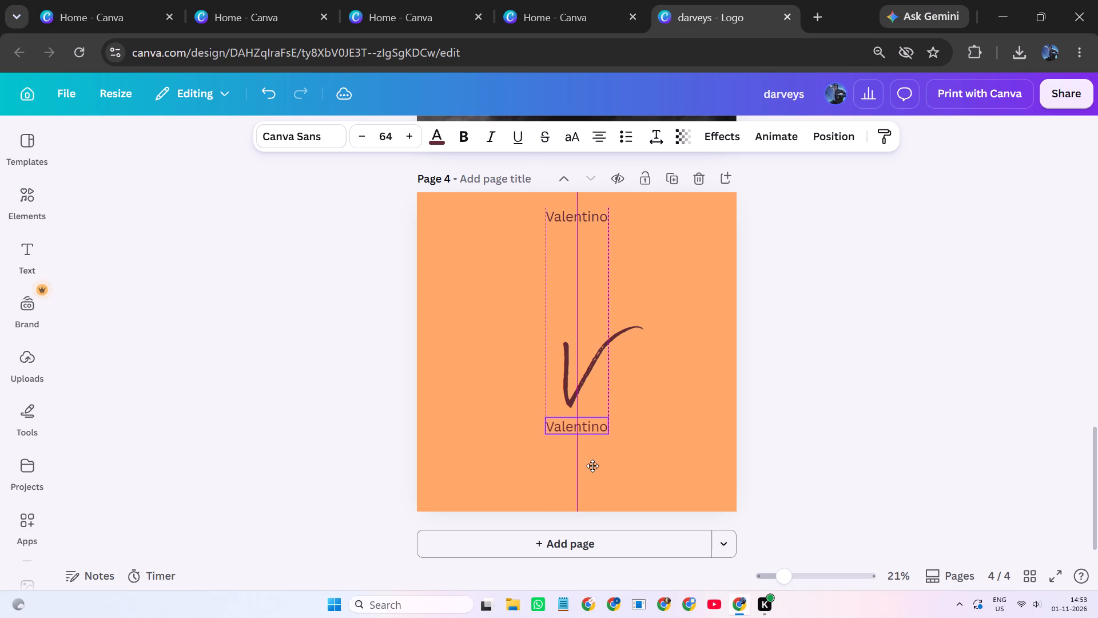
left_click_drag(592, 466, 593, 458)
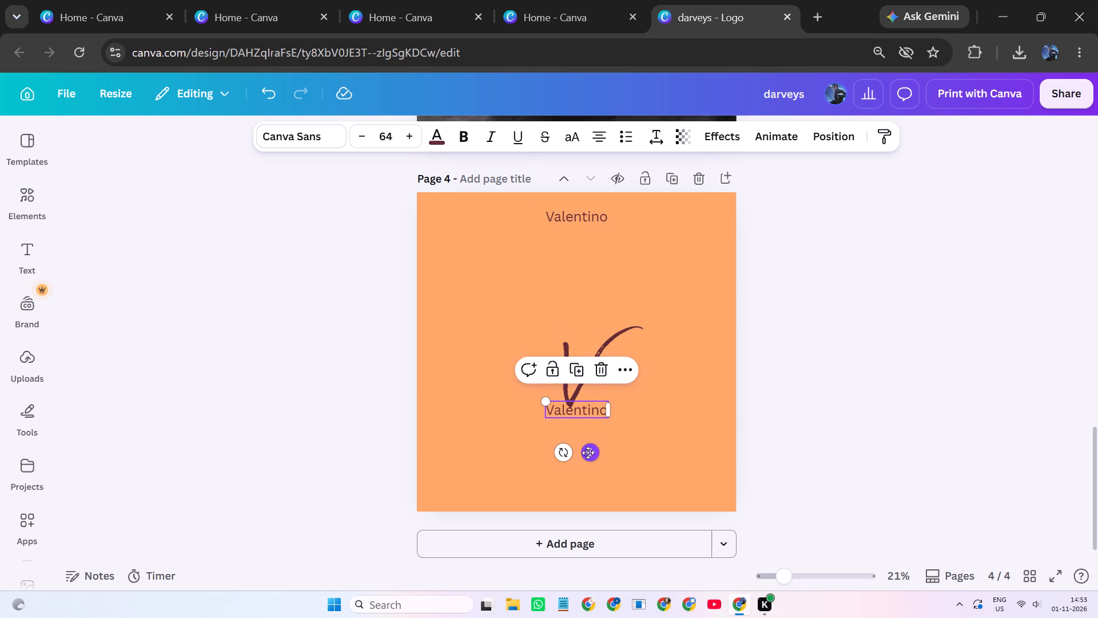
left_click_drag(588, 453, 588, 459)
Delete the initial V from the copied wordmark so that it reads "alentino".
left_click(550, 416)
left_click(552, 413)
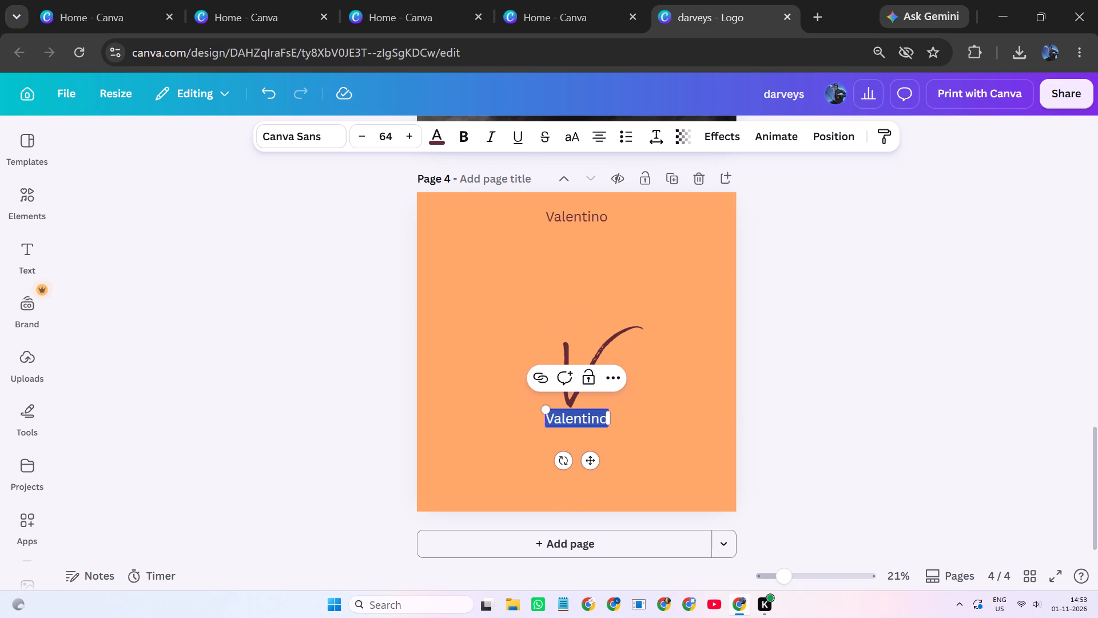
key("BackSpace")
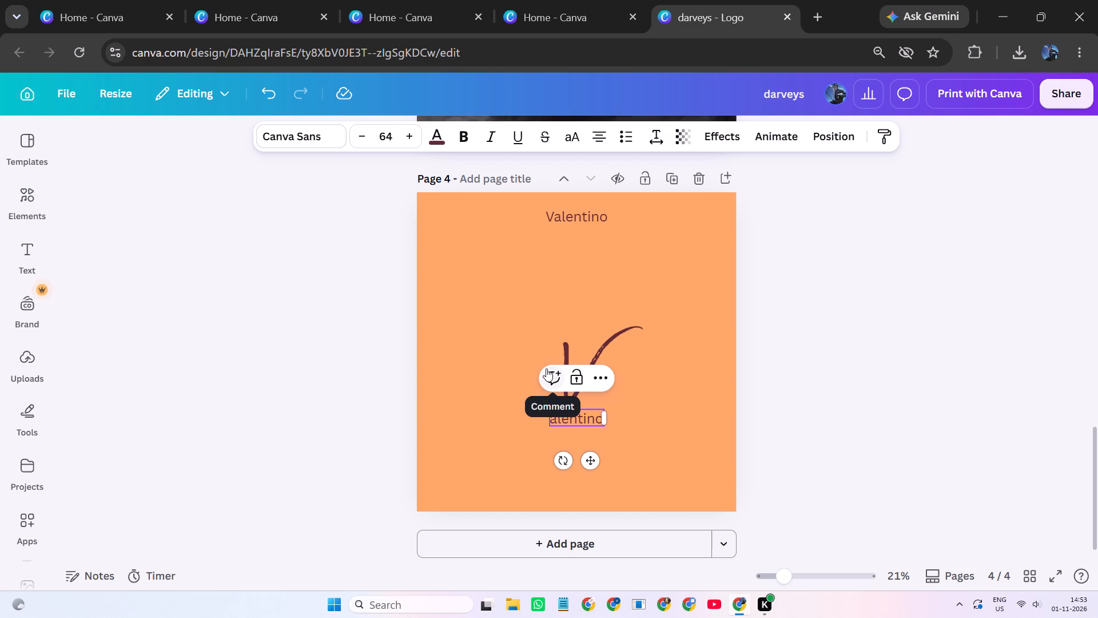
left_click(665, 433)
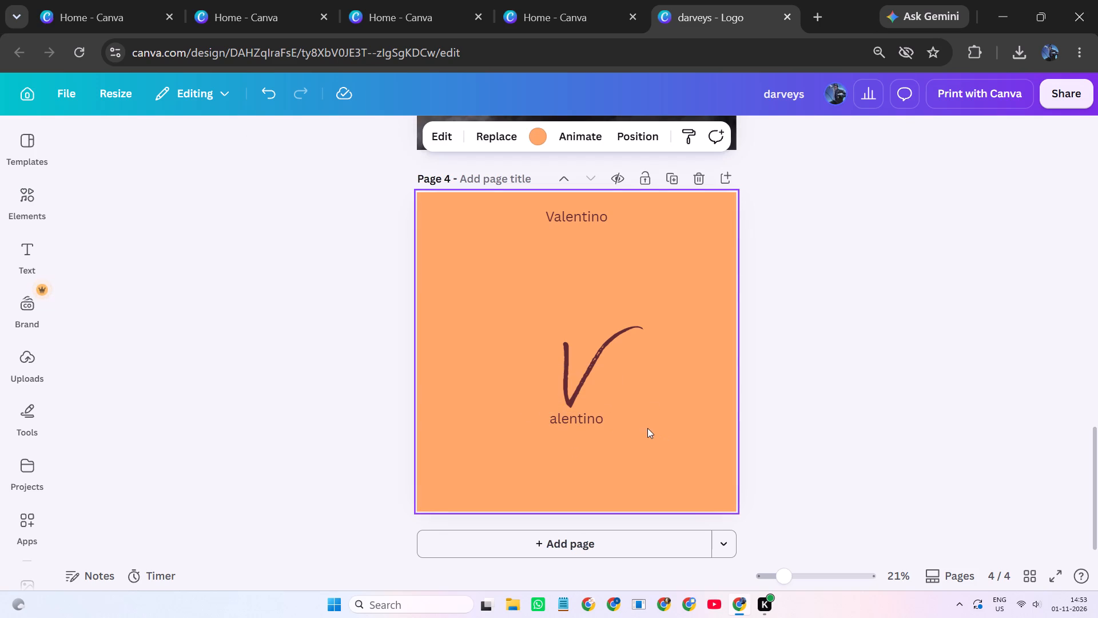
Set the "alentino" text on page 4 in the Belleza font.
left_click(583, 414)
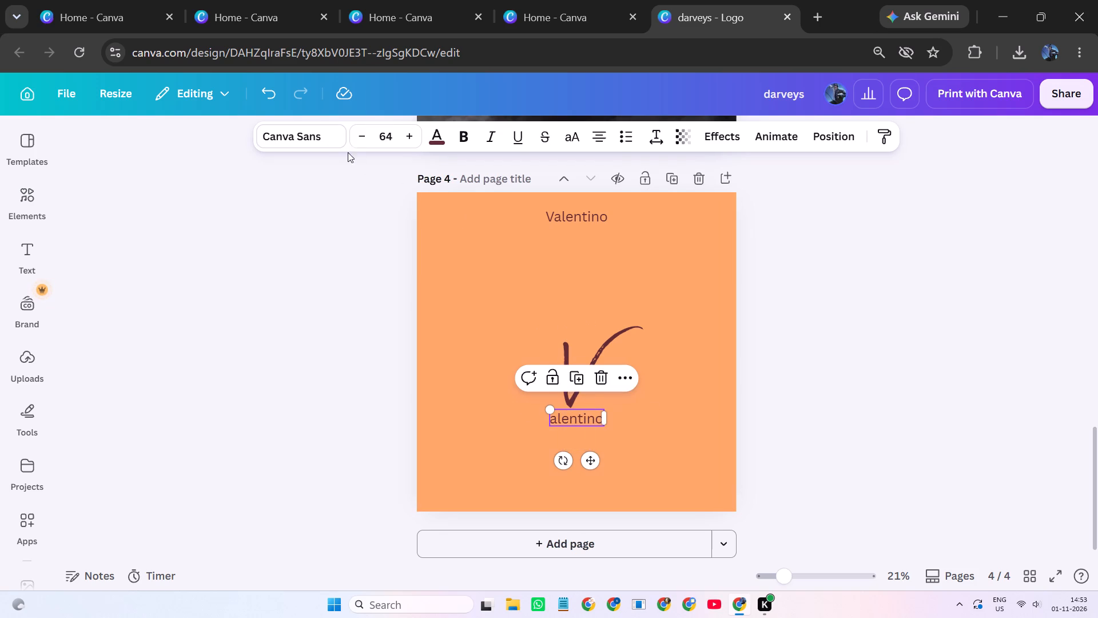
left_click(320, 128)
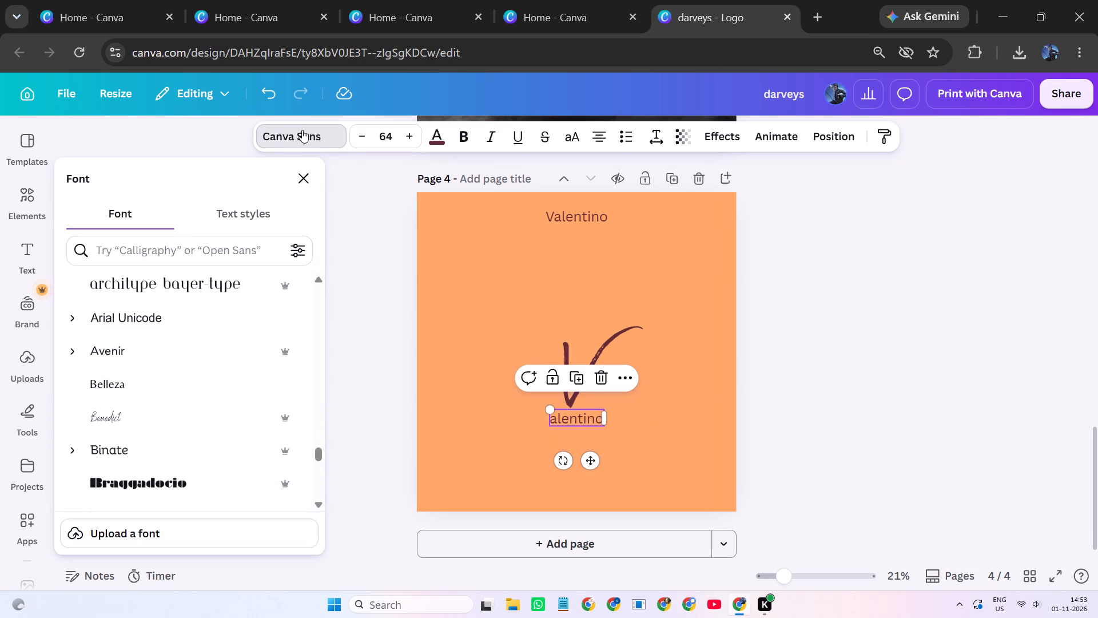
left_click(144, 375)
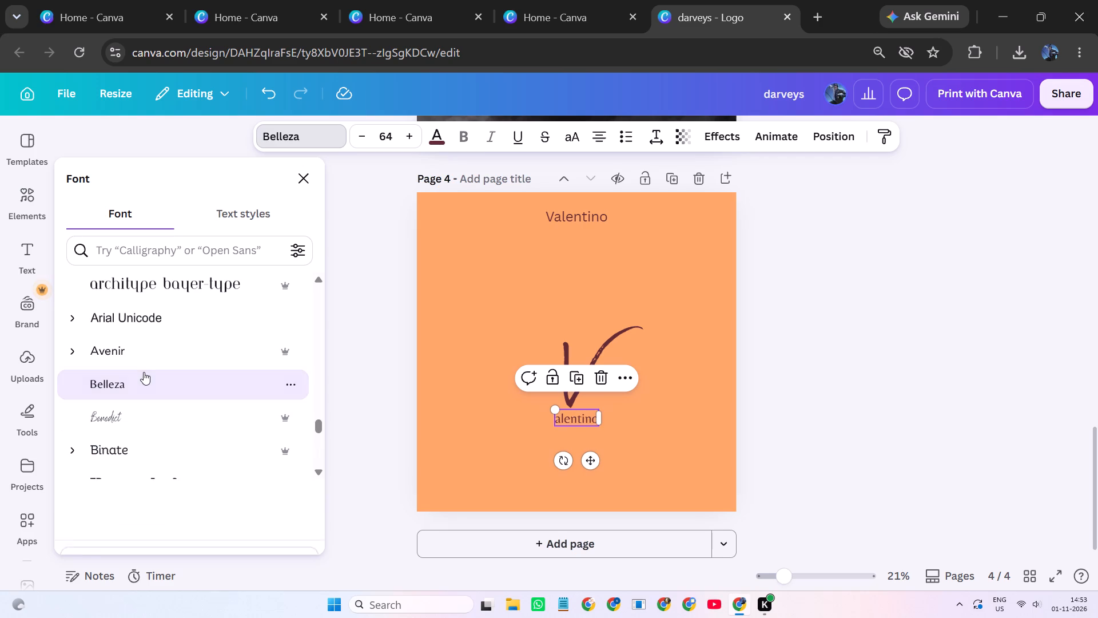
scroll(94, 357, "down", 2)
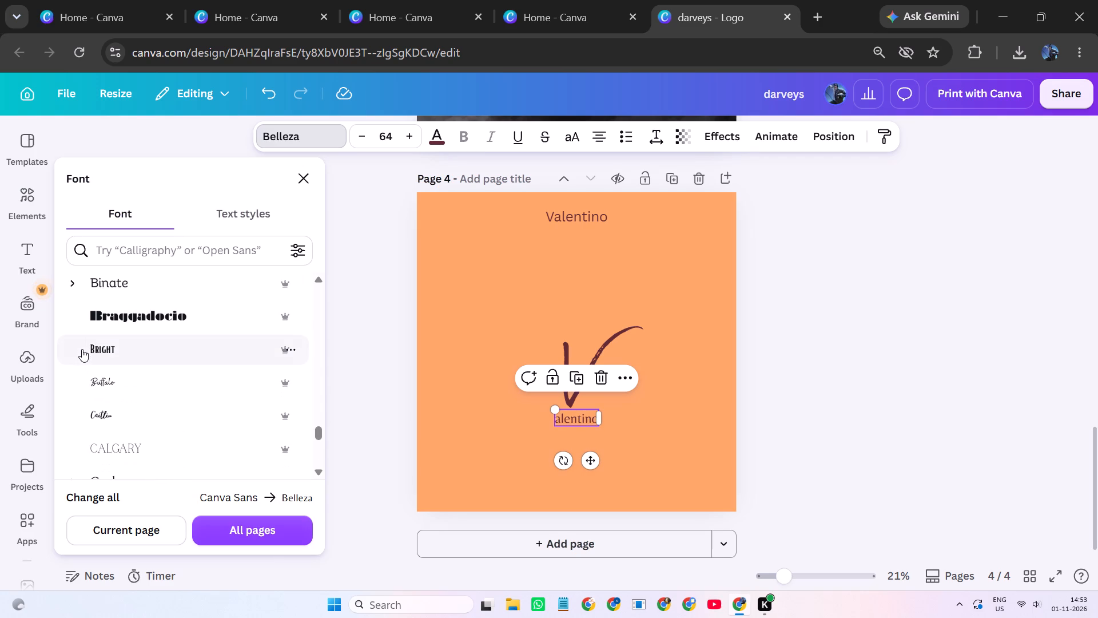
left_click(766, 431)
left_click(653, 426)
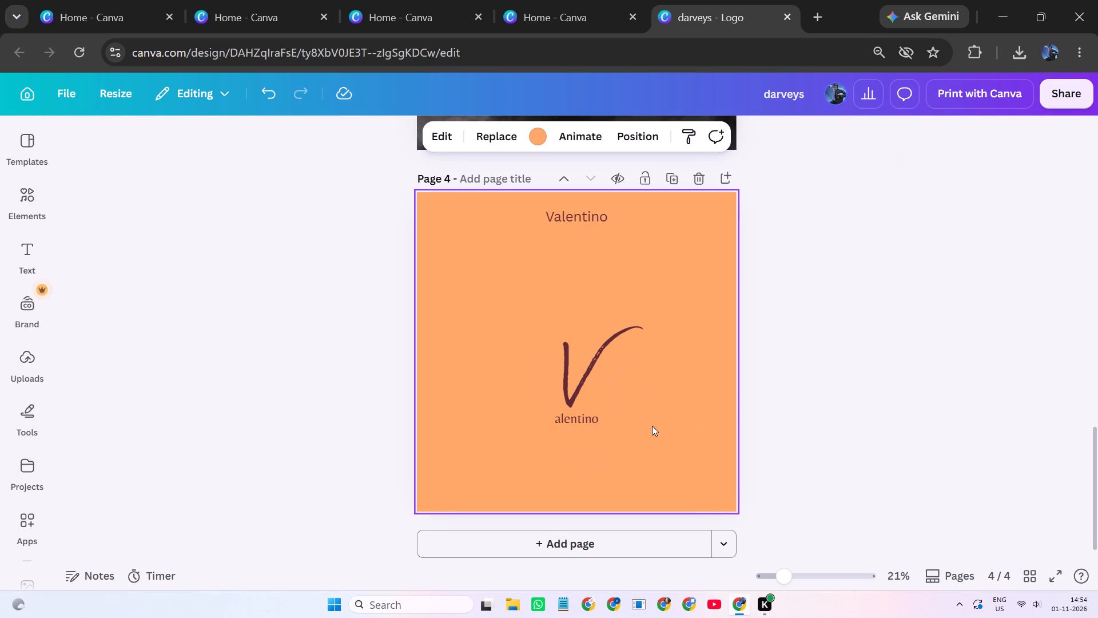
Duplicate page 4 to make a second version of the Valentino logo.
left_click(591, 370)
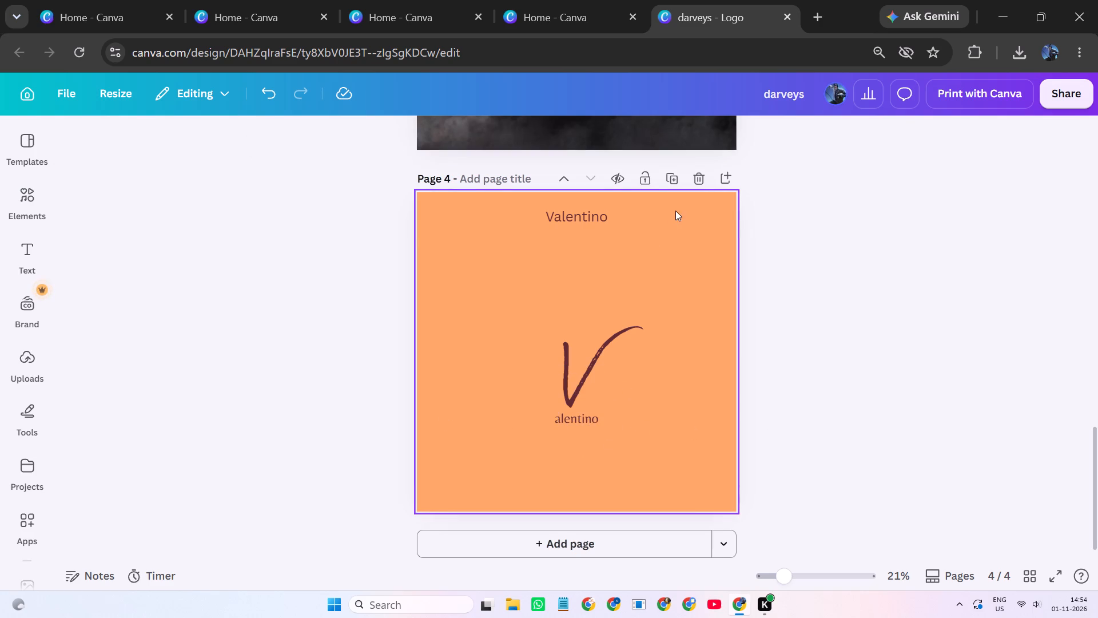
left_click(672, 181)
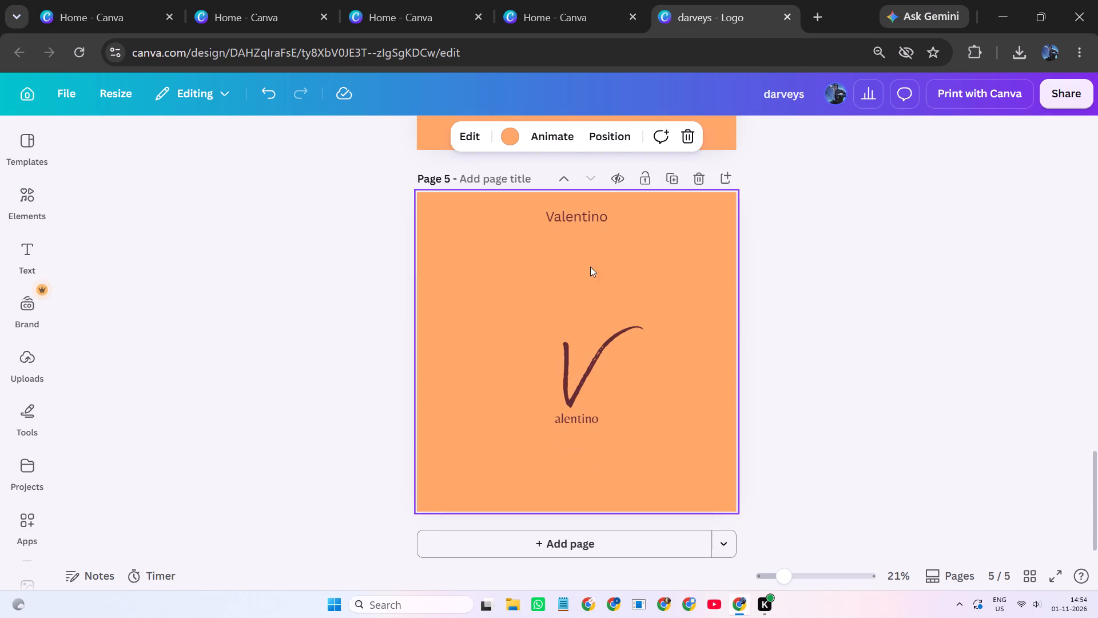
Try Calgary and Buffalo on the large V on page 5, and settle on the Citadel Script font.
left_click(574, 375)
left_click(328, 140)
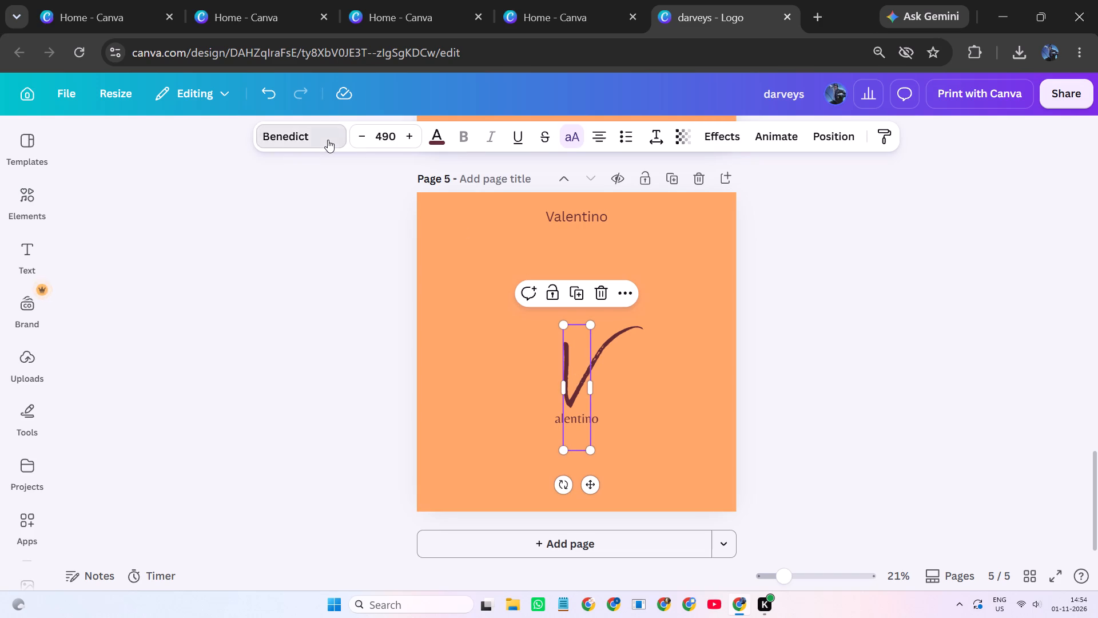
left_click(146, 484)
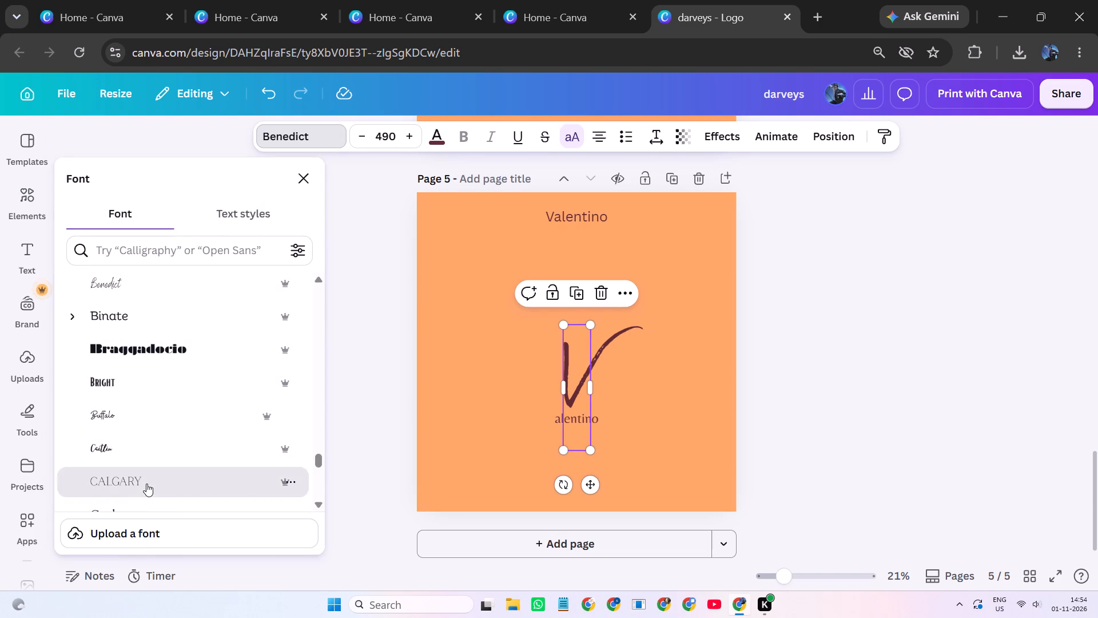
left_click(170, 402)
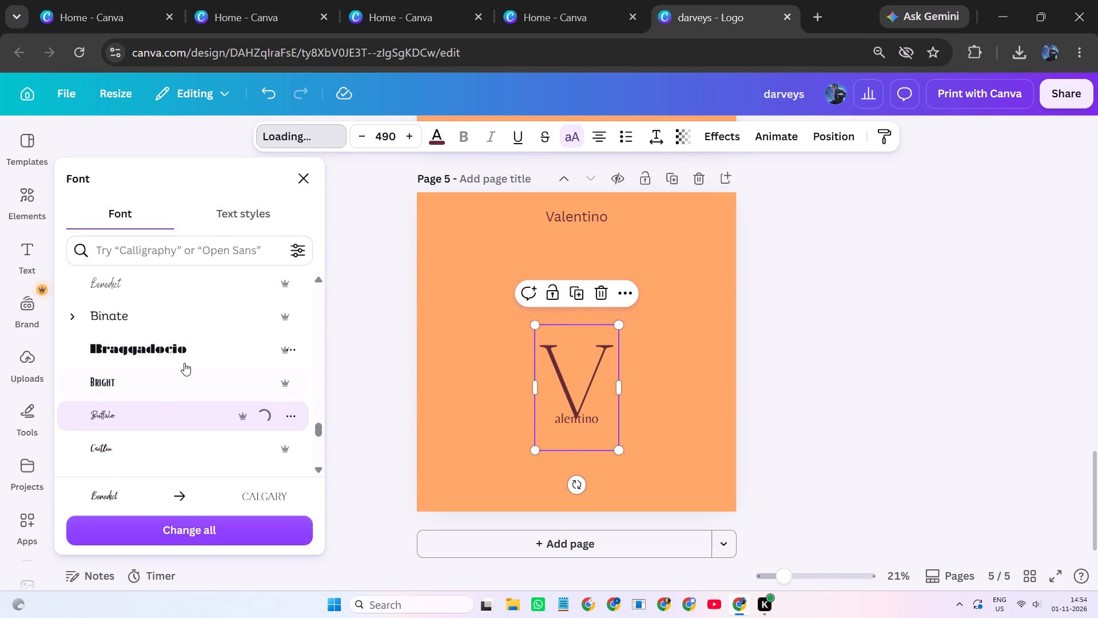
scroll(176, 358, "down", 3)
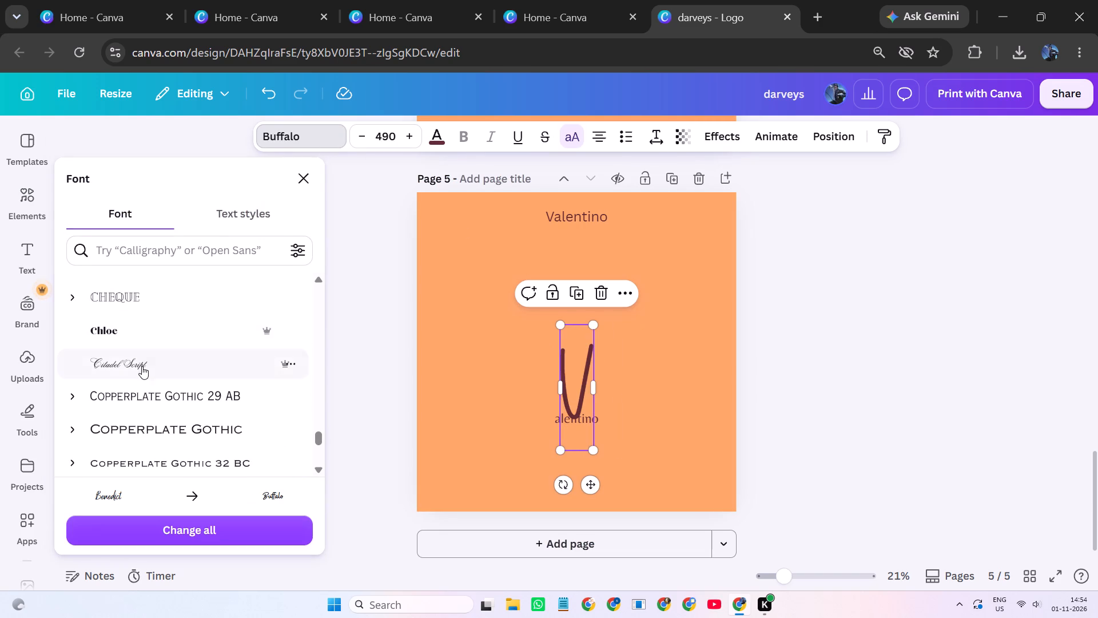
left_click(142, 366)
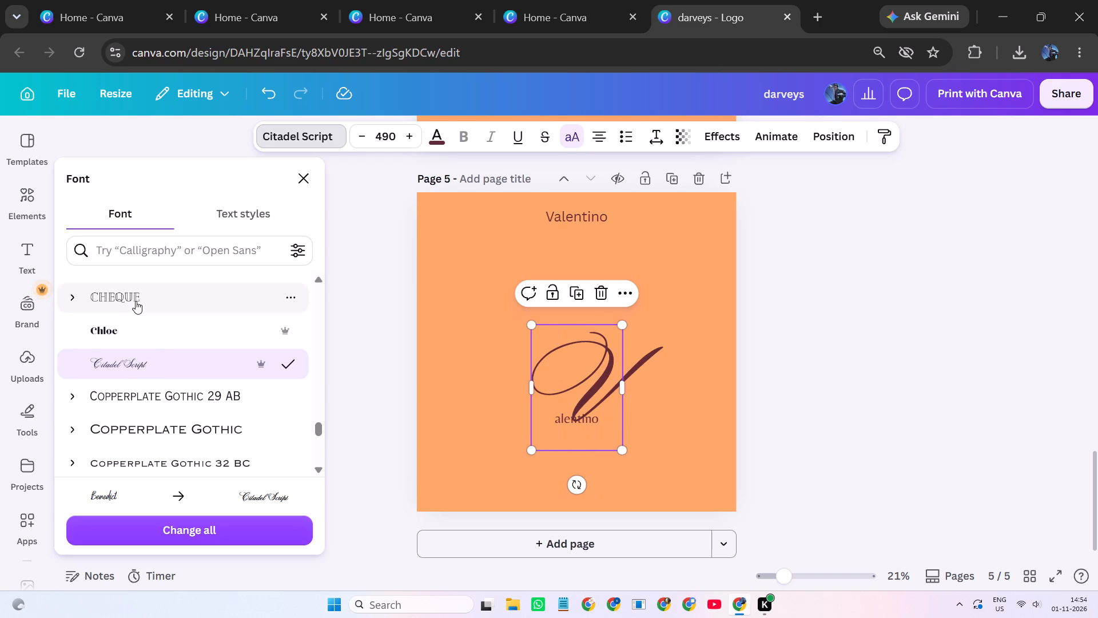
left_click(754, 385)
left_click(774, 364)
Move the Citadel Script V on page 5 slightly up and to the left, so it sits just above "alentino".
left_click(628, 354)
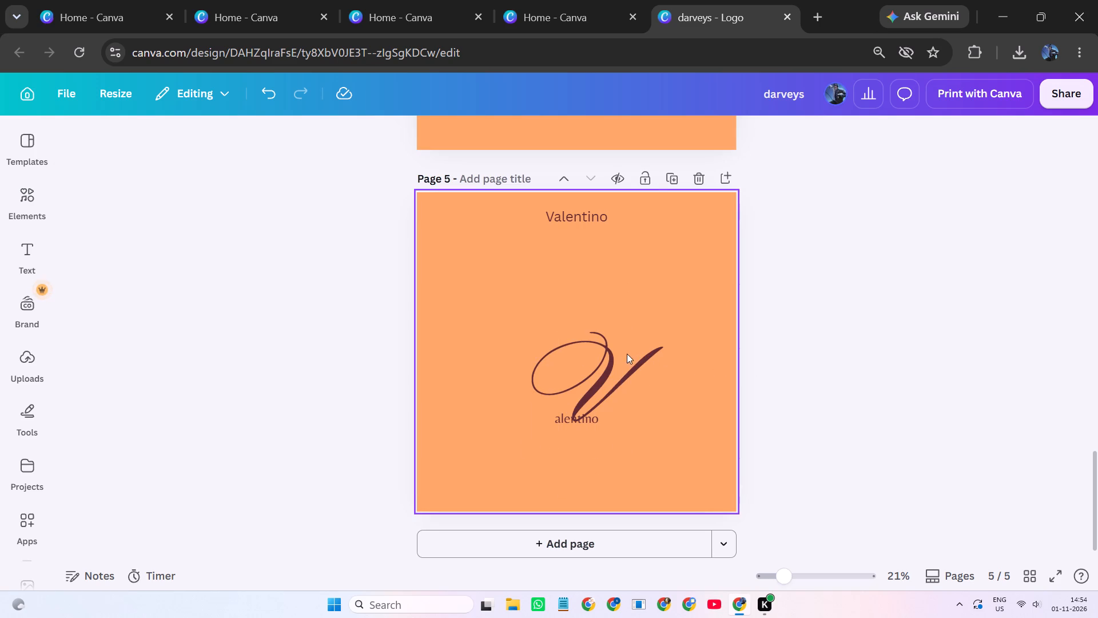
left_click_drag(592, 357, 592, 346)
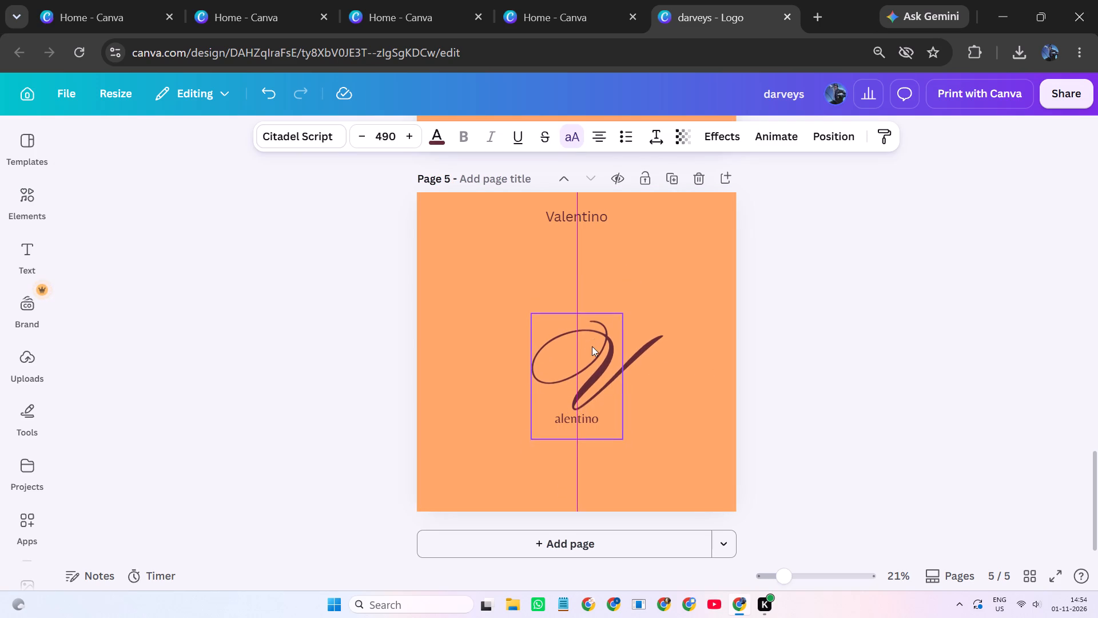
left_click_drag(603, 350, 592, 350)
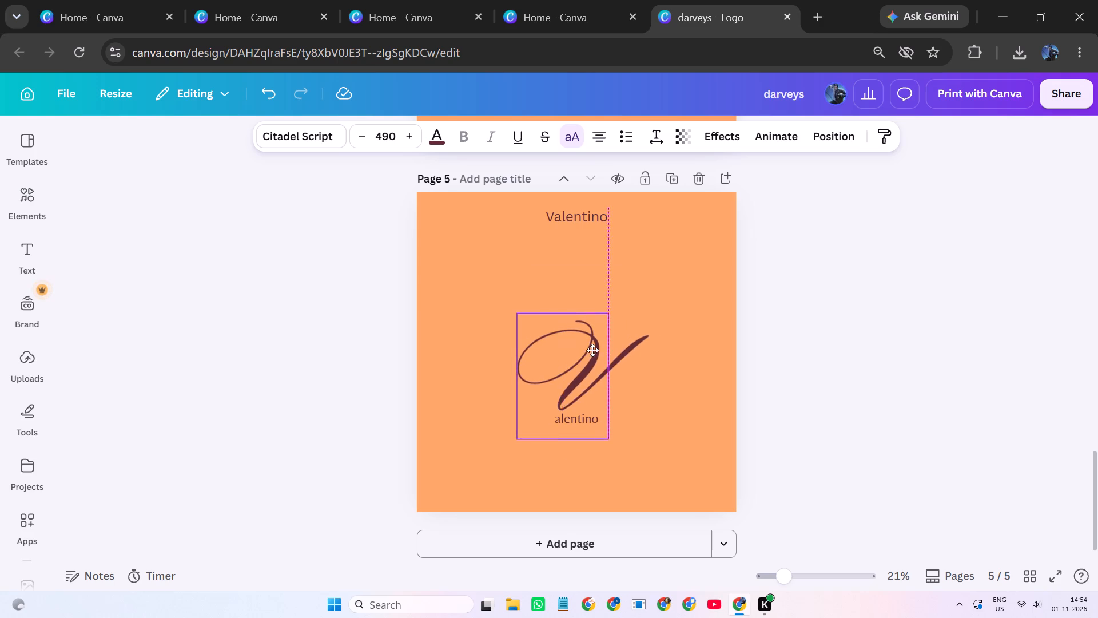
left_click_drag(592, 350, 595, 350)
left_click(778, 369)
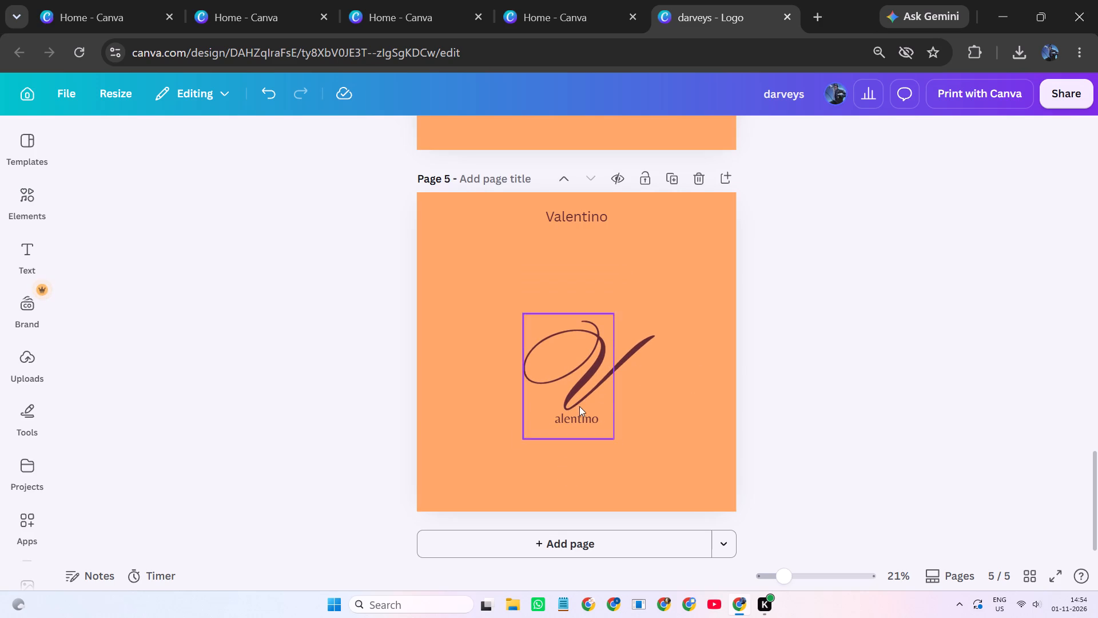
Enlarge the "alentino" text on page 5 to font size 88.8 and position it tightly beneath the V.
left_click_drag(578, 418, 578, 437)
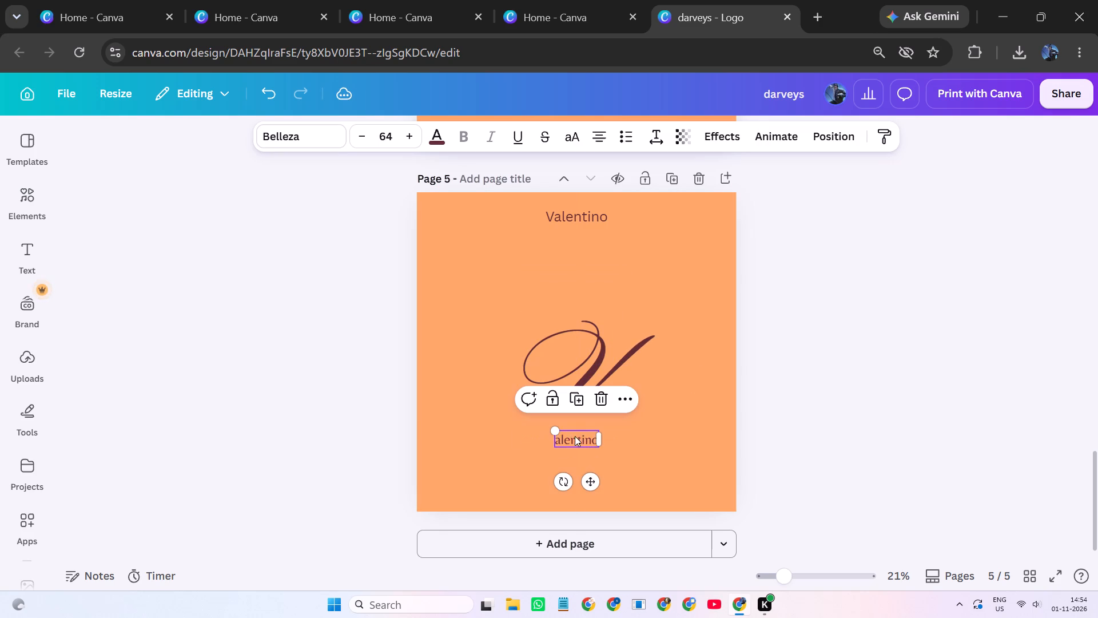
left_click_drag(555, 431, 539, 423)
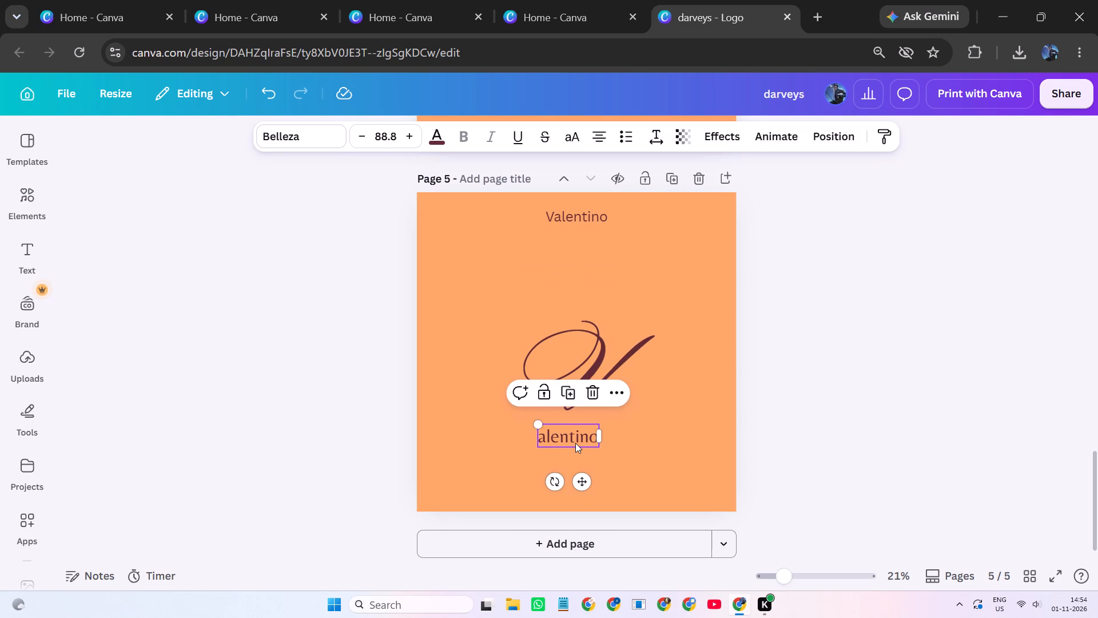
left_click_drag(578, 439, 581, 427)
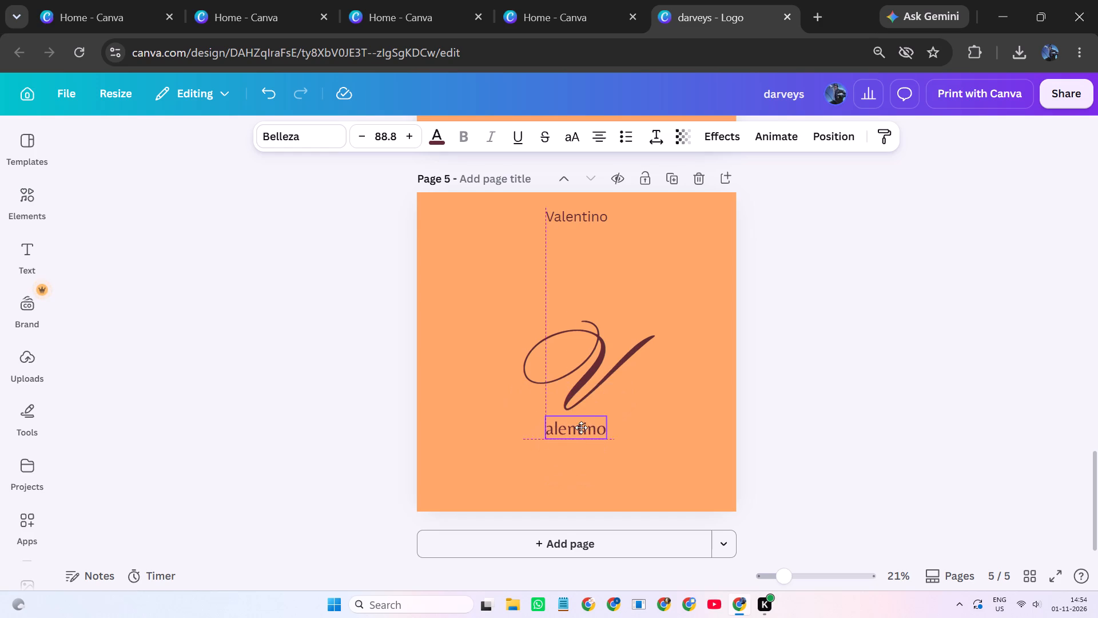
left_click_drag(581, 427, 581, 425)
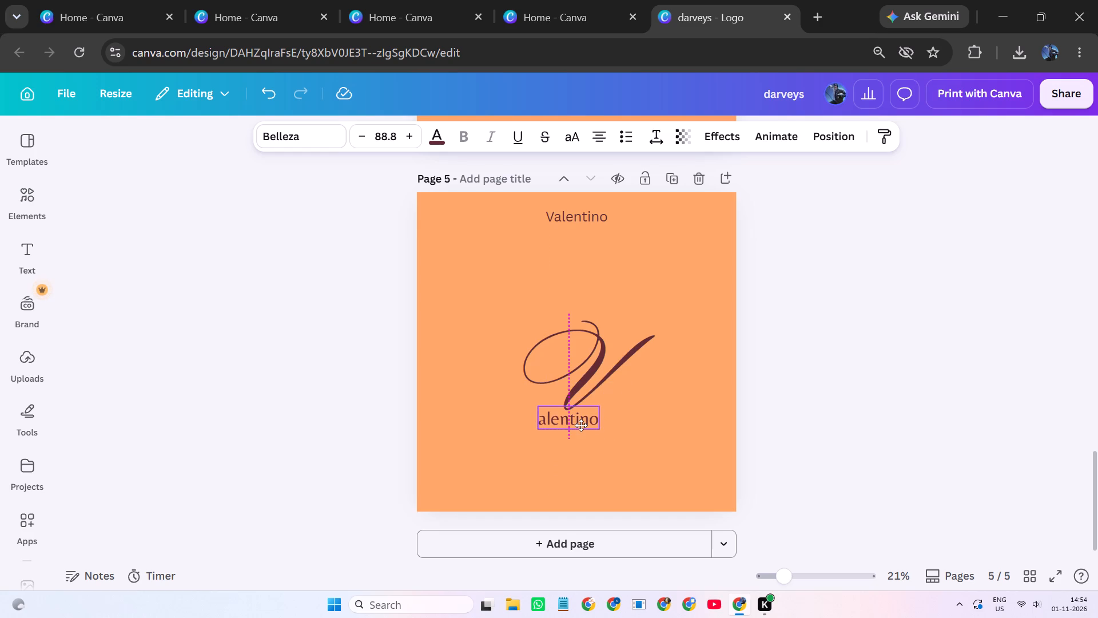
left_click_drag(581, 425, 586, 424)
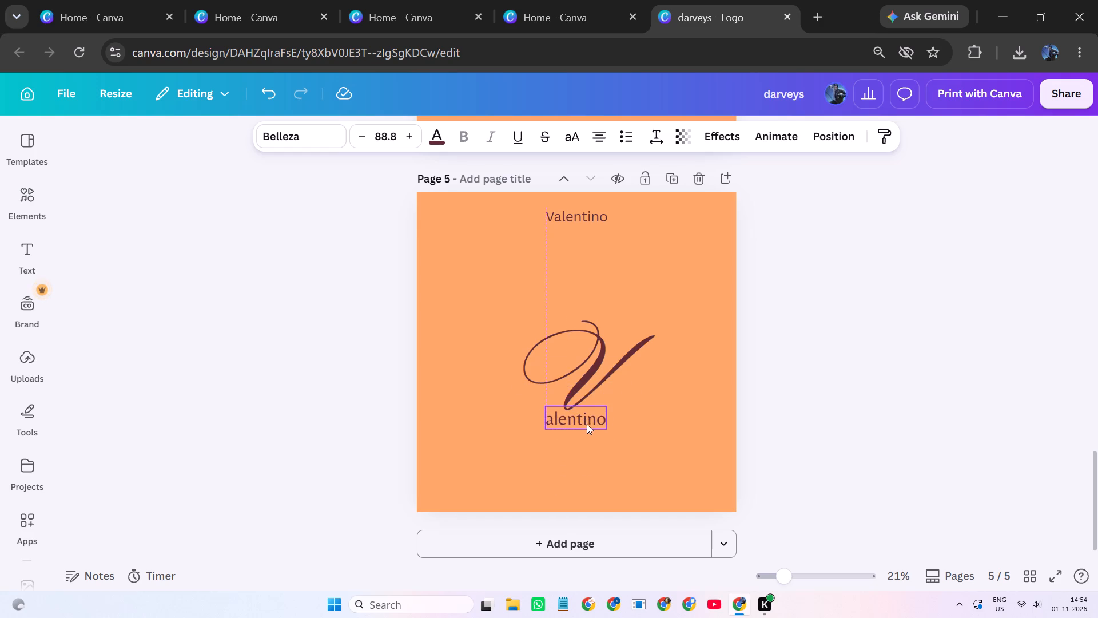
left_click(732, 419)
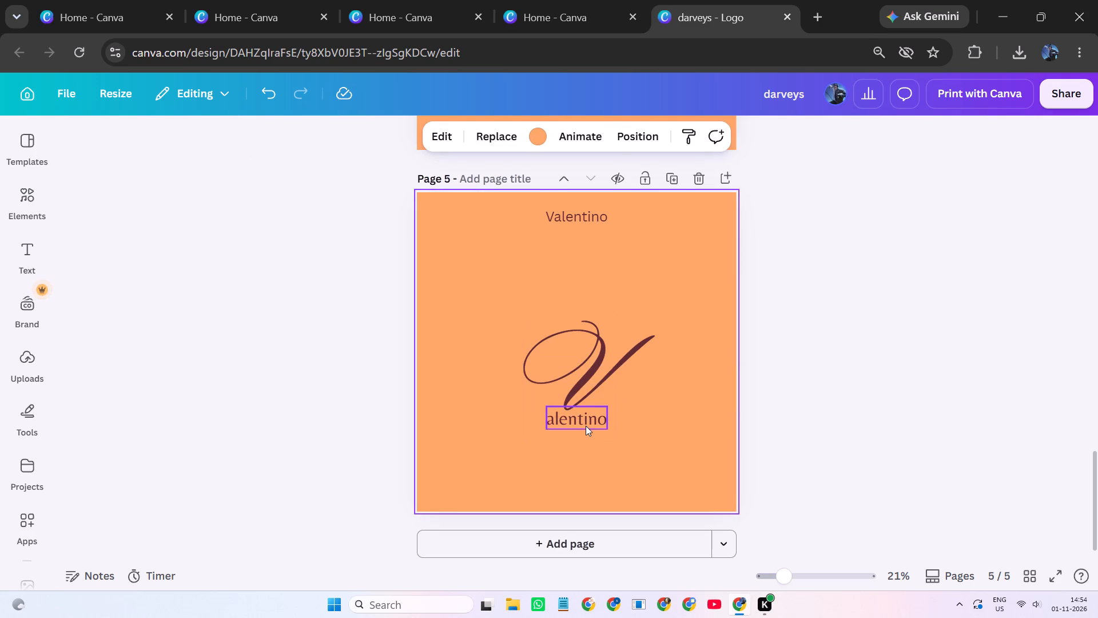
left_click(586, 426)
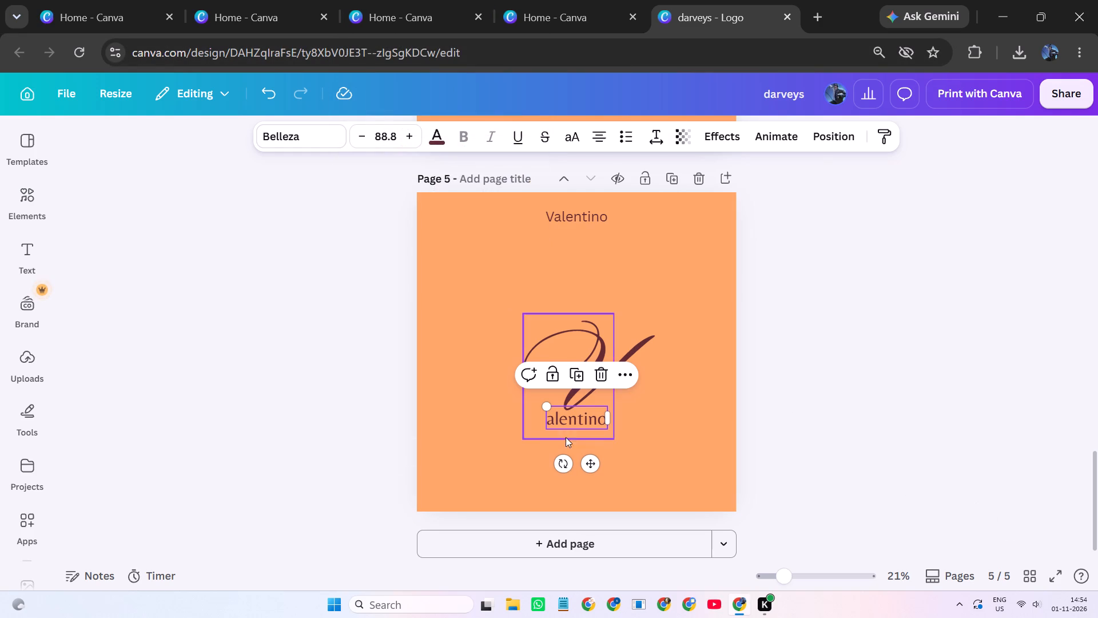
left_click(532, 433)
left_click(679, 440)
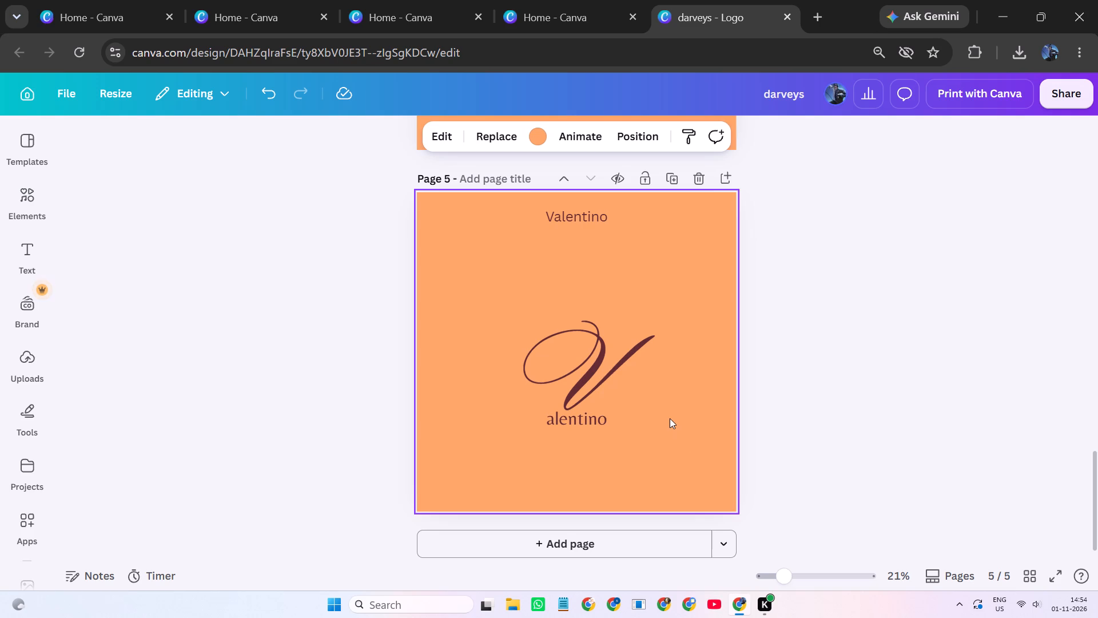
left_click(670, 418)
Try Chloe and XB Niloofar on the "alentino" text on page 5, and settle on the Bodoni FLF font.
left_click(575, 421)
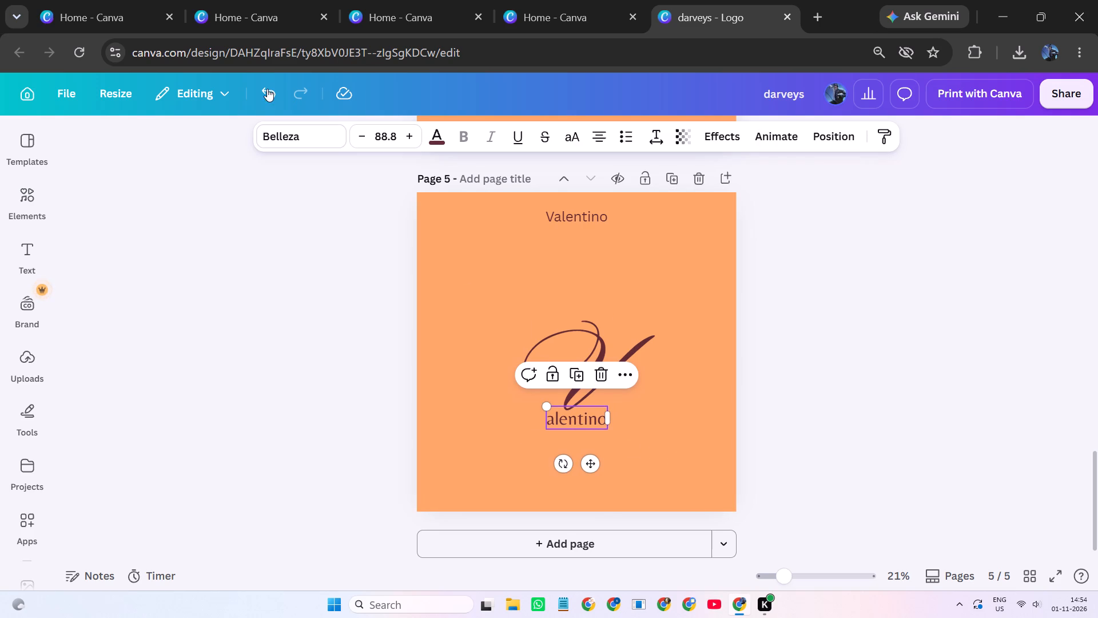
left_click(285, 129)
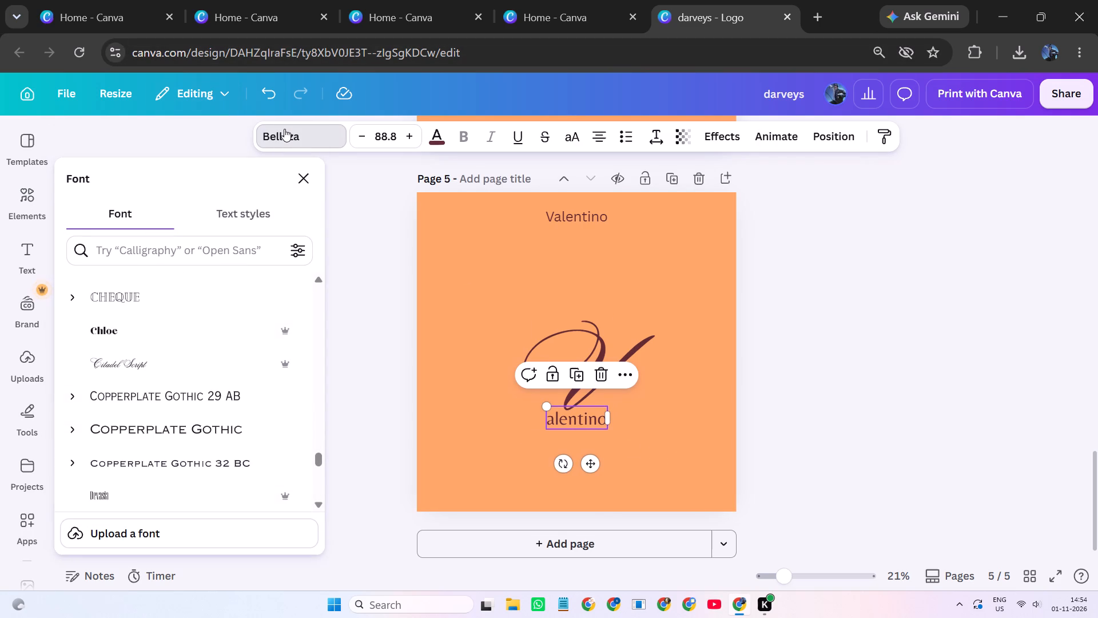
left_click(114, 370)
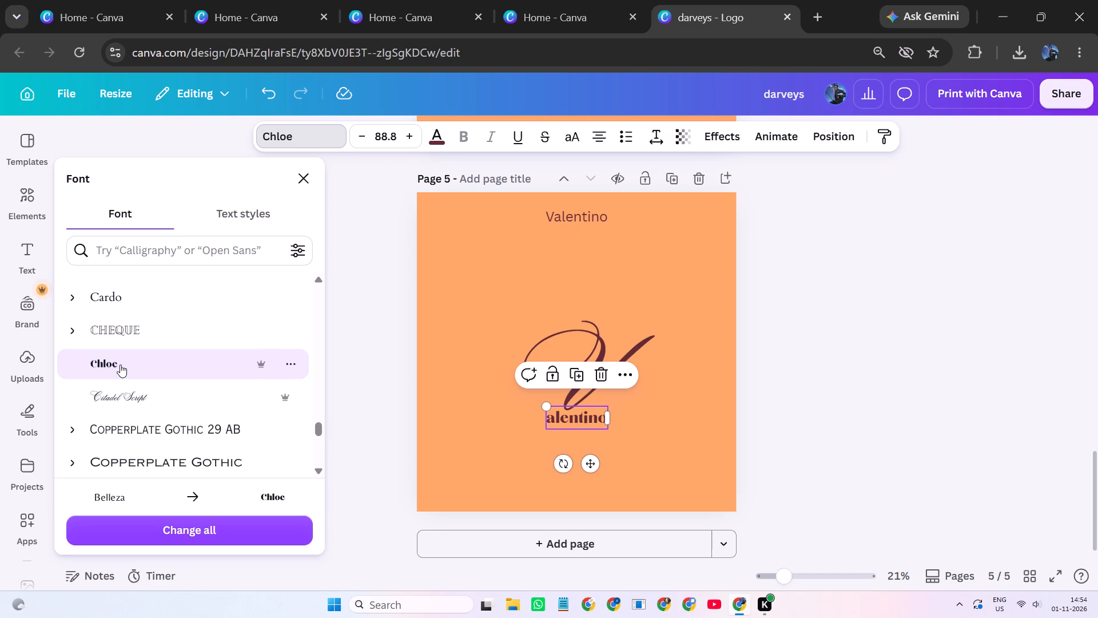
scroll(116, 356, "up", 9)
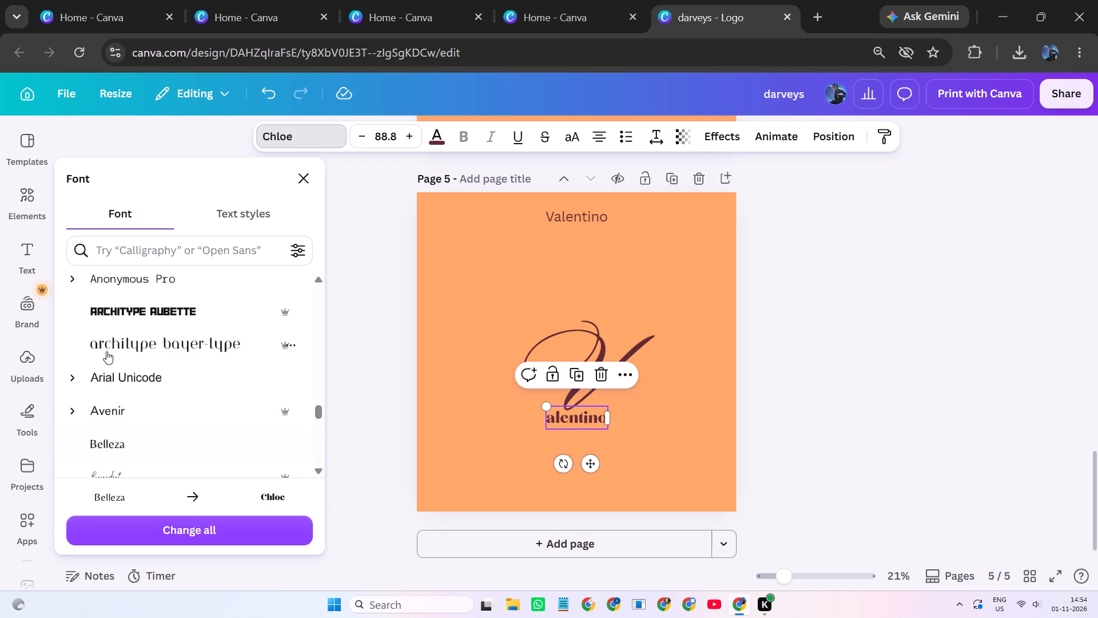
scroll(106, 351, "up", 7)
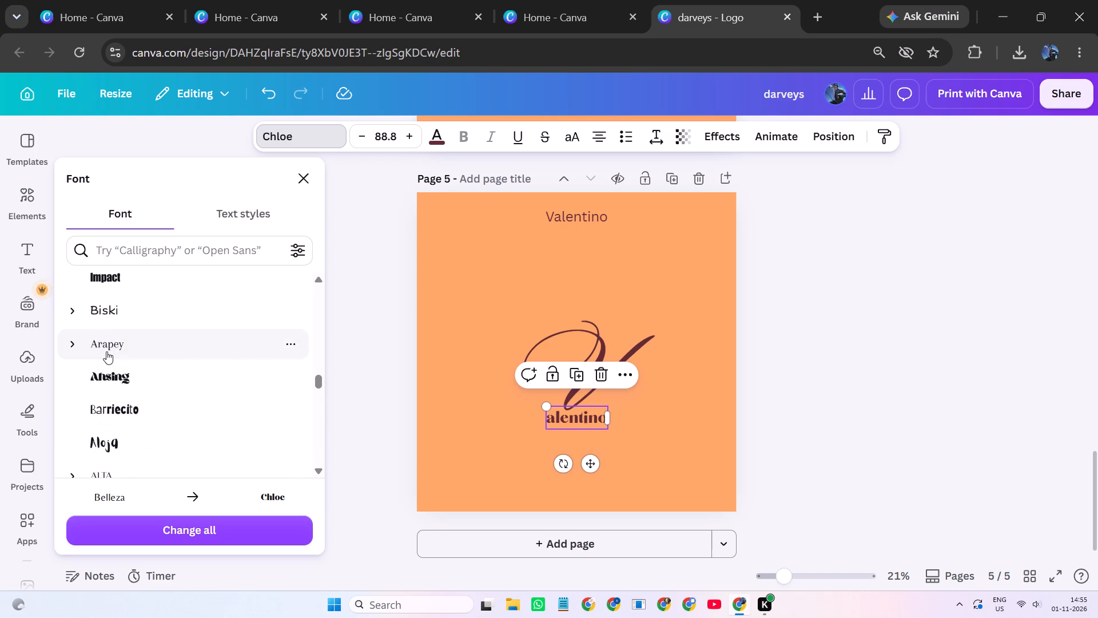
scroll(106, 351, "up", 3)
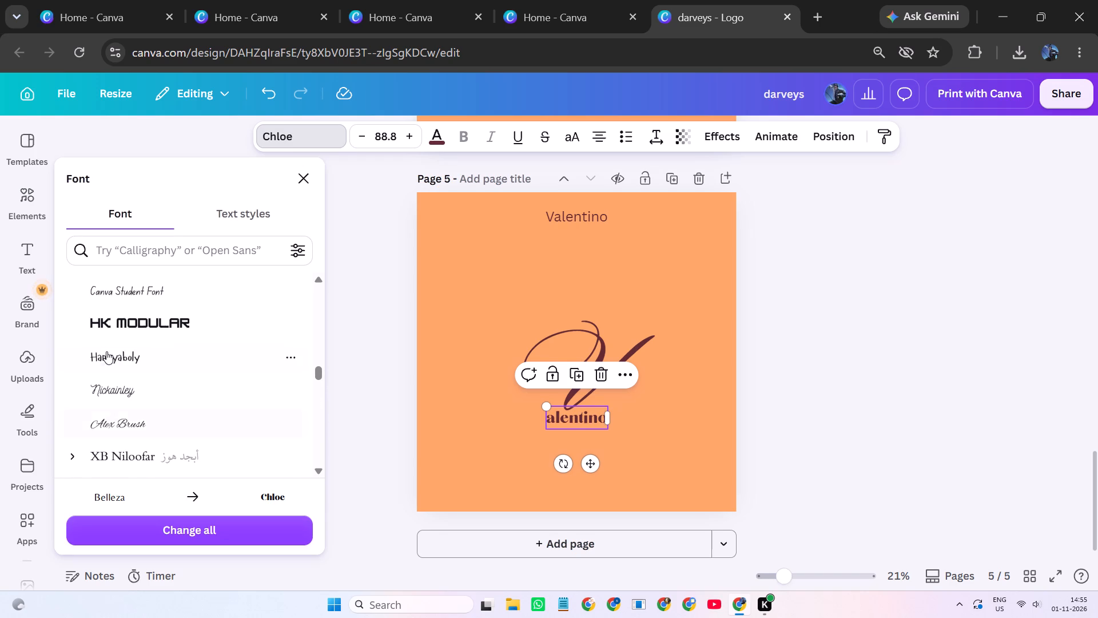
left_click(136, 462)
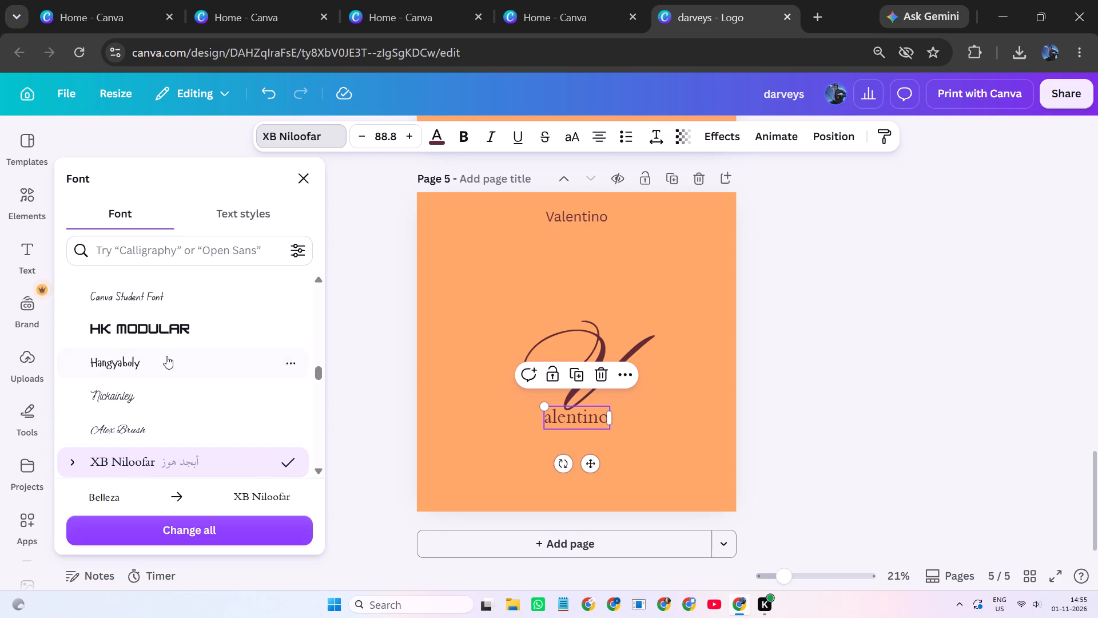
scroll(178, 342, "up", 2)
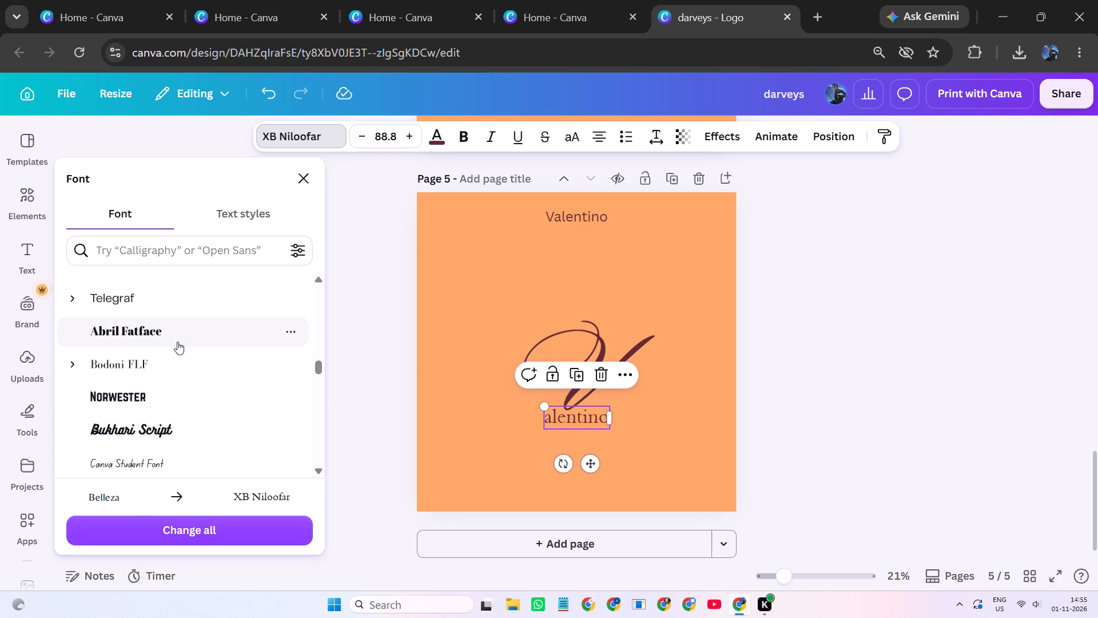
left_click(148, 359)
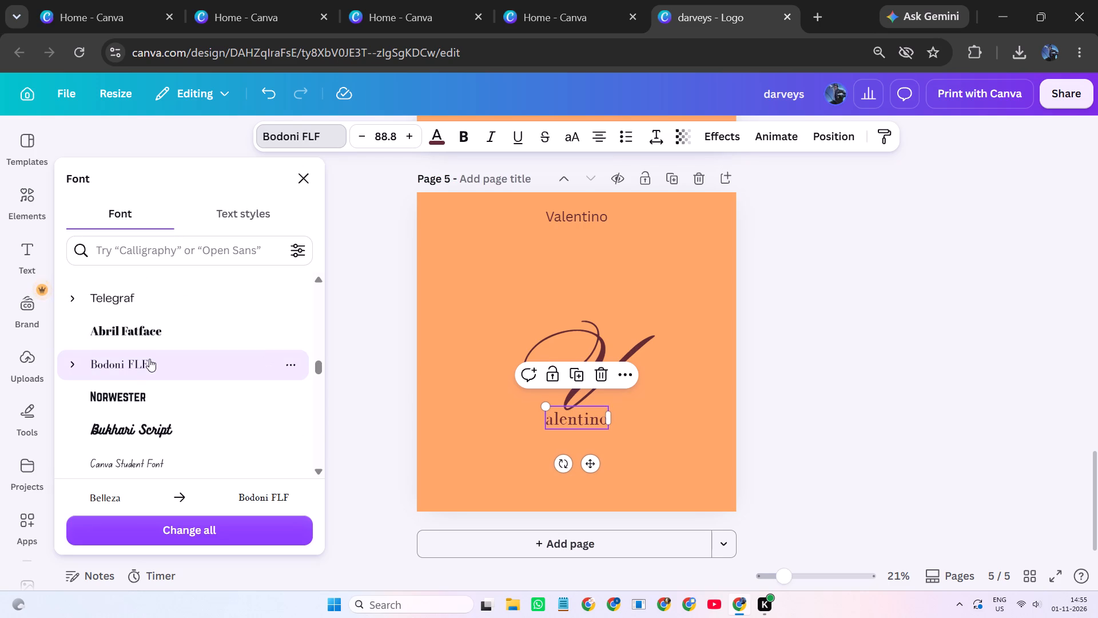
Browse the rest of the font list for alternatives for the "alentino" text.
scroll(149, 359, "up", 3)
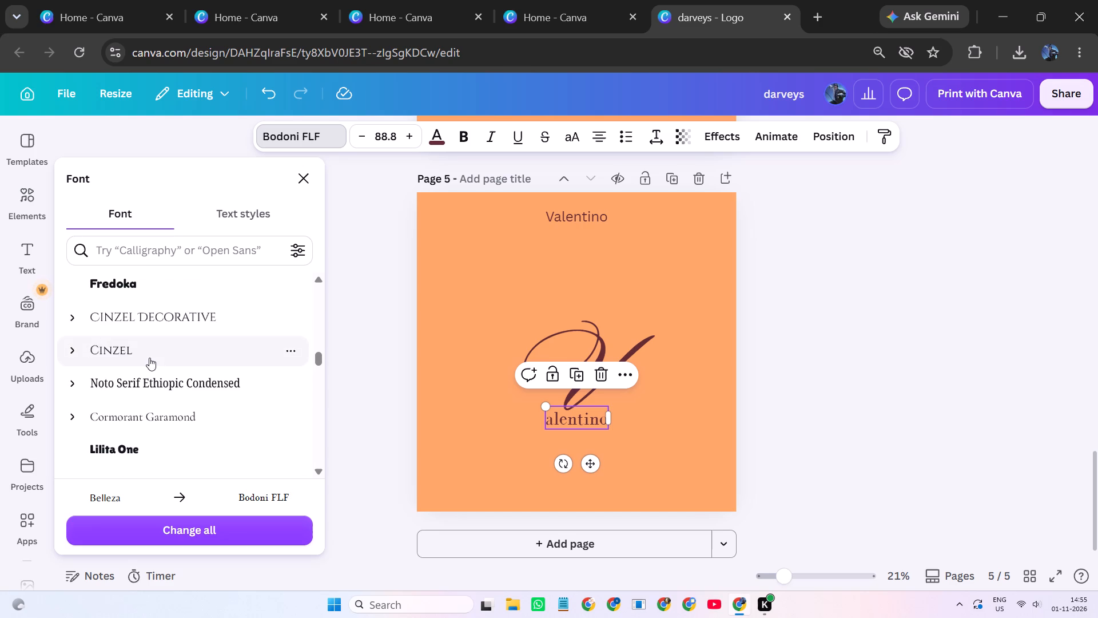
scroll(150, 356, "up", 5)
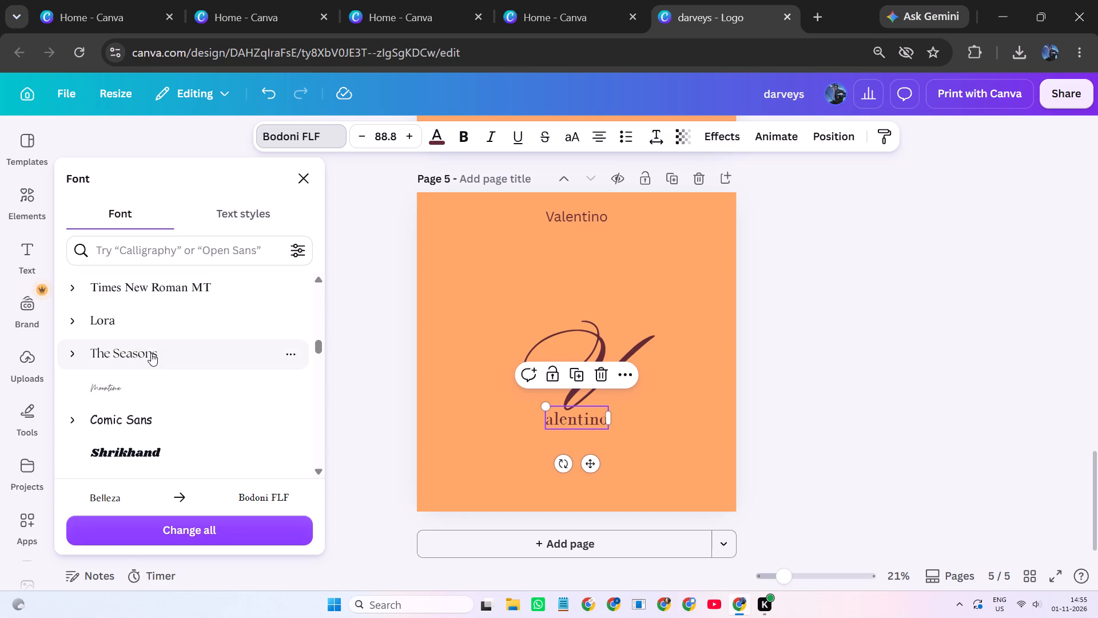
scroll(151, 353, "up", 3)
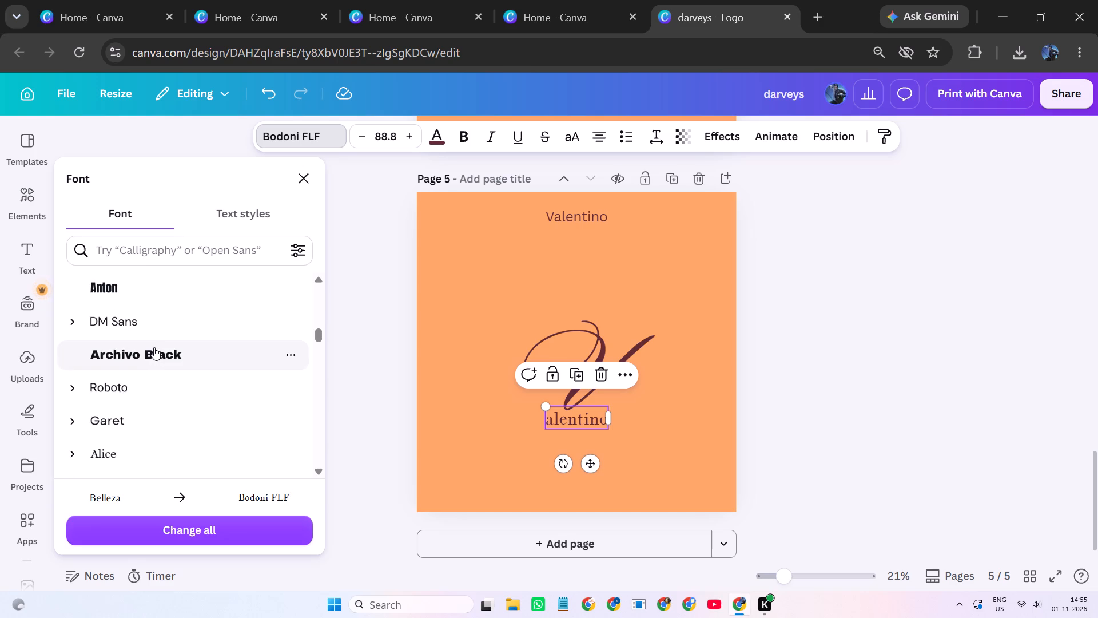
scroll(150, 320, "up", 5)
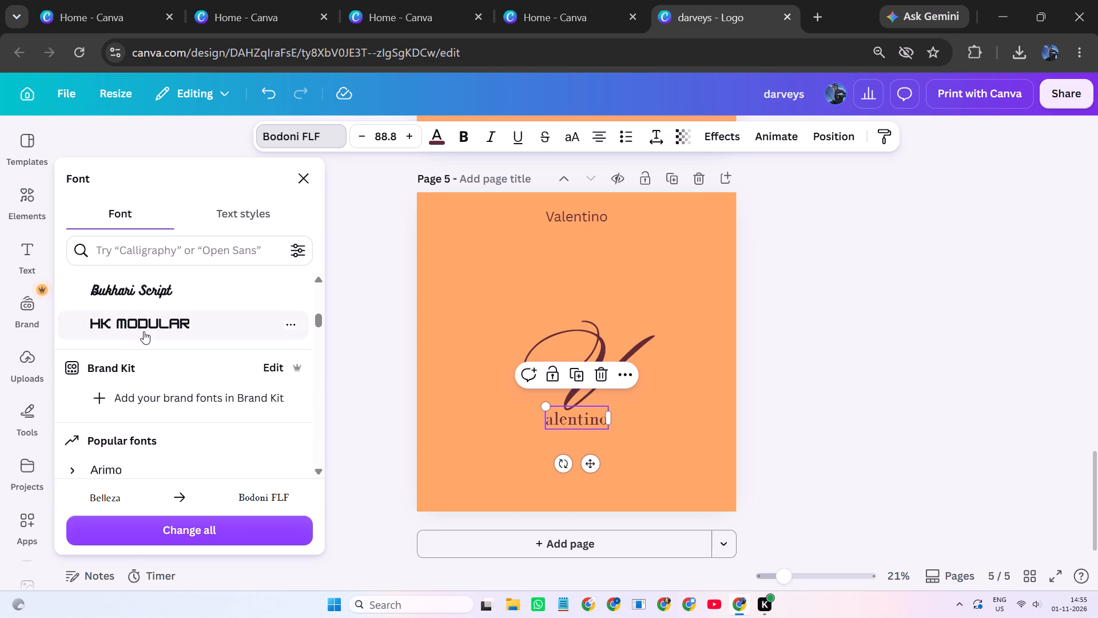
left_click_drag(739, 467, 733, 467)
left_click(774, 454)
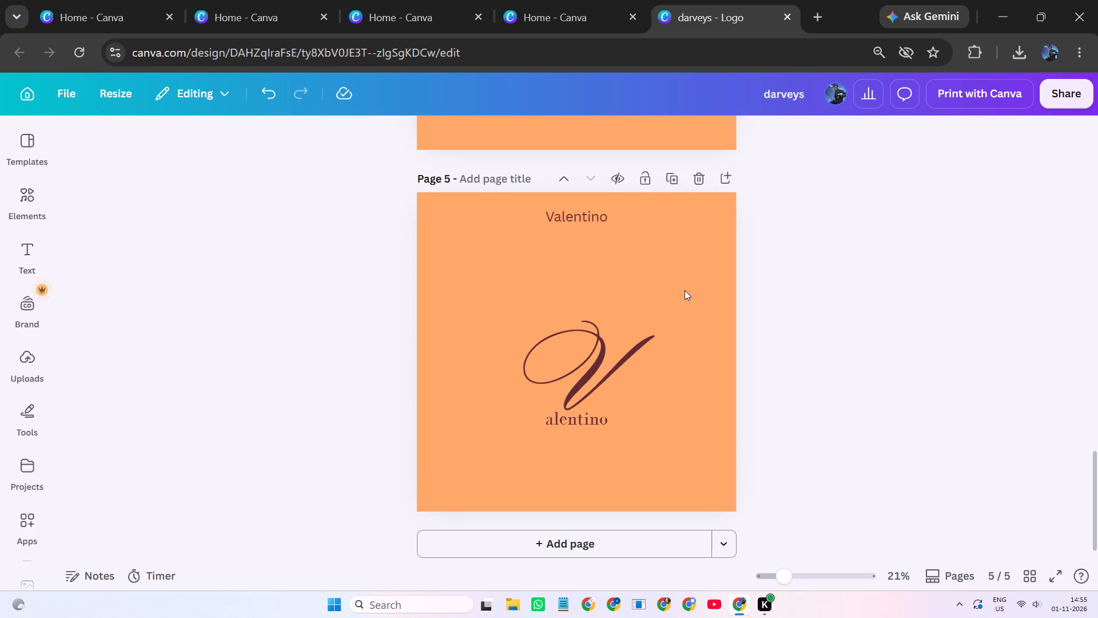
Delete the small "Valentino" reference text at the top of page 5.
left_click(576, 212)
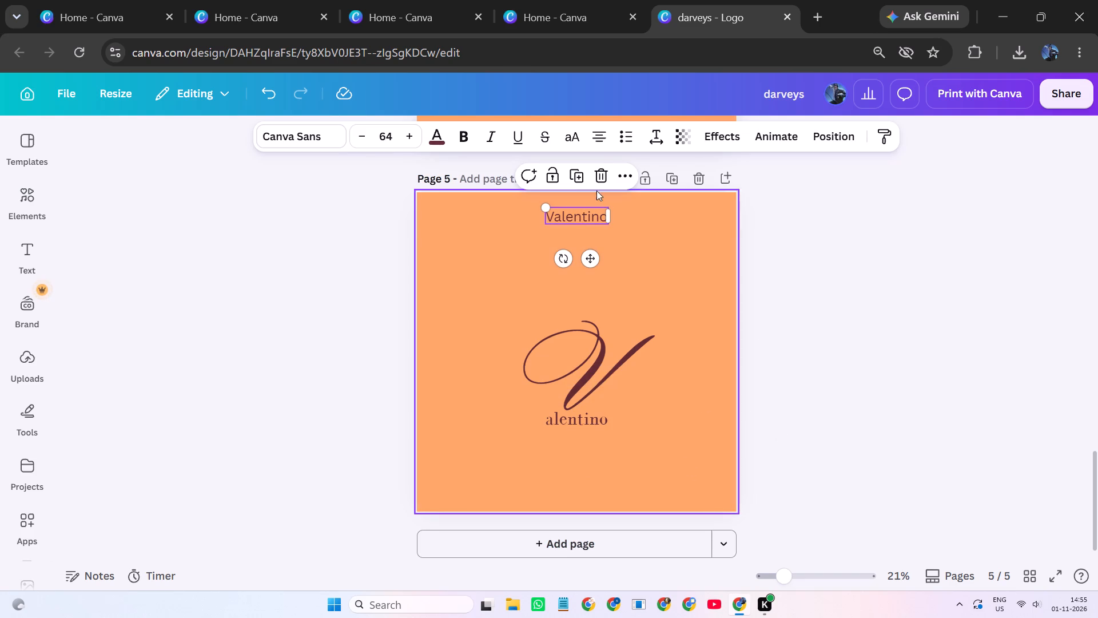
left_click(597, 176)
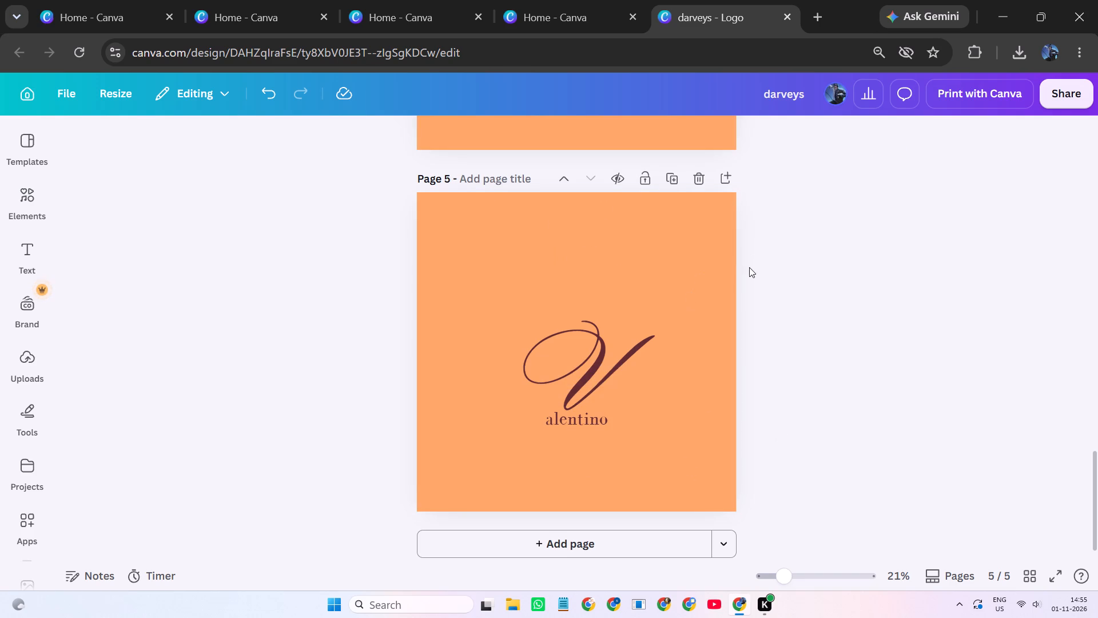
Review the Darveys portrait presentation on page 3 and the Valentino logo version on page 5.
scroll(617, 266, "up", 8)
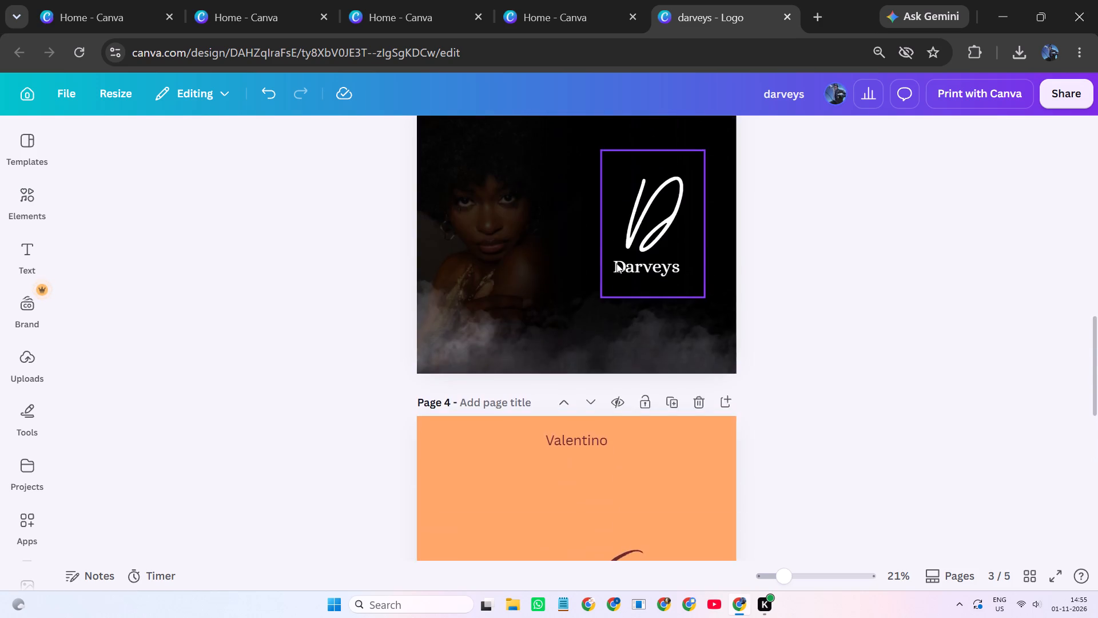
scroll(616, 263, "up", 2)
scroll(616, 263, "down", 2)
scroll(616, 263, "up", 5)
scroll(614, 262, "down", 5)
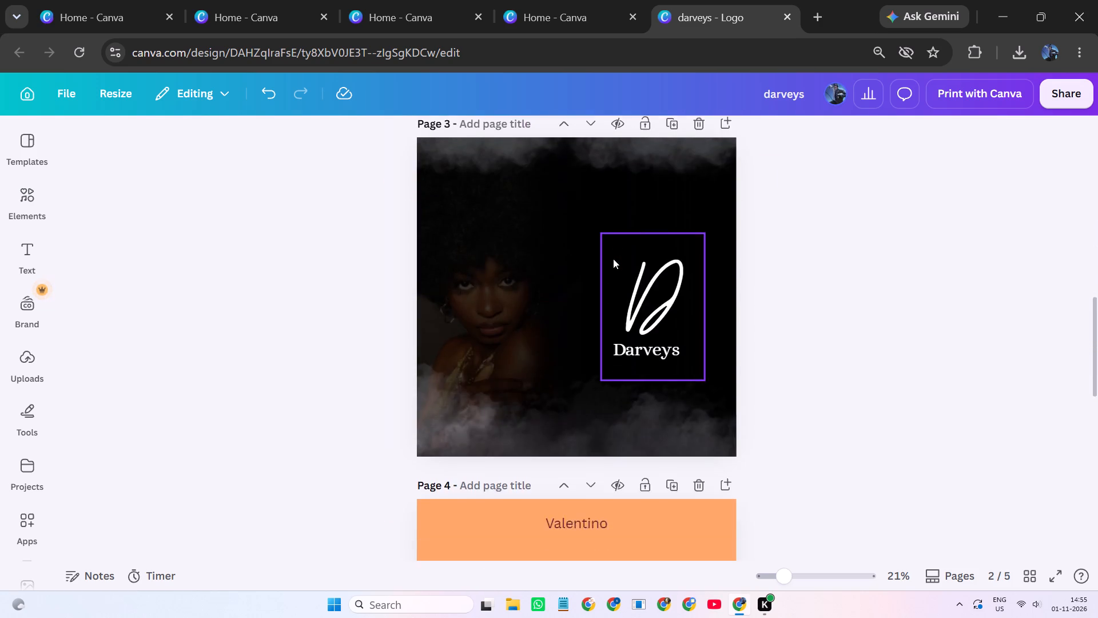
scroll(613, 259, "down", 9)
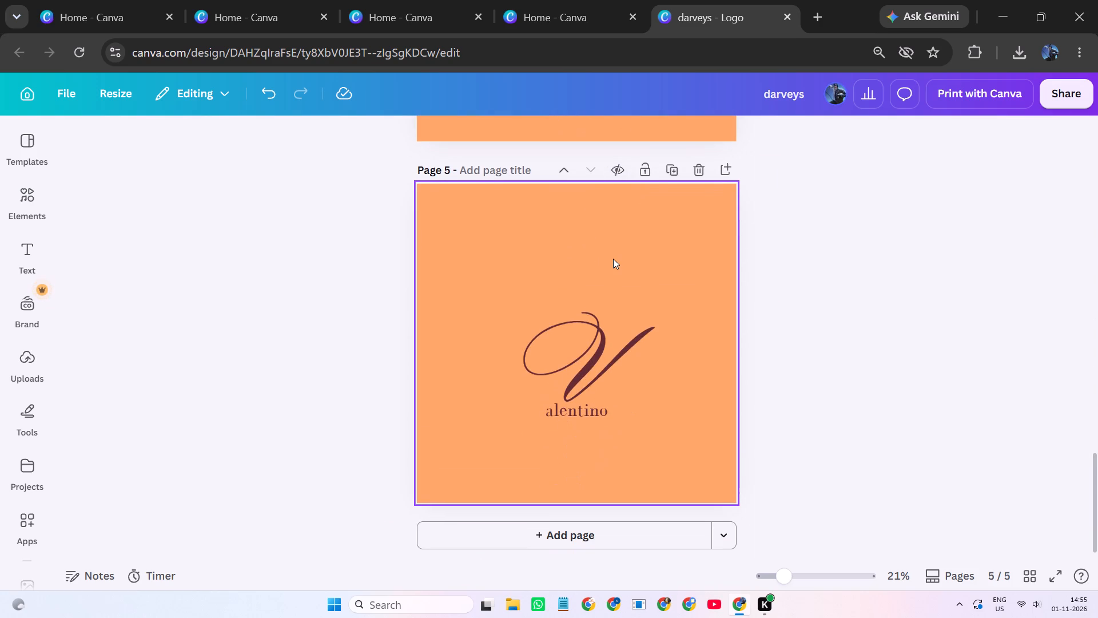
scroll(613, 259, "down", 1)
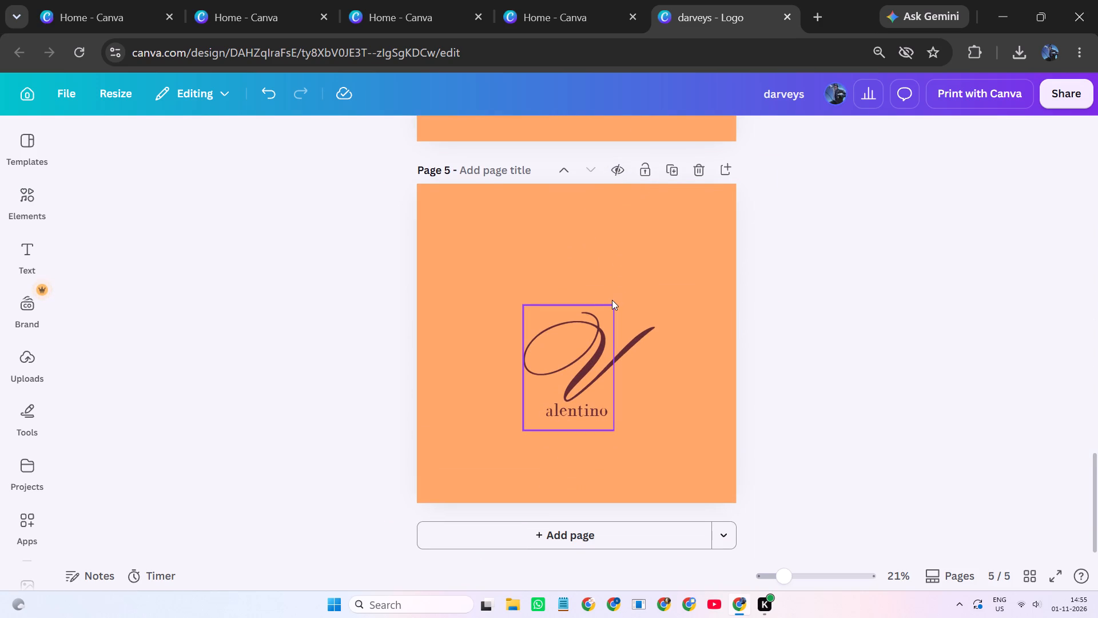
scroll(602, 290, "down", 1)
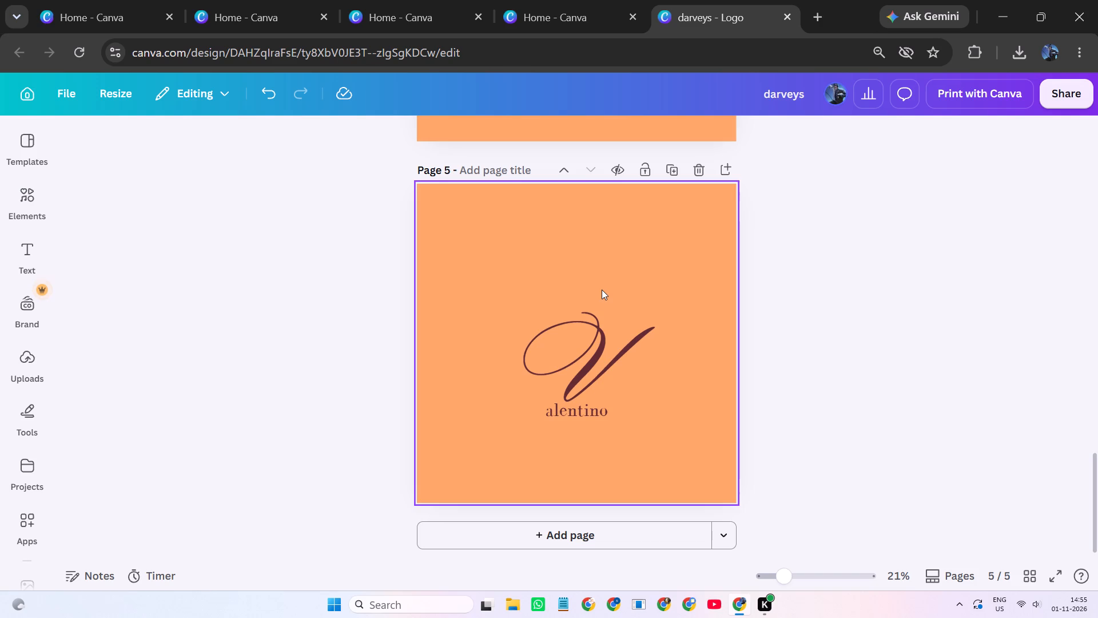
scroll(600, 290, "down", 1)
scroll(599, 290, "up", 2)
scroll(599, 290, "down", 3)
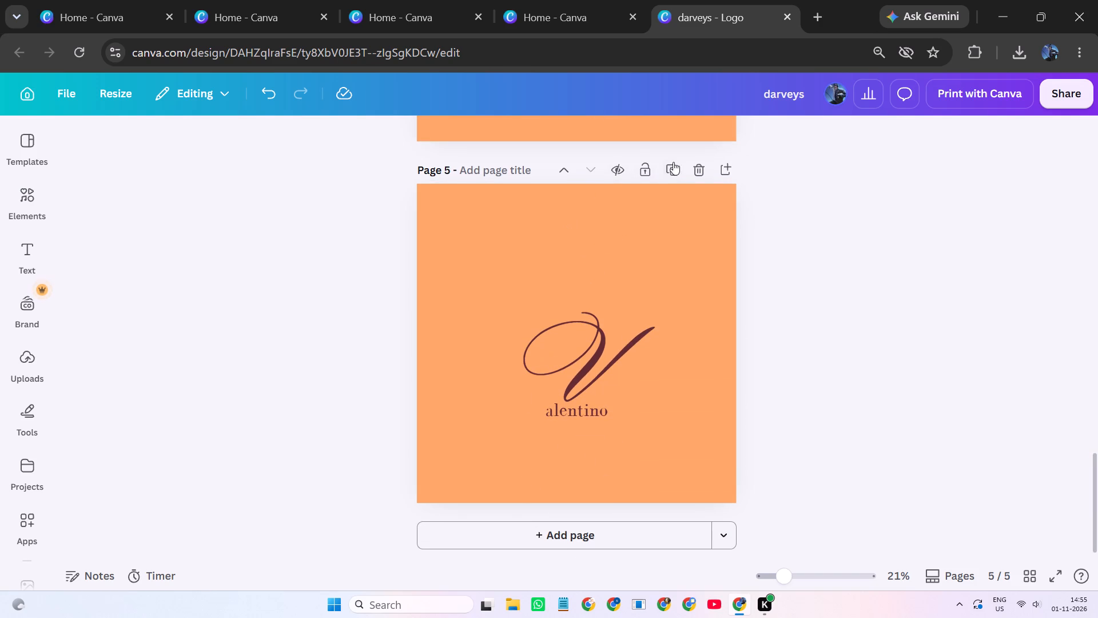
Add a blank page after page 5.
left_click(721, 169)
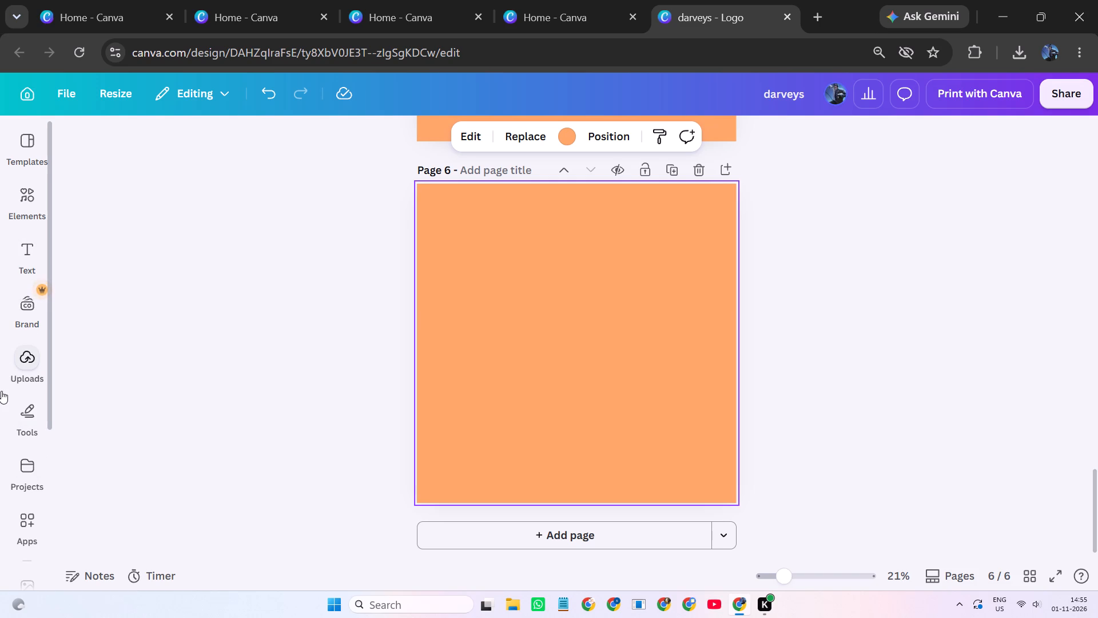
Insert the uploaded portrait of the woman with an afro touching her lips onto page 6.
left_click(32, 373)
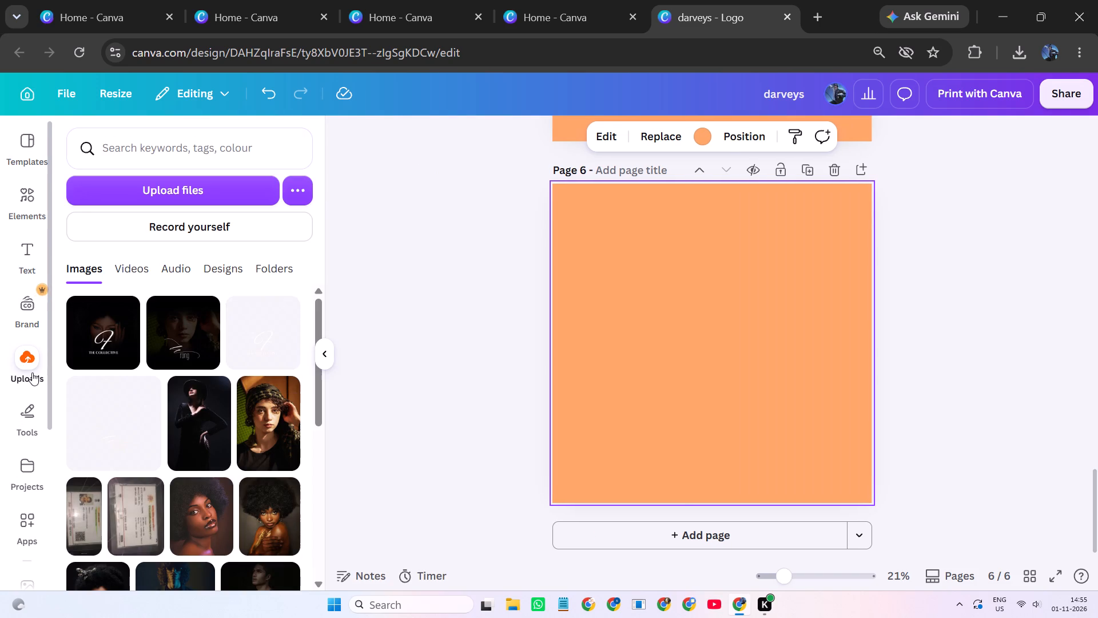
scroll(210, 423, "down", 2)
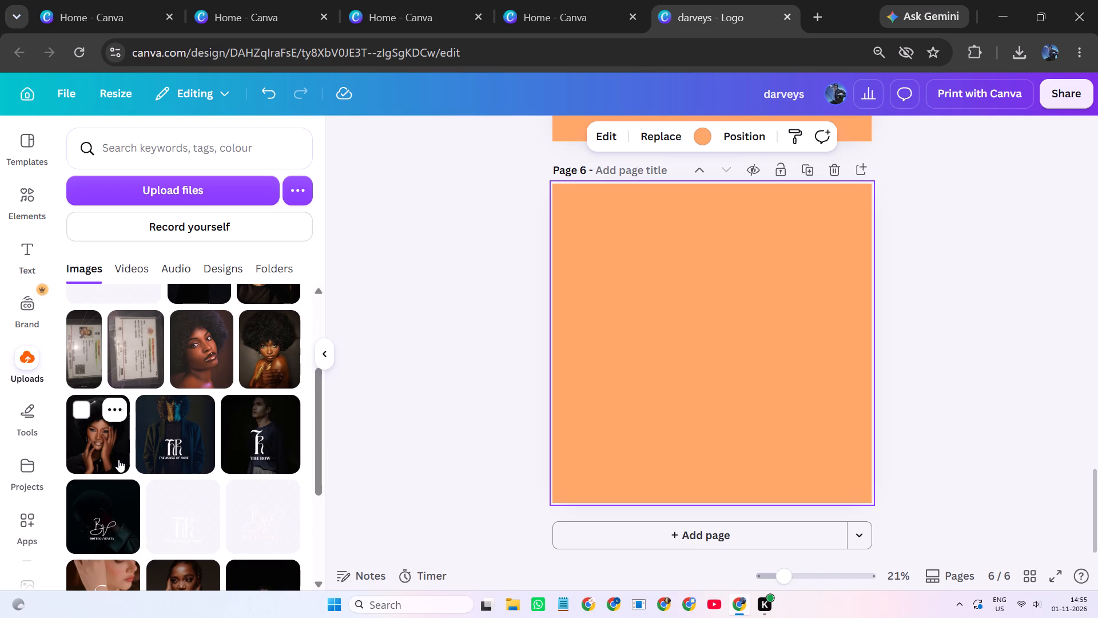
scroll(118, 459, "down", 6)
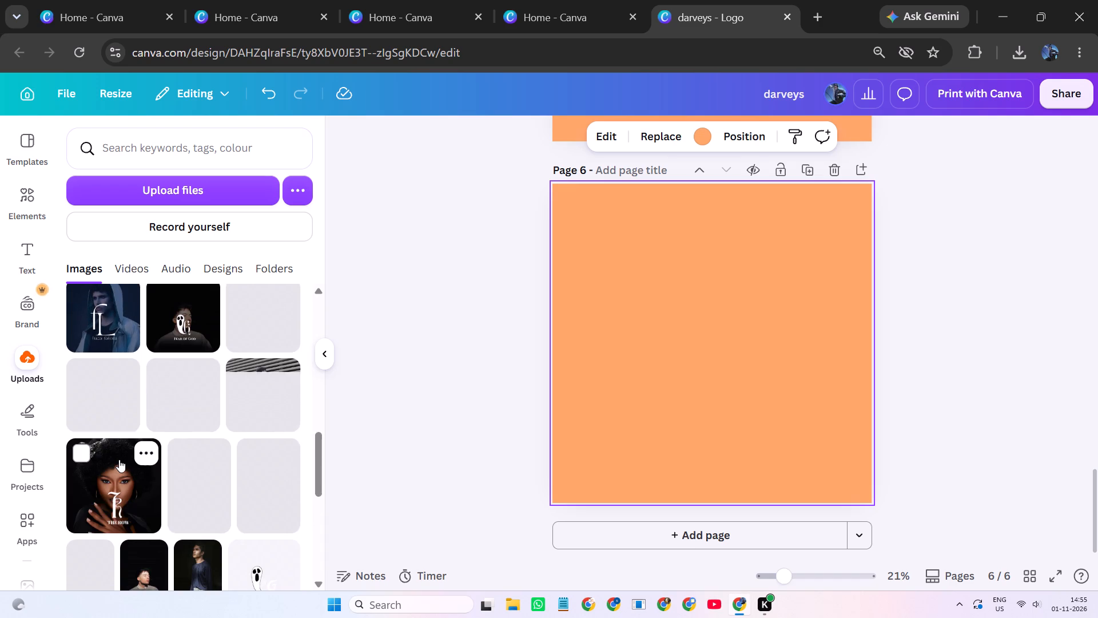
scroll(119, 459, "down", 4)
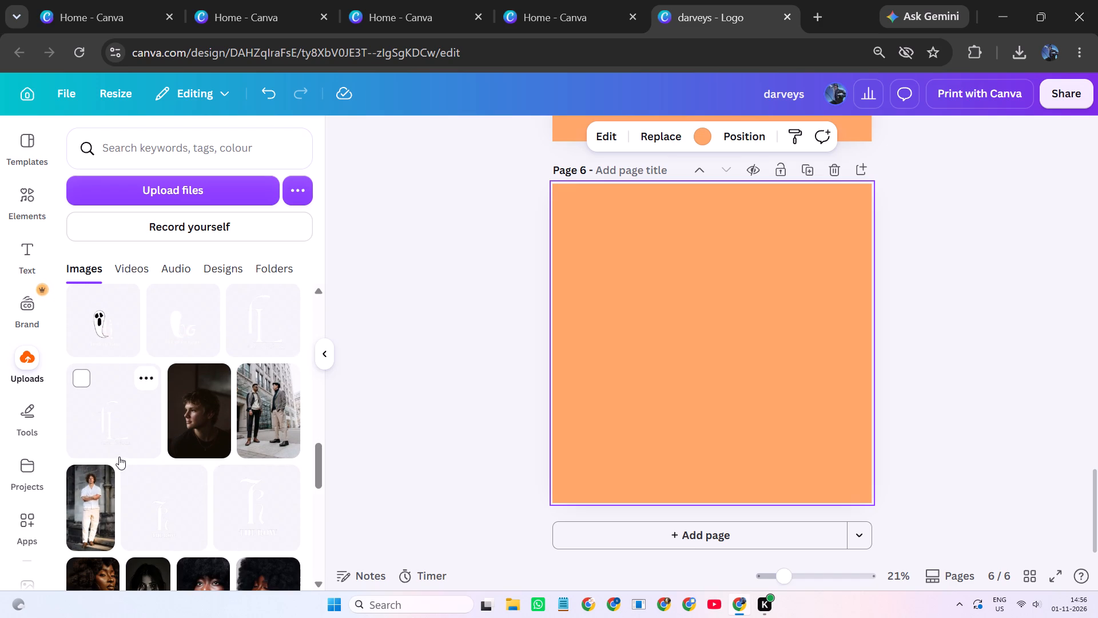
scroll(119, 457, "down", 2)
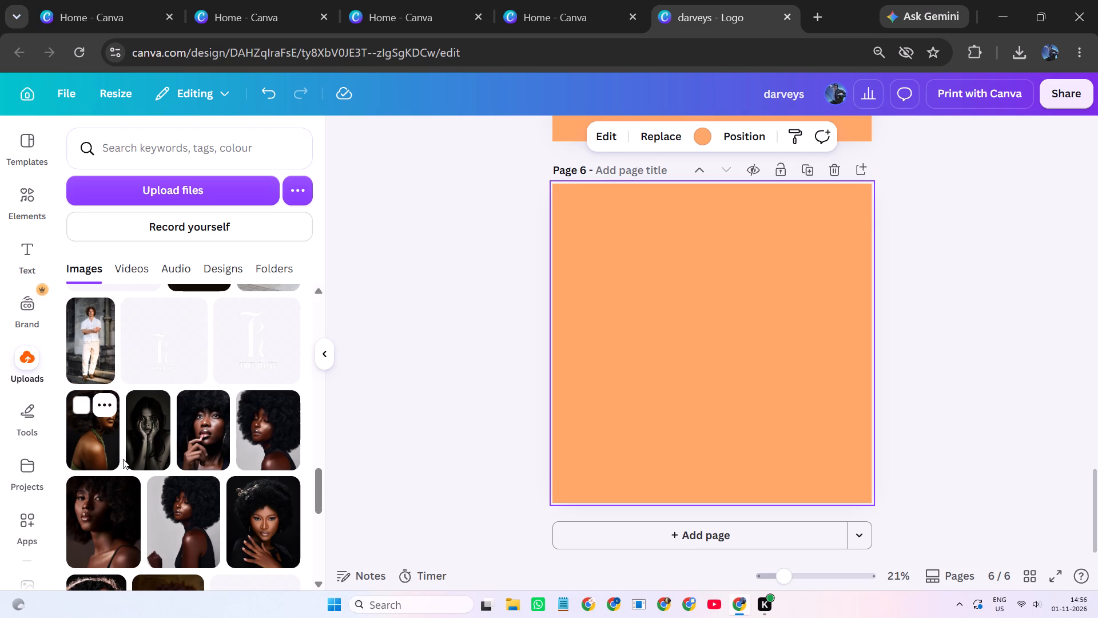
left_click(213, 447)
Move the portrait to page 6's upper-left corner and stretch it to fill the page's left half at full height, about 1,149 wide.
left_click_drag(749, 379, 689, 370)
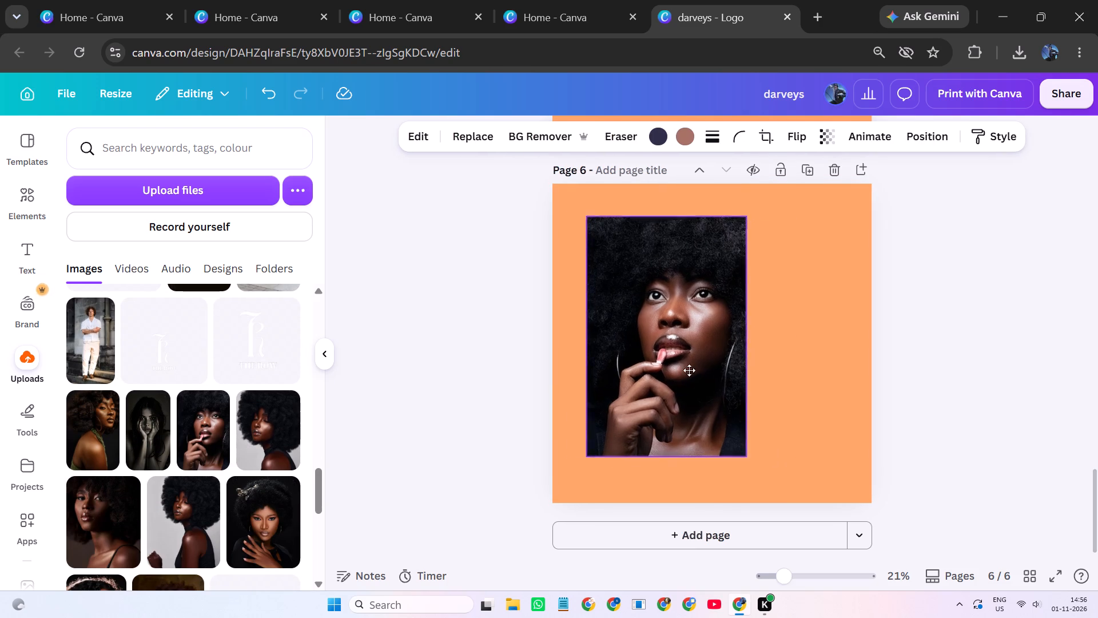
left_click_drag(689, 370, 645, 316)
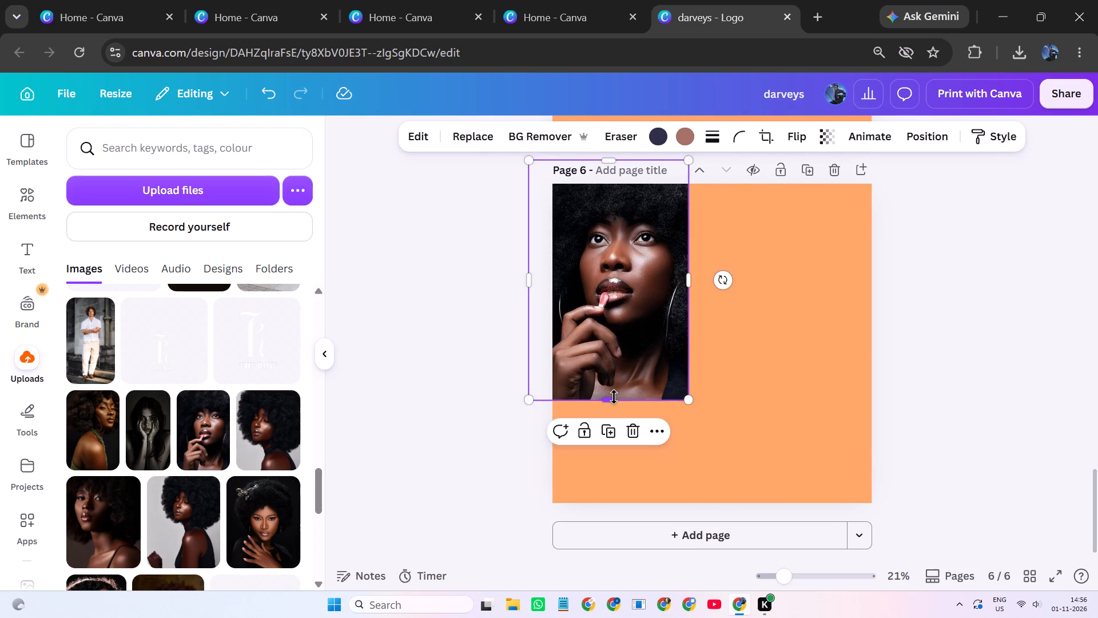
left_click_drag(613, 397, 617, 497)
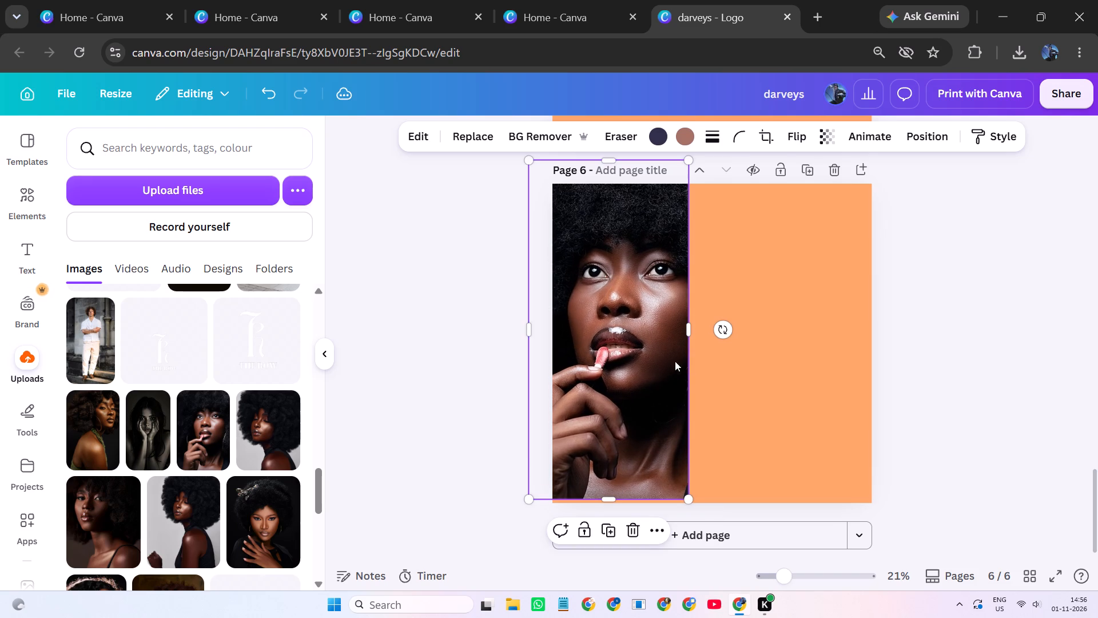
left_click_drag(690, 330, 714, 345)
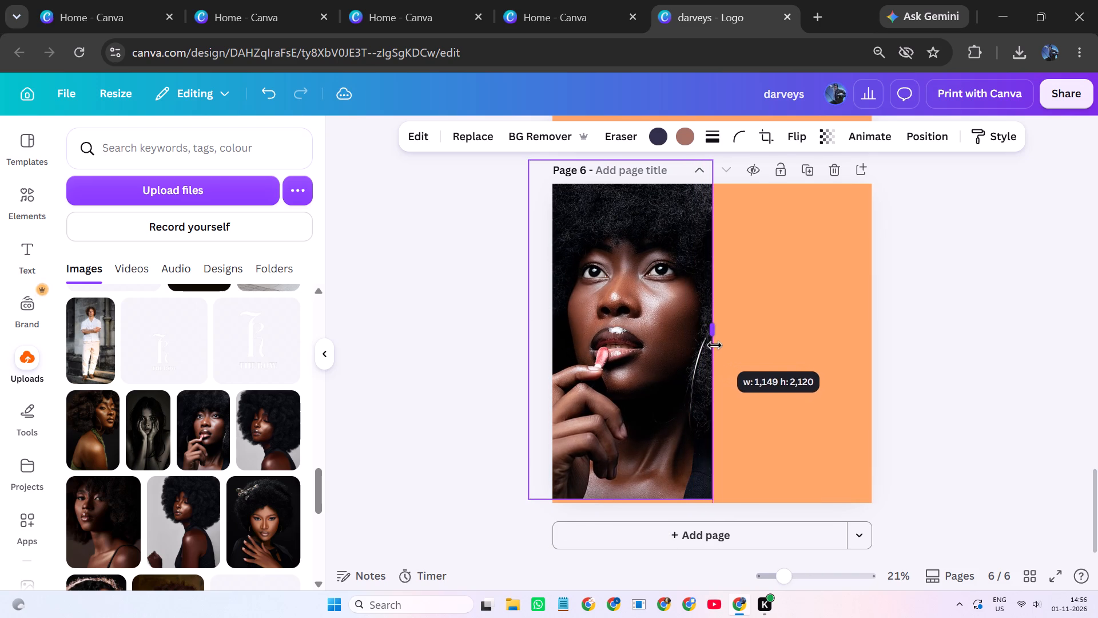
left_click_drag(714, 345, 717, 350)
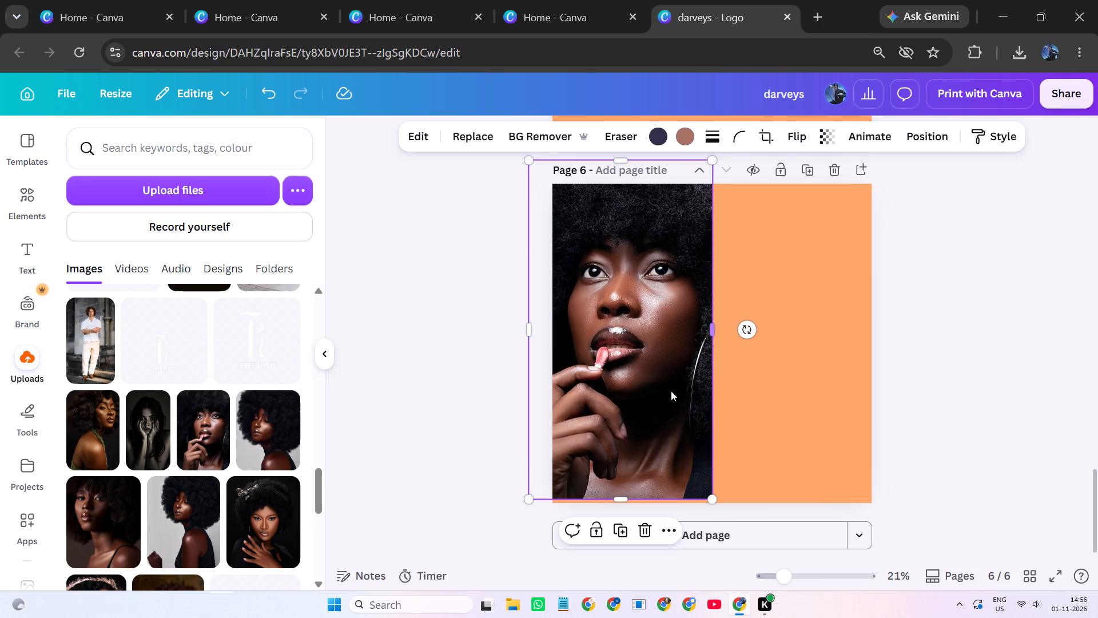
left_click_drag(623, 495, 624, 501)
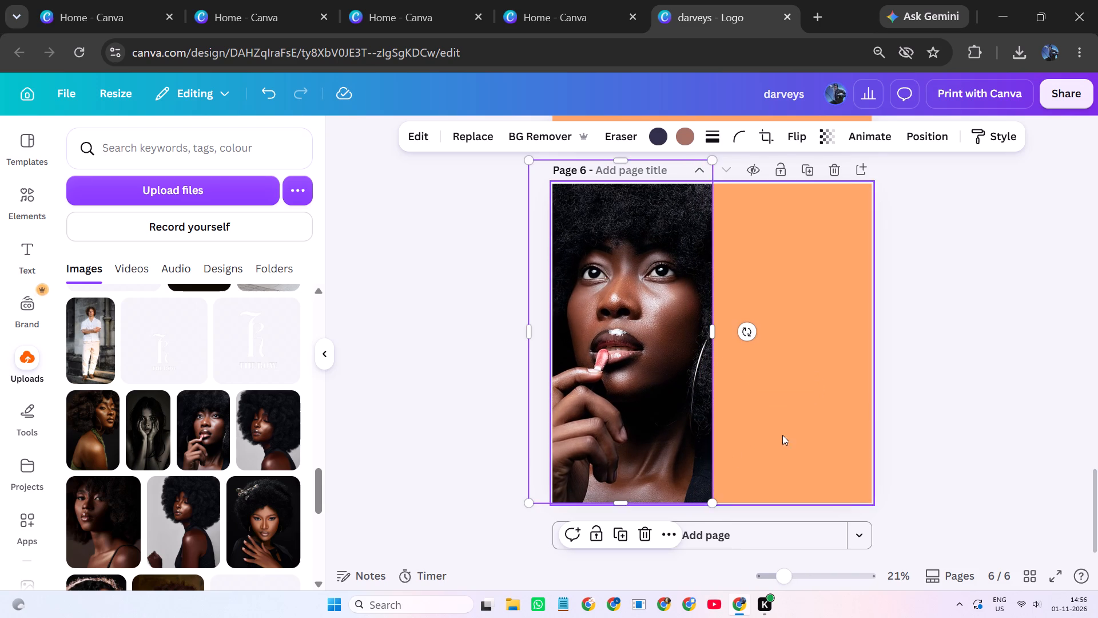
left_click(925, 393)
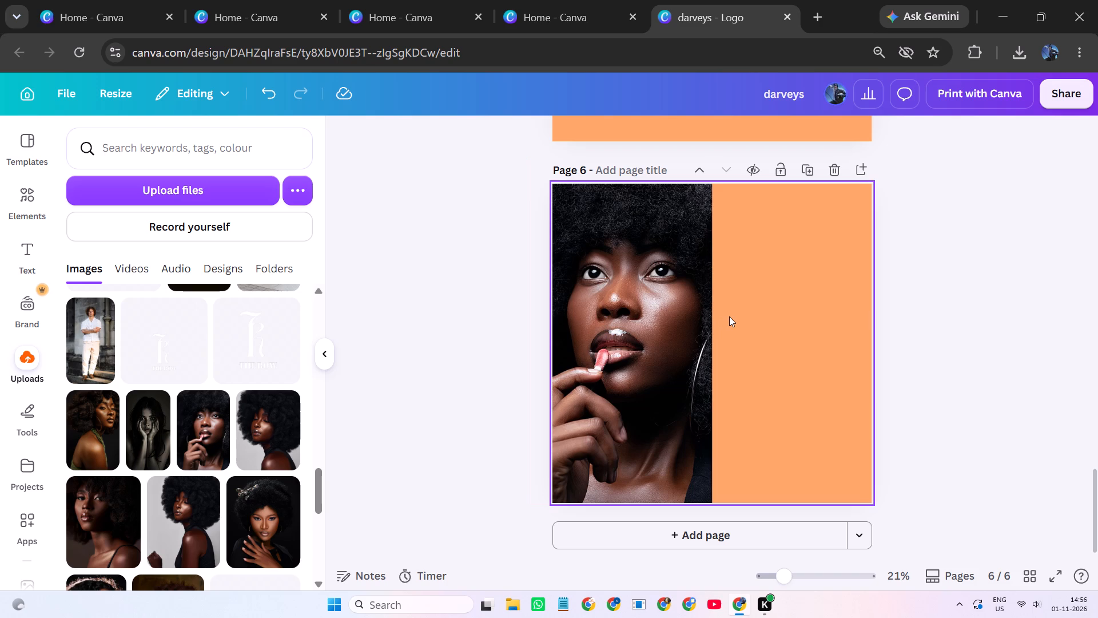
left_click(754, 320)
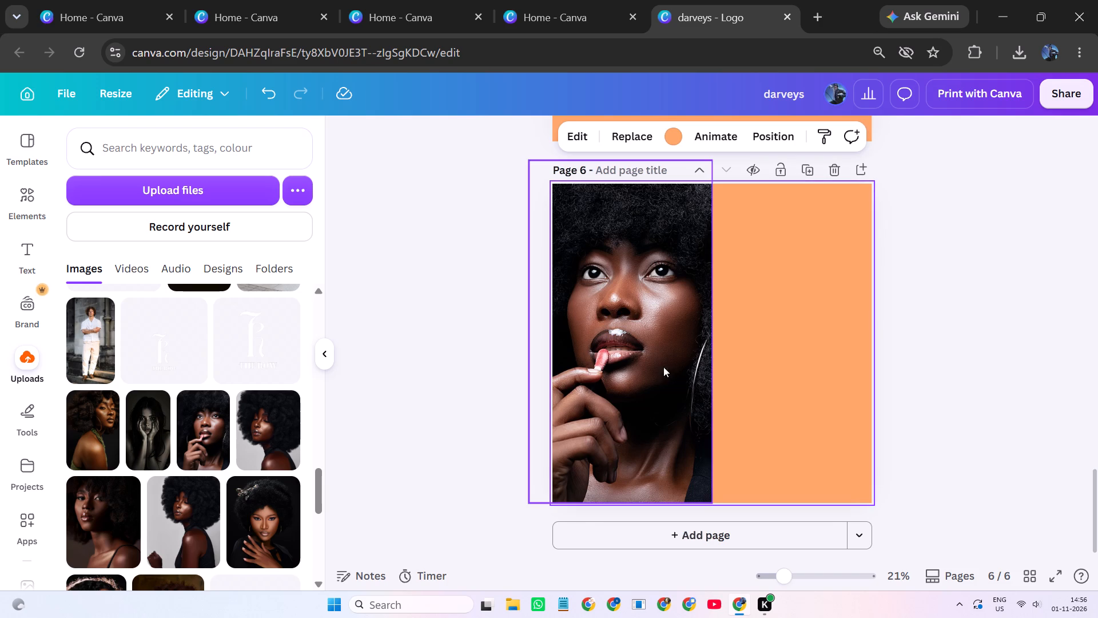
left_click(443, 331)
Review the Darveys portrait presentation on page 3 and the Valentino logo versions on pages 4 and 5 against page 6.
scroll(703, 370, "up", 6)
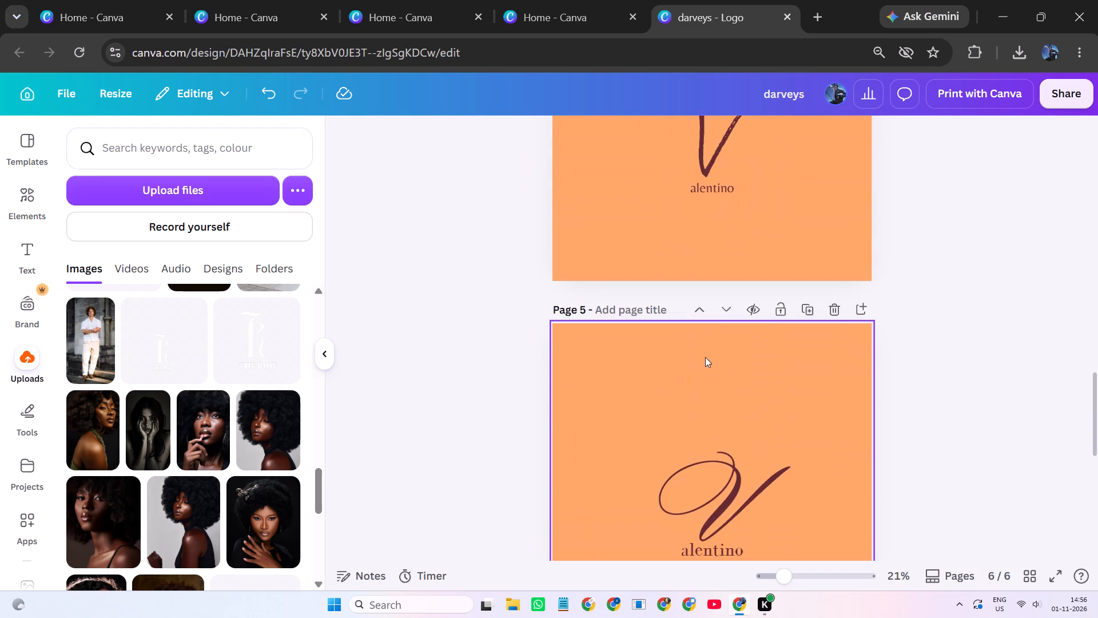
scroll(705, 352, "up", 8)
scroll(702, 343, "down", 1)
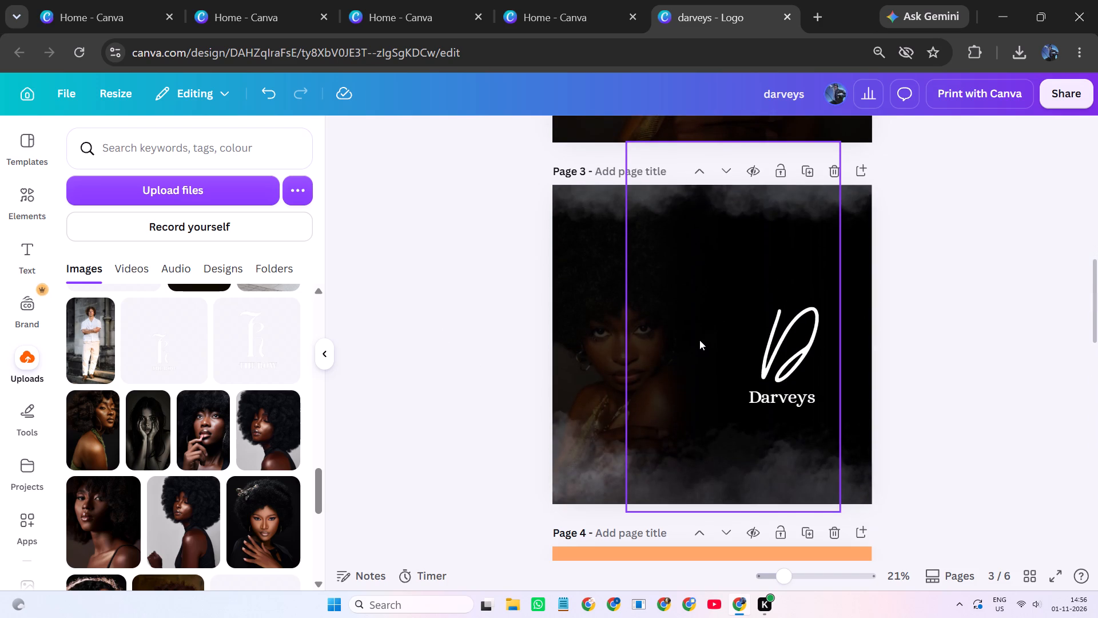
scroll(698, 339, "down", 8)
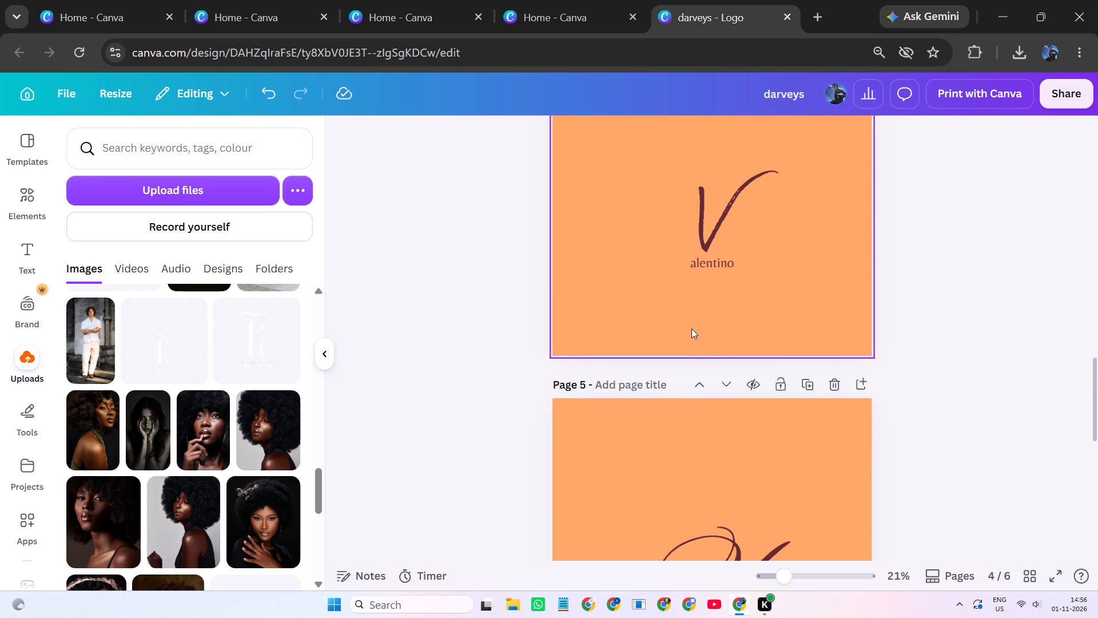
scroll(691, 328, "down", 5)
left_click(427, 355)
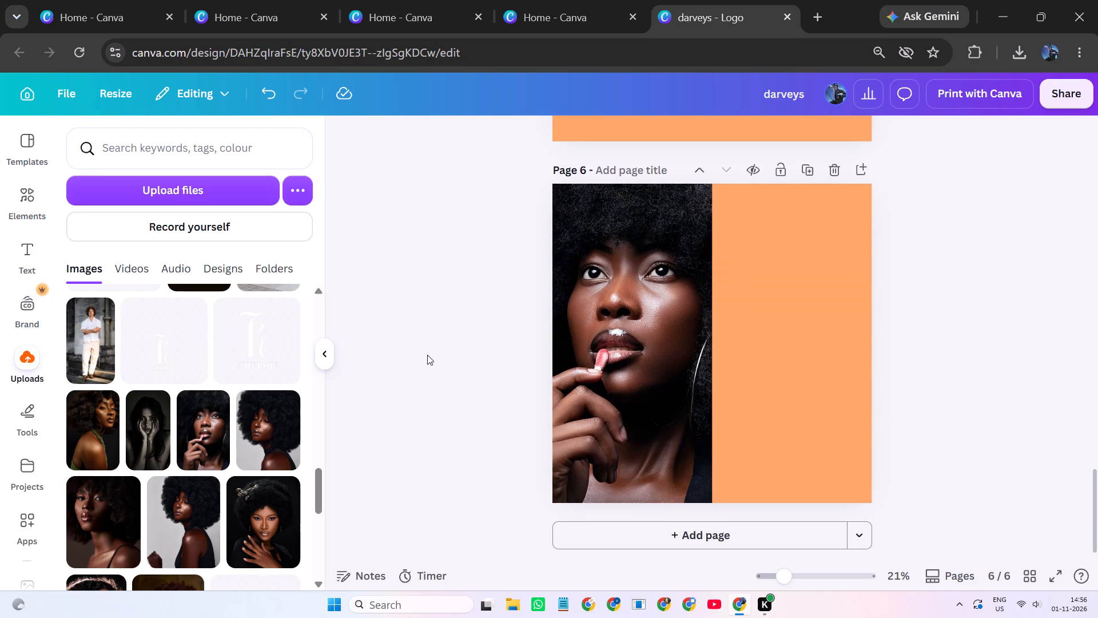
Widen the portrait on page 6 slightly so its right edge extends just past the page's centre.
left_click(642, 383)
left_click(847, 438)
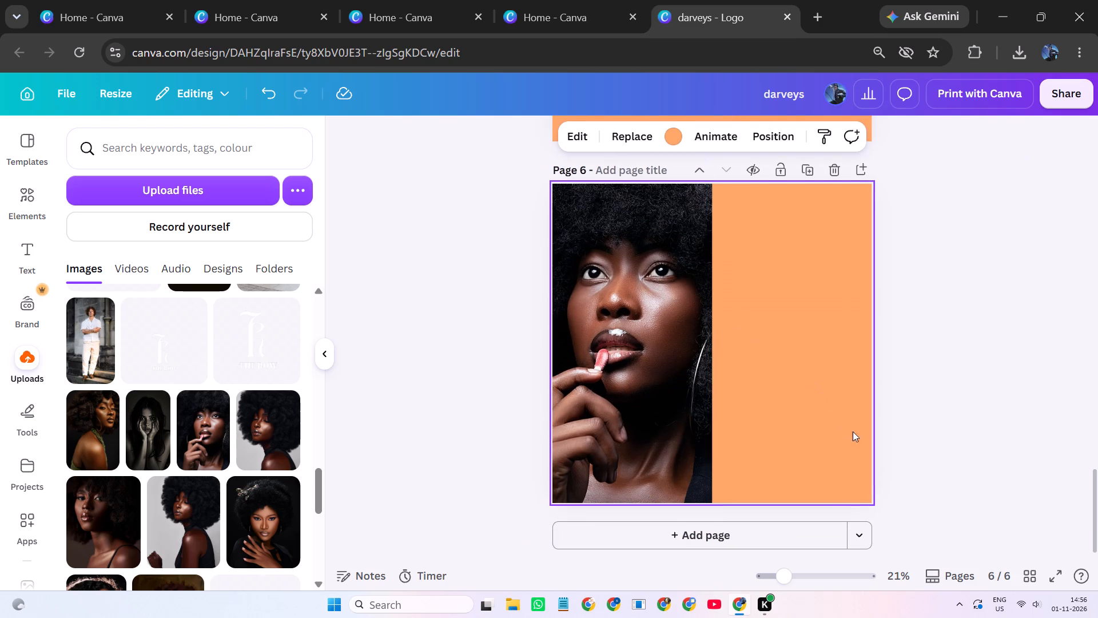
left_click(684, 393)
left_click_drag(715, 336, 723, 333)
left_click(761, 320)
left_click(777, 301)
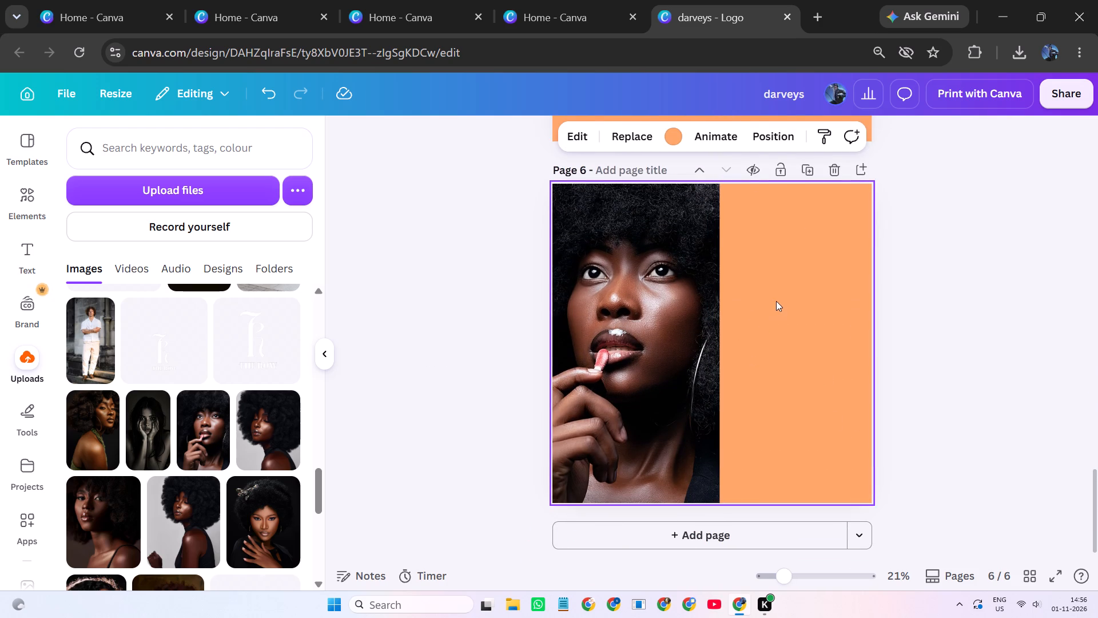
left_click(767, 271)
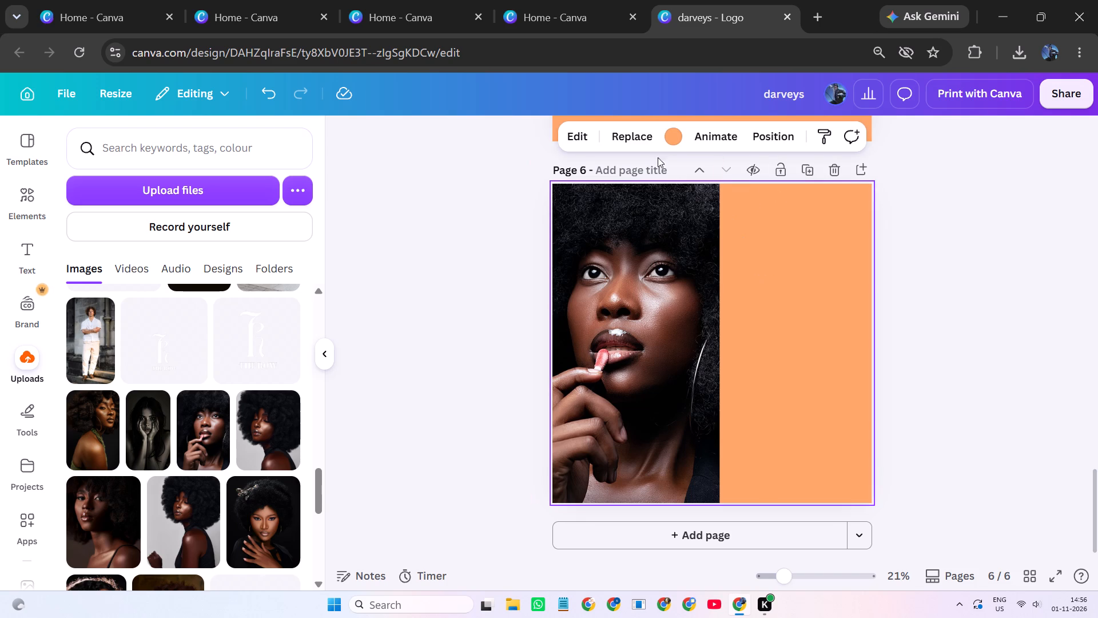
Change page 6's background colour from the design's palette to black.
left_click(673, 137)
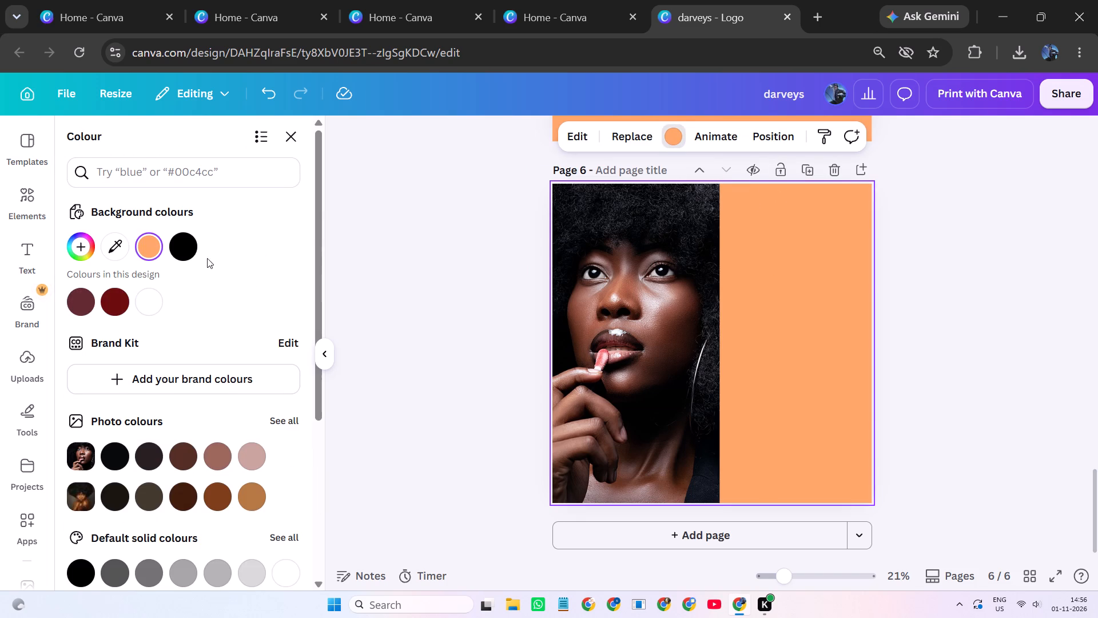
left_click(170, 241)
left_click(475, 307)
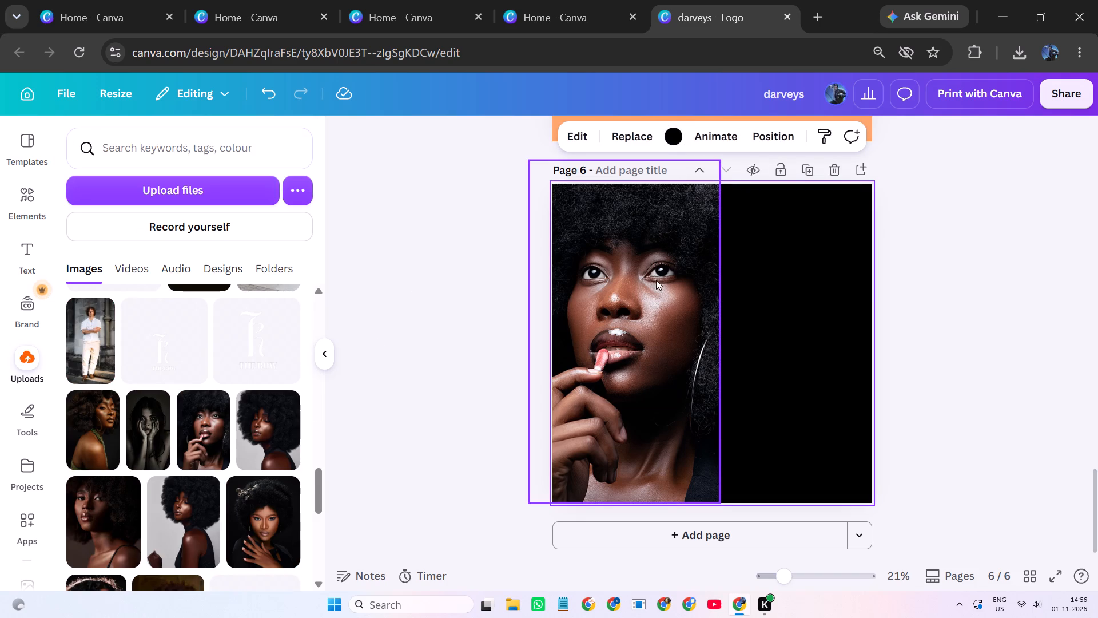
Add a square shape to page 6 and enlarge it from the upper-left corner until it covers the whole page.
key("r")
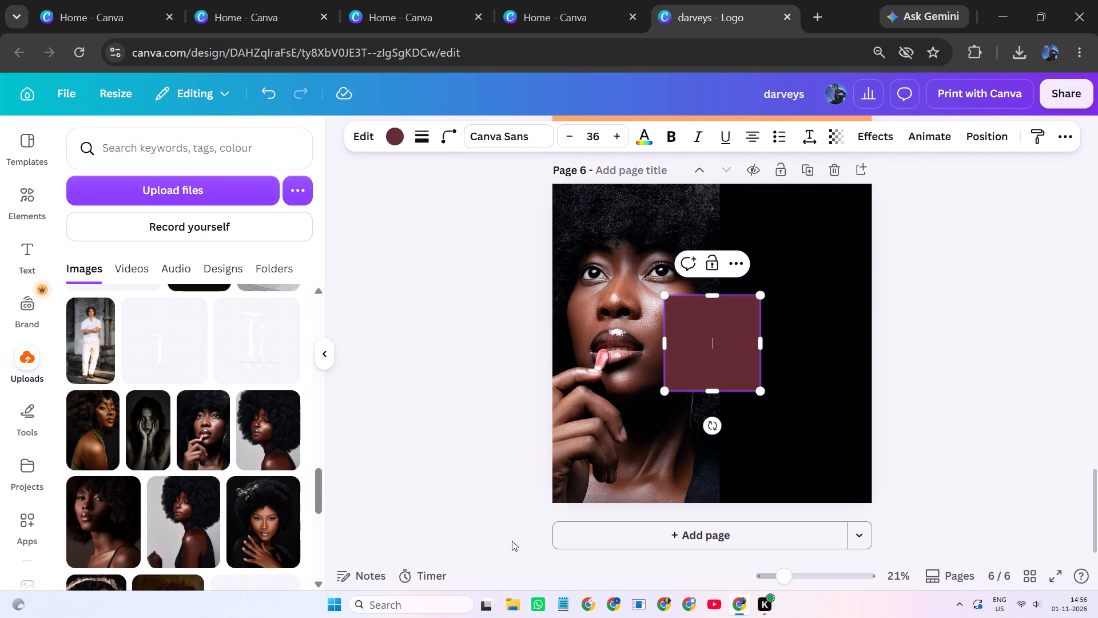
left_click(487, 463)
left_click(636, 382)
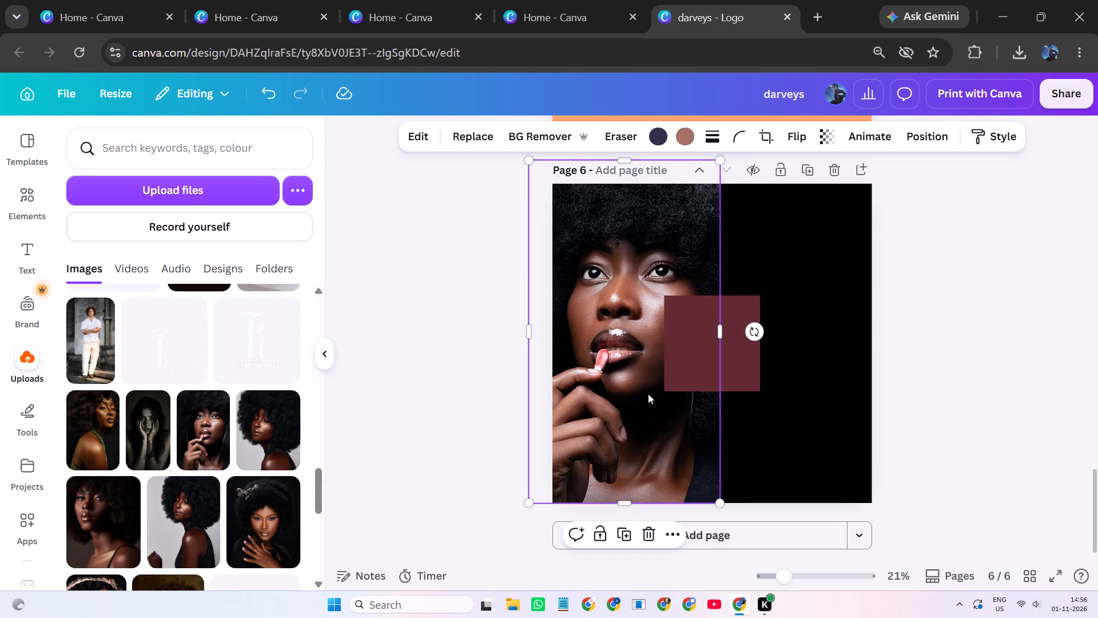
left_click(688, 368)
left_click_drag(694, 354, 673, 342)
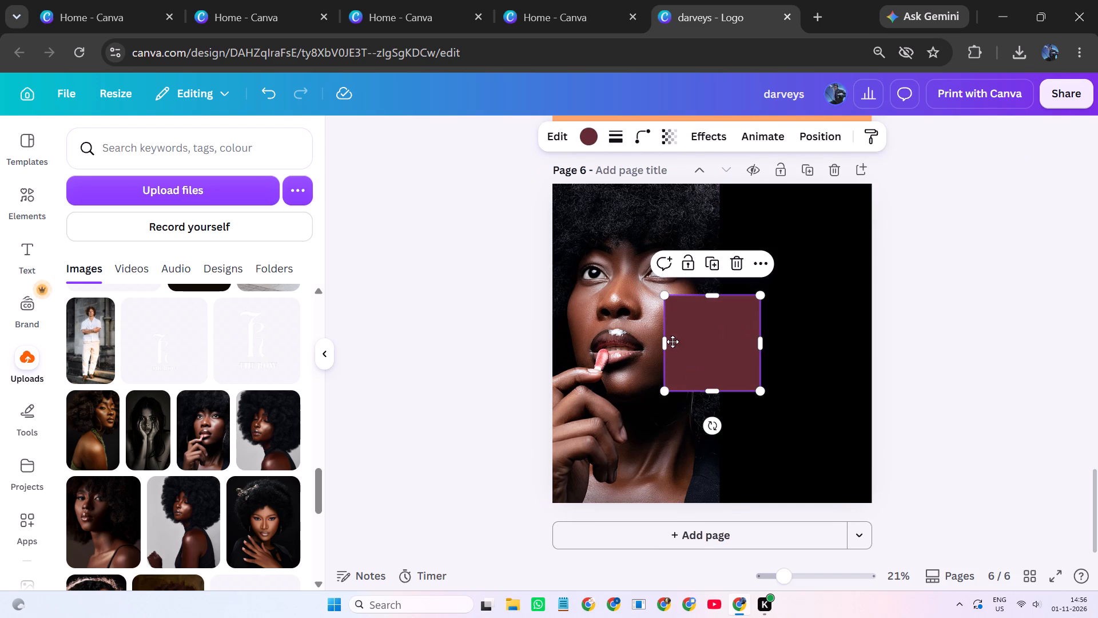
left_click_drag(673, 342, 566, 231)
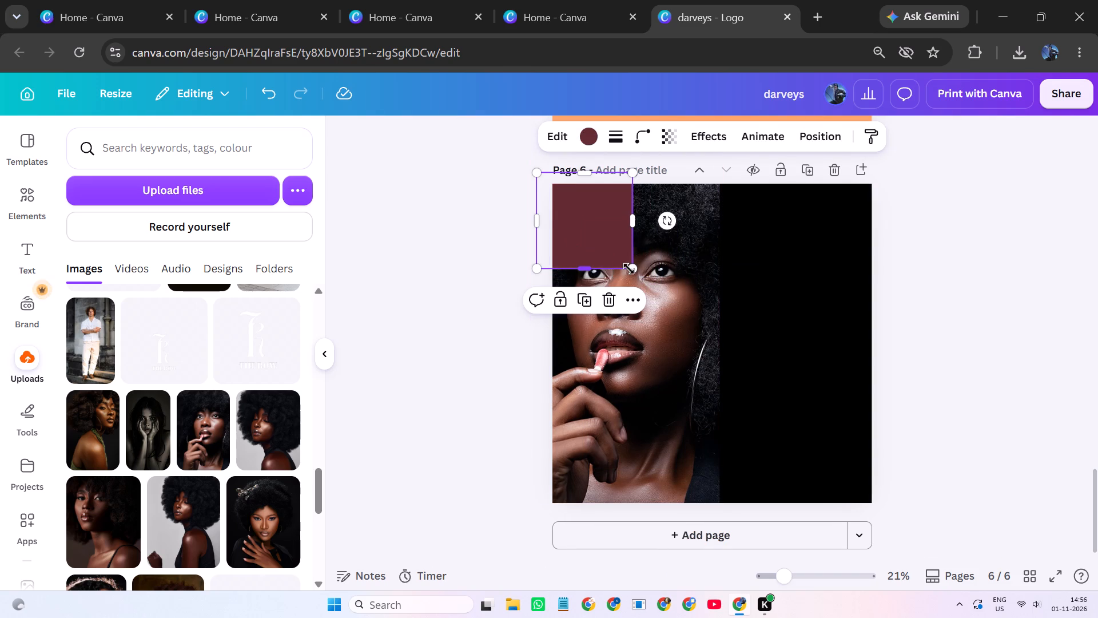
left_click_drag(630, 268, 894, 497)
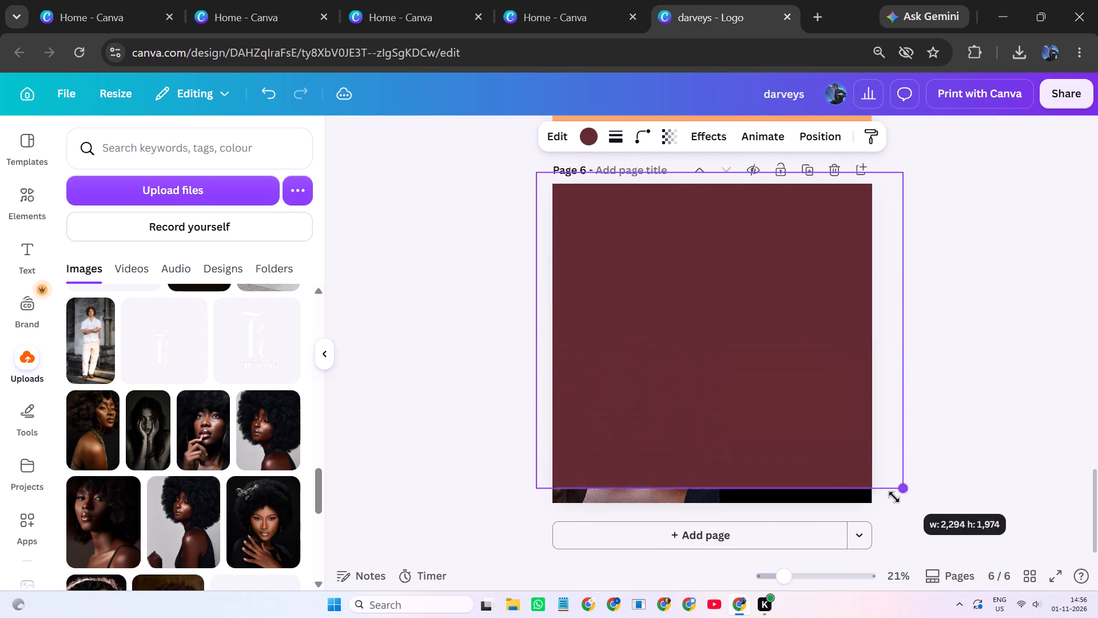
left_click_drag(894, 497, 876, 519)
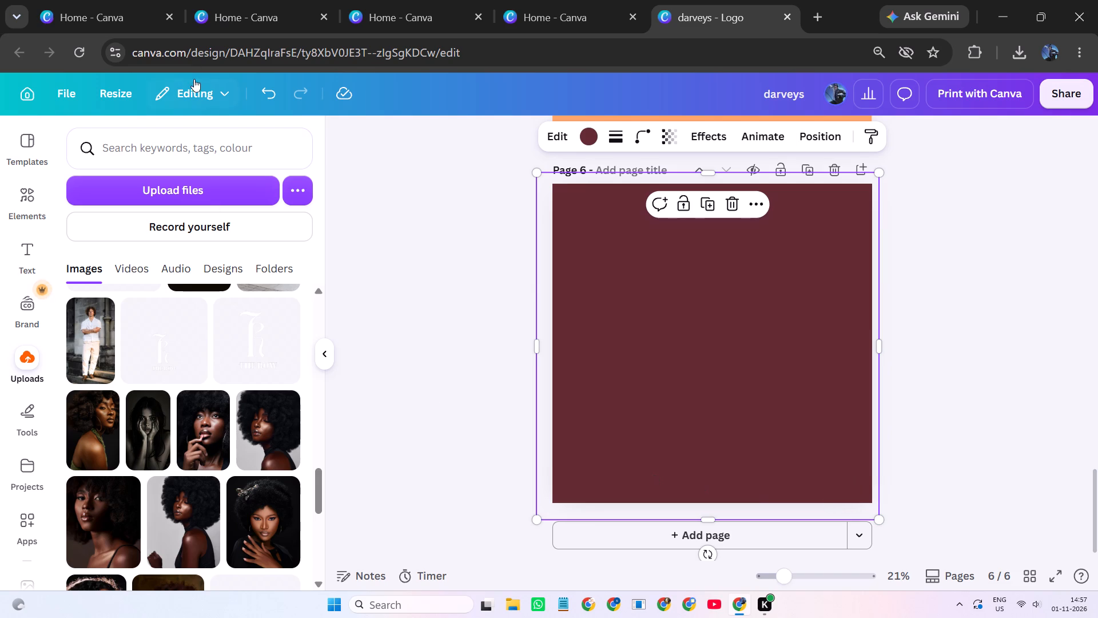
Recolour the page-covering square black and set its transparency to 82.
left_click(591, 132)
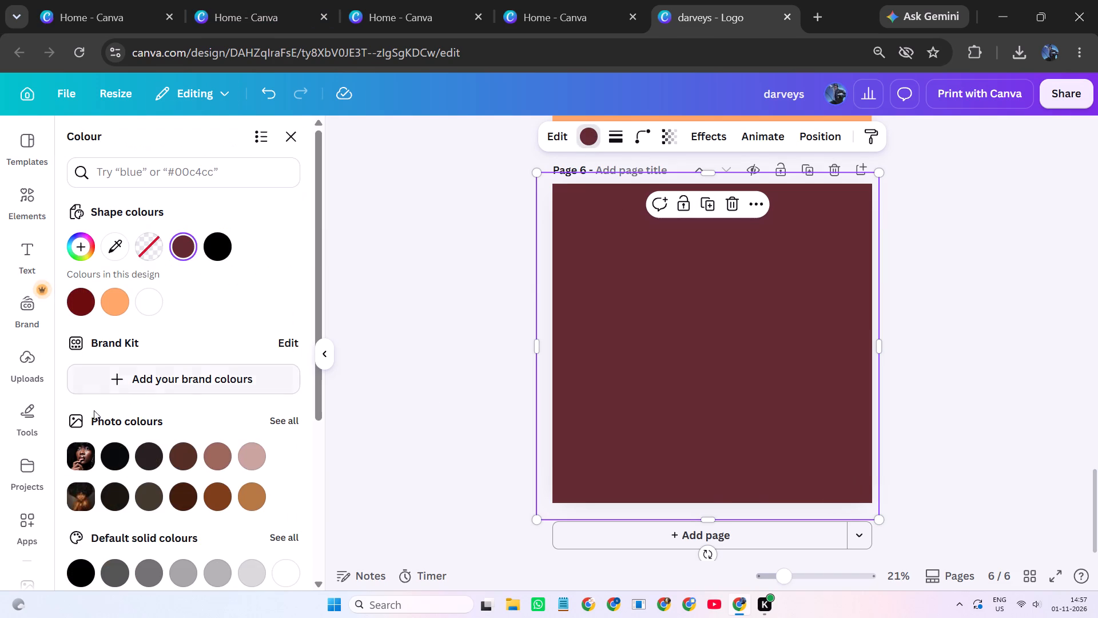
left_click_drag(236, 214, 224, 229)
left_click(210, 247)
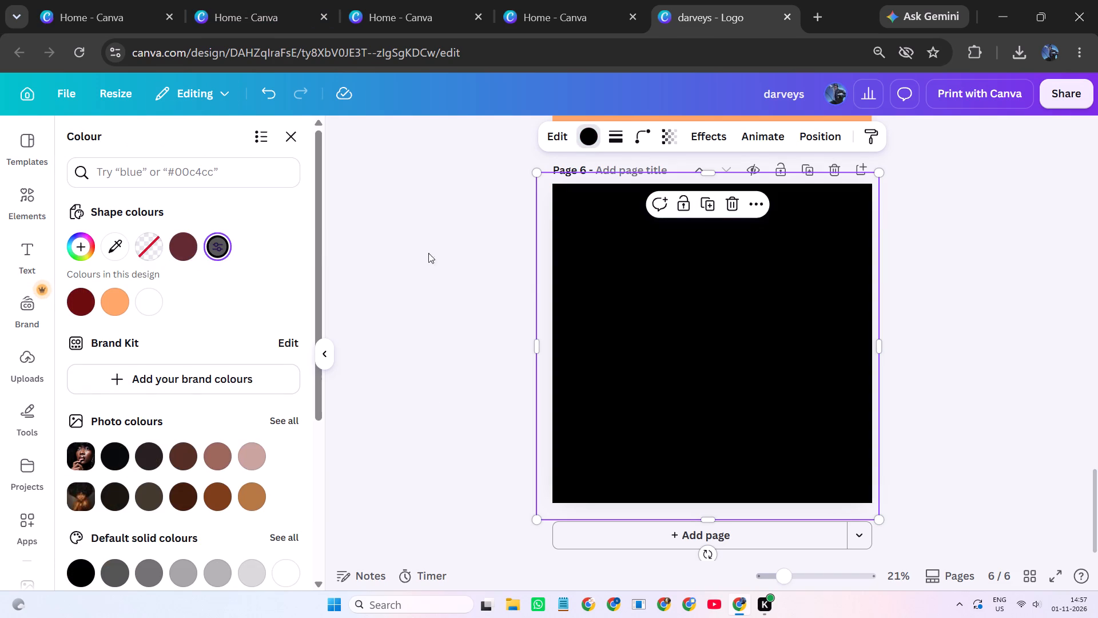
left_click(664, 134)
left_click_drag(633, 200, 638, 199)
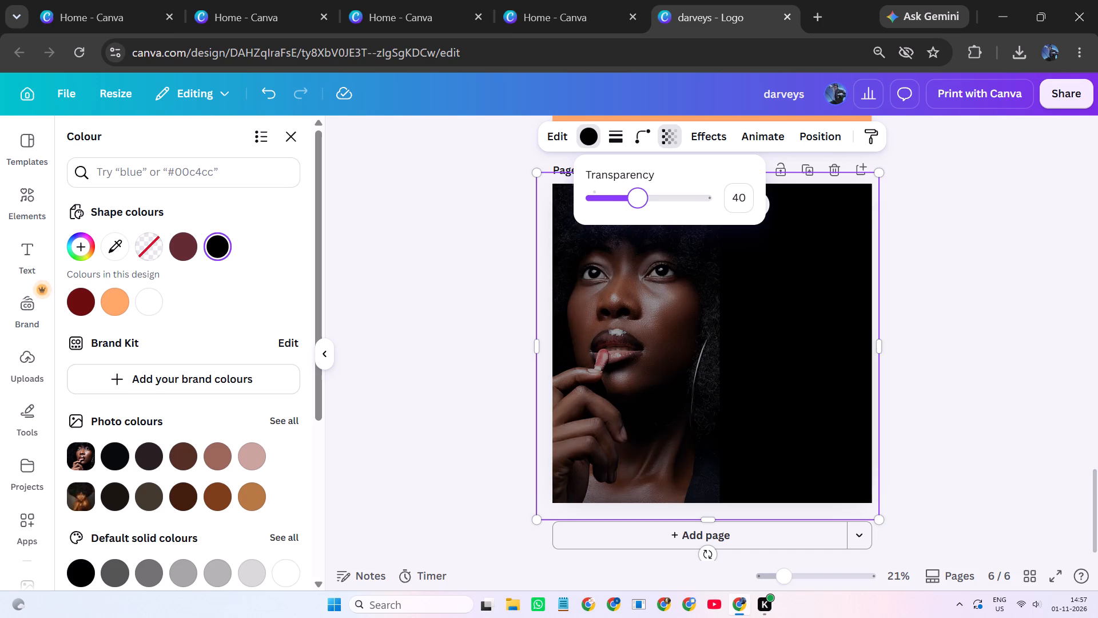
left_click_drag(638, 199, 686, 217)
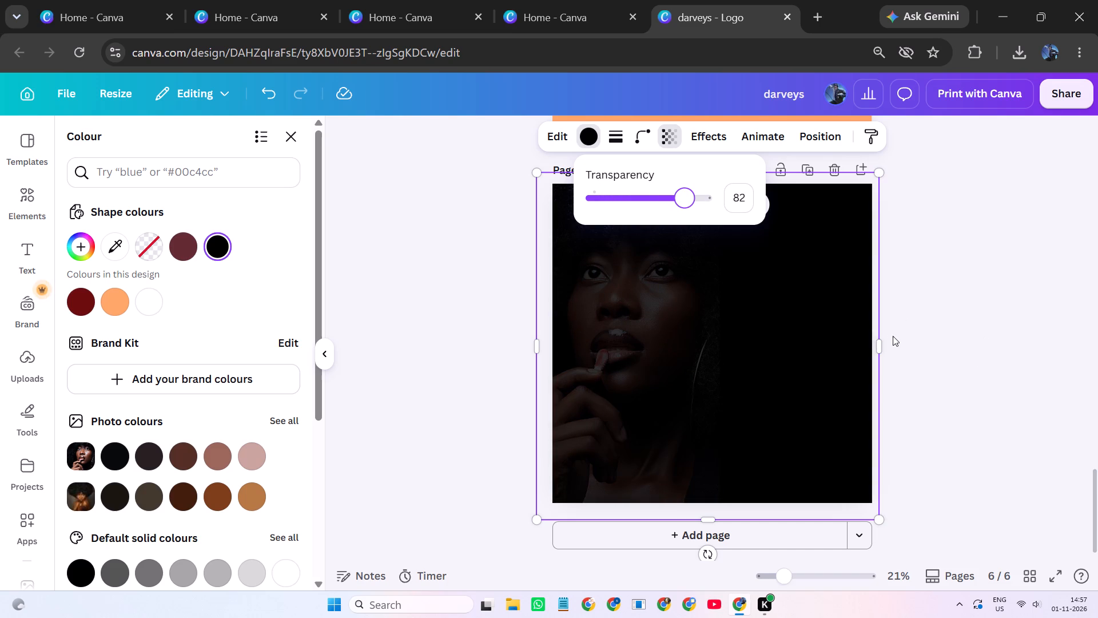
Narrow the black overlay so its right edge sits just past the portrait's right edge.
left_click_drag(880, 342, 730, 318)
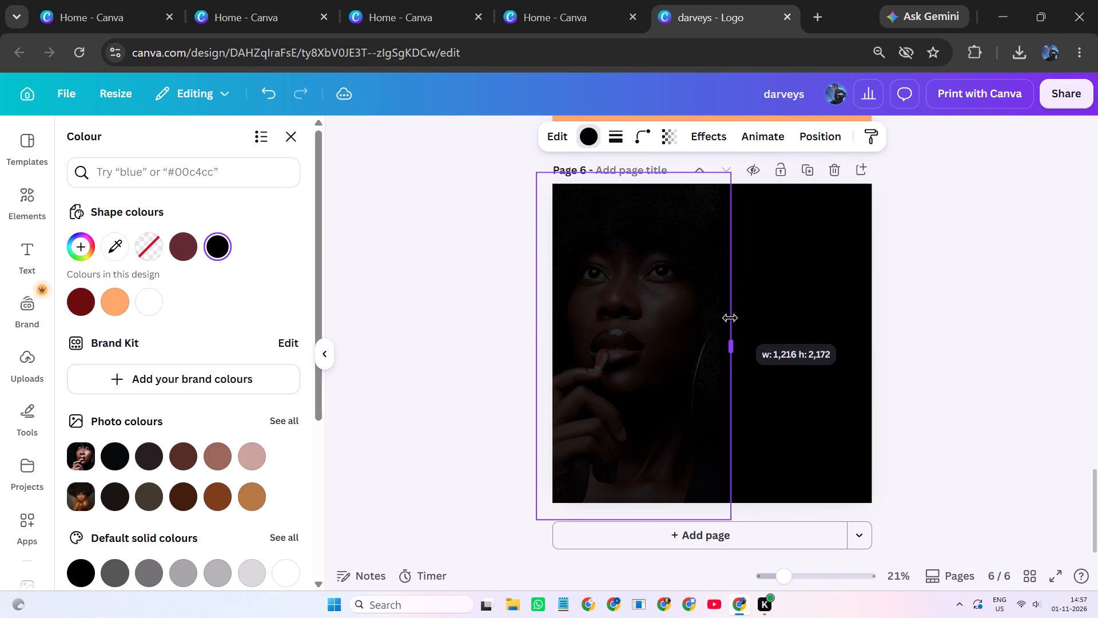
left_click_drag(730, 318, 738, 322)
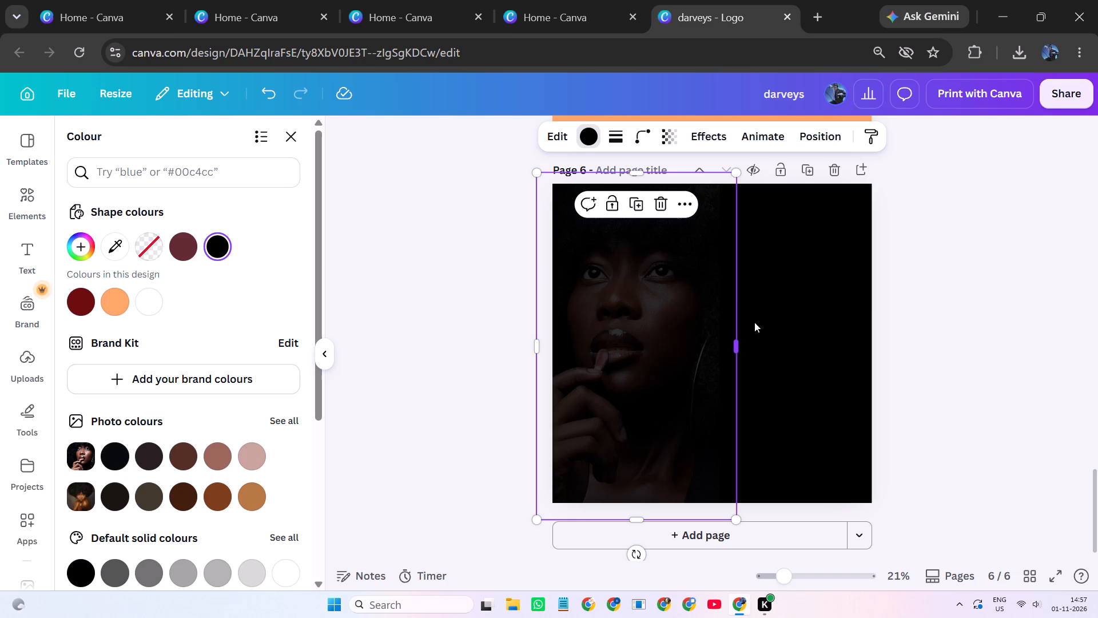
Set the black overlay's transparency to about 68.
left_click(669, 141)
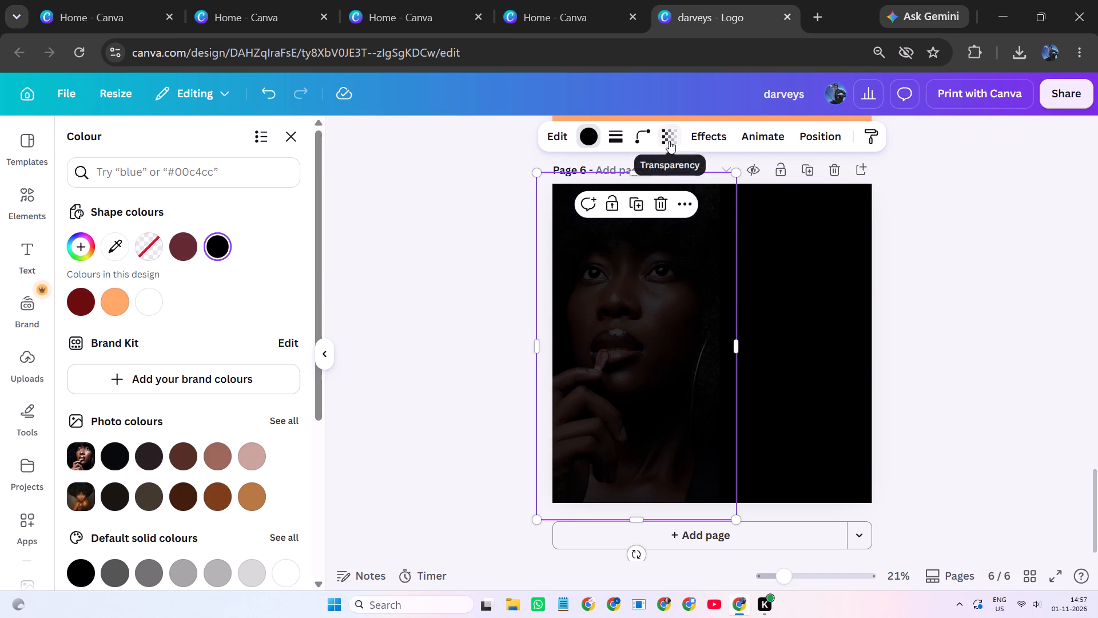
left_click_drag(668, 195, 667, 205)
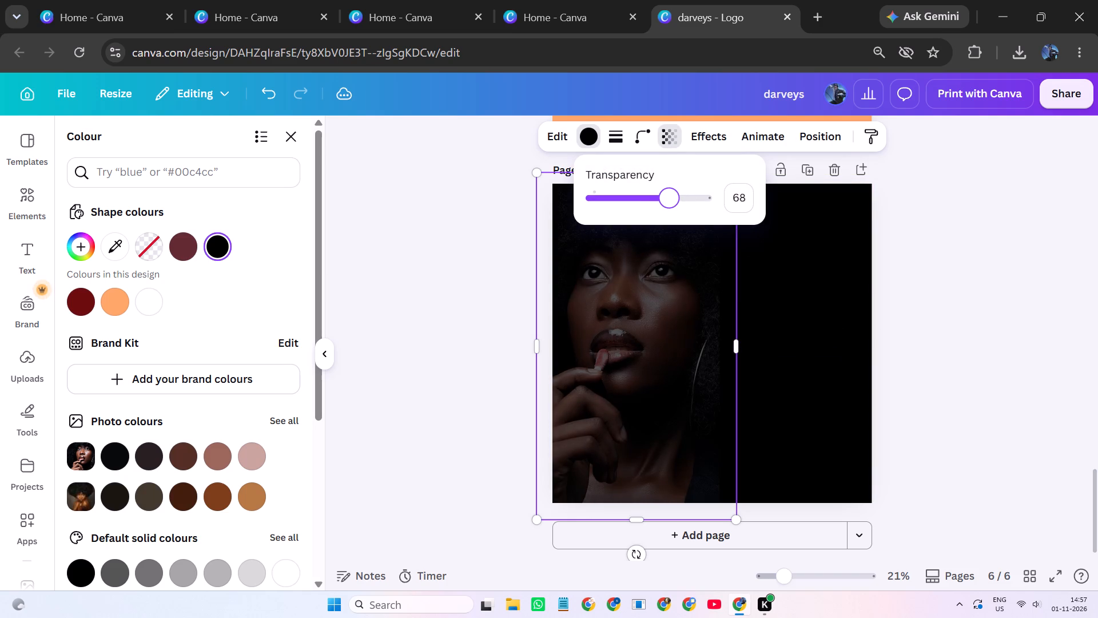
left_click_drag(667, 205, 666, 206)
left_click(932, 356)
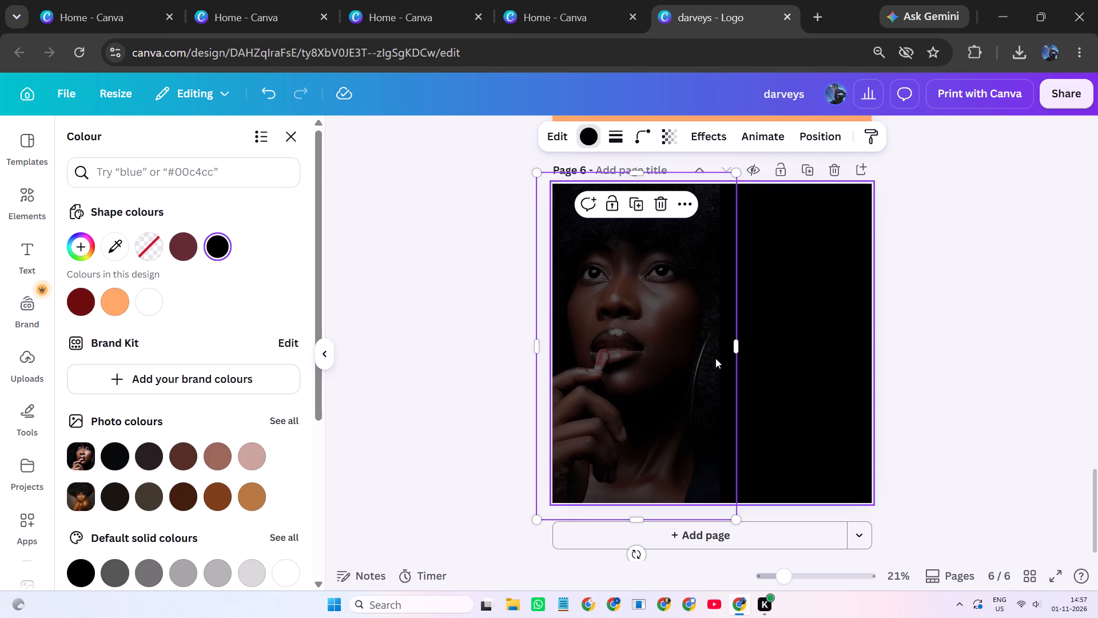
Insert the recently used blurred black rectangle on page 6 and stretch it past the page's top and bottom edges.
left_click(40, 209)
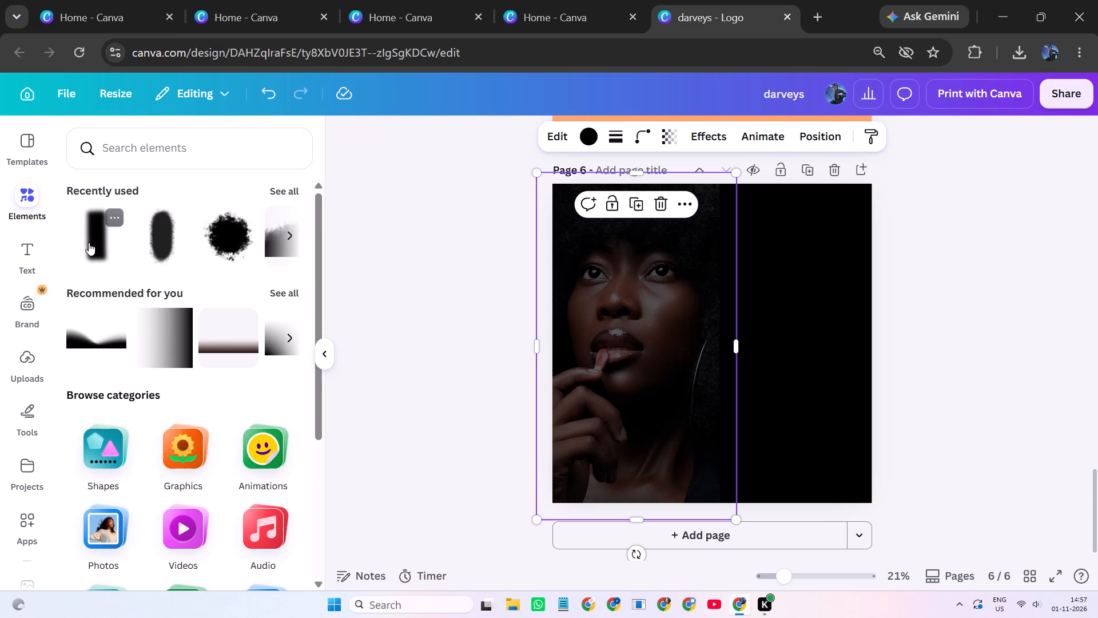
left_click(89, 244)
left_click(888, 355)
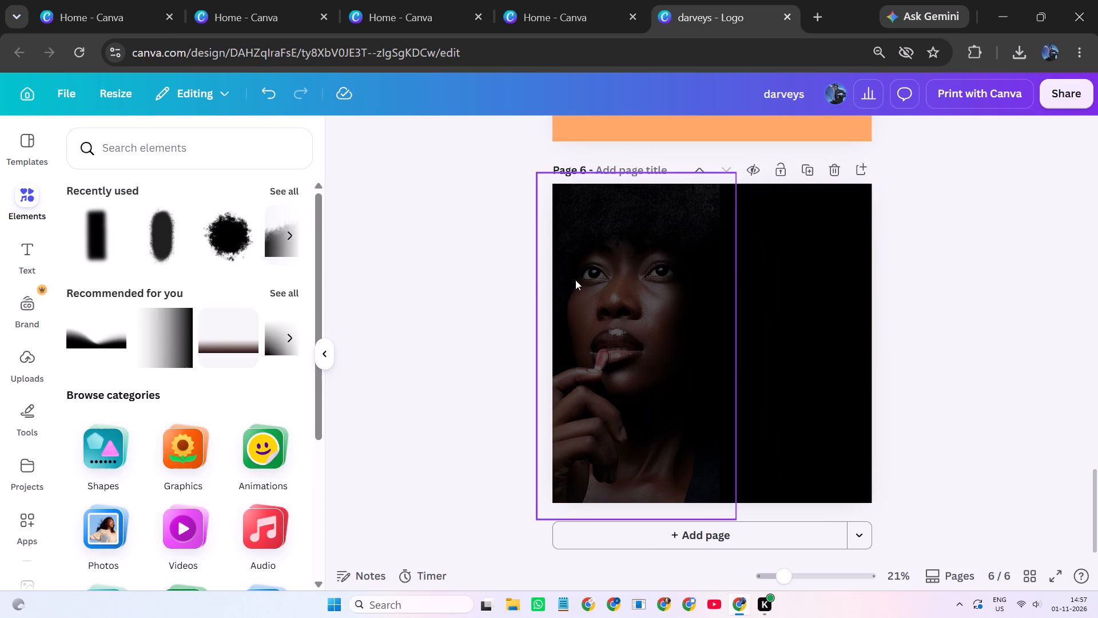
left_click(711, 244)
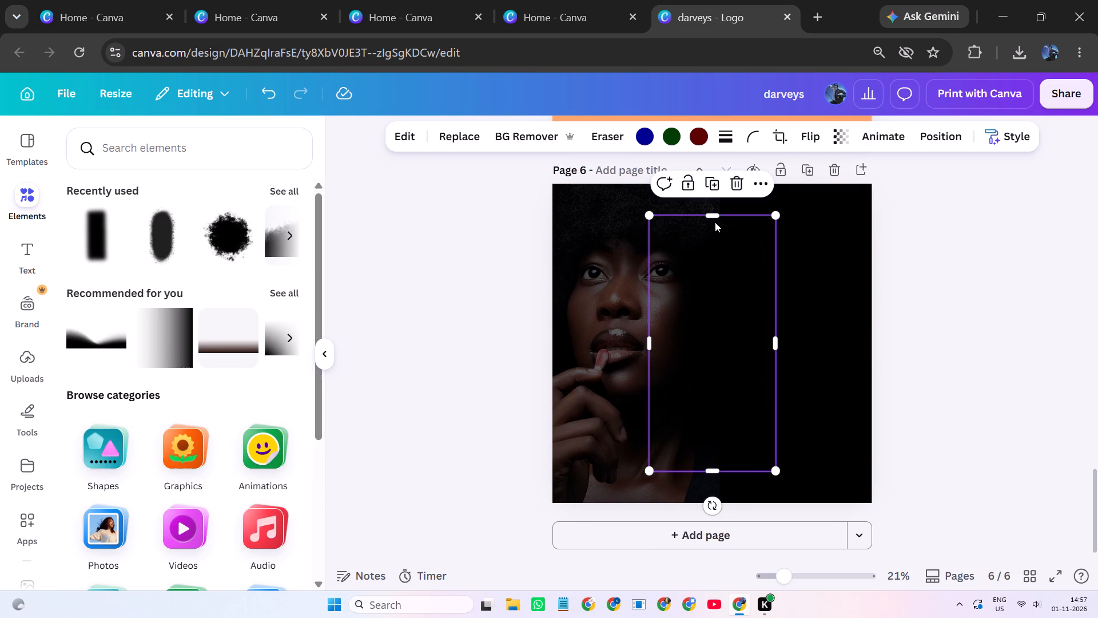
left_click_drag(712, 211, 718, 150)
left_click(719, 148)
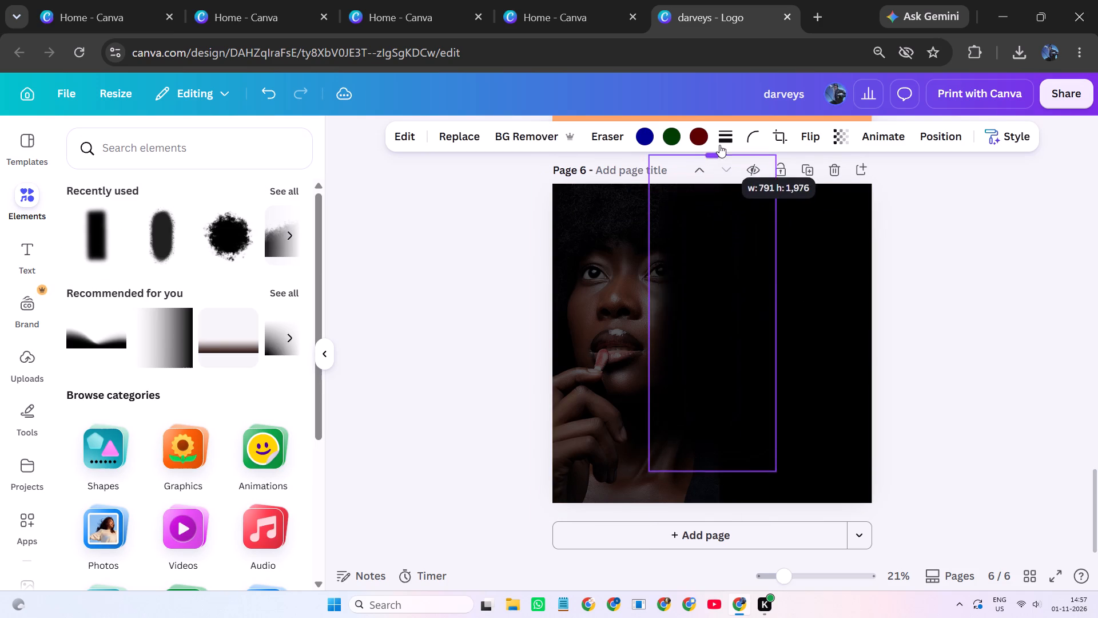
left_click_drag(706, 467, 713, 490)
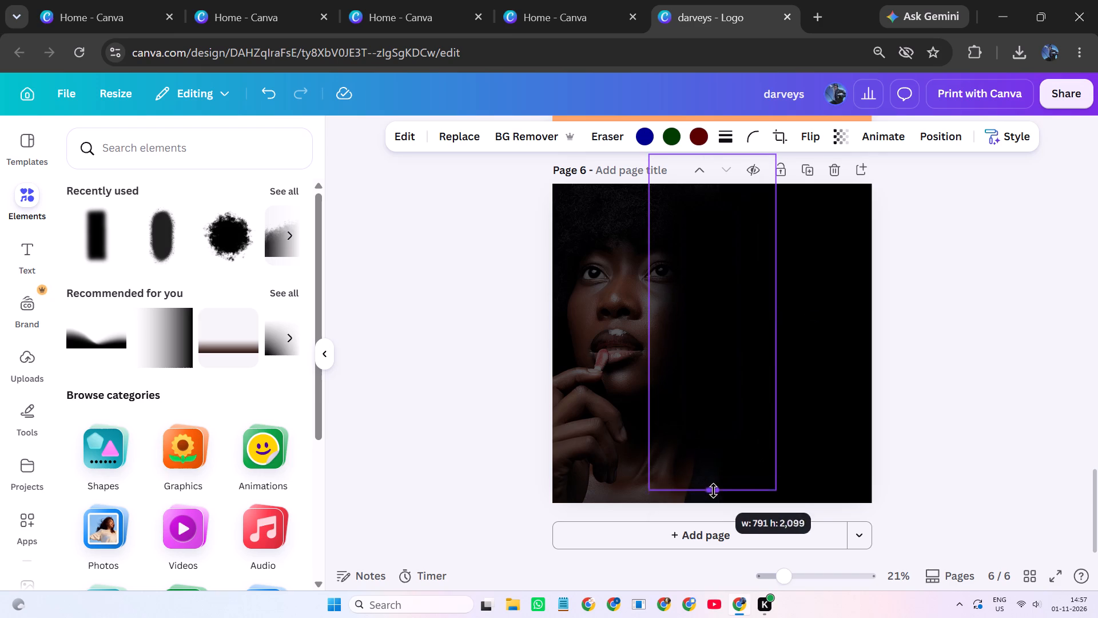
left_click_drag(713, 490, 722, 530)
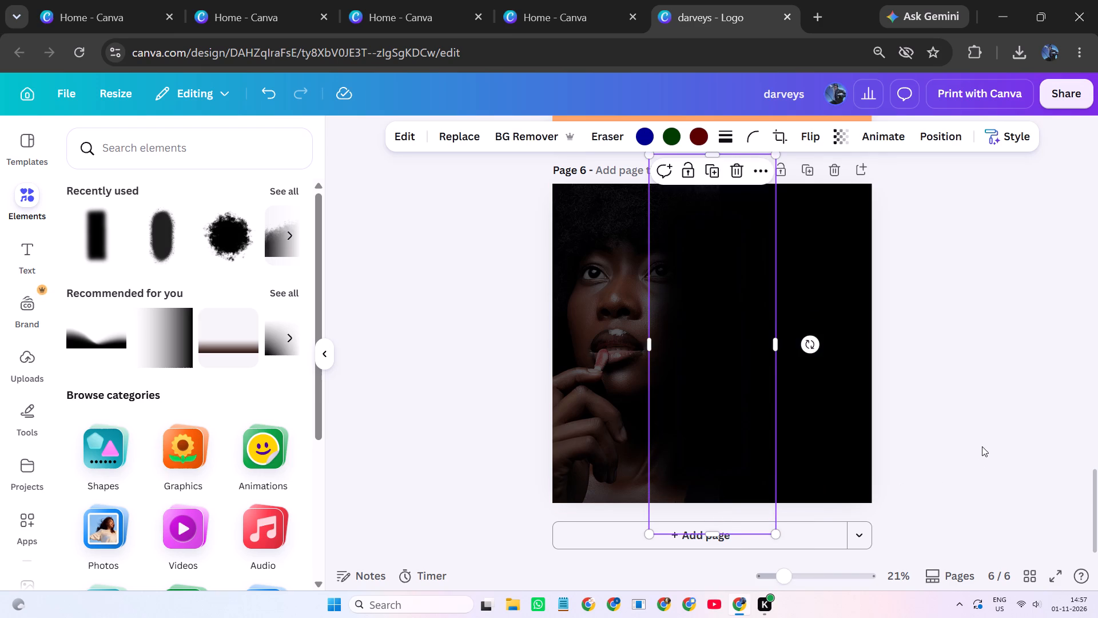
left_click(982, 446)
Shift the blurred rectangle rightward over the portrait's right edge and extend its left side toward the face, about 998 wide.
left_click(701, 389)
left_click_drag(701, 394, 719, 397)
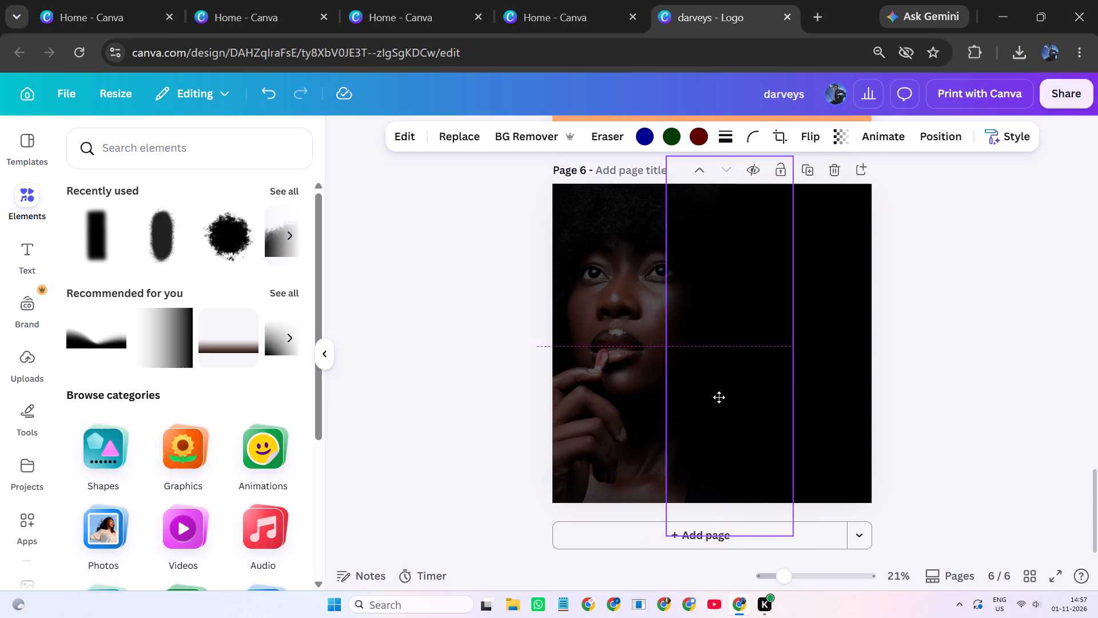
left_click_drag(719, 397, 743, 401)
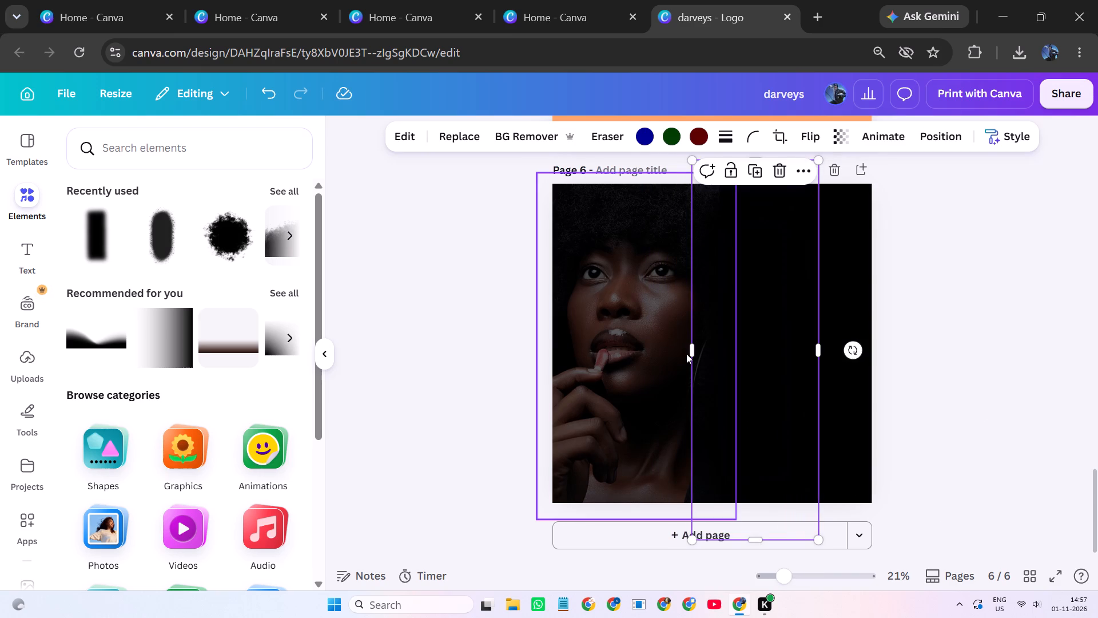
left_click_drag(689, 351, 661, 357)
left_click(916, 408)
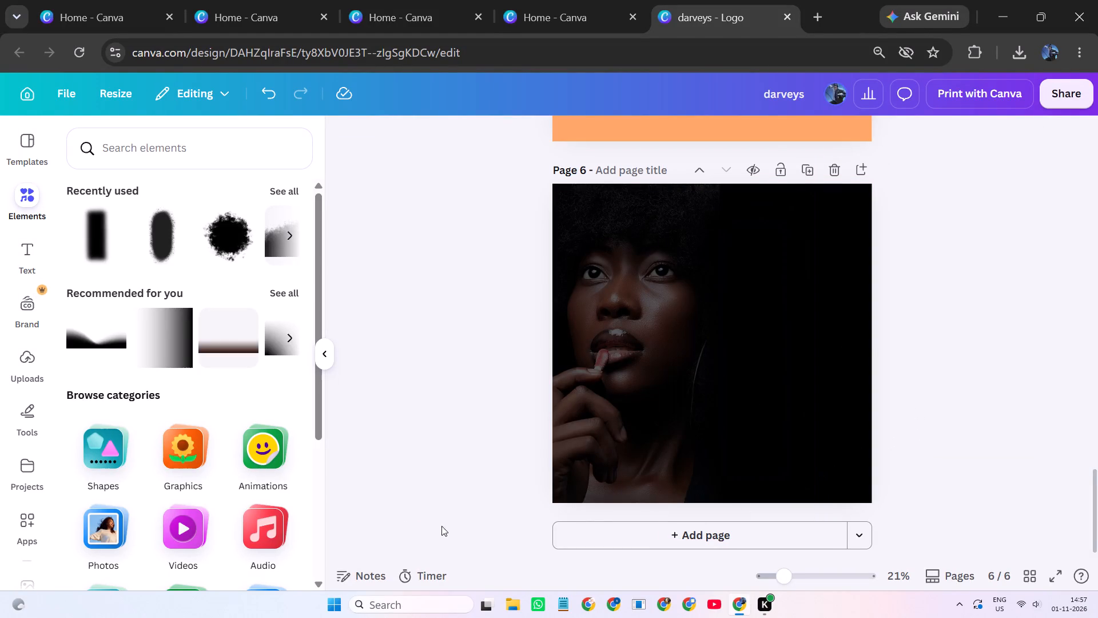
left_click(732, 419)
left_click_drag(661, 349, 657, 350)
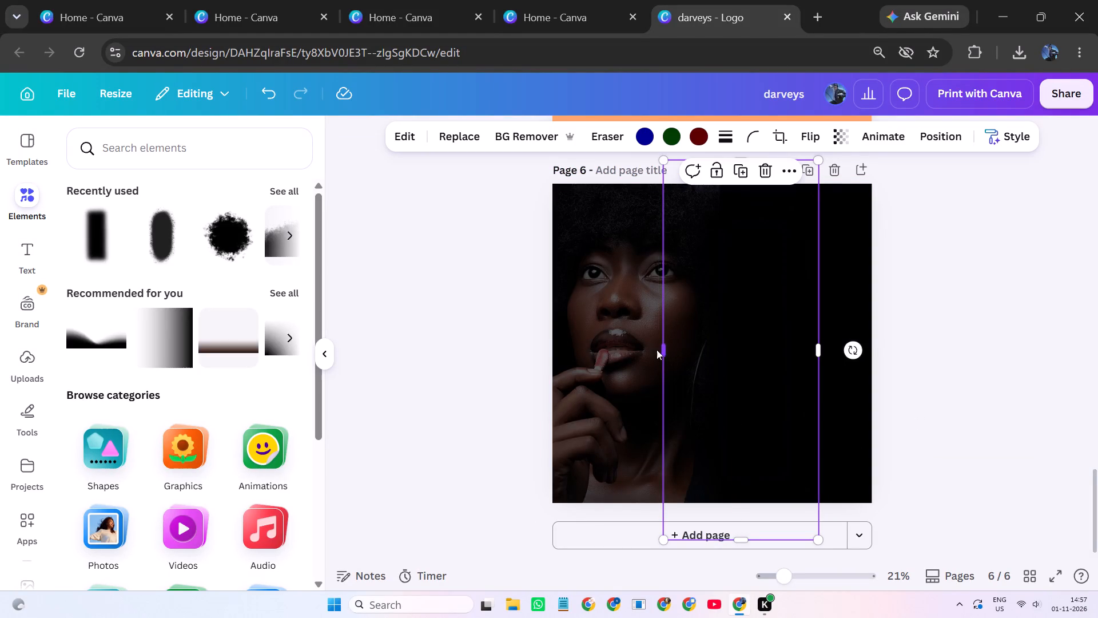
left_click_drag(657, 350, 655, 373)
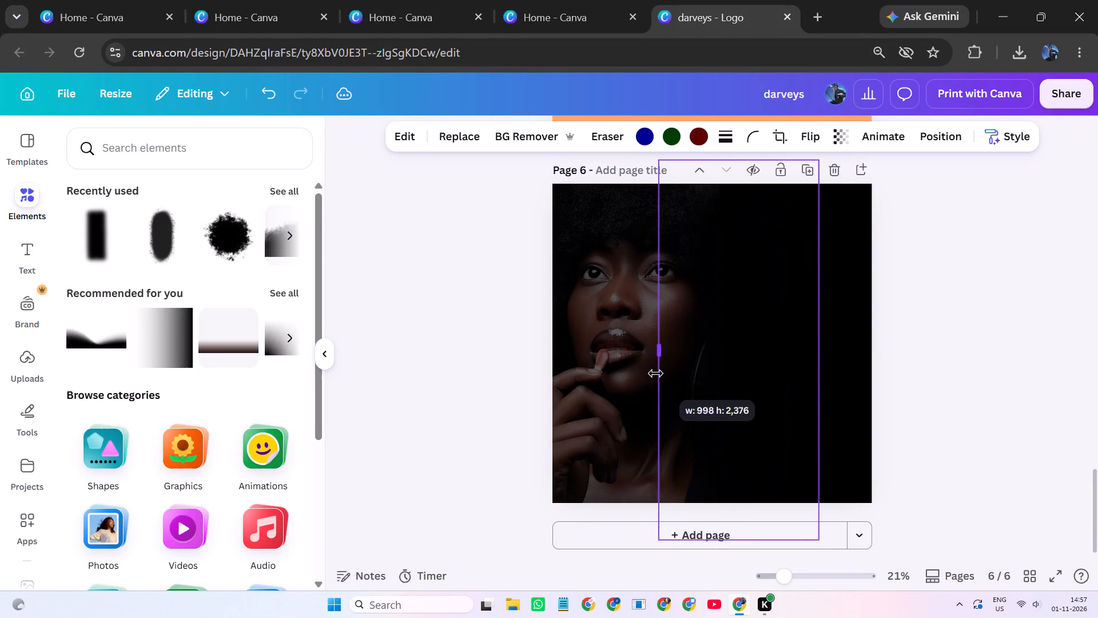
left_click_drag(655, 373, 657, 373)
left_click(902, 398)
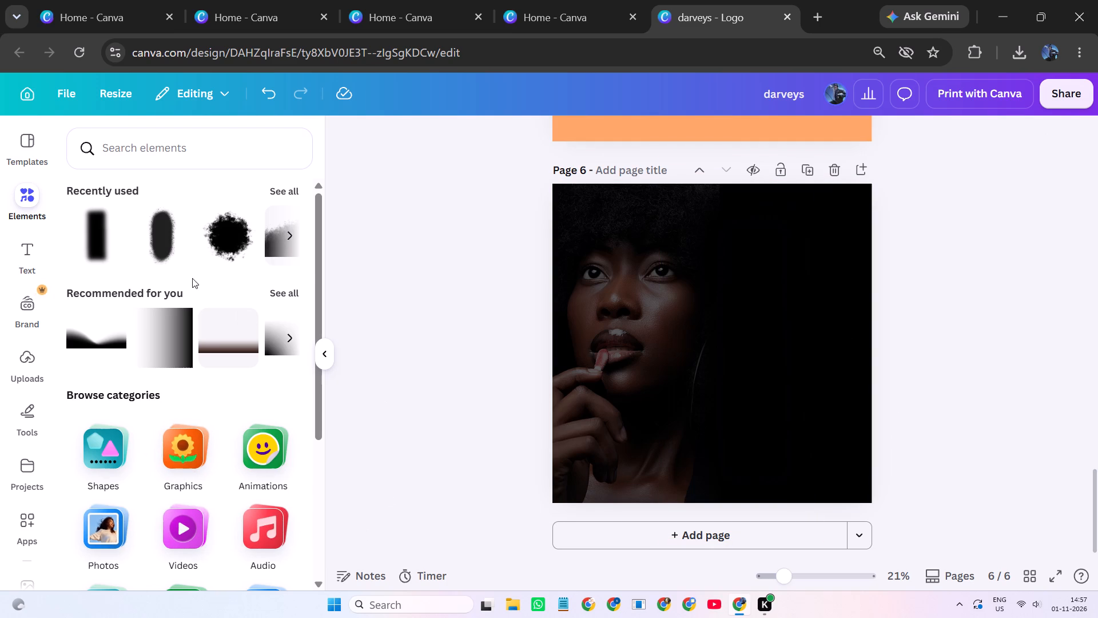
Insert the blurred black crescent graphic from the recommended elements and move it over page 6's upper-left corner.
left_click(296, 235)
left_click(288, 338)
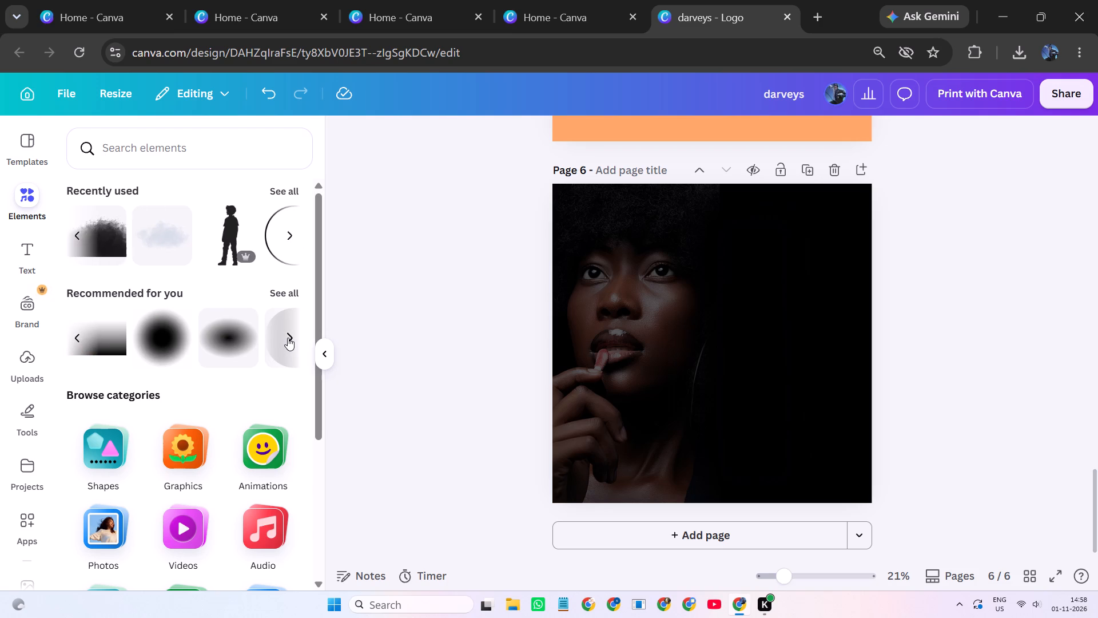
left_click(288, 338)
left_click(288, 338)
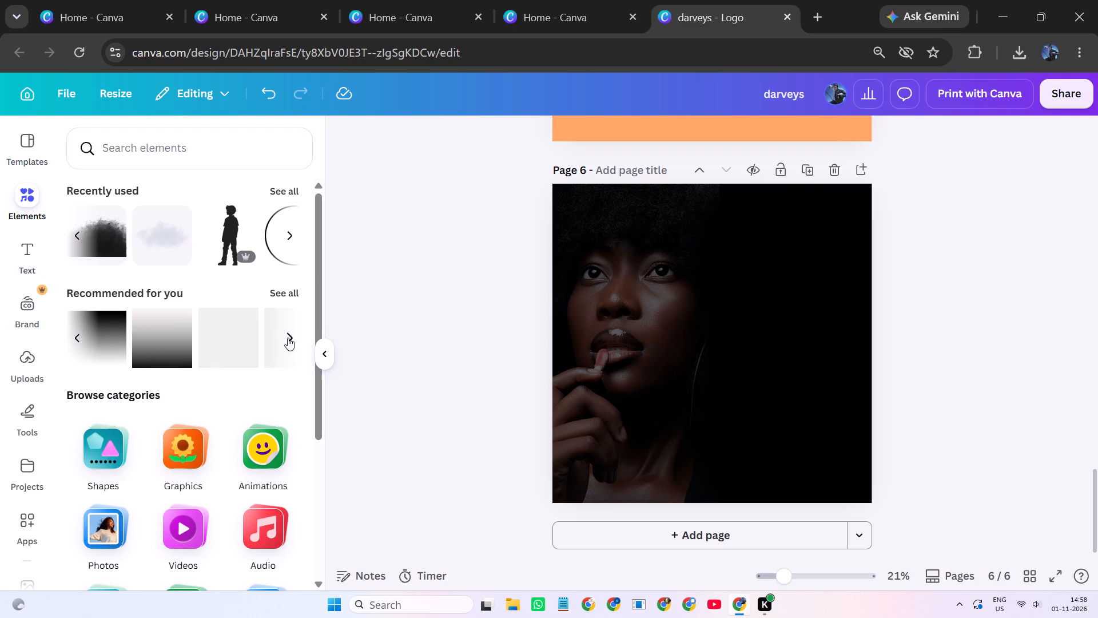
left_click(73, 335)
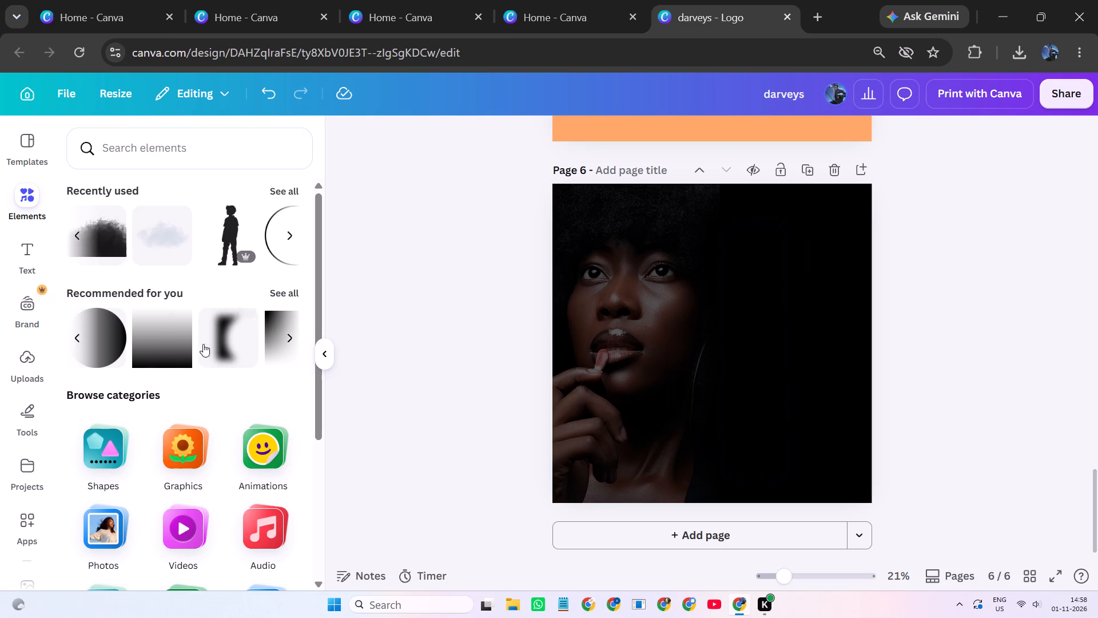
left_click(212, 335)
left_click_drag(709, 369, 618, 360)
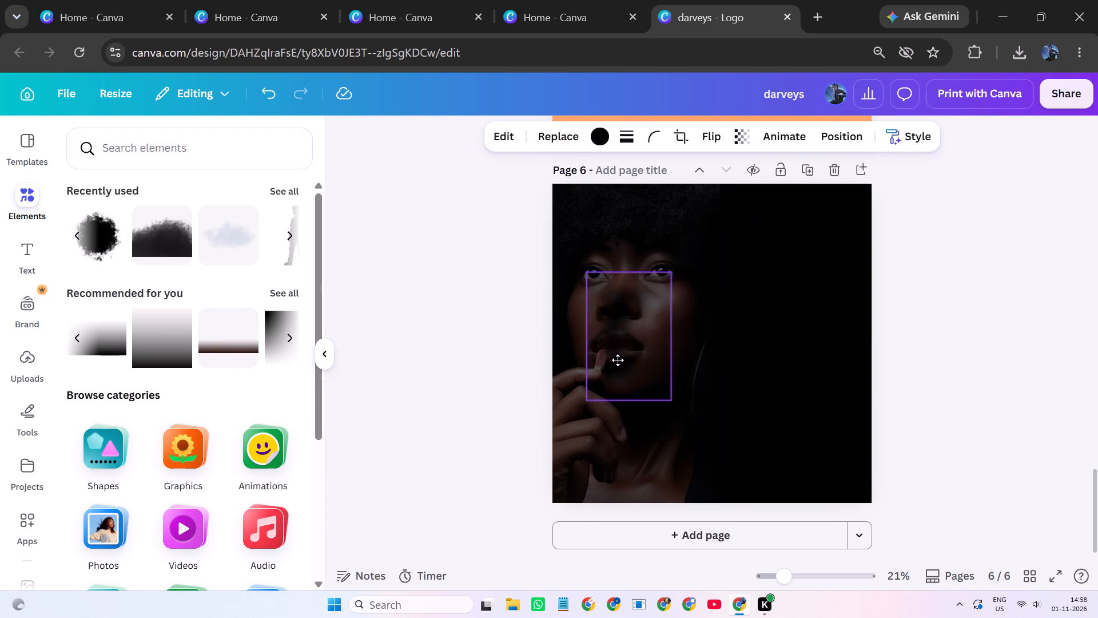
left_click_drag(618, 360, 566, 354)
left_click_drag(566, 350, 570, 335)
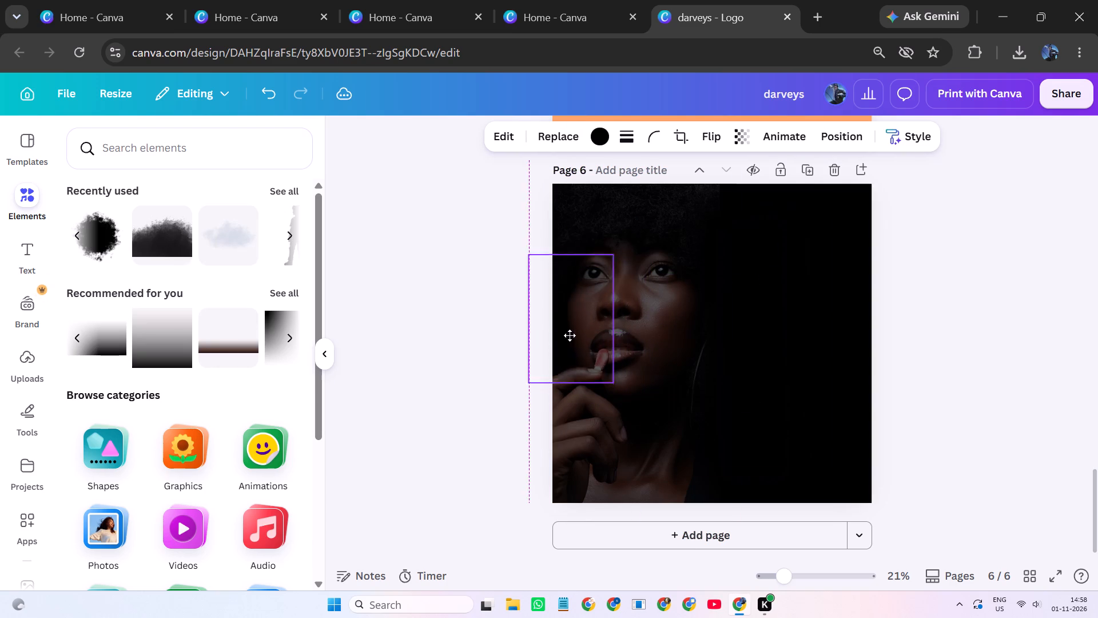
left_click_drag(570, 335, 548, 236)
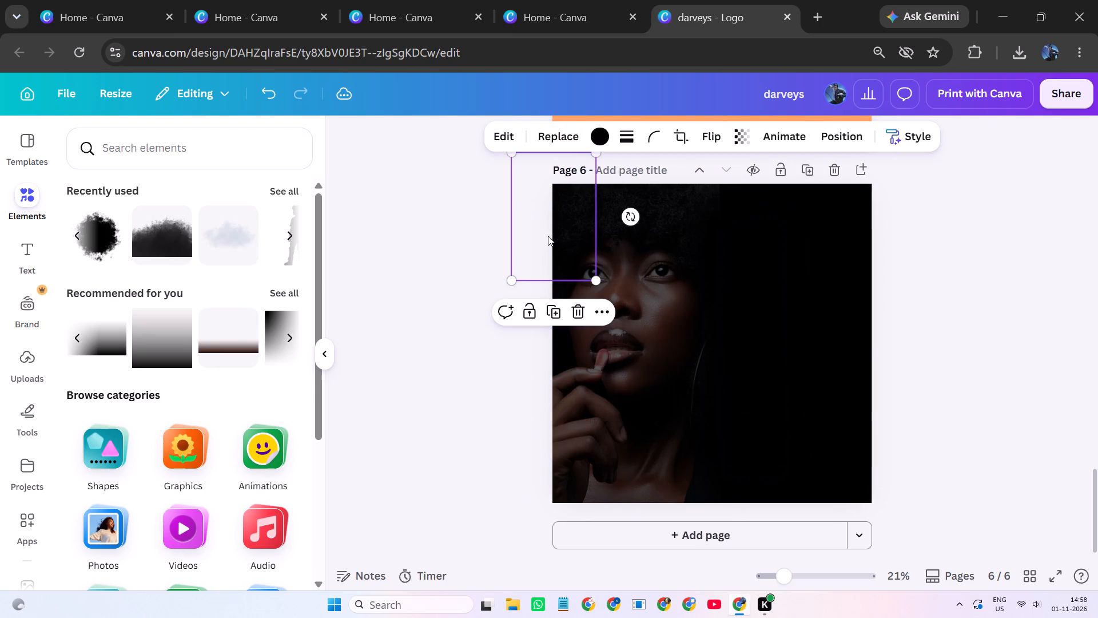
Delete the blurred crescent graphic from page 6's upper-left corner.
left_click(578, 313)
Insert the recently used pale cloud graphic and stretch it across page 6's bottom edge, about 2,902 wide and 1,200 high.
scroll(124, 306, "up", 1)
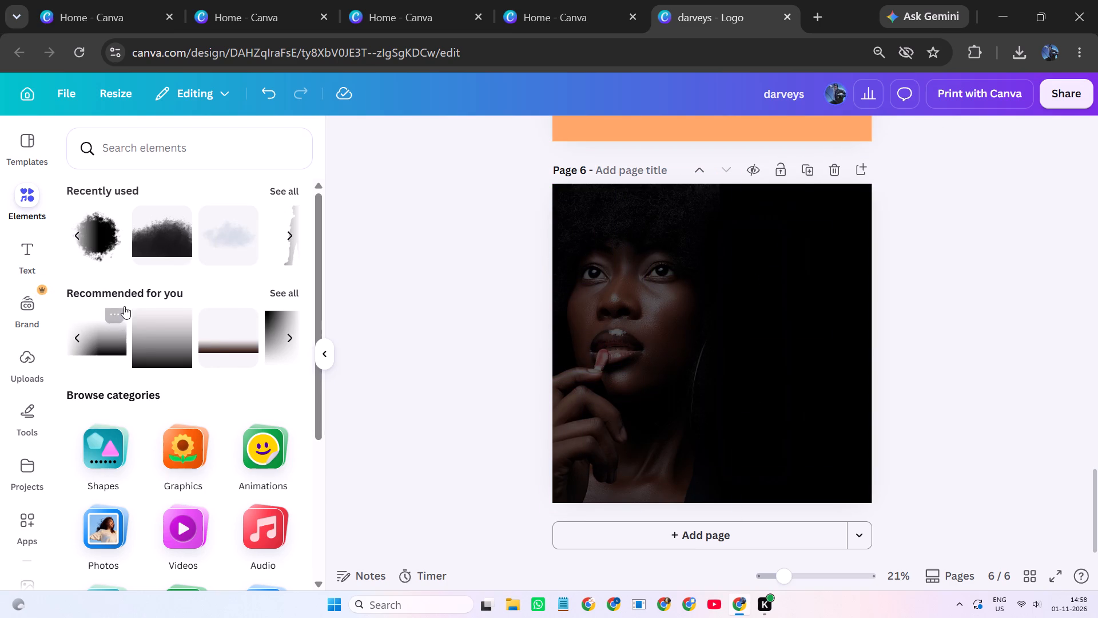
scroll(124, 306, "up", 1)
scroll(169, 253, "up", 1)
left_click(233, 244)
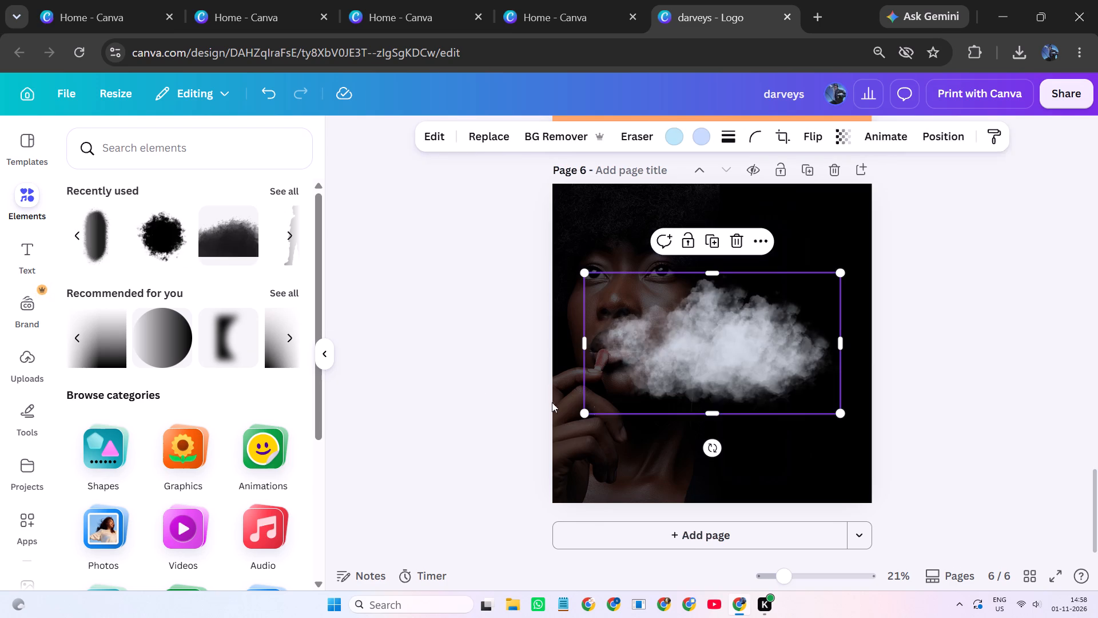
left_click_drag(725, 379, 631, 517)
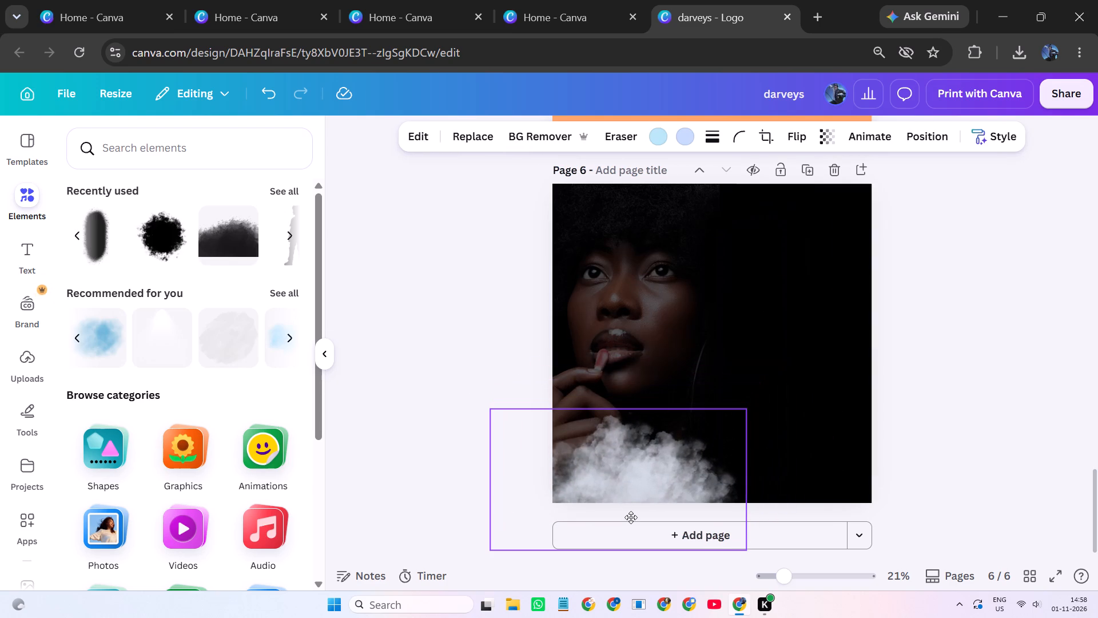
left_click_drag(631, 517, 634, 515)
left_click_drag(747, 475, 841, 476)
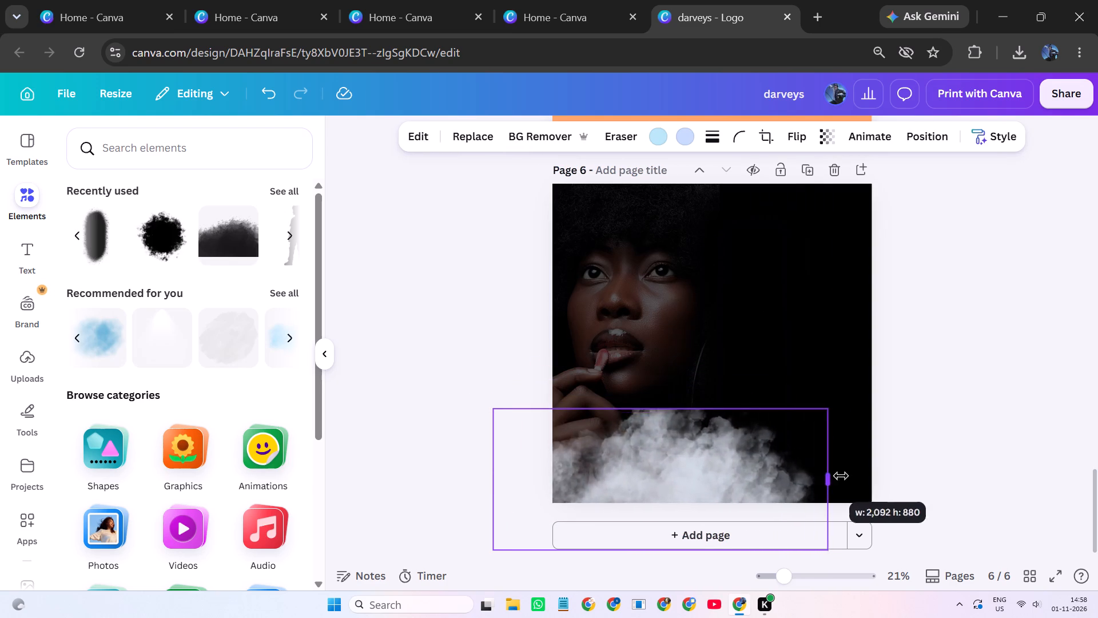
left_click_drag(841, 476, 954, 478)
left_click_drag(920, 476, 910, 501)
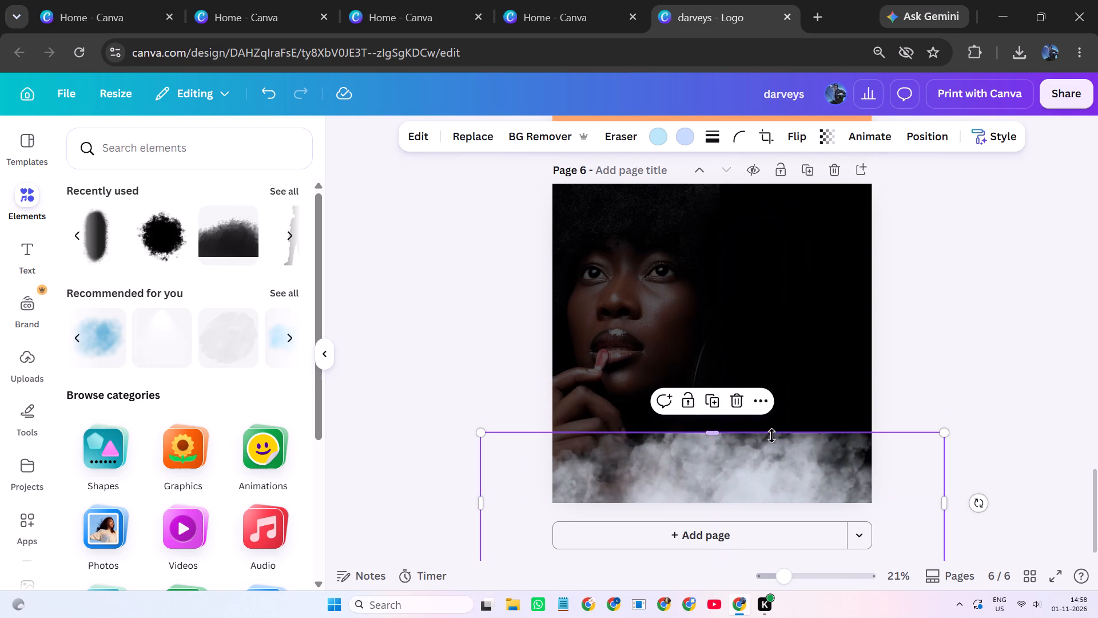
left_click_drag(702, 433, 707, 404)
left_click_drag(709, 401, 716, 378)
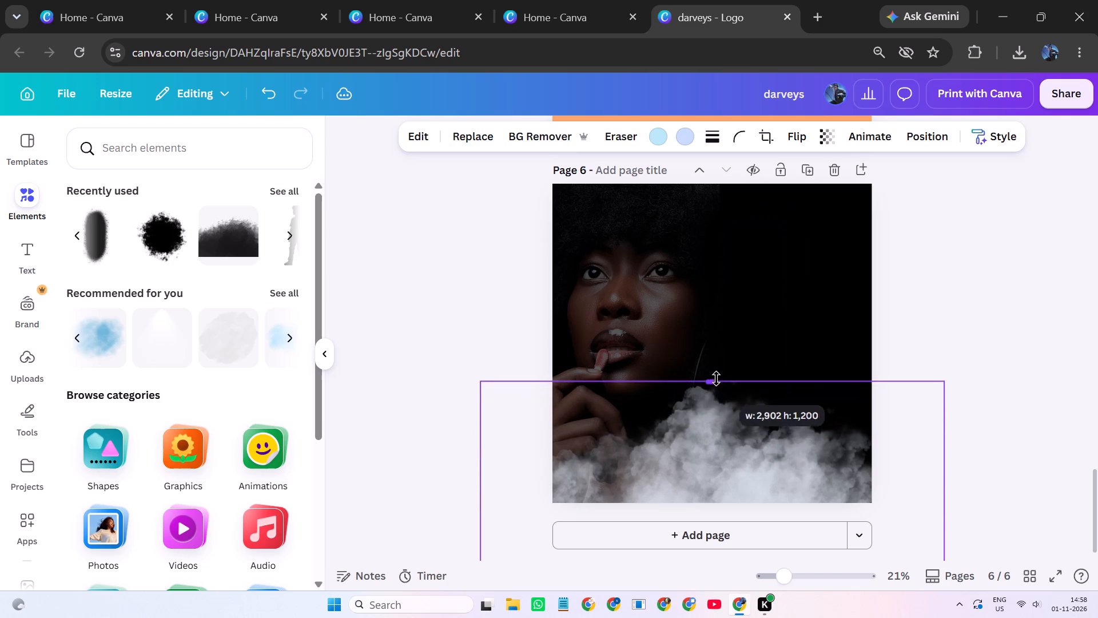
left_click_drag(730, 453, 729, 491)
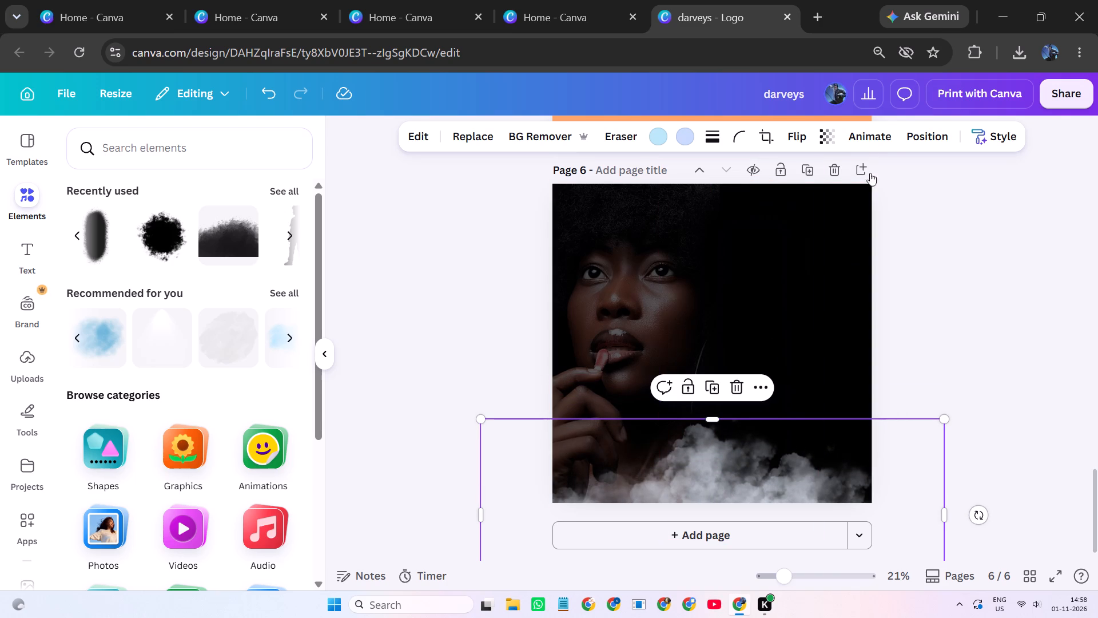
Make the cloud graphic semi-transparent, with its transparency value slightly above 54.
left_click(828, 141)
left_click_drag(777, 195, 811, 209)
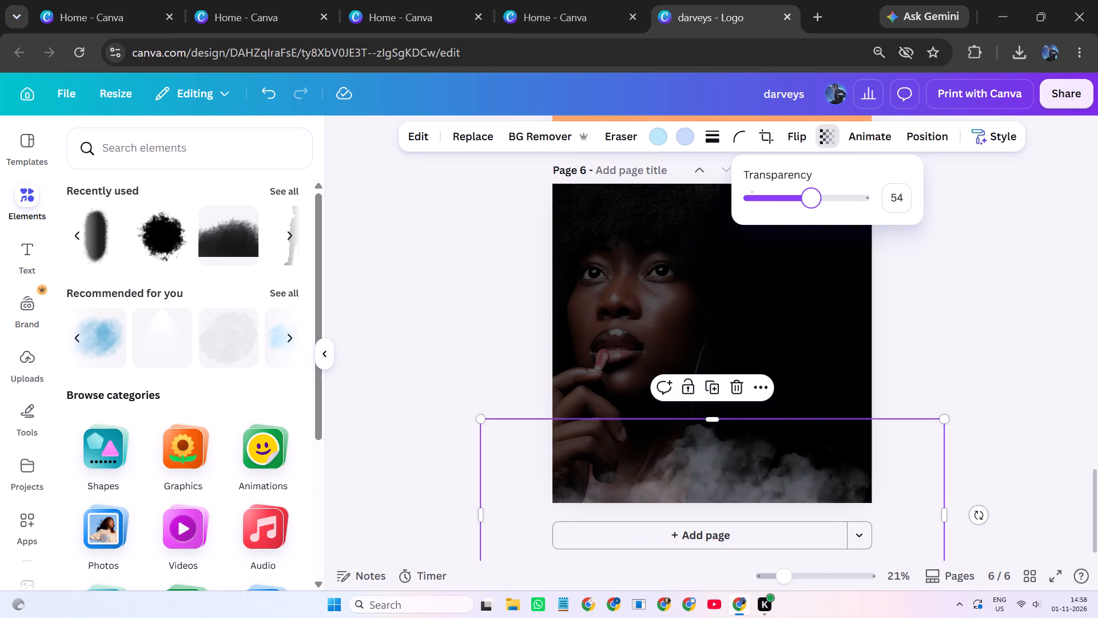
left_click_drag(811, 209, 818, 212)
Recolour both colours of the cloud graphic to black (#000000).
left_click(684, 134)
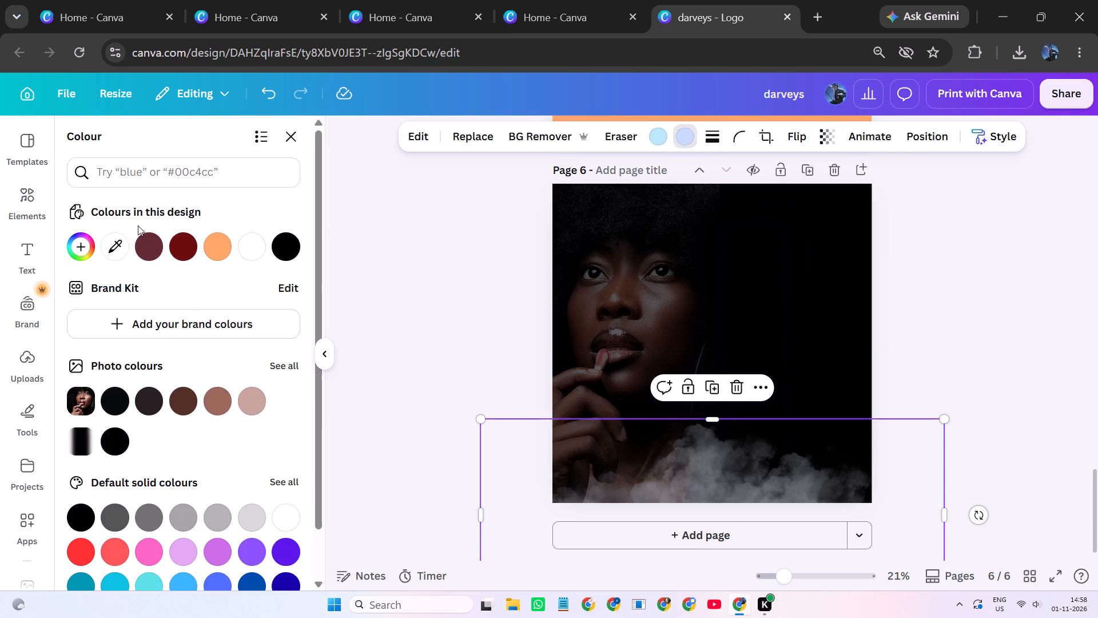
left_click(294, 243)
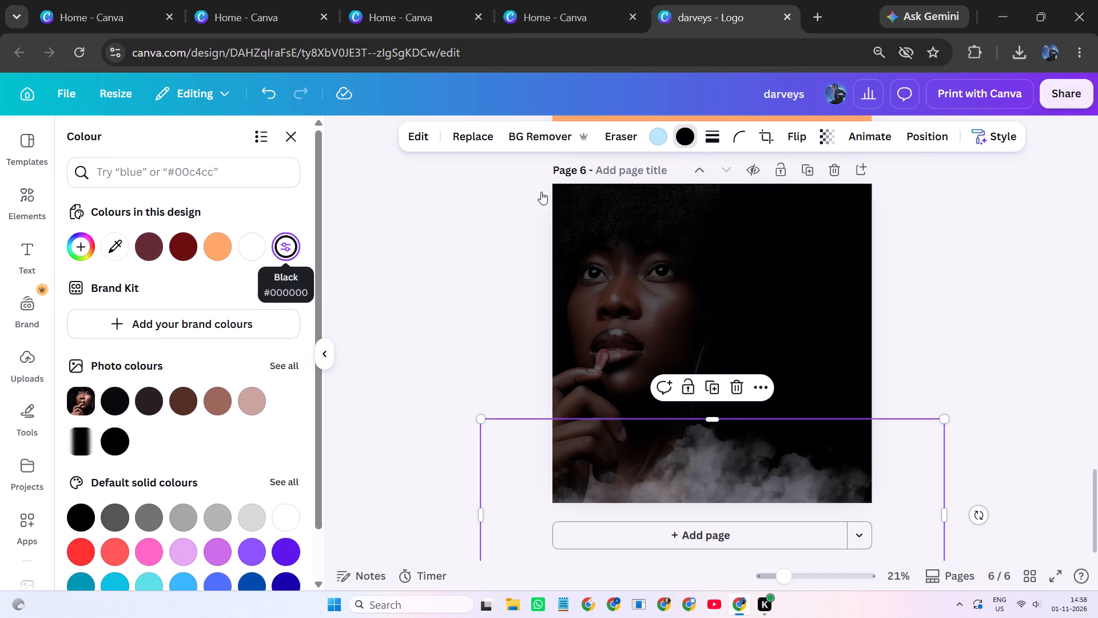
left_click(663, 133)
left_click(275, 253)
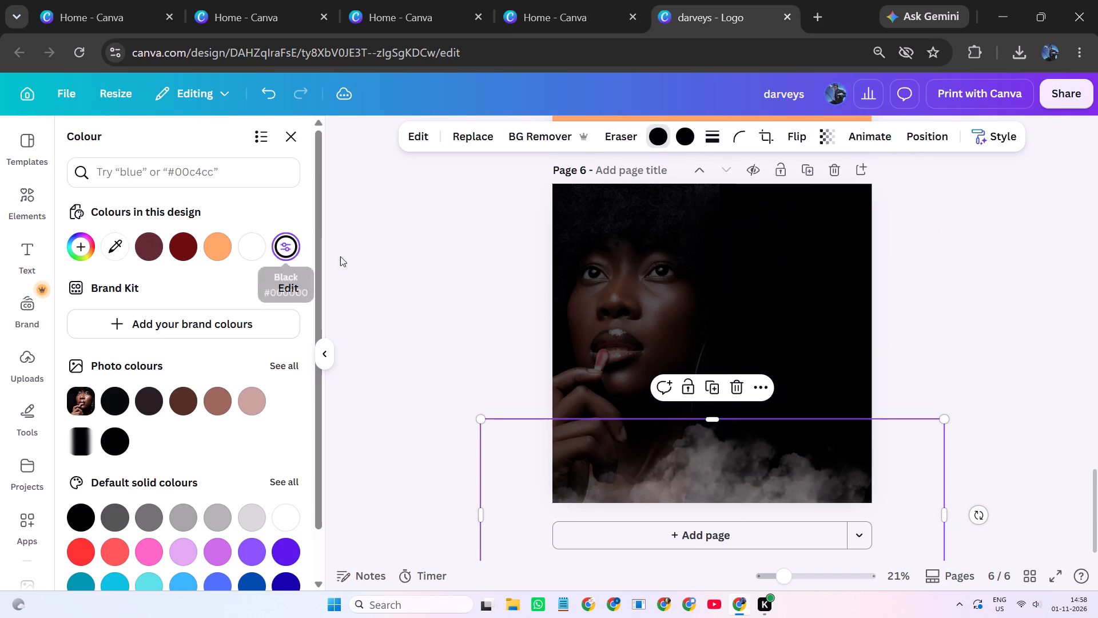
left_click(409, 255)
left_click(424, 260)
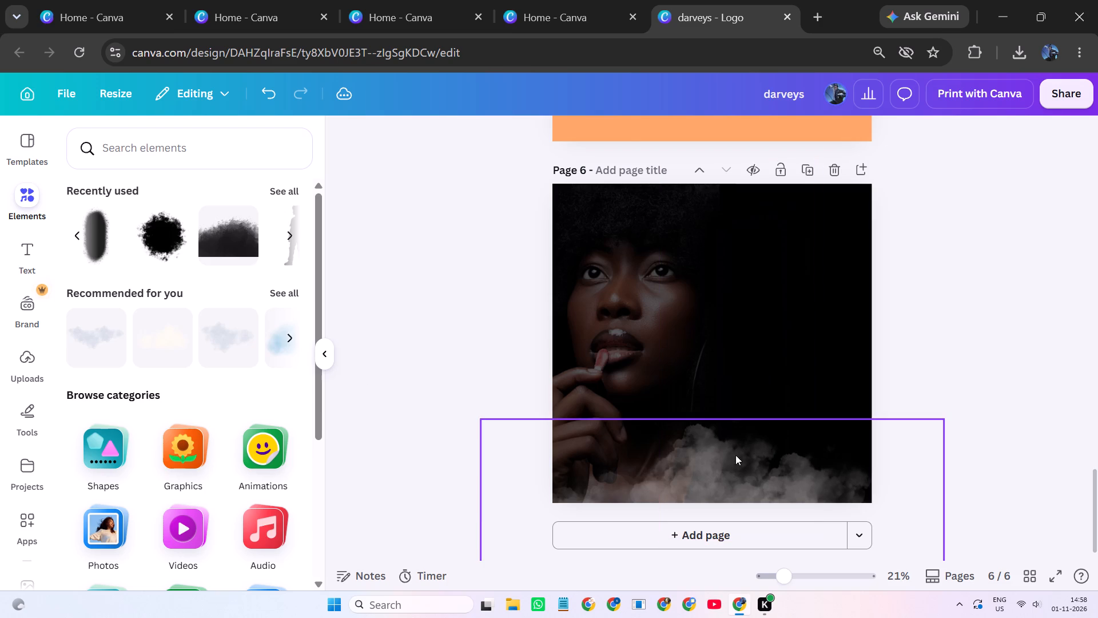
Move the cloud graphic lower so only its upper tufts overlap page 6's bottom edge.
left_click_drag(731, 459, 728, 501)
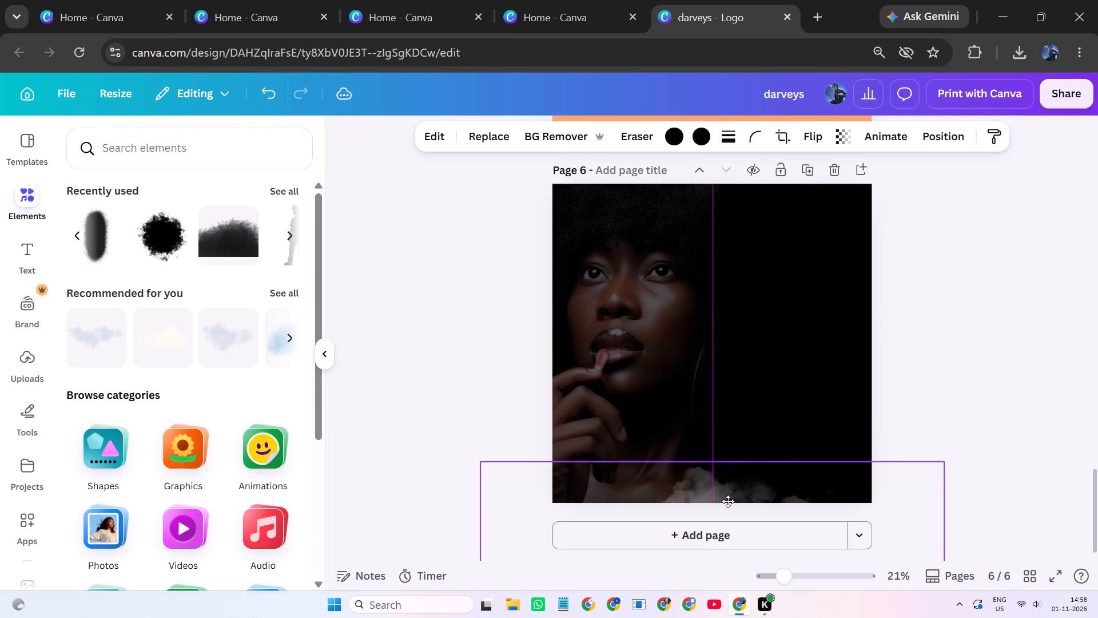
left_click_drag(728, 501, 728, 502)
Insert the recently used dark smoke graphic and stretch it past both sides of page 6's lower area, about 2,408 wide.
left_click(226, 239)
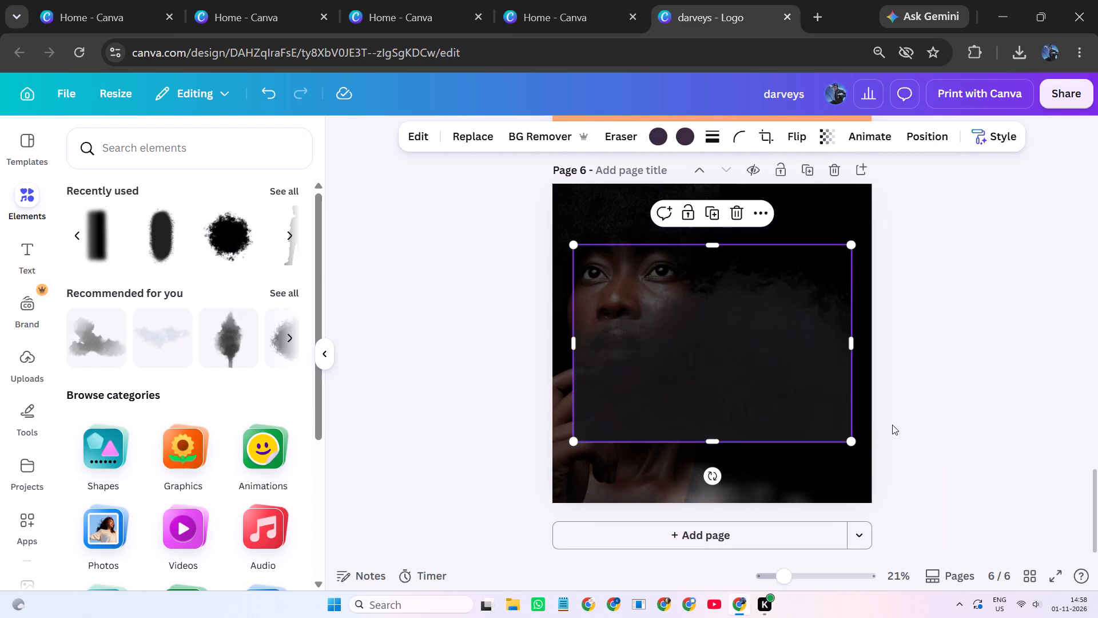
left_click_drag(797, 387, 759, 517)
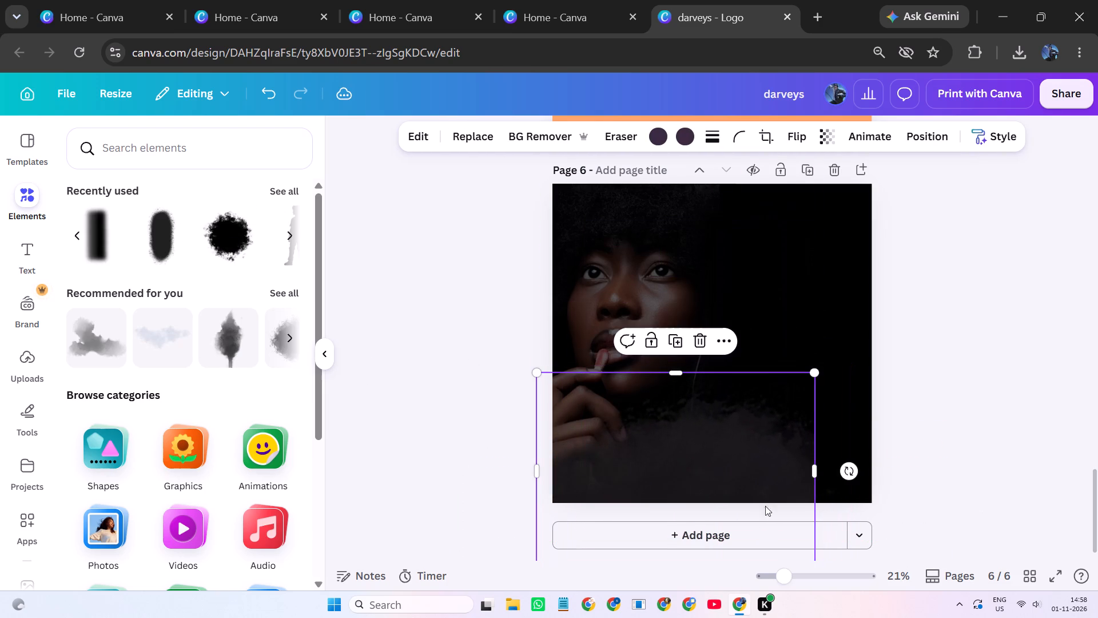
left_click_drag(810, 468, 917, 481)
left_click_drag(789, 465, 780, 484)
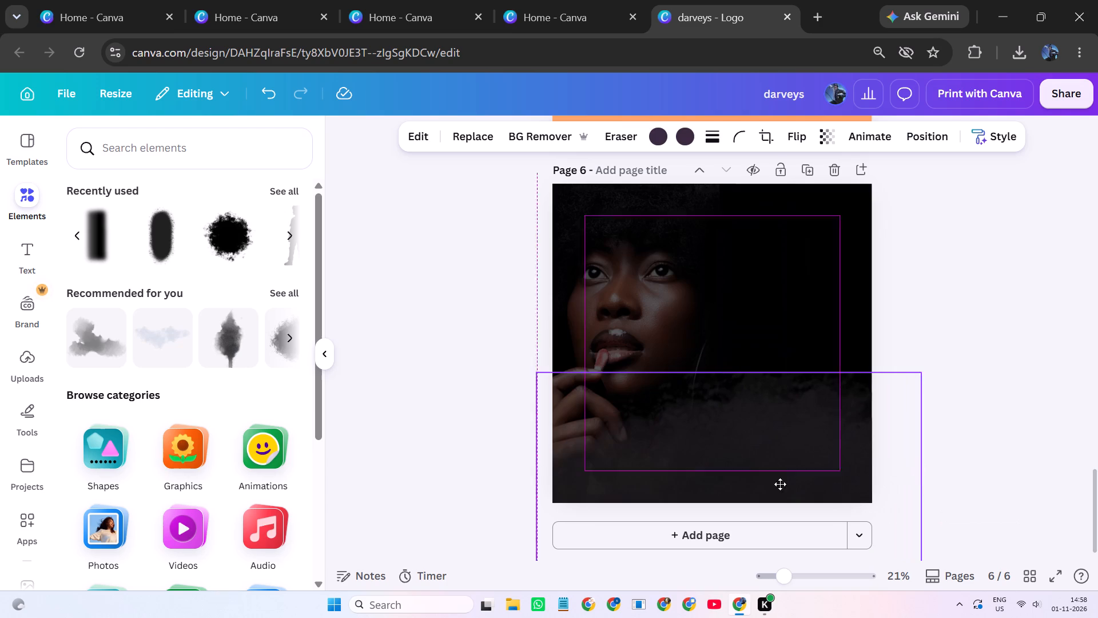
left_click_drag(780, 484, 778, 504)
left_click_drag(722, 406, 723, 379)
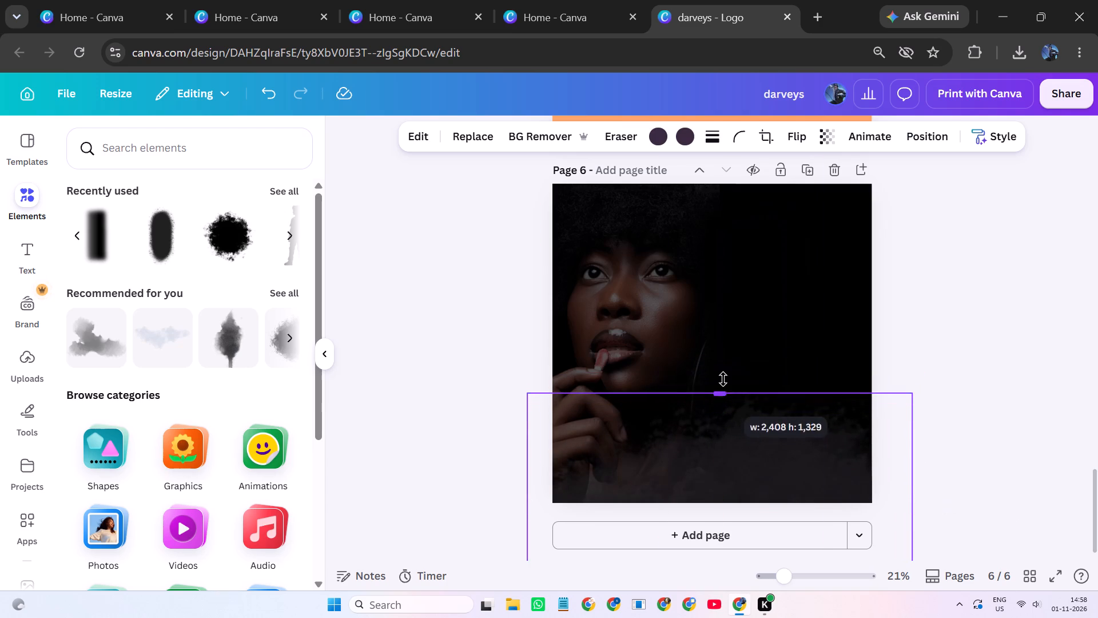
left_click_drag(723, 379, 723, 378)
left_click_drag(743, 448, 739, 467)
left_click(729, 449)
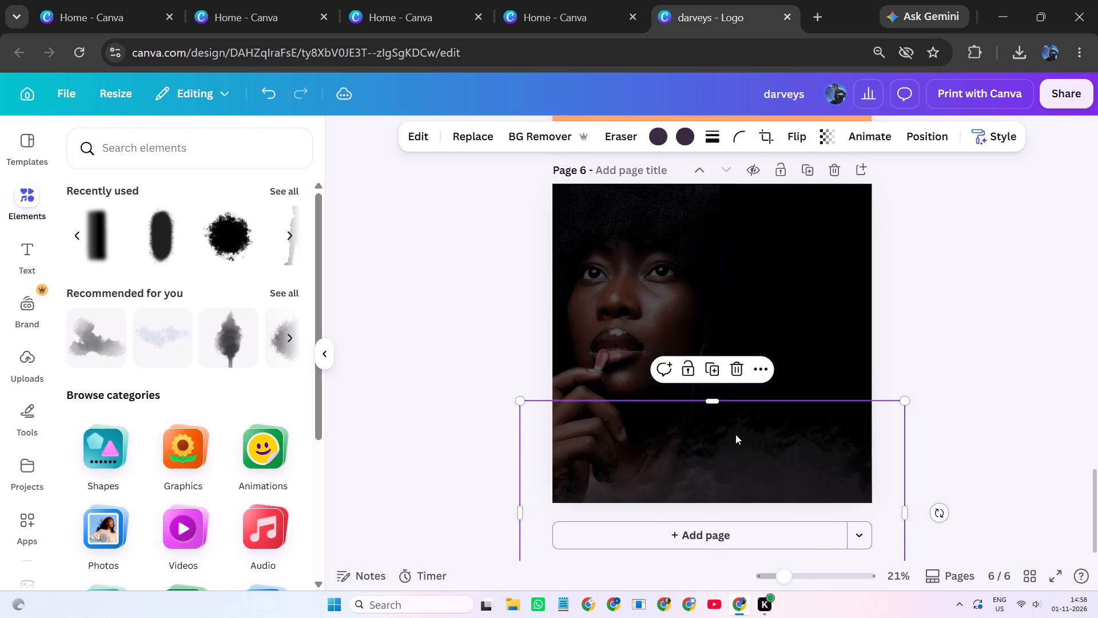
Duplicate the dark smoke graphic, flip the copy vertically and position it over the top of page 6.
left_click(712, 366)
left_click_drag(750, 459, 702, 152)
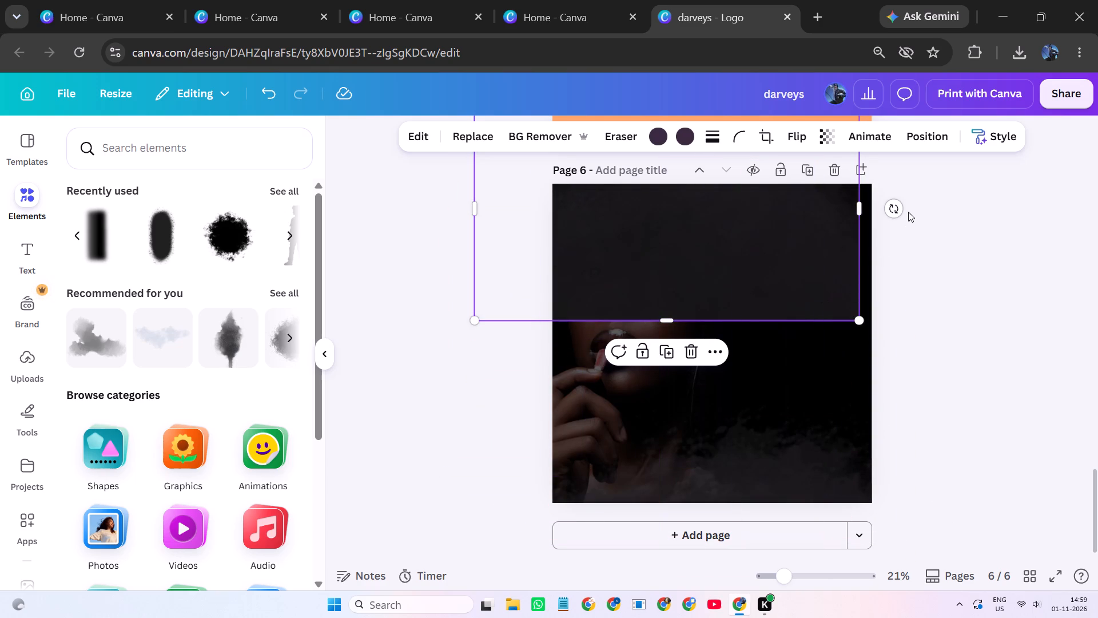
left_click(795, 133)
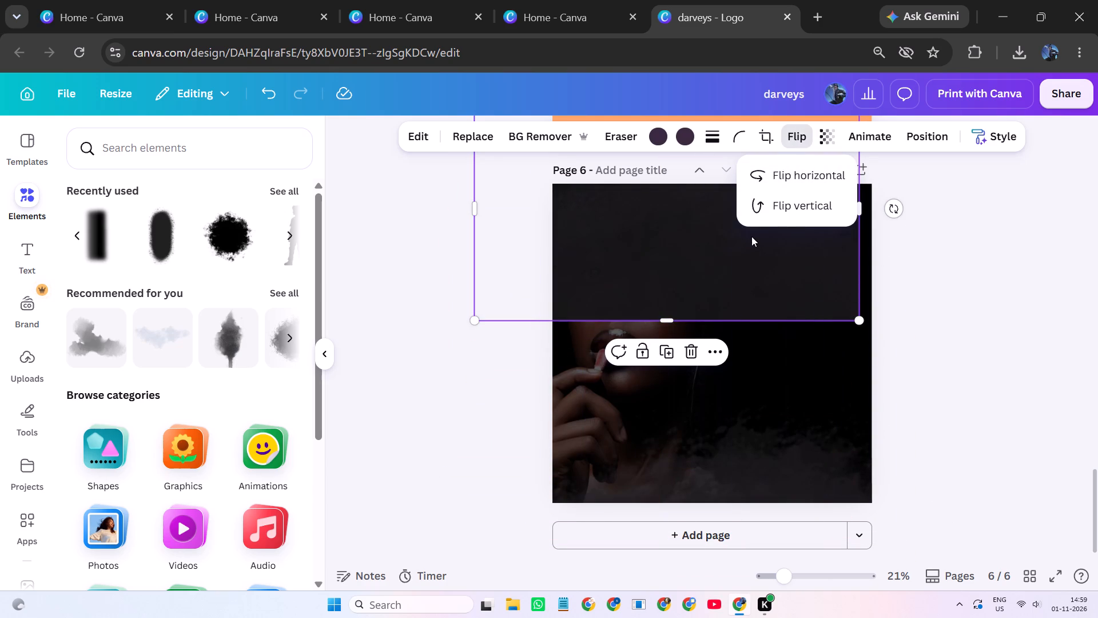
left_click(765, 205)
left_click(967, 284)
left_click_drag(814, 262, 808, 236)
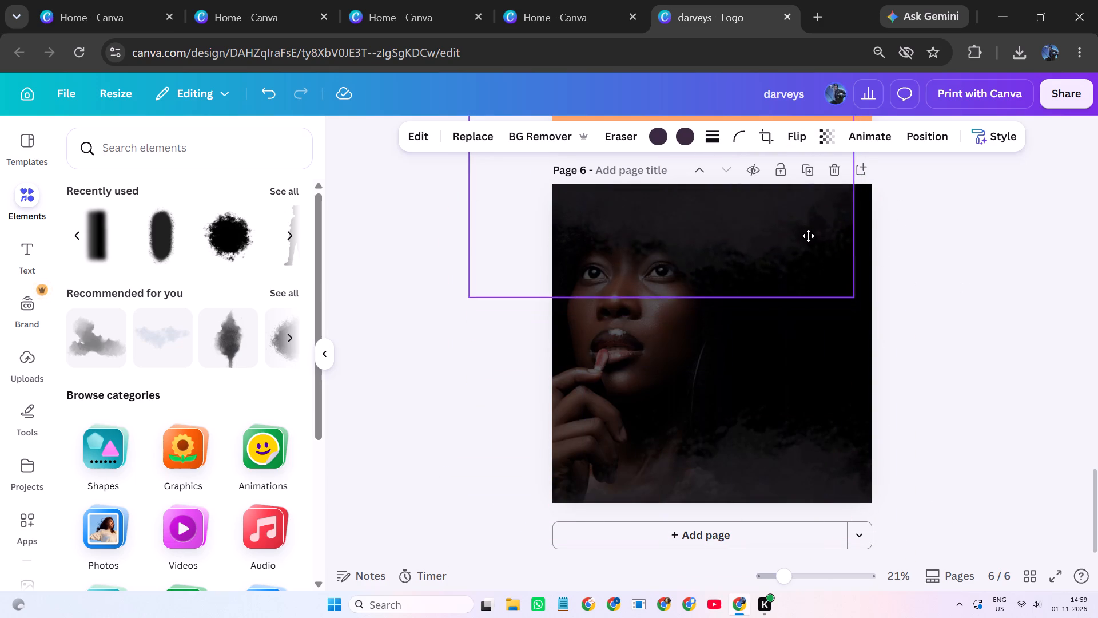
left_click_drag(808, 236, 817, 215)
left_click(943, 296)
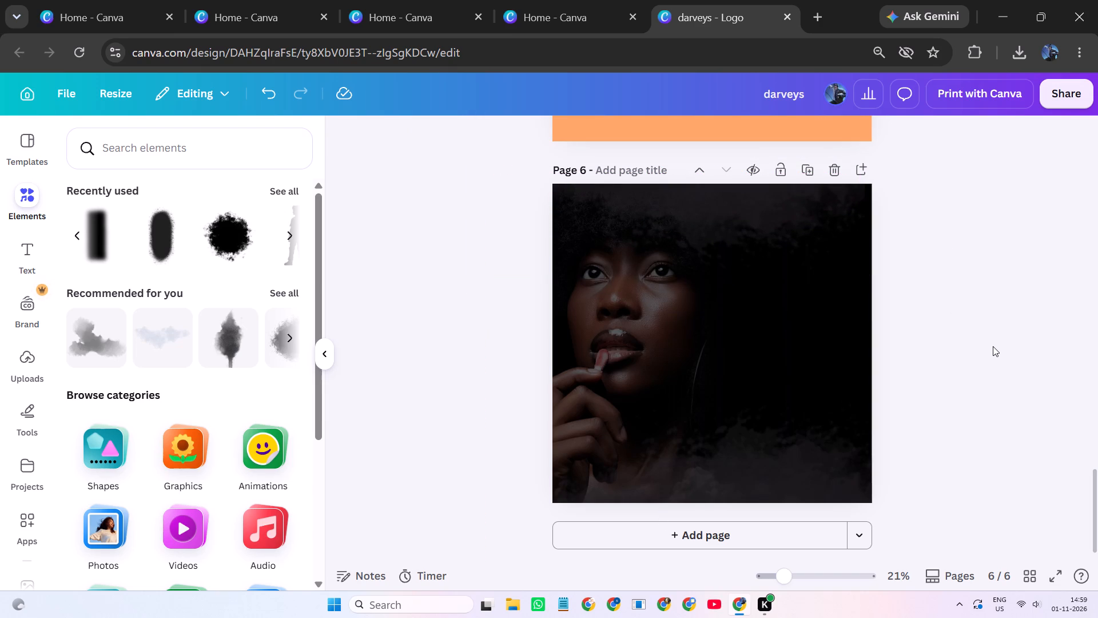
left_click(992, 361)
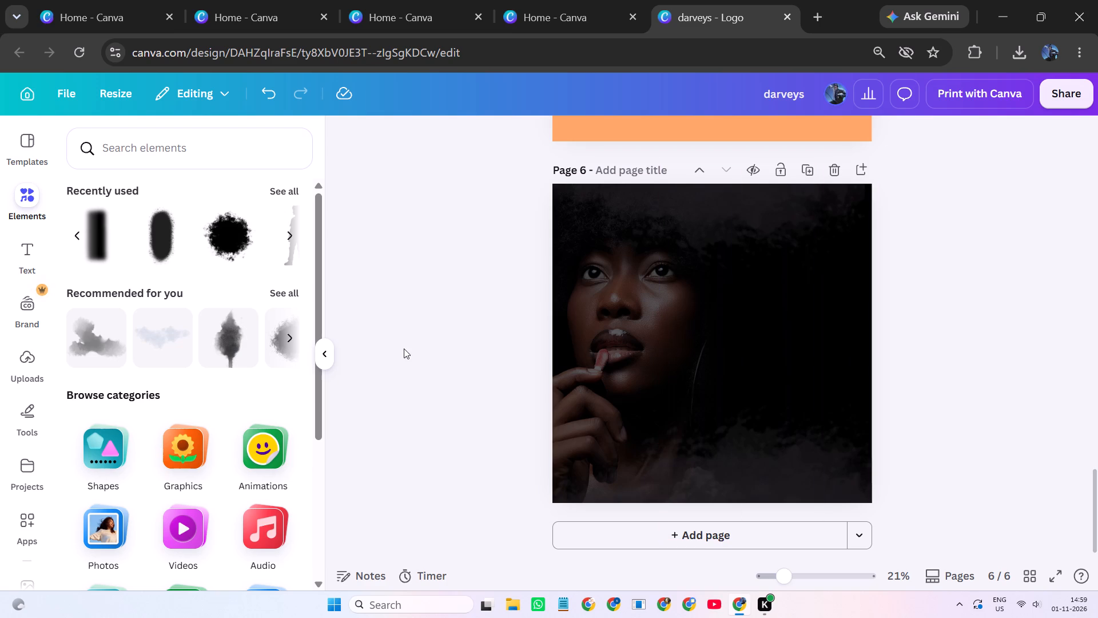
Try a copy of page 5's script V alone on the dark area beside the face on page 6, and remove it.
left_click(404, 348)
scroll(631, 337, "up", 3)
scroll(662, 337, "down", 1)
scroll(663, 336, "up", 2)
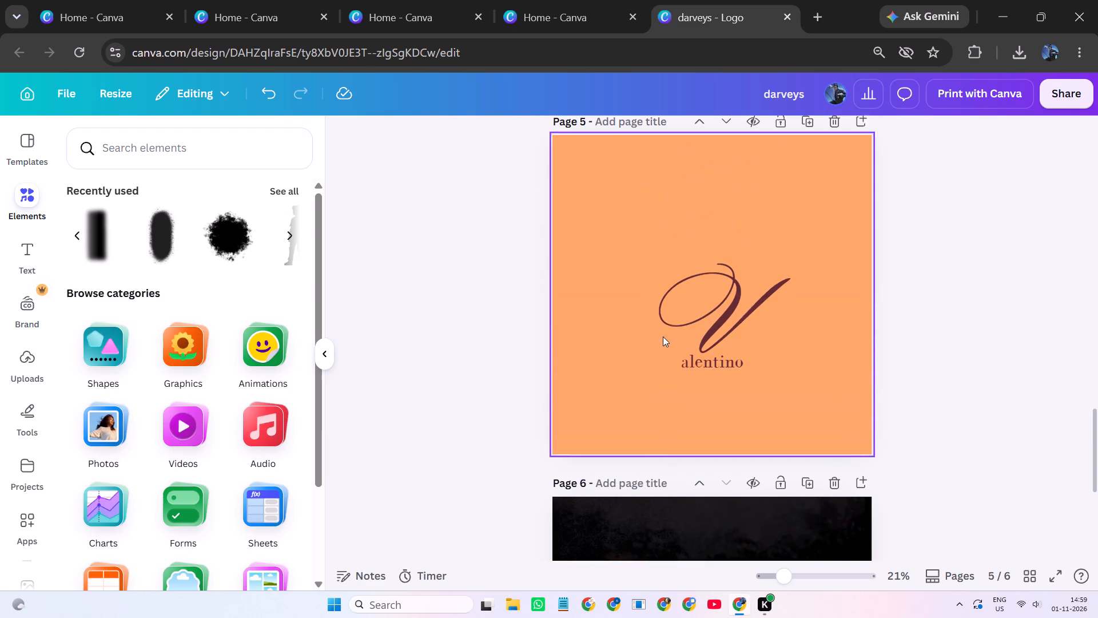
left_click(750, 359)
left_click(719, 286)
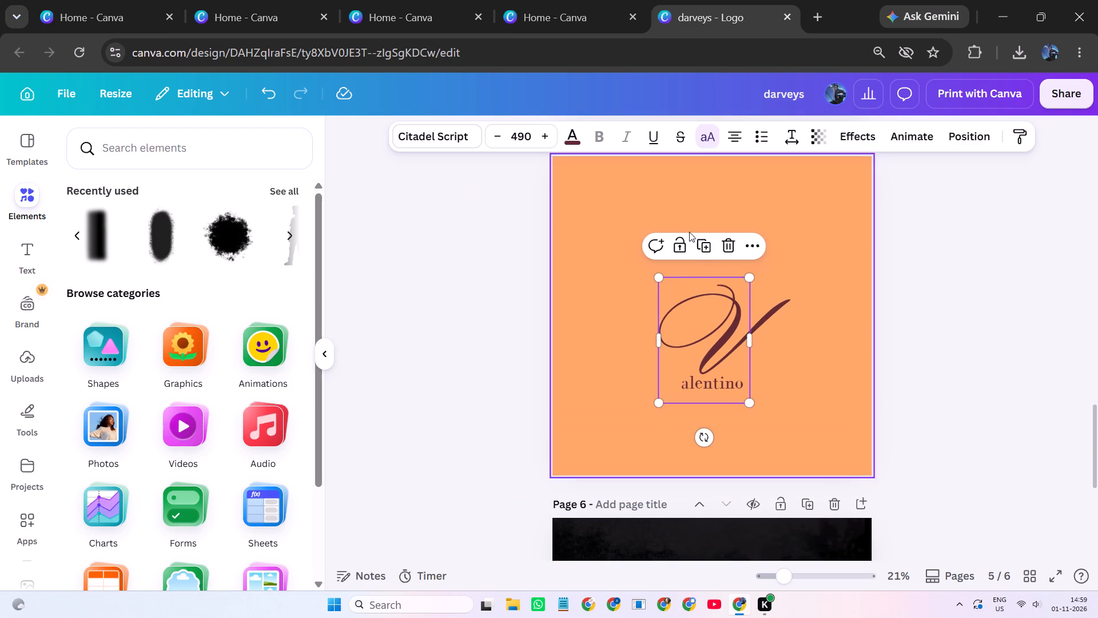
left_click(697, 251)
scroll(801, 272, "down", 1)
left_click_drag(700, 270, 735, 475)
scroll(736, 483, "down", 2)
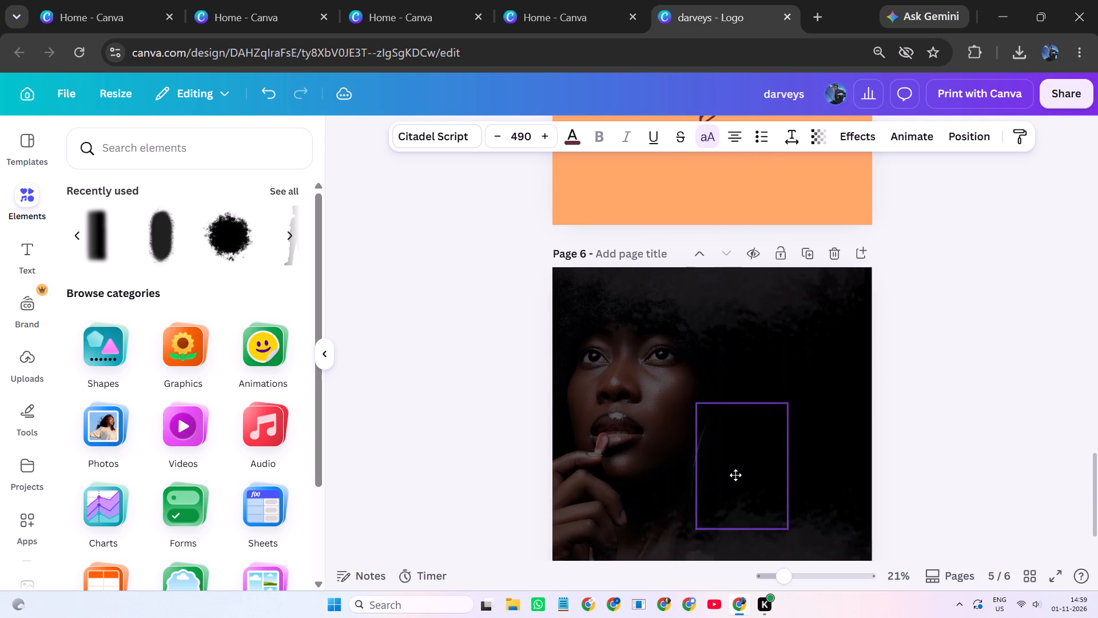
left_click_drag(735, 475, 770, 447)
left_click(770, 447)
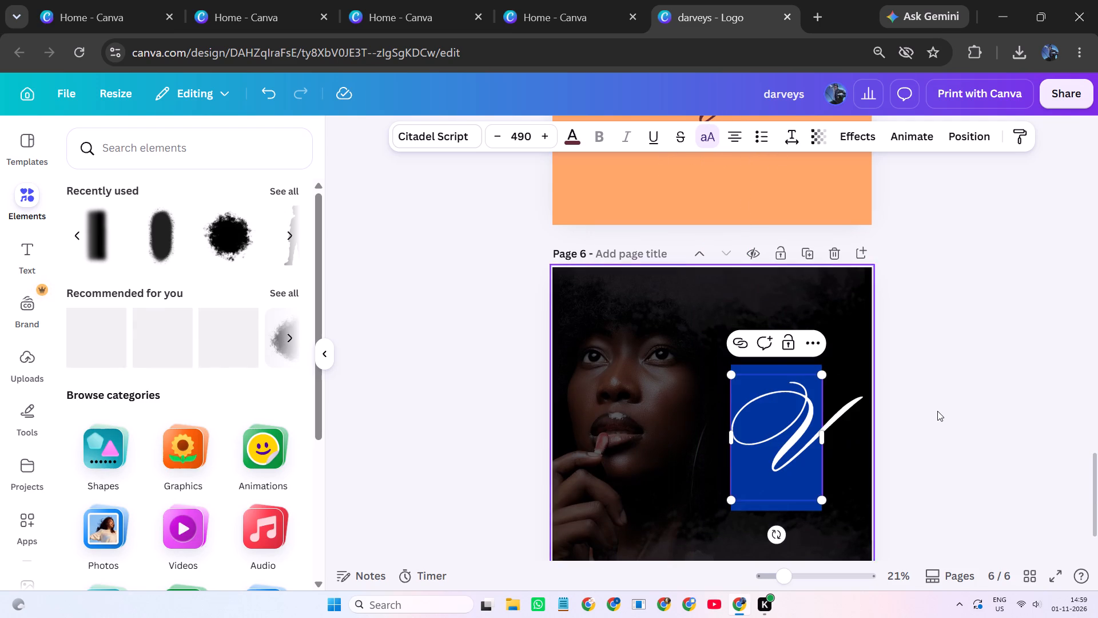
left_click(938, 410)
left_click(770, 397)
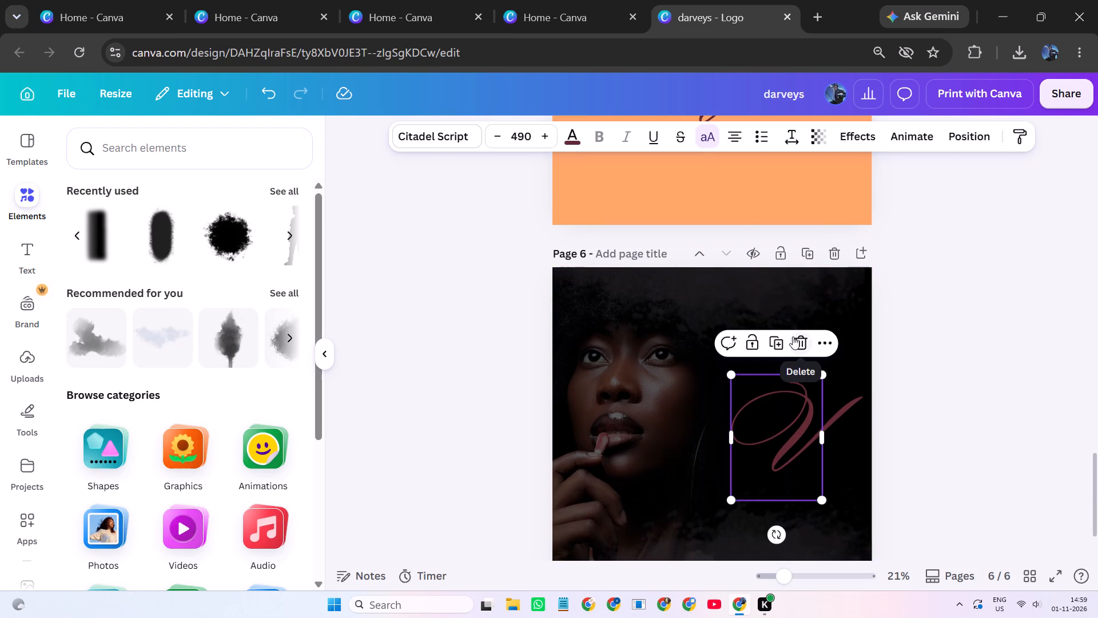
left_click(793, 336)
Group the script V and the "alentino" text of the logo on page 5.
scroll(793, 336, "up", 2)
left_click_drag(618, 230, 666, 266)
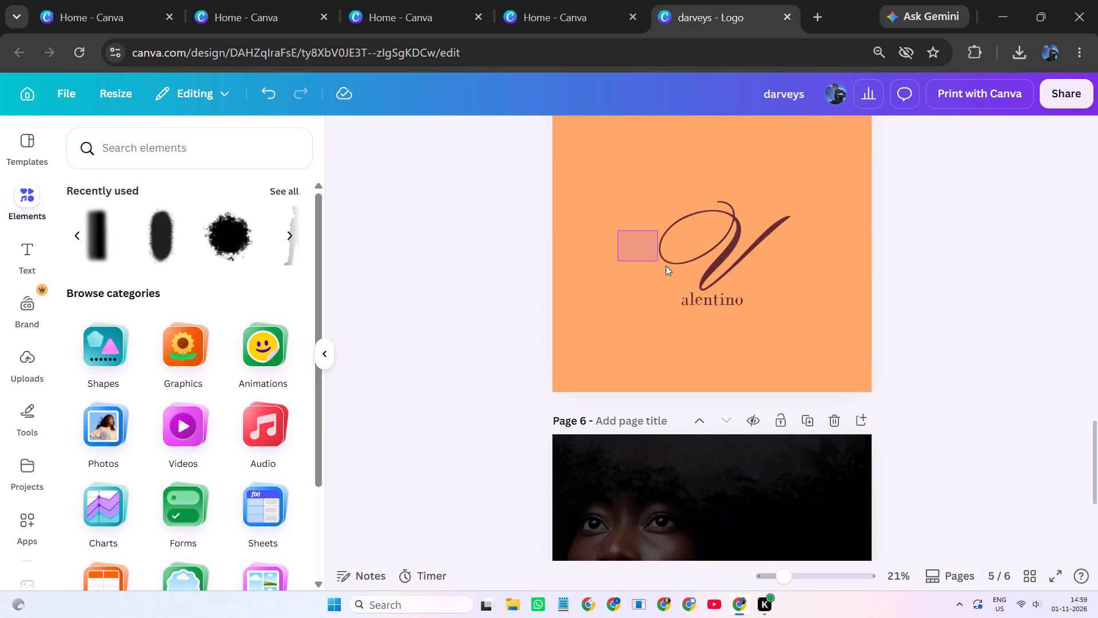
left_click_drag(666, 266, 743, 307)
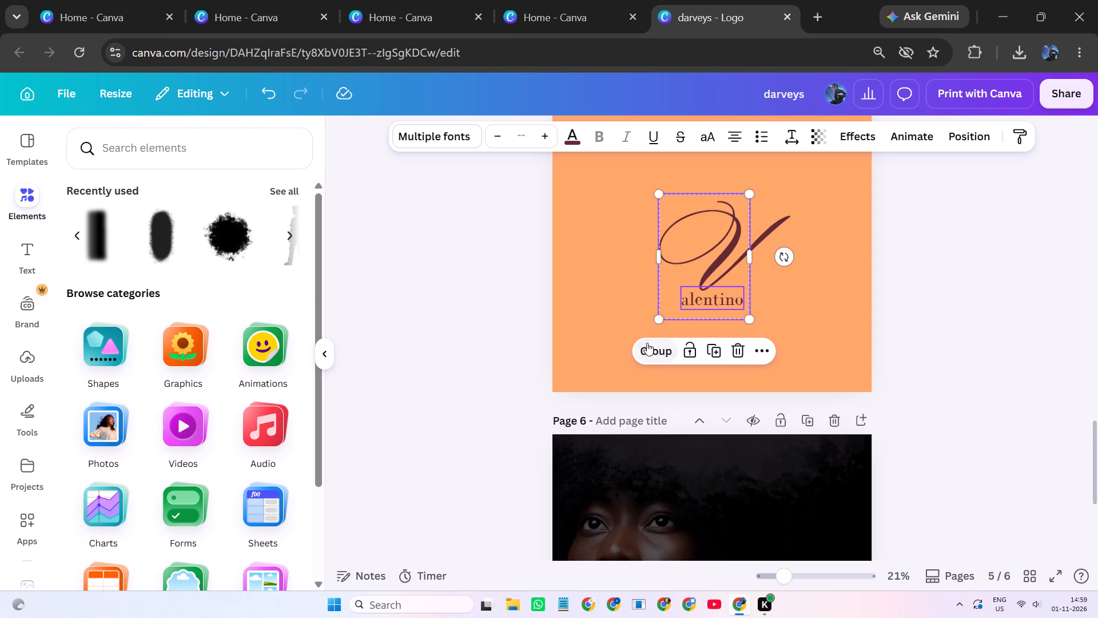
left_click(647, 343)
left_click(875, 281)
Duplicate the grouped Valentino logo and place the copy in the dark area beside the face on page 6.
left_click(717, 277)
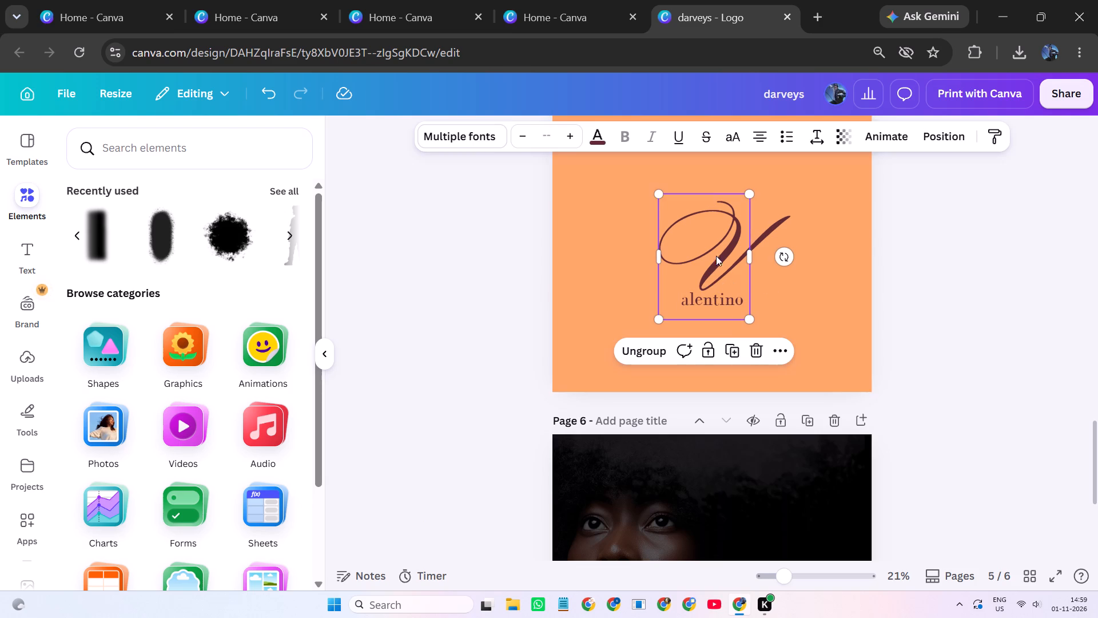
left_click(725, 340)
left_click(726, 351)
left_click_drag(725, 292, 742, 365)
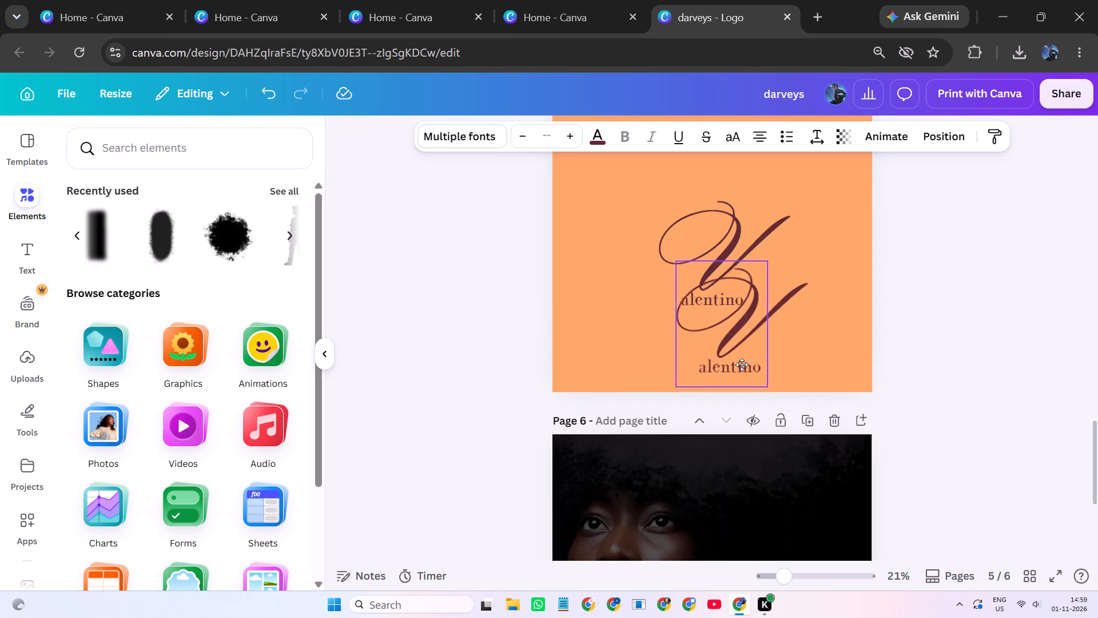
left_click_drag(742, 365, 778, 393)
scroll(758, 410, "down", 3)
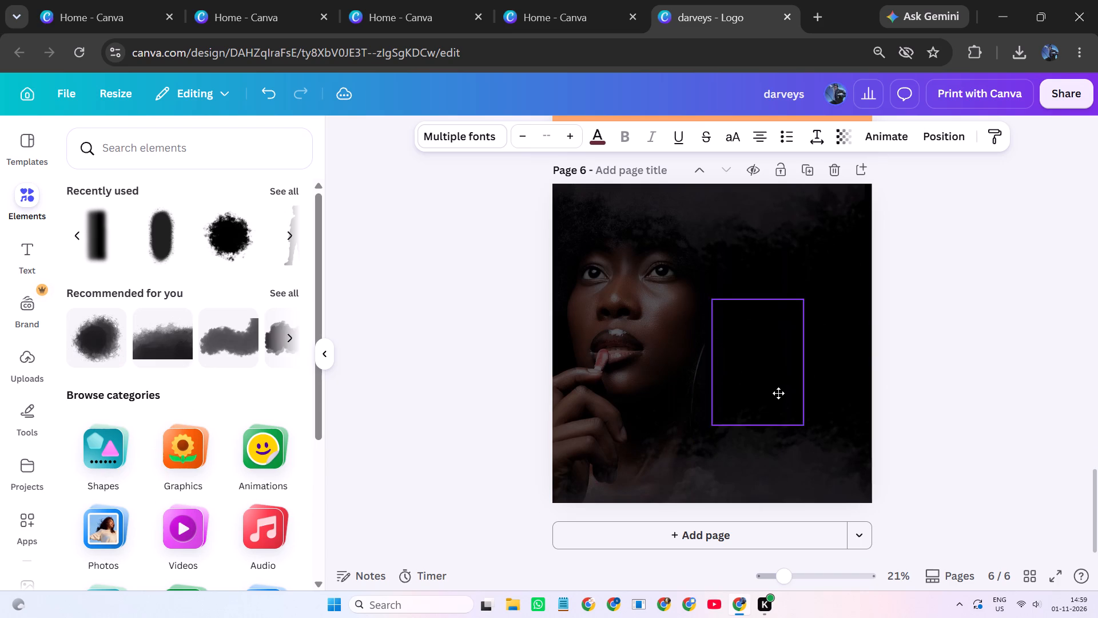
left_click_drag(778, 393, 779, 393)
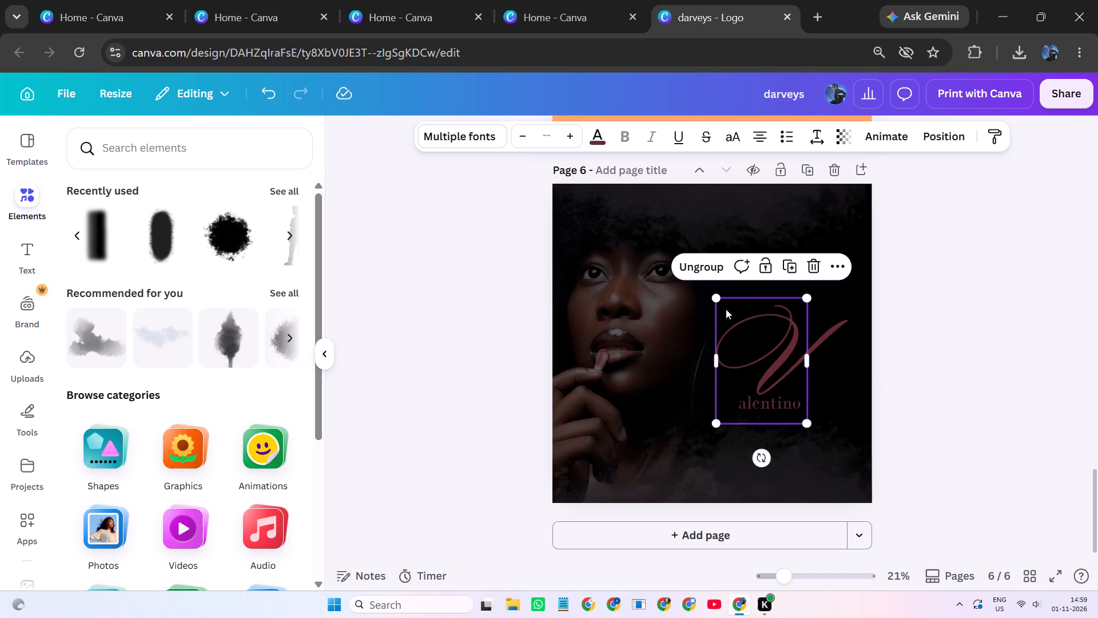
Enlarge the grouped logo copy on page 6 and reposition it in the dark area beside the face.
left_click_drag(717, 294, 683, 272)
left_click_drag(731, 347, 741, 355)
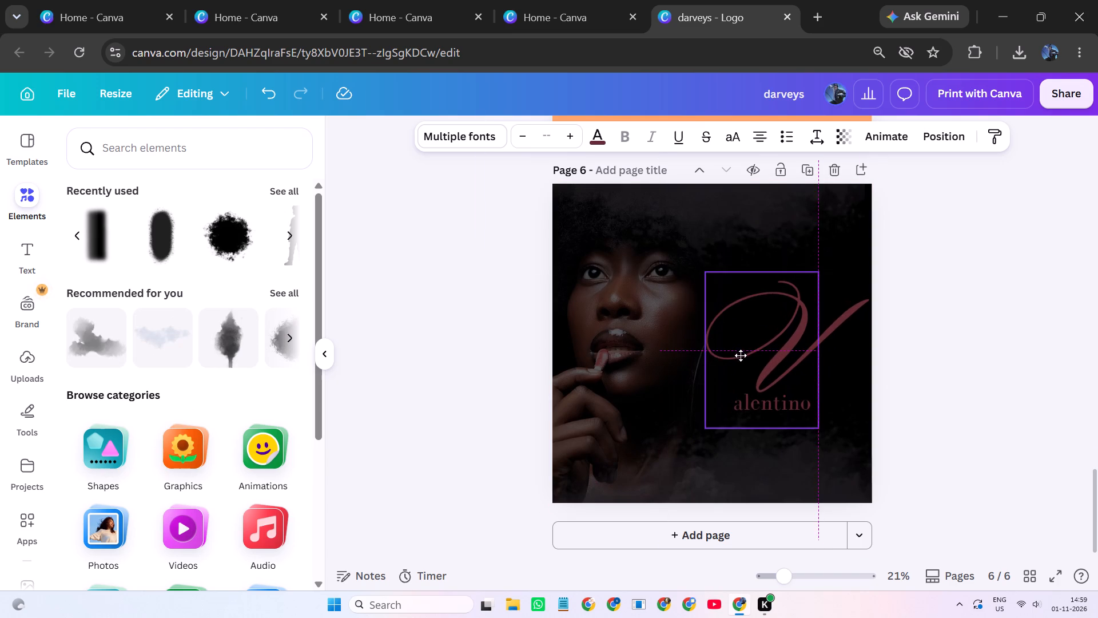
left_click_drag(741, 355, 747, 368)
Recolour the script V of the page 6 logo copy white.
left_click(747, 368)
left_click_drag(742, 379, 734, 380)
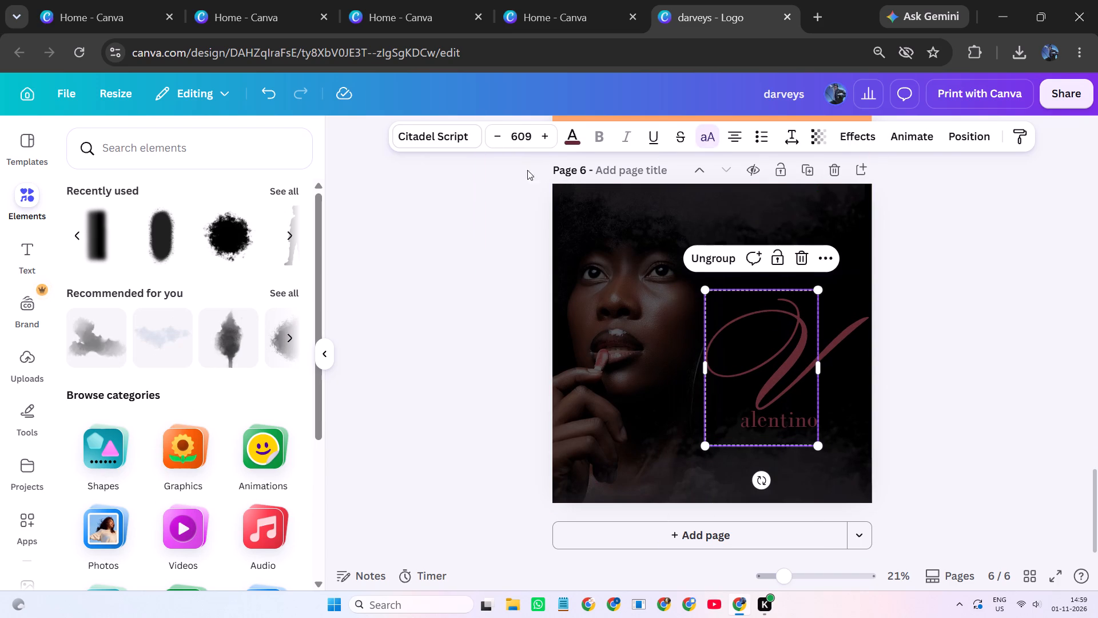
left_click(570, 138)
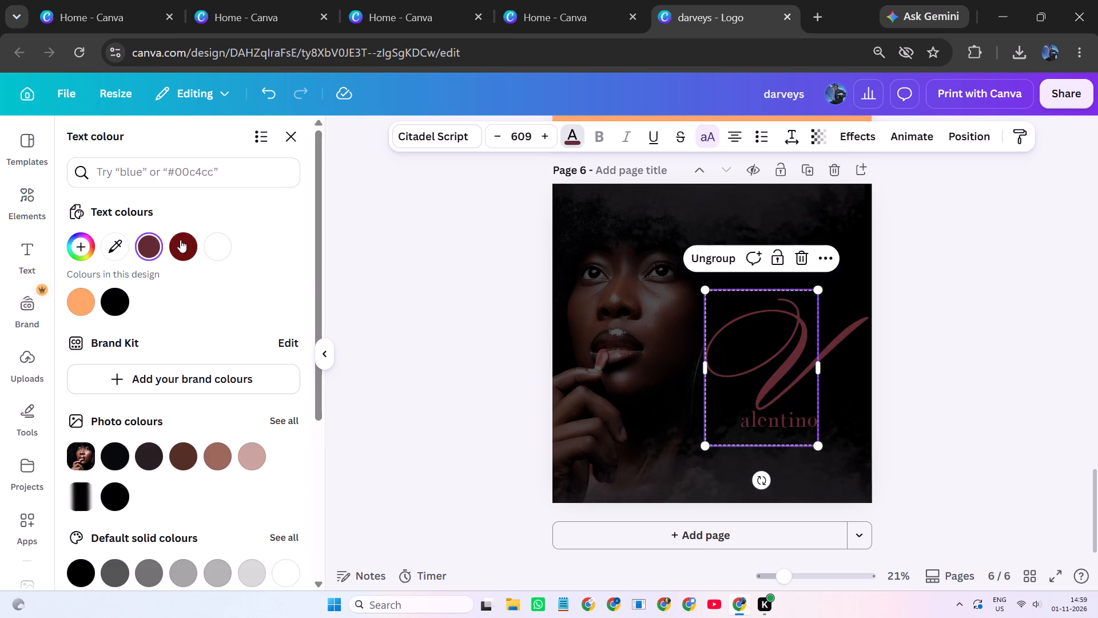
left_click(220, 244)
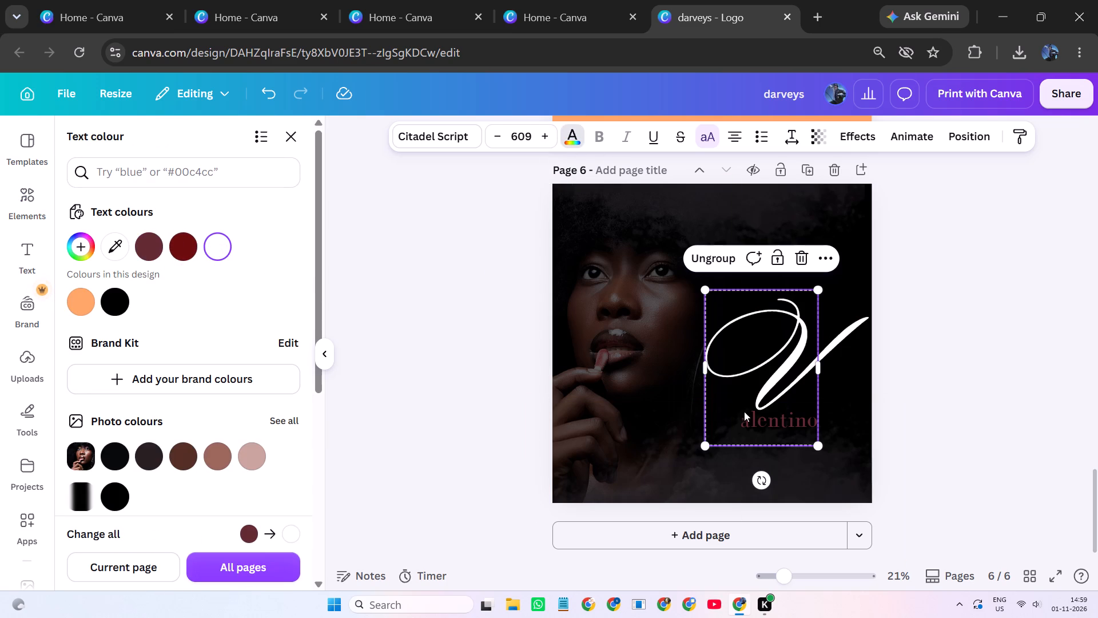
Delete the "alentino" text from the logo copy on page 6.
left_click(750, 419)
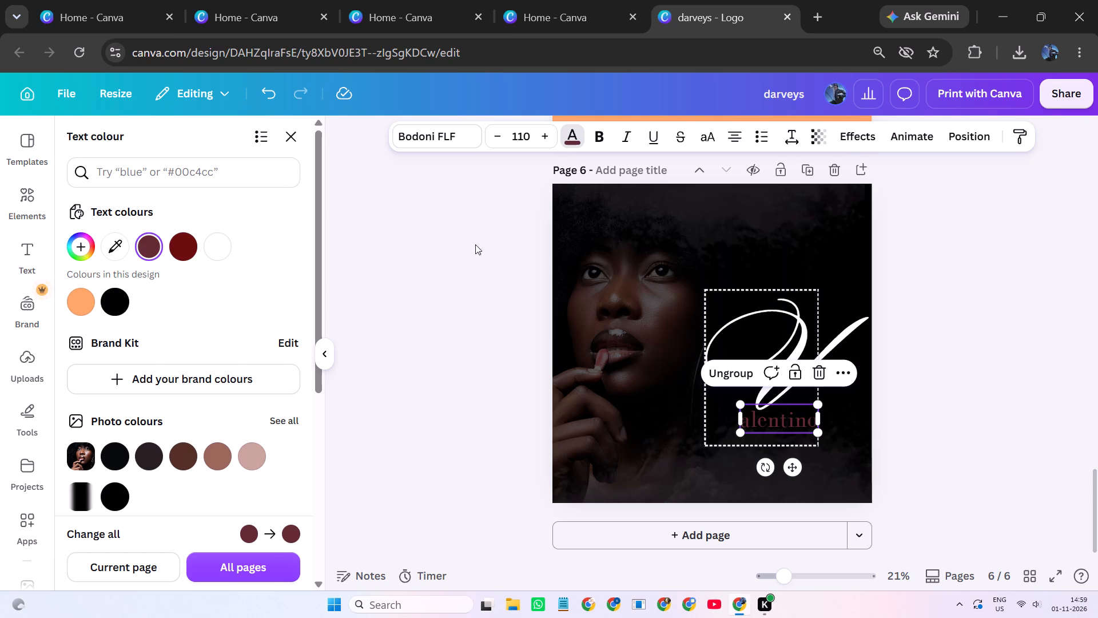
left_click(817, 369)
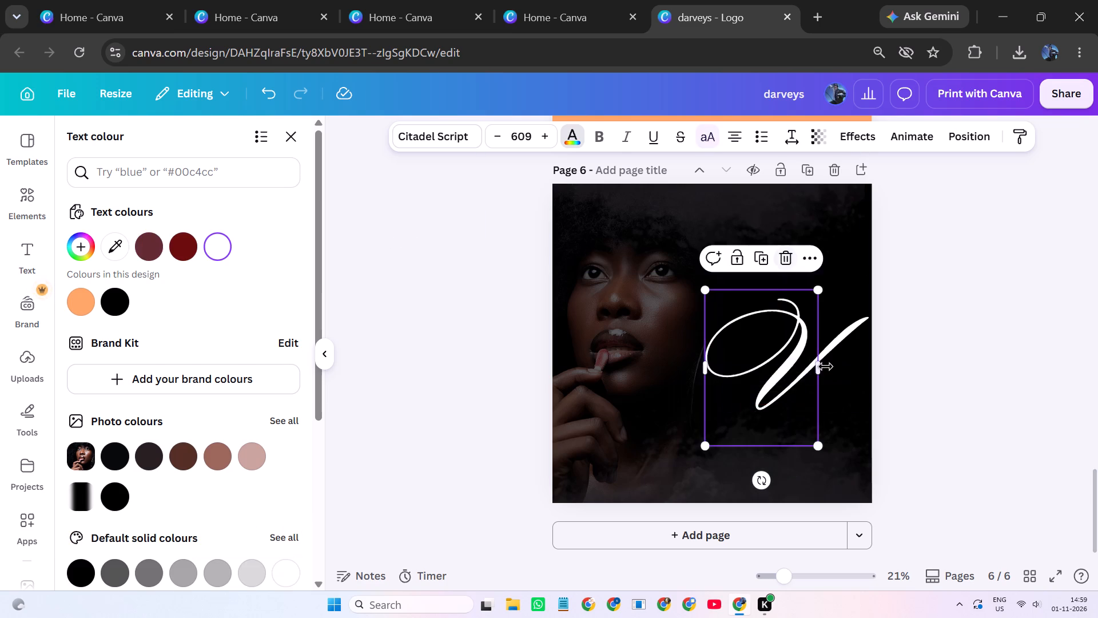
Change the "alentino" text of the page 5 logo to "valentino" and widen its box to fit one line.
scroll(829, 362, "up", 3)
left_click(690, 302)
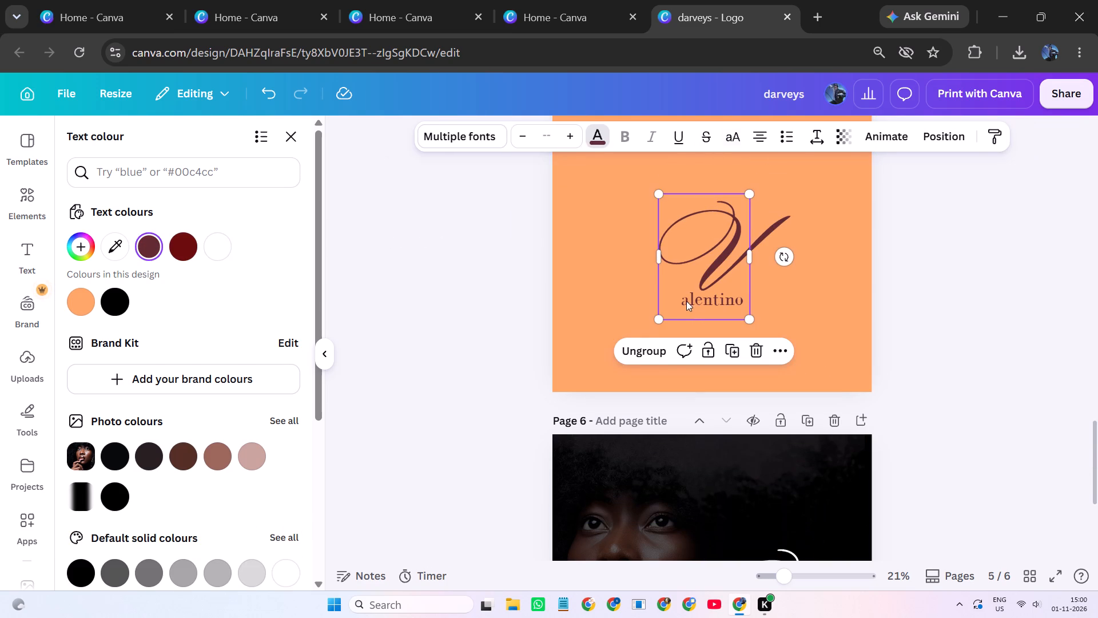
left_click(681, 301)
left_click(681, 302)
left_click(681, 298)
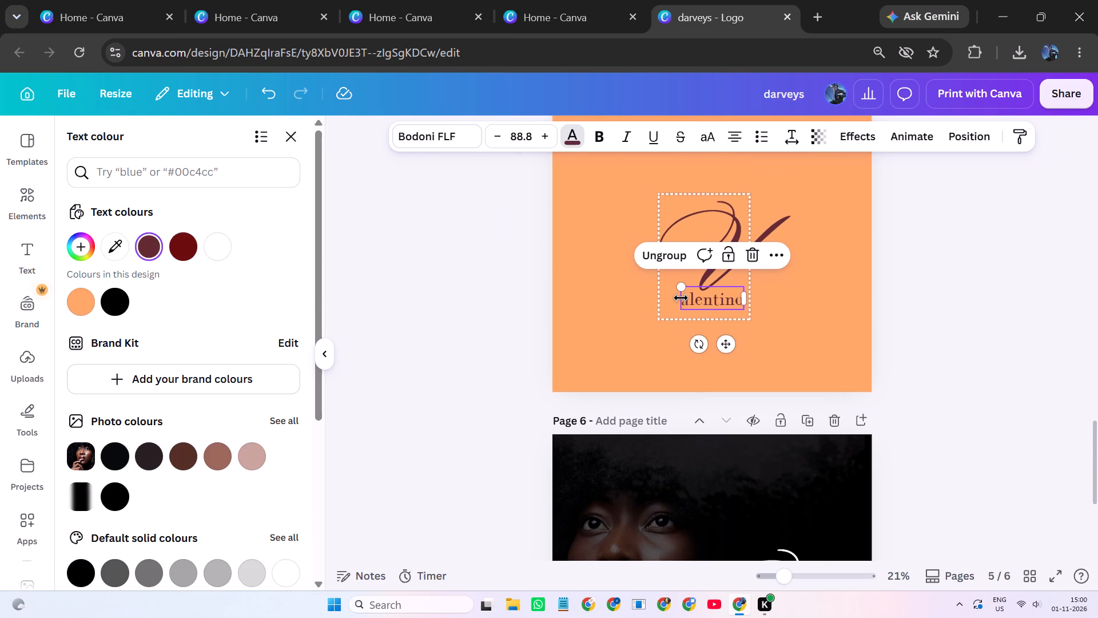
left_click(683, 298)
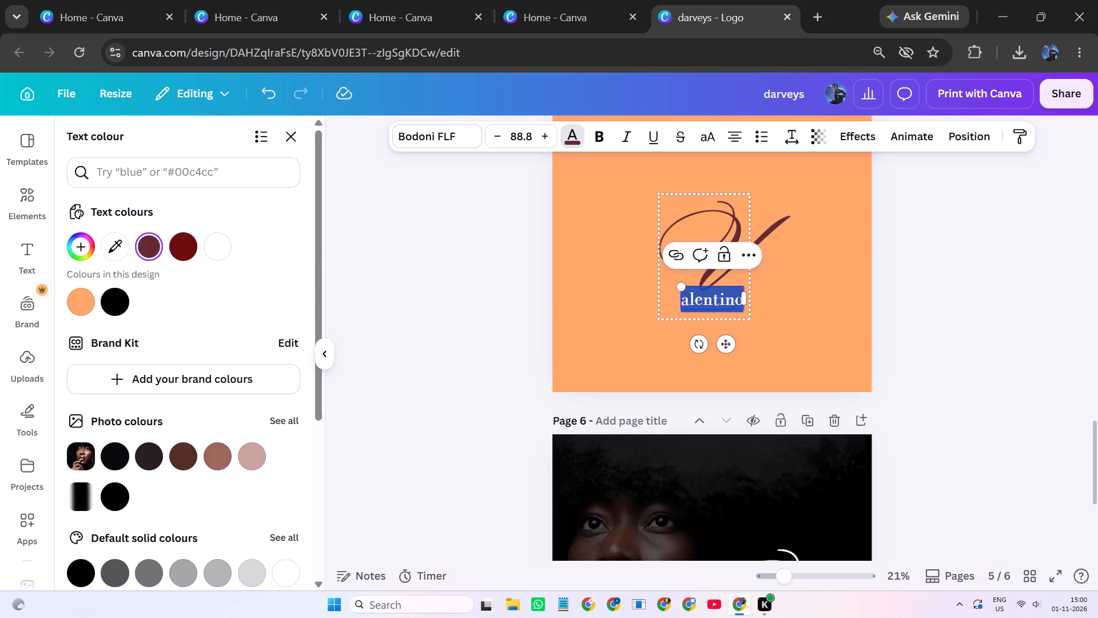
left_click(682, 300)
key("v")
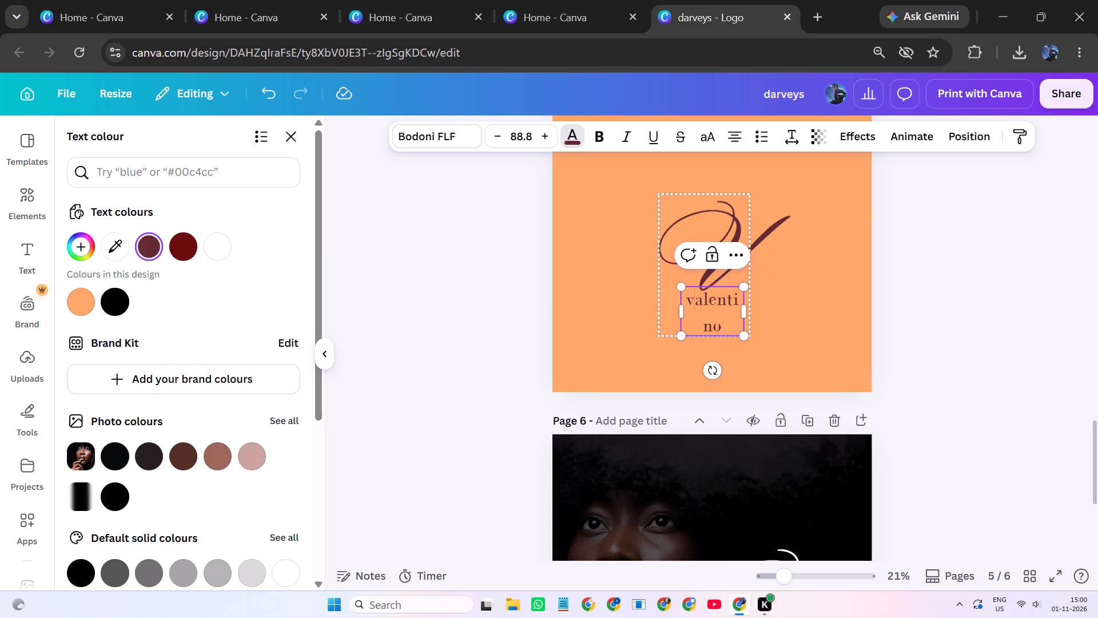
left_click_drag(745, 309, 752, 310)
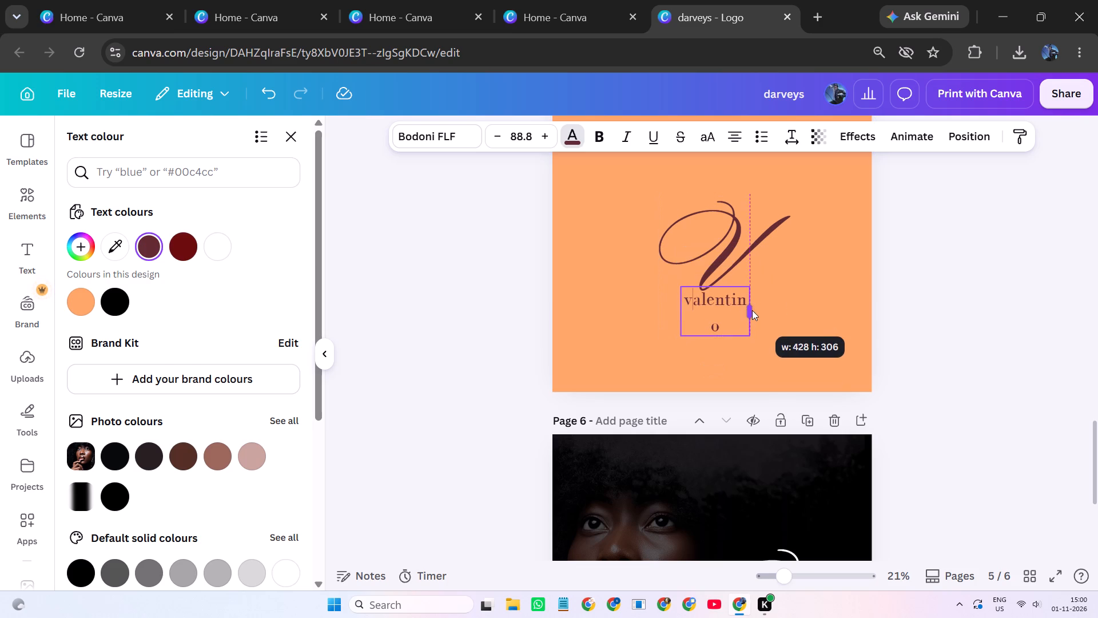
left_click_drag(752, 310, 757, 310)
left_click(863, 294)
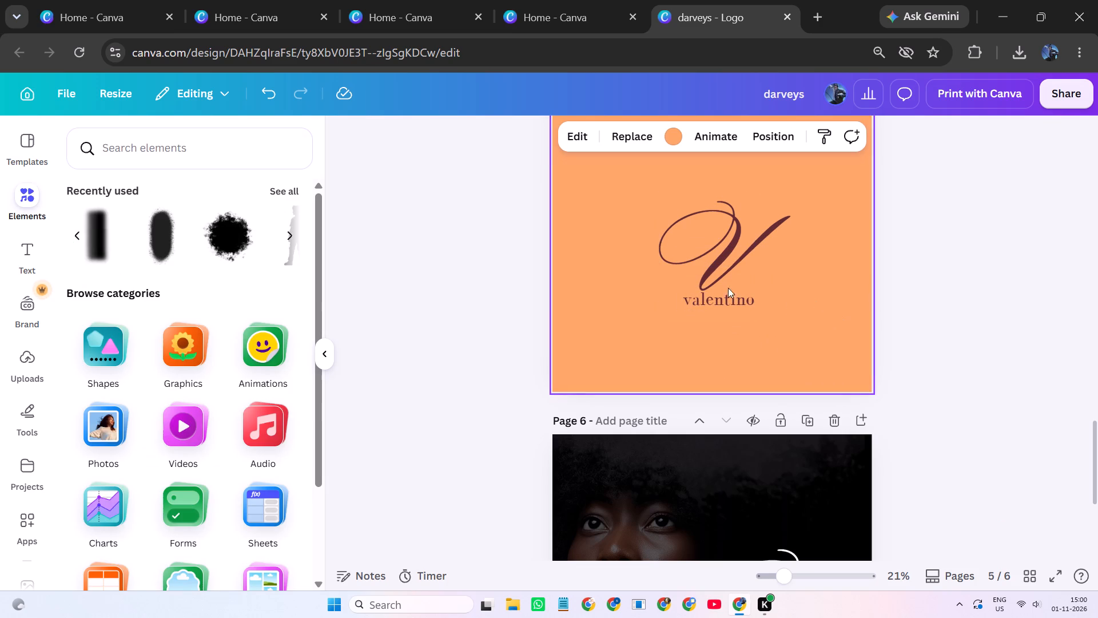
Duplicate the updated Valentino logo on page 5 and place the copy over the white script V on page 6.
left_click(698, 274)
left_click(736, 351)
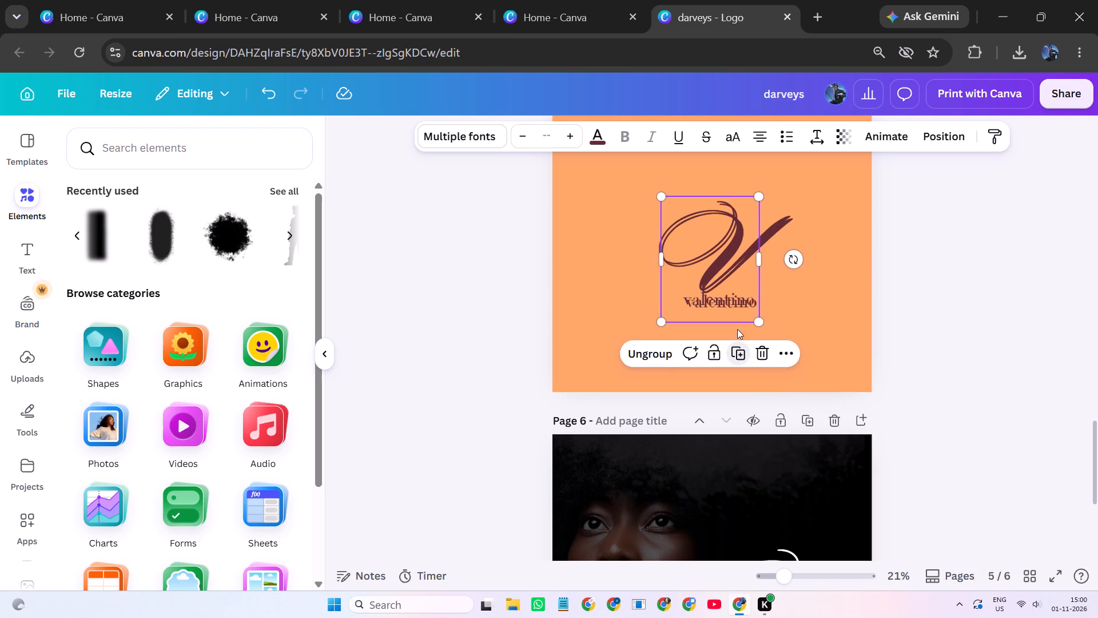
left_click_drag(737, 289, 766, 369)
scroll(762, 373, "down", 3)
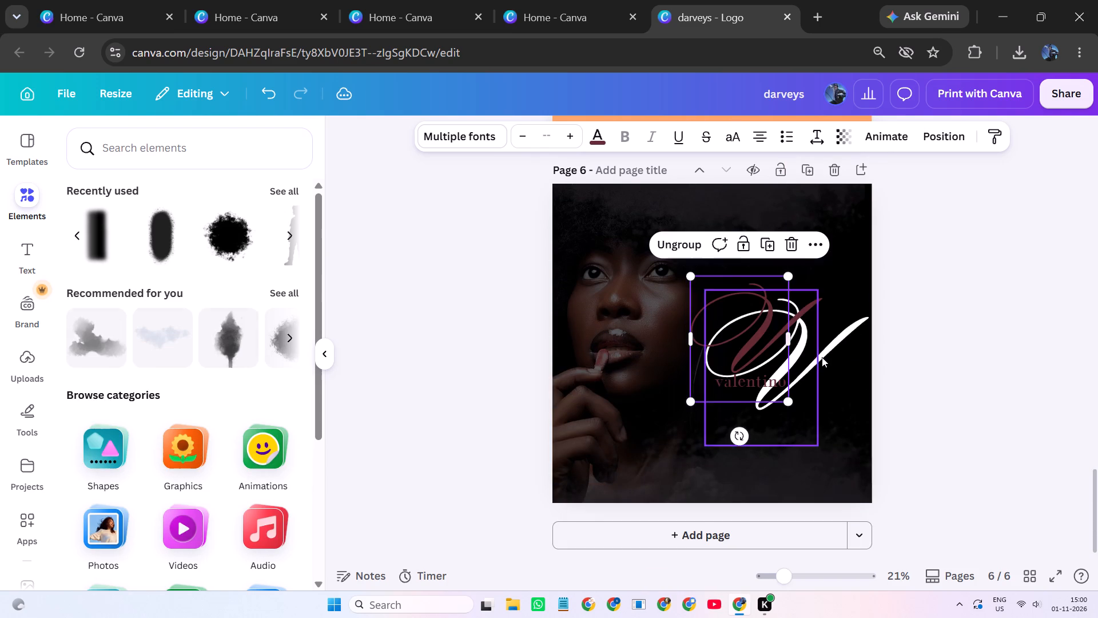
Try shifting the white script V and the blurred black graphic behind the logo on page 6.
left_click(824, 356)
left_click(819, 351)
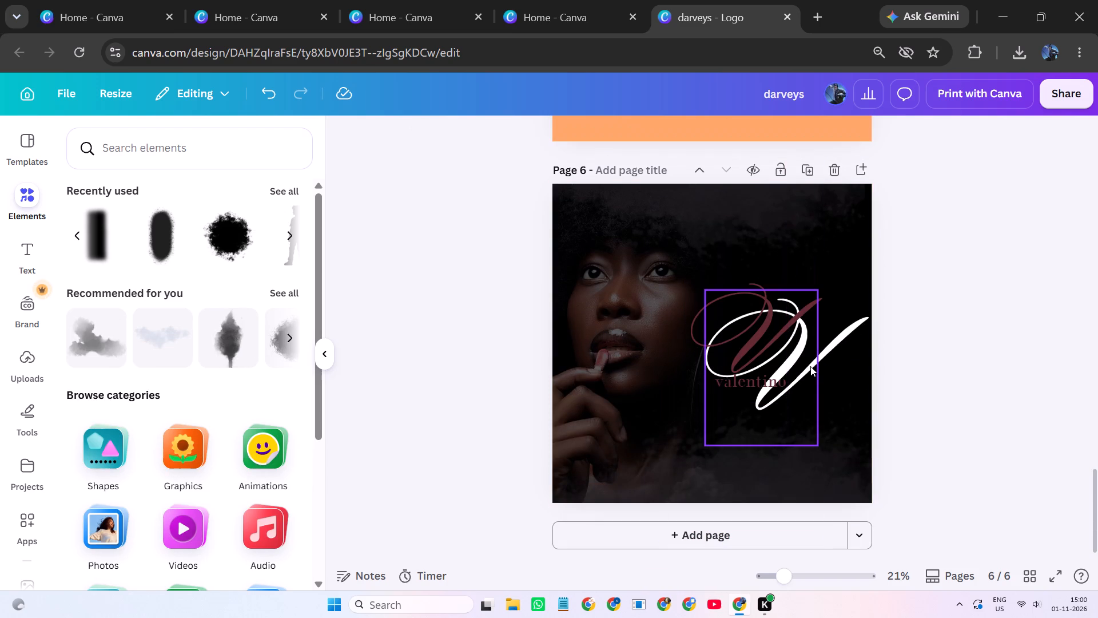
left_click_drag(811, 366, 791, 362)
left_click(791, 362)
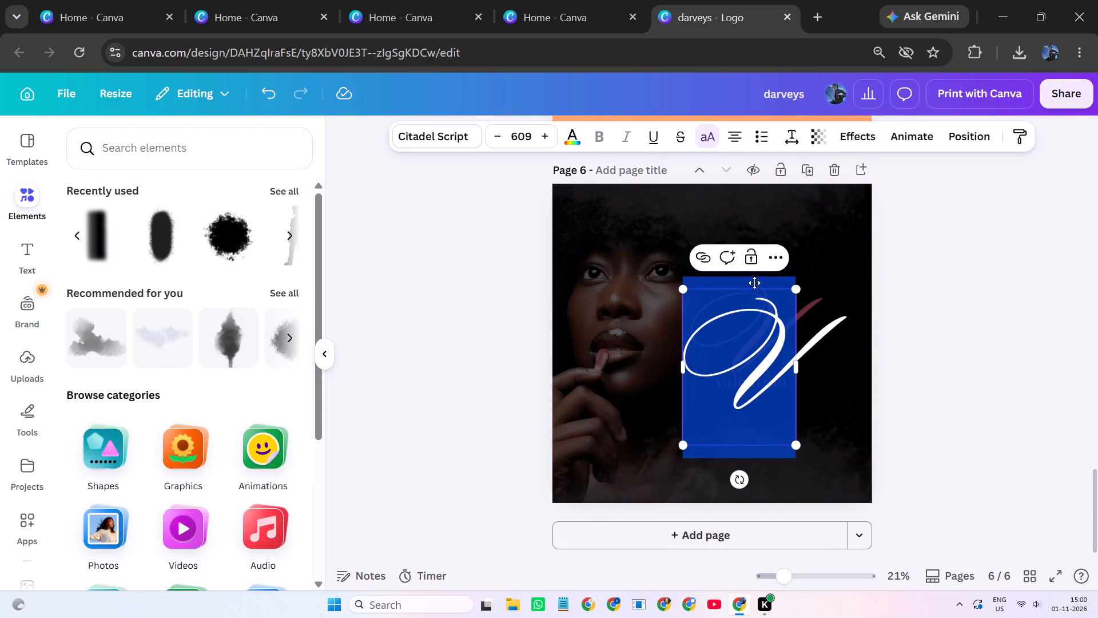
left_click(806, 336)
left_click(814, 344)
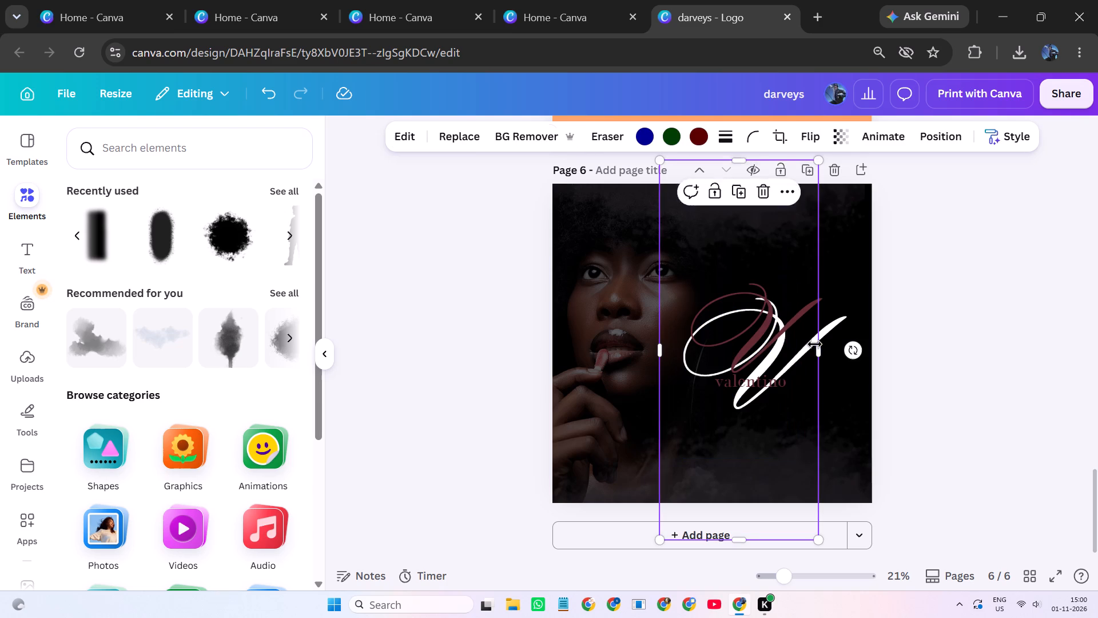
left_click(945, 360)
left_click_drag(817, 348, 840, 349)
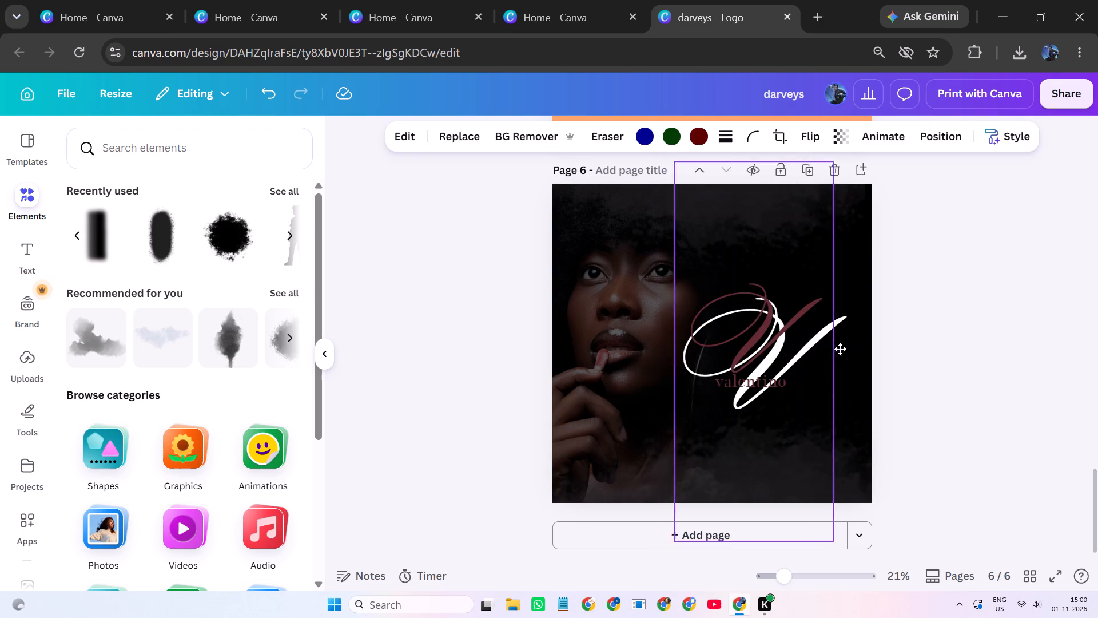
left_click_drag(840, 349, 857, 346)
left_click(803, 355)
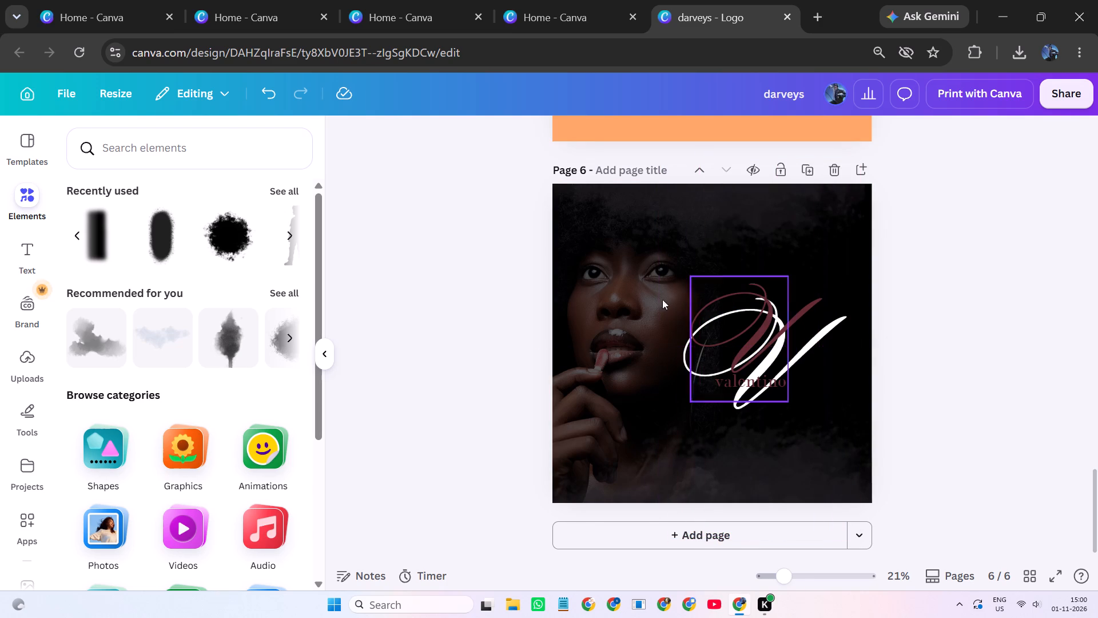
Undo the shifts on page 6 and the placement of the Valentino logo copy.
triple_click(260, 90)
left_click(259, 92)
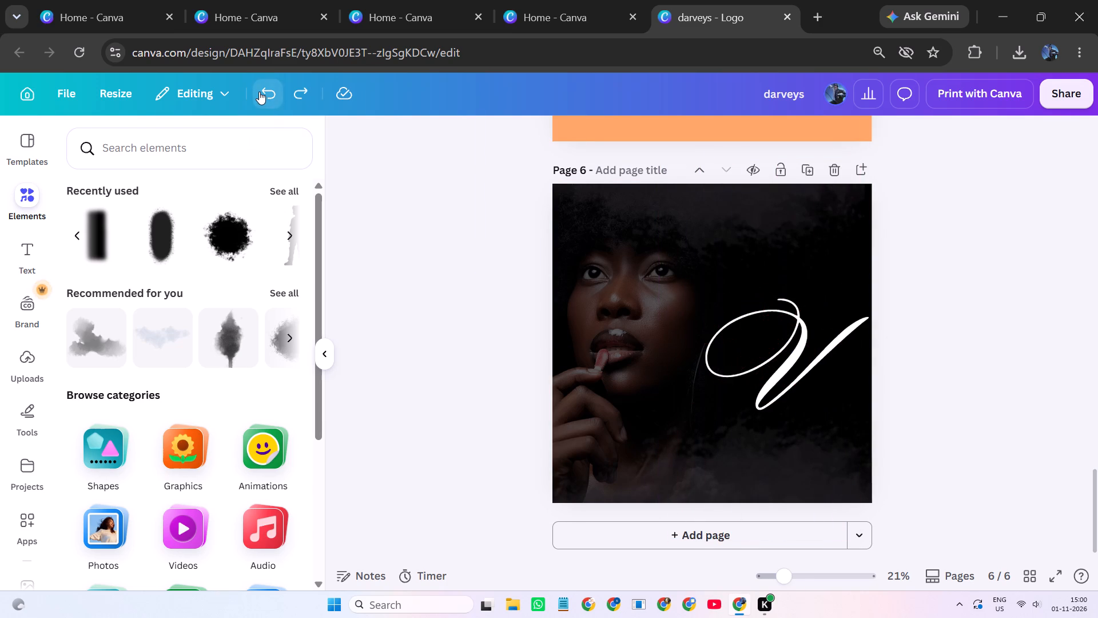
Delete the white script V from page 6.
left_click(840, 372)
left_click(775, 344)
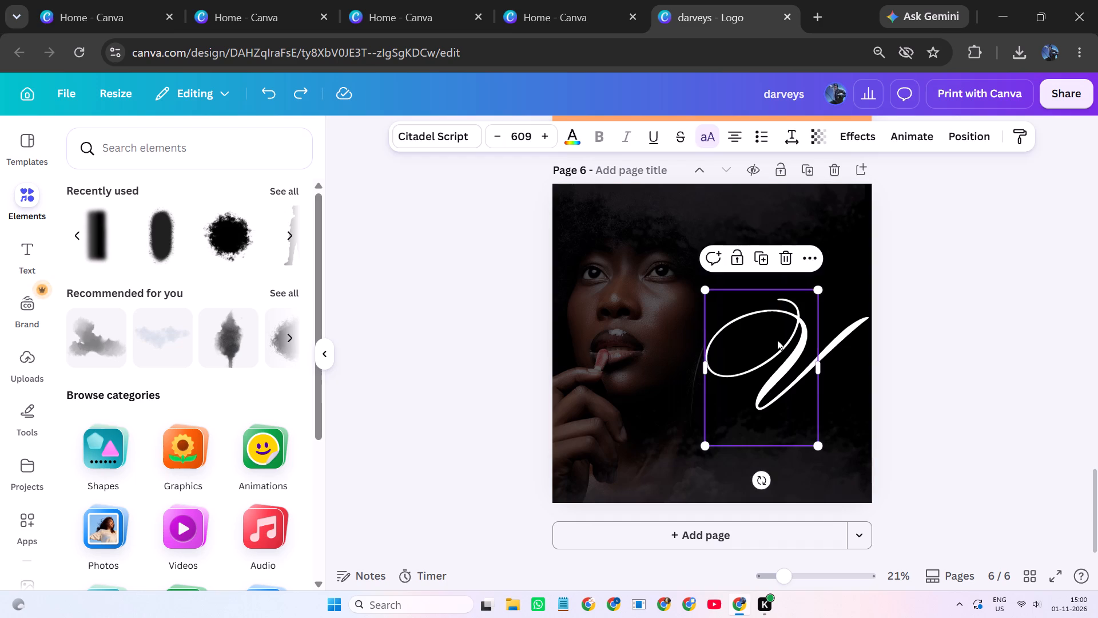
left_click(789, 255)
left_click(917, 327)
Duplicate the grouped Valentino logo on page 5 and place the copy in the dark area beside the face on page 6.
scroll(915, 327, "up", 1)
left_click(718, 138)
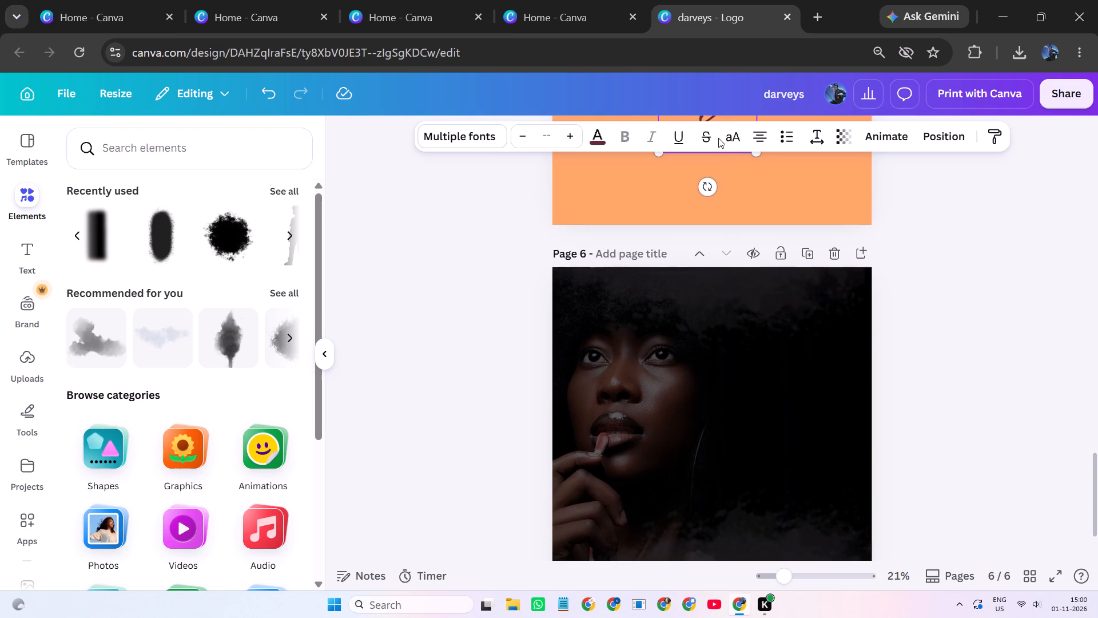
scroll(742, 233, "up", 2)
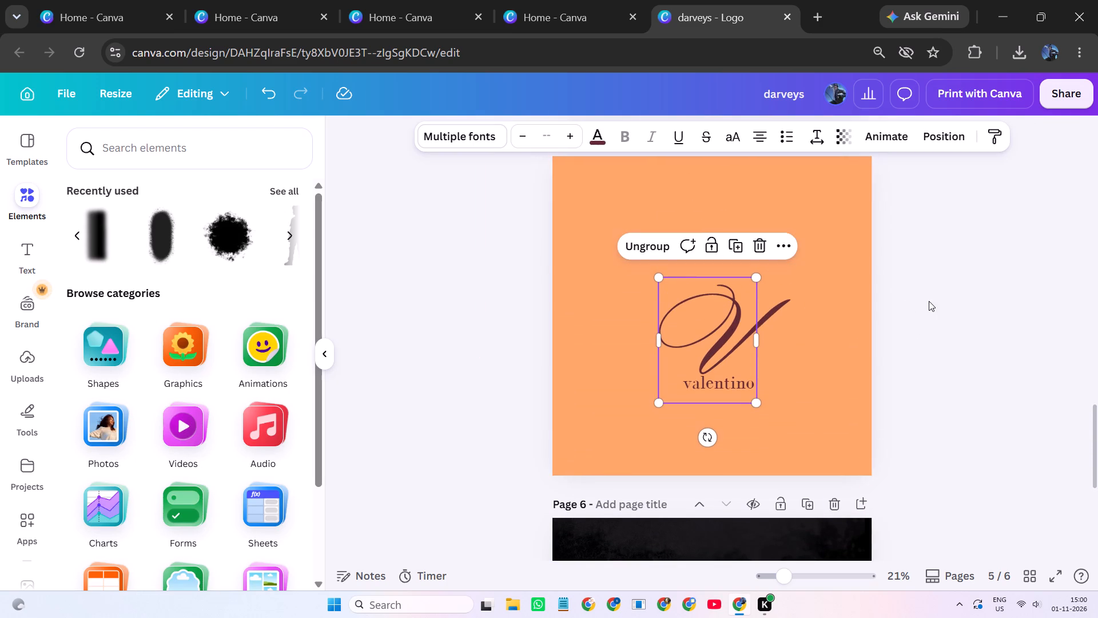
left_click(929, 301)
left_click(746, 339)
left_click(741, 245)
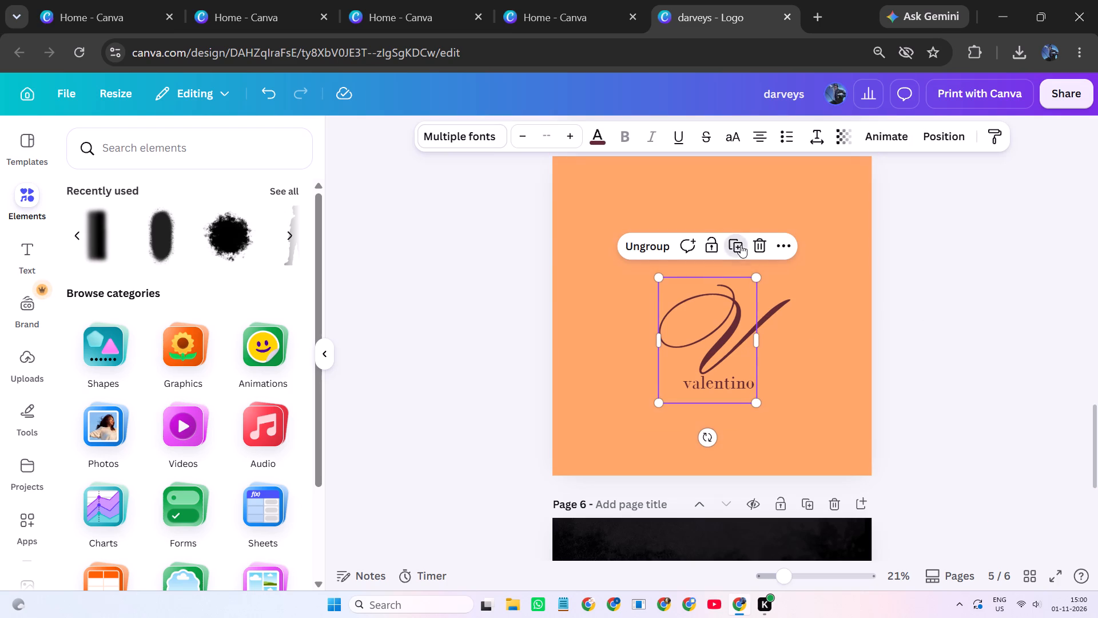
left_click_drag(726, 323, 793, 357)
scroll(726, 378, "down", 3)
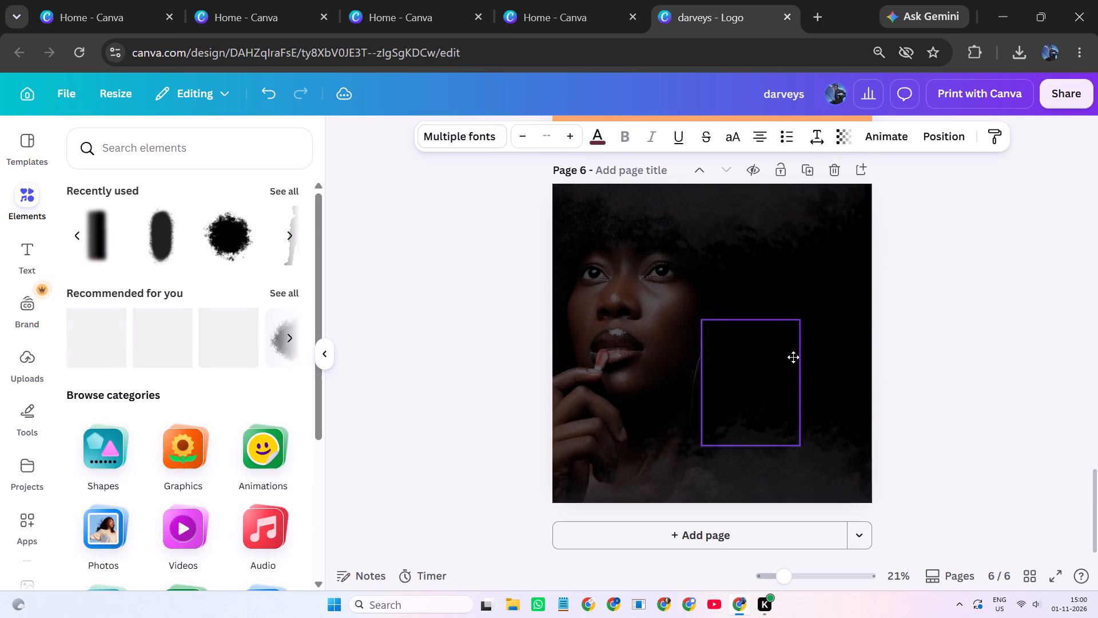
left_click_drag(793, 357, 794, 345)
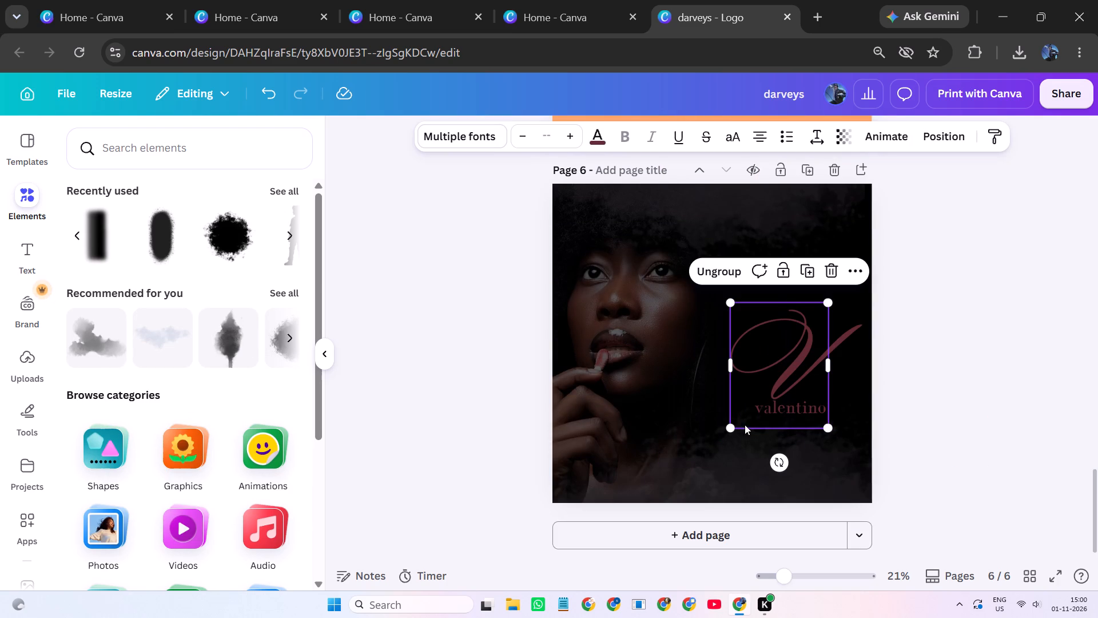
Enlarge the Valentino logo on page 6 and reposition it within the dark area beside the face.
left_click_drag(727, 427, 688, 456)
left_click_drag(783, 392, 783, 389)
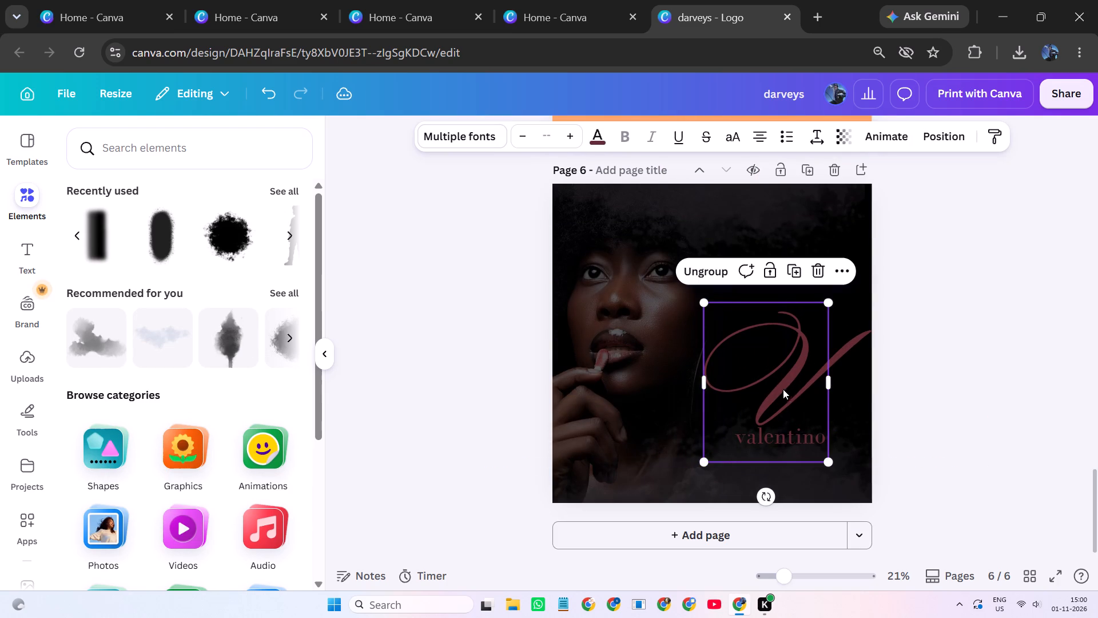
left_click_drag(783, 389, 775, 378)
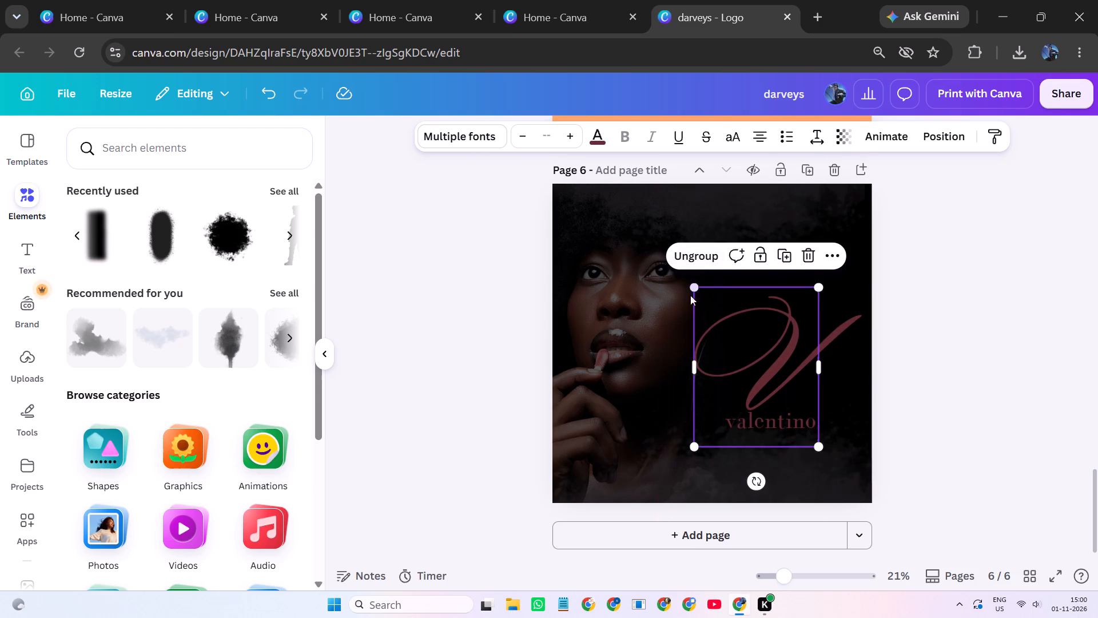
Recolour the whole Valentino logo on page 6 white.
left_click(599, 141)
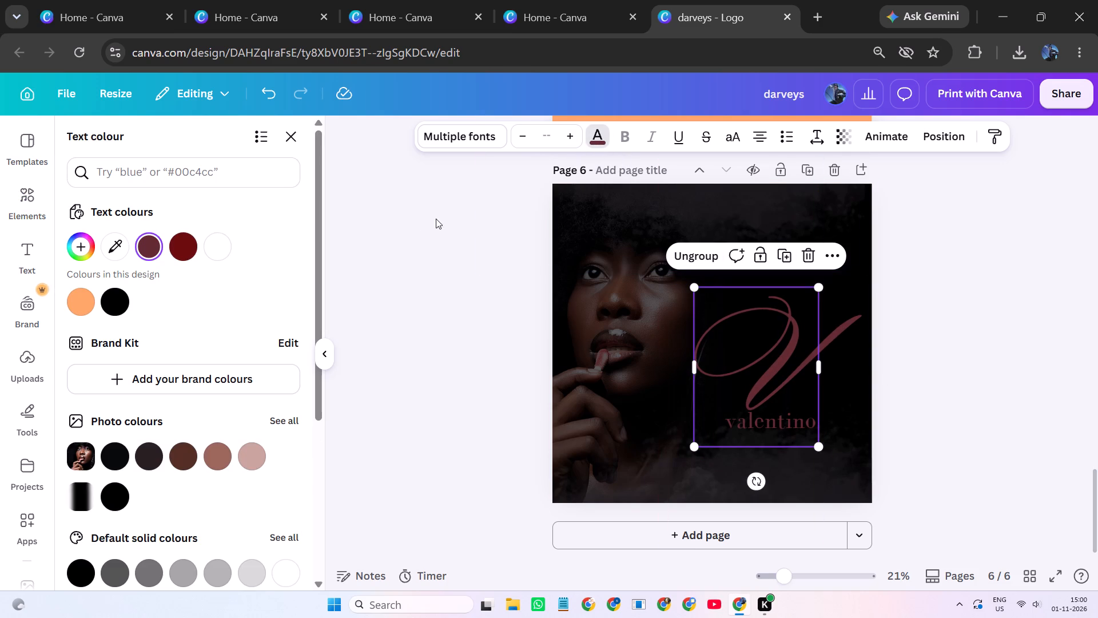
left_click(208, 251)
left_click(1045, 373)
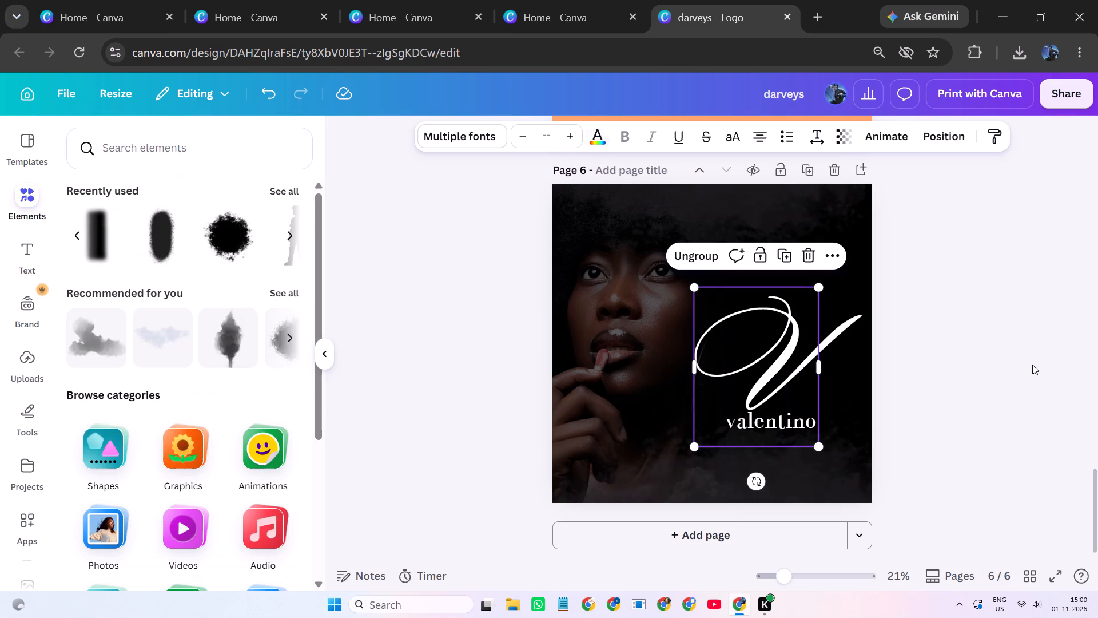
left_click(1032, 364)
Set the transparency of the Valentino logo on page 6 to 87.
left_click(807, 356)
left_click(844, 142)
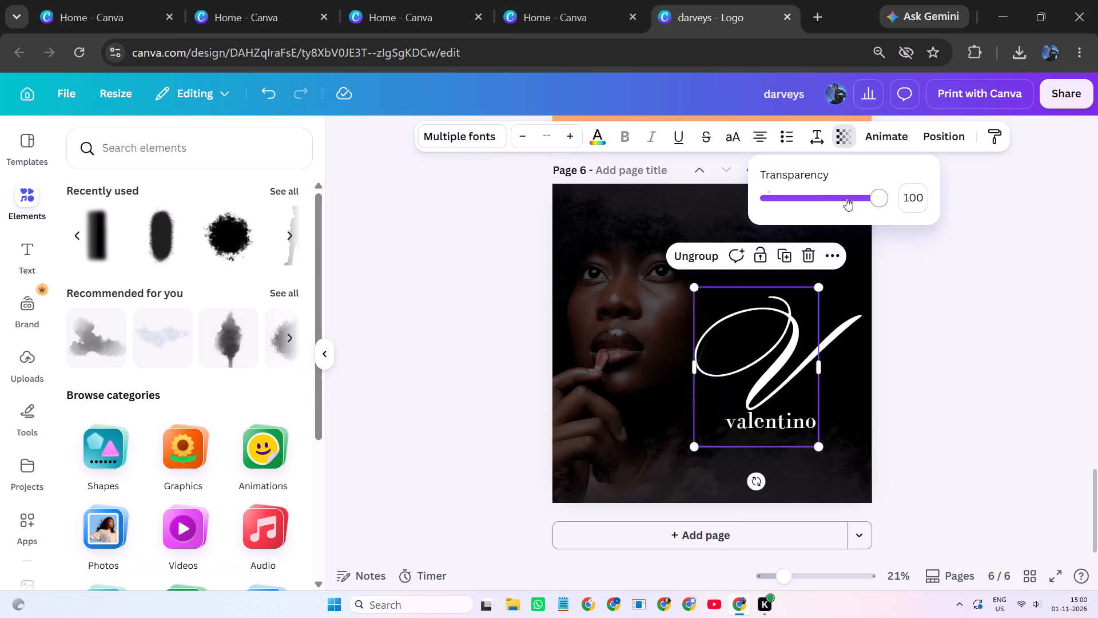
left_click_drag(848, 197, 865, 217)
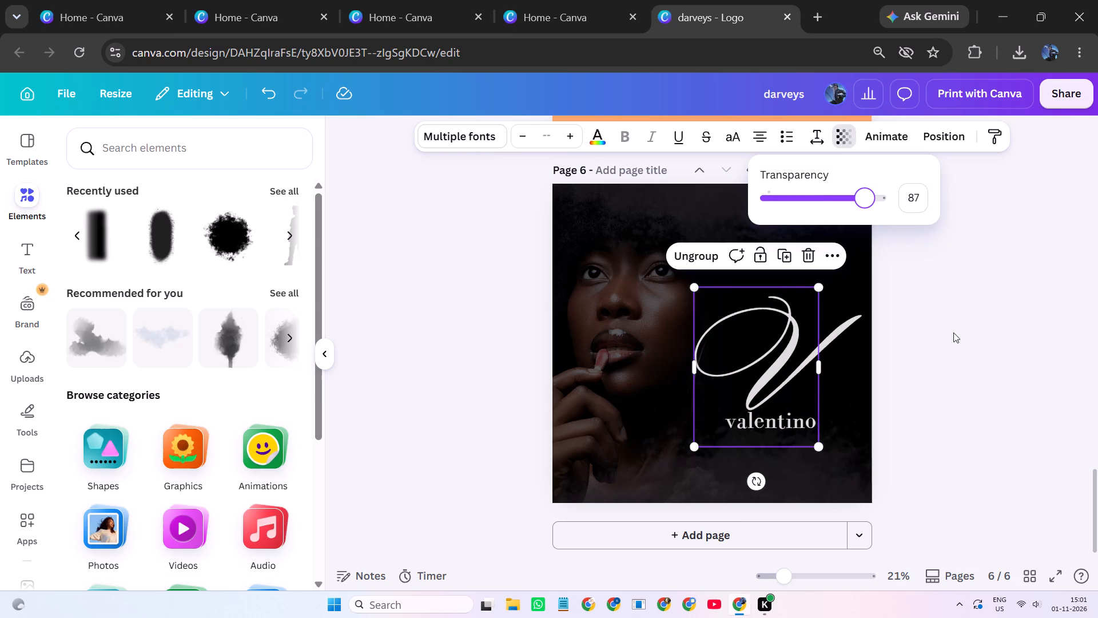
double_click(966, 348)
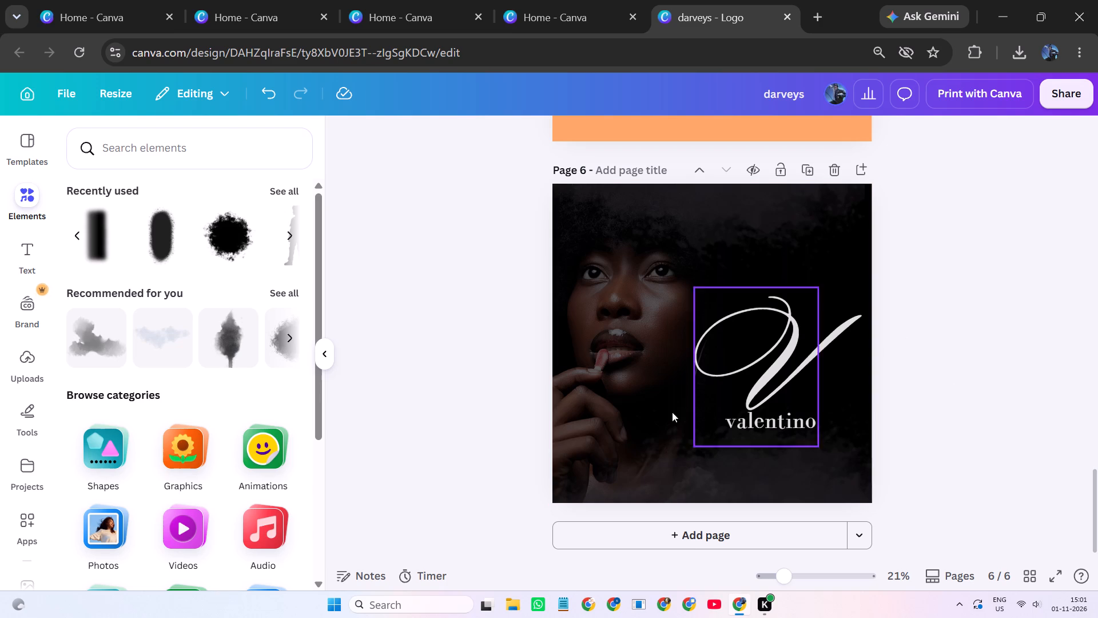
Add the recommended dark smoke graphic to page 6 and place it over the bottom edge below the face.
left_click(222, 343)
left_click_drag(656, 438, 655, 438)
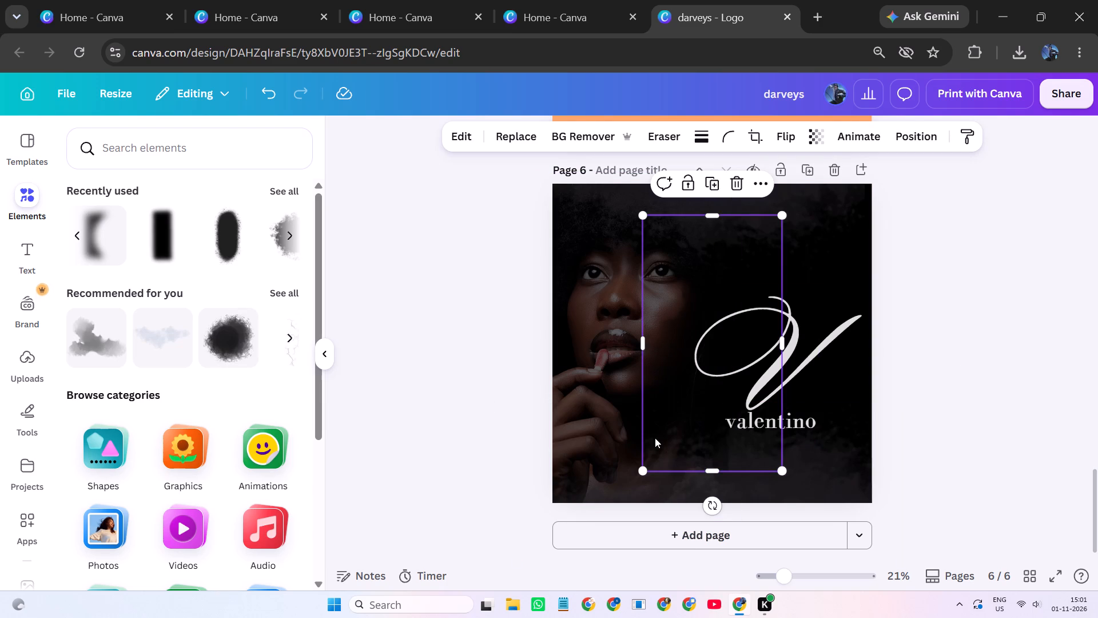
left_click_drag(655, 438, 511, 582)
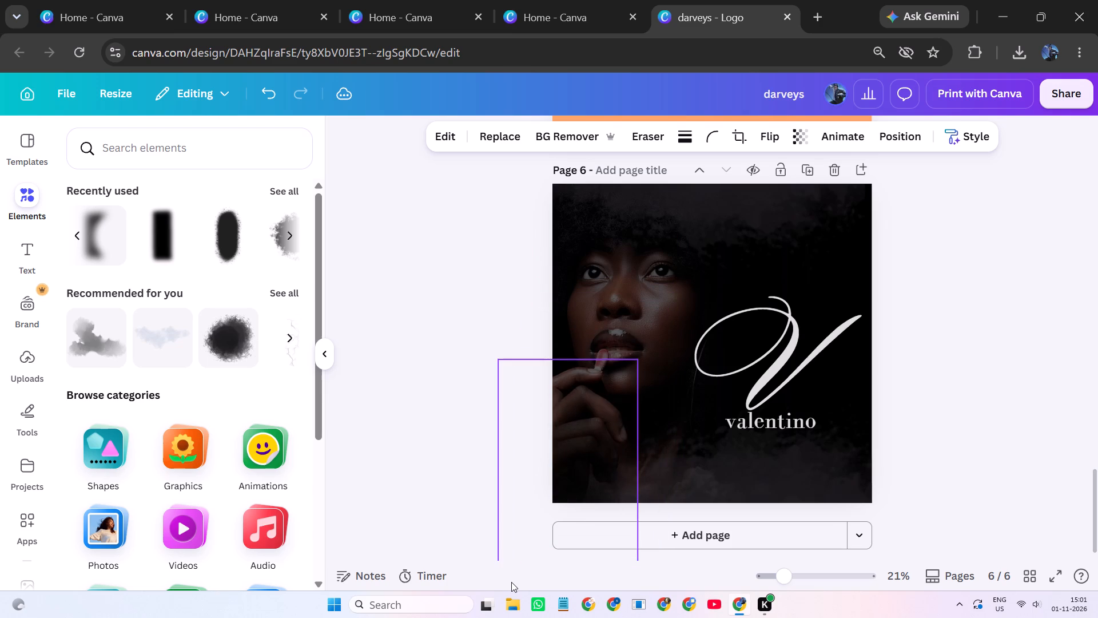
left_click_drag(511, 582, 506, 604)
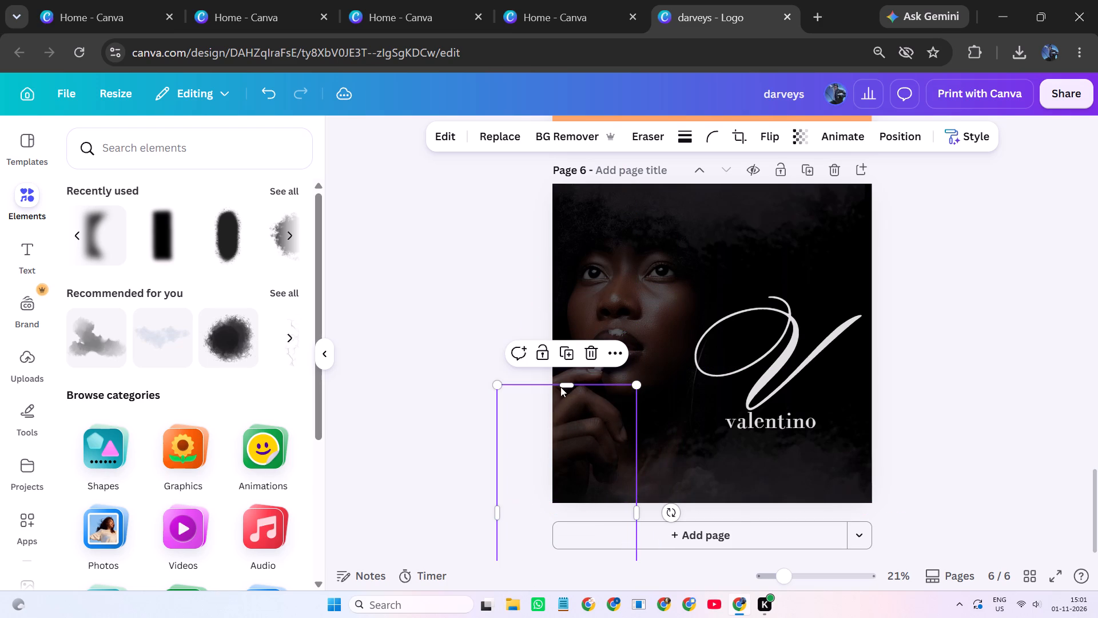
Duplicate the smoke graphic, stretch the copy wider than page 6, and position it along the page's bottom edge.
left_click(562, 358)
left_click_drag(592, 471, 618, 470)
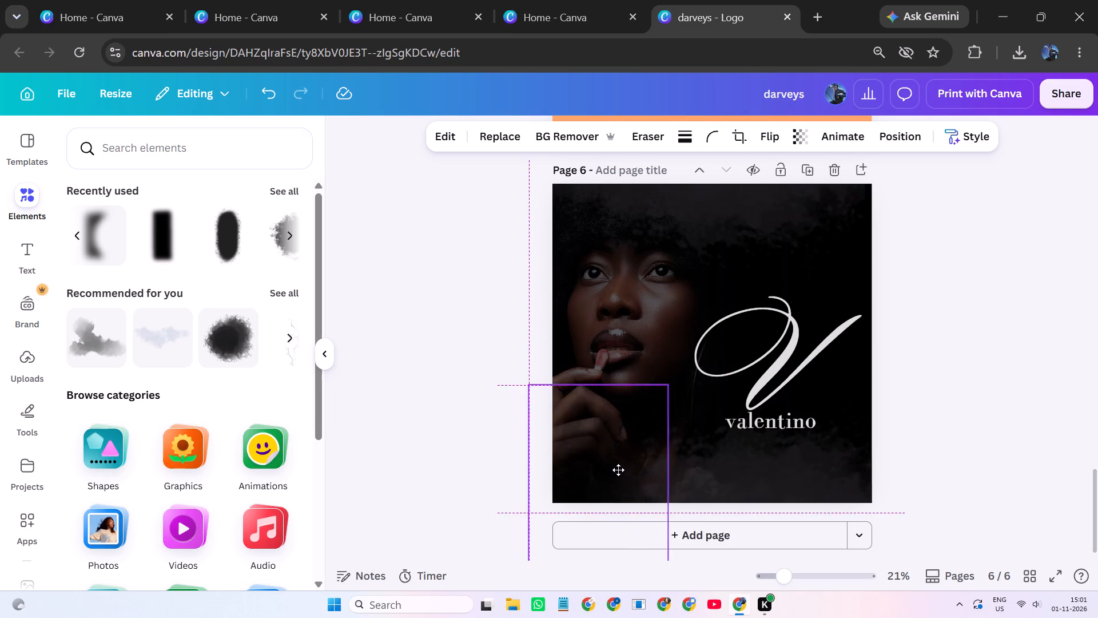
left_click_drag(618, 470, 636, 472)
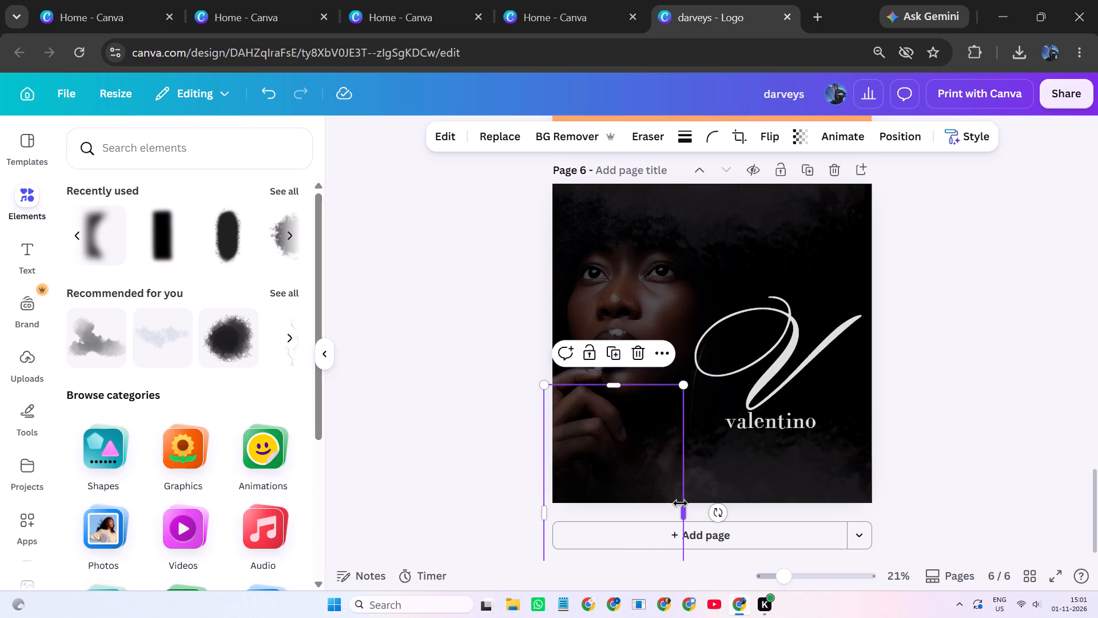
left_click_drag(685, 518, 1082, 516)
left_click_drag(1013, 510, 1002, 510)
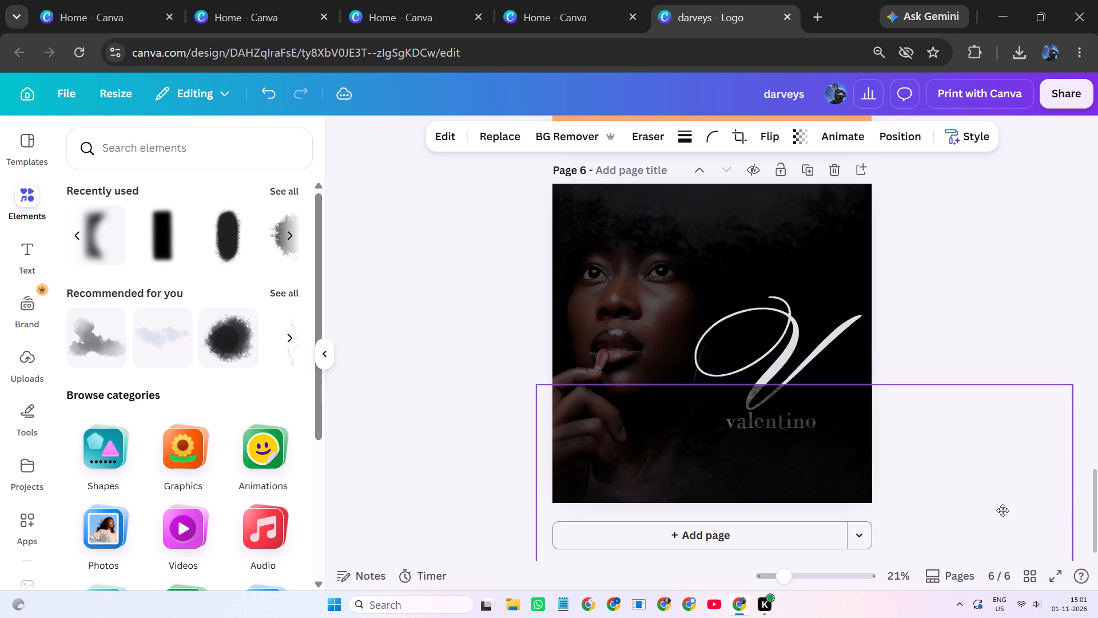
left_click_drag(1002, 510, 972, 526)
left_click(1020, 349)
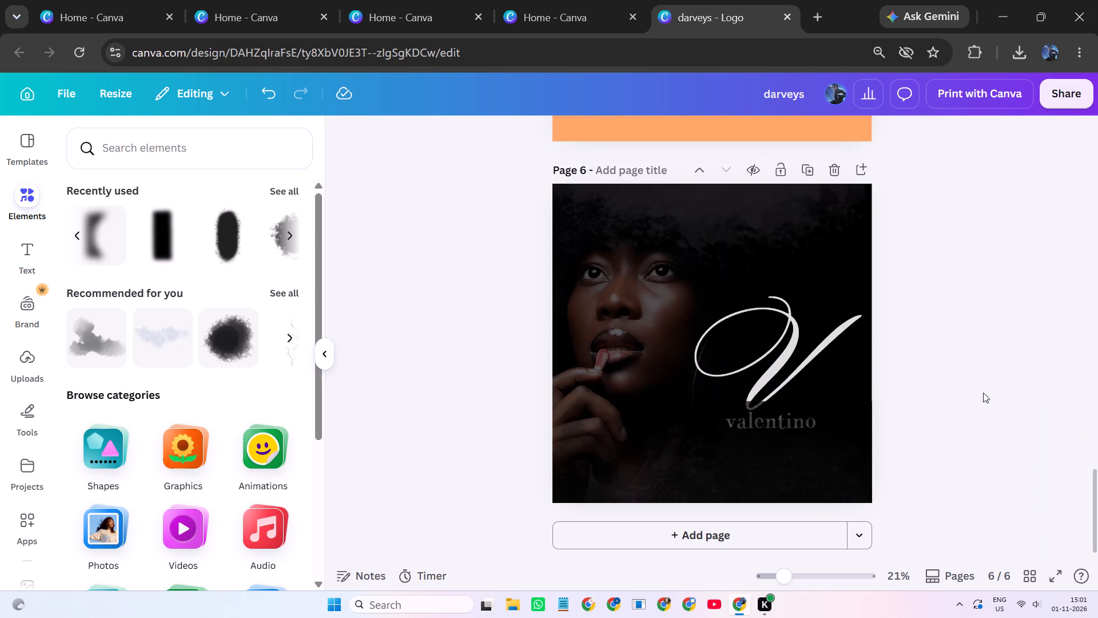
left_click_drag(831, 472, 823, 481)
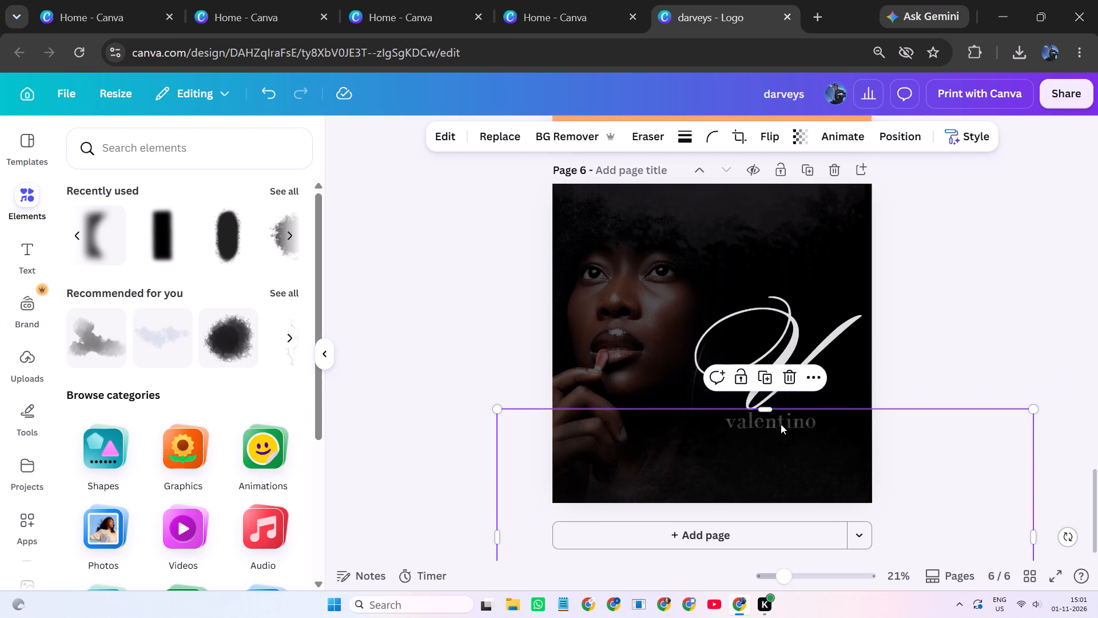
left_click(892, 369)
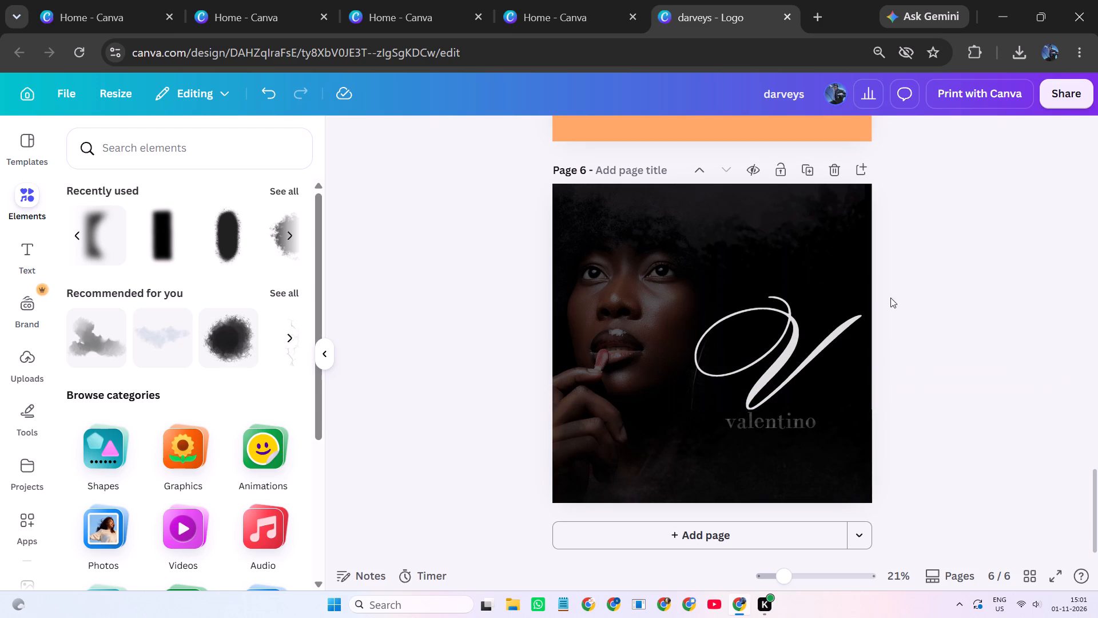
Duplicate the wide bottom smoke graphic and place the copy over the top edge of page 6.
left_click(737, 221)
left_click(719, 474)
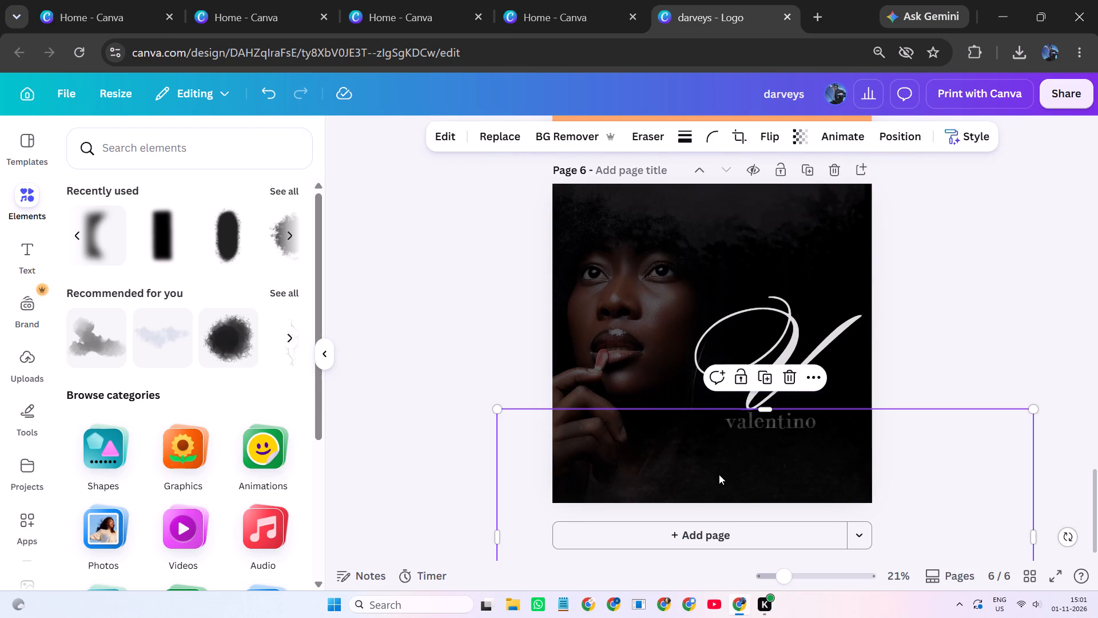
left_click(762, 380)
left_click_drag(739, 463, 734, 443)
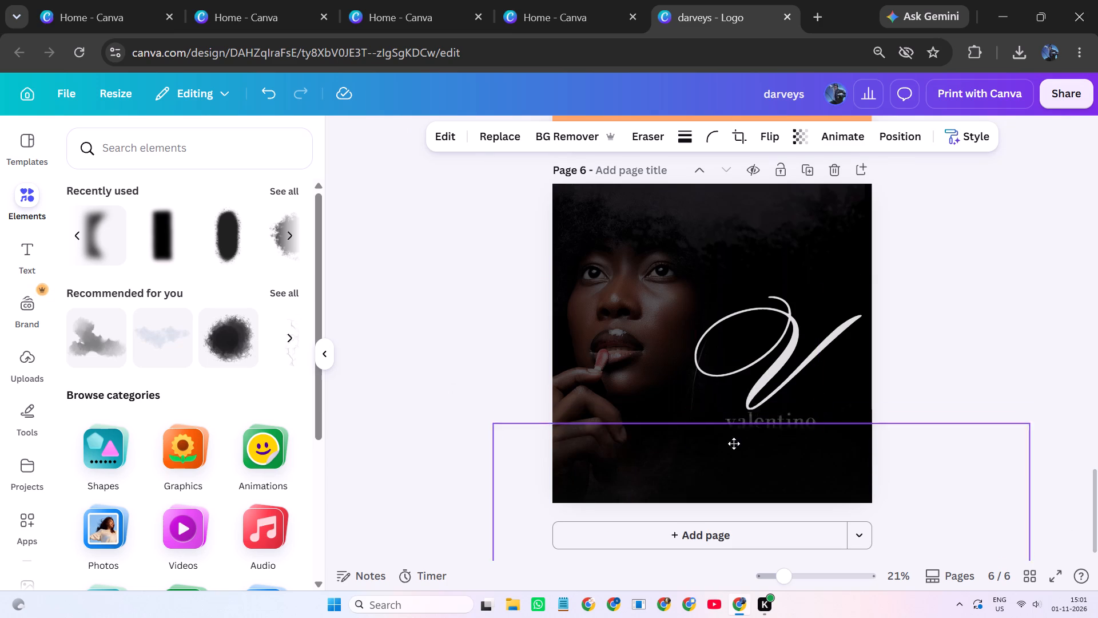
left_click_drag(734, 443, 691, 18)
left_click(890, 369)
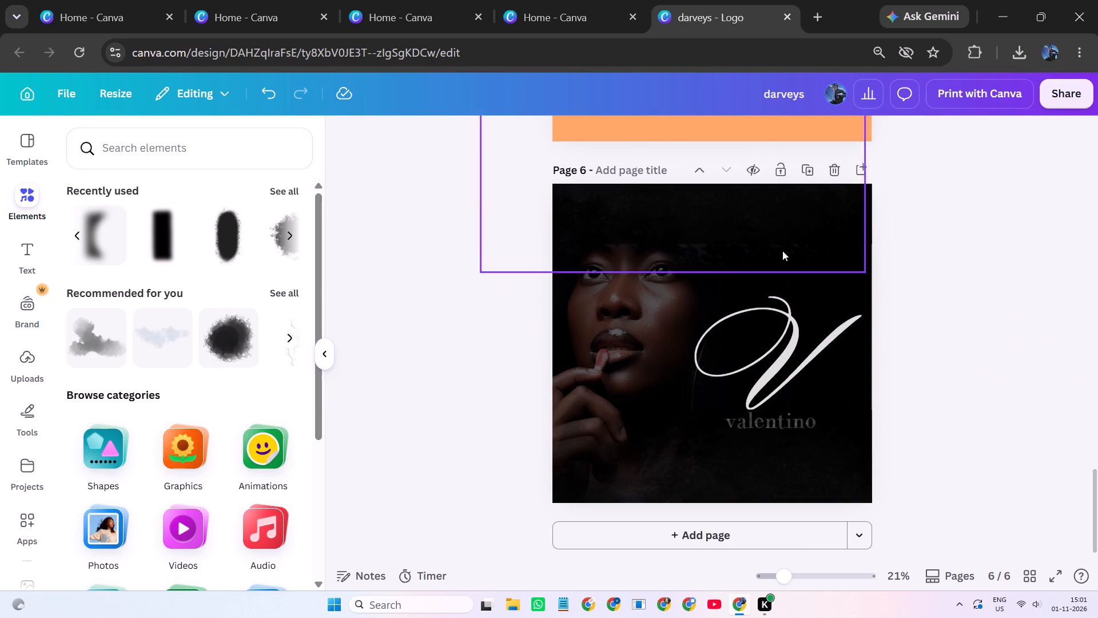
left_click_drag(735, 224, 733, 185)
left_click_drag(733, 188, 732, 196)
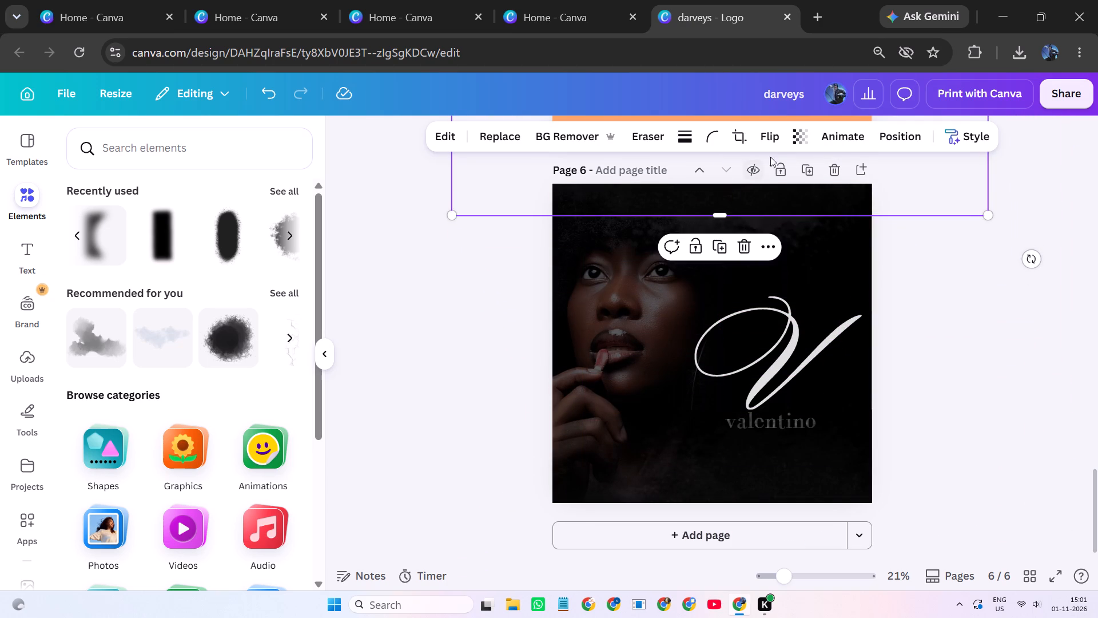
Flip the top smoke graphic vertically and lower it to cover the hair area of the portrait.
left_click(779, 127)
left_click(755, 198)
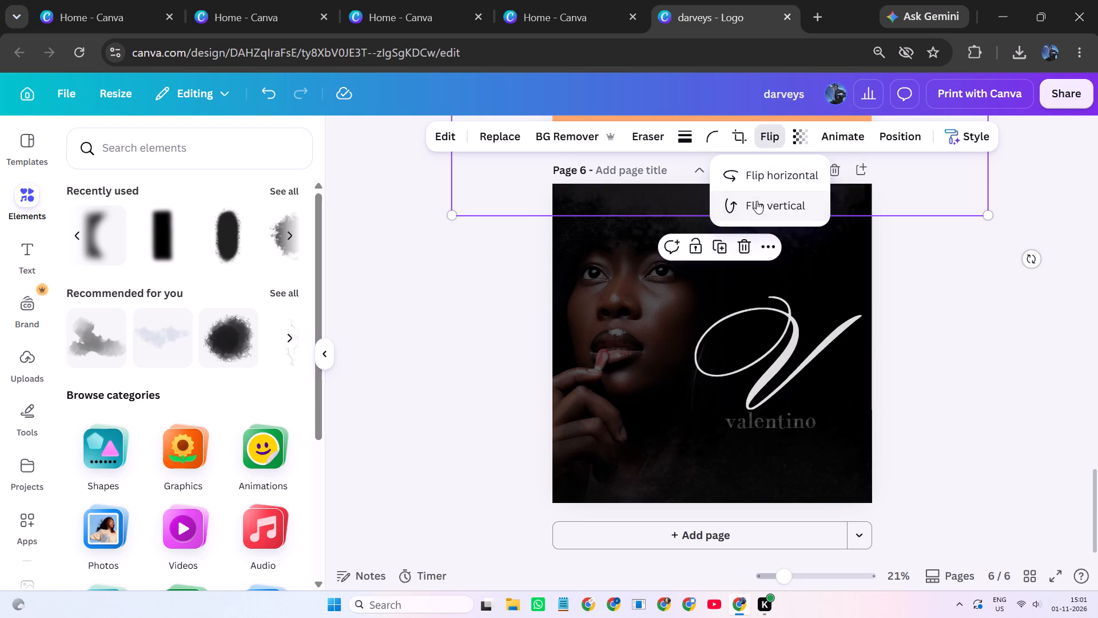
left_click(944, 374)
left_click_drag(879, 196, 879, 220)
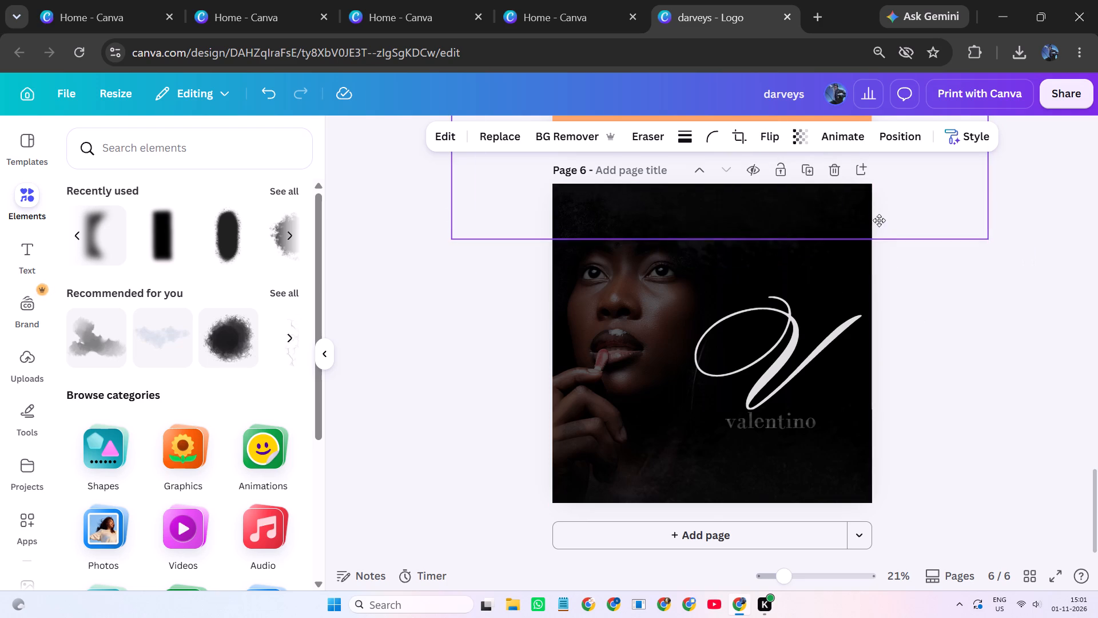
left_click_drag(879, 220, 872, 245)
left_click(942, 352)
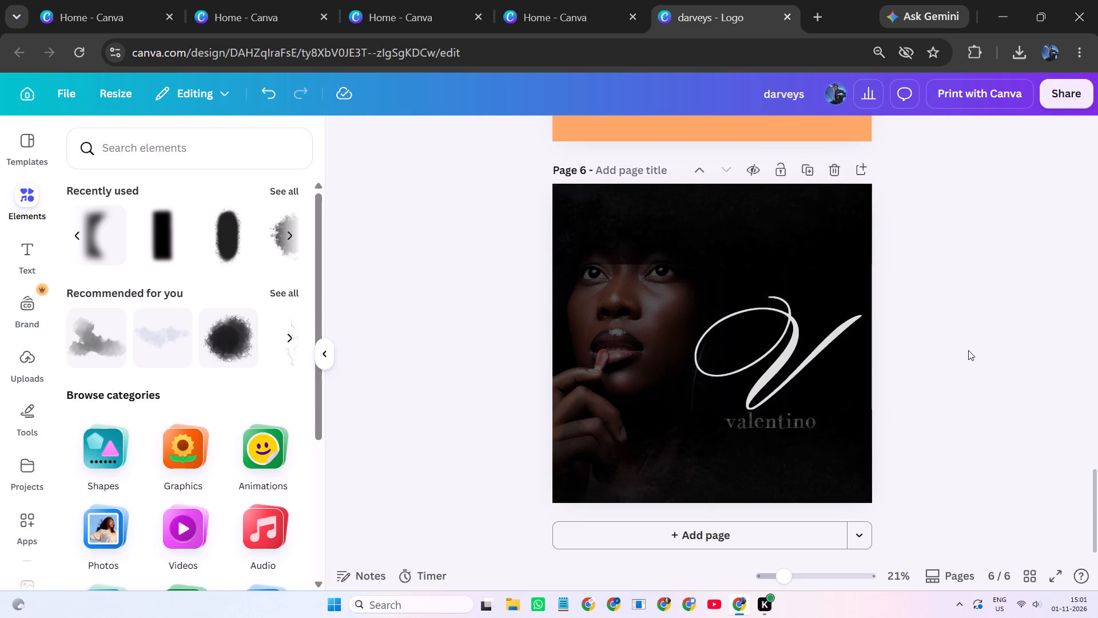
Stretch the top smoke graphic to about 3,610 px high and reposition it over most of page 6.
left_click(702, 245)
left_click_drag(709, 264, 710, 292)
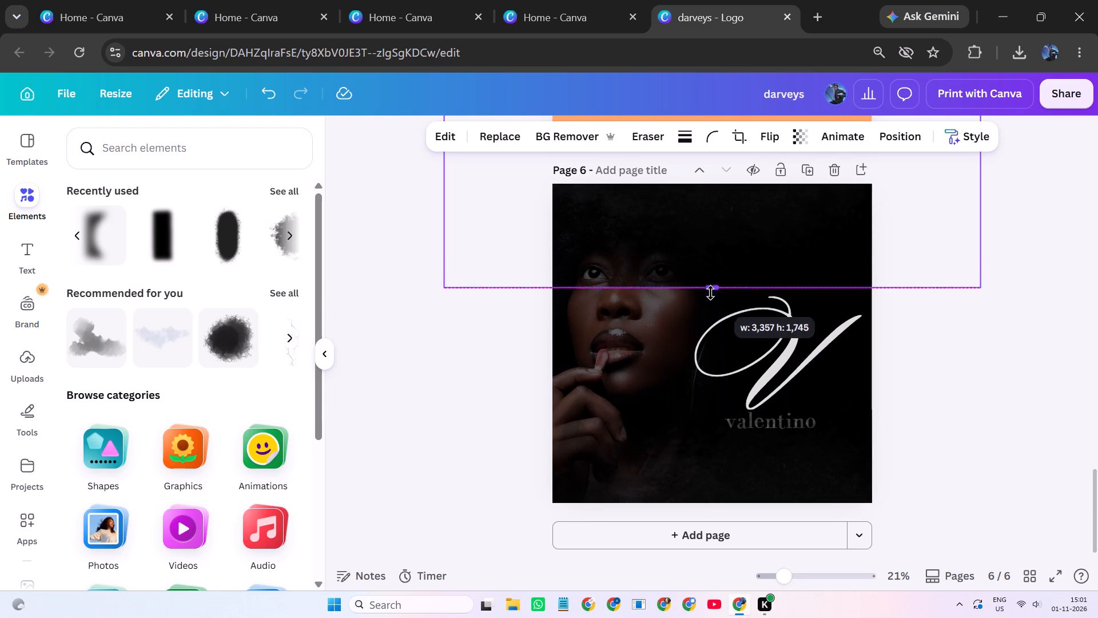
left_click_drag(710, 292, 698, 427)
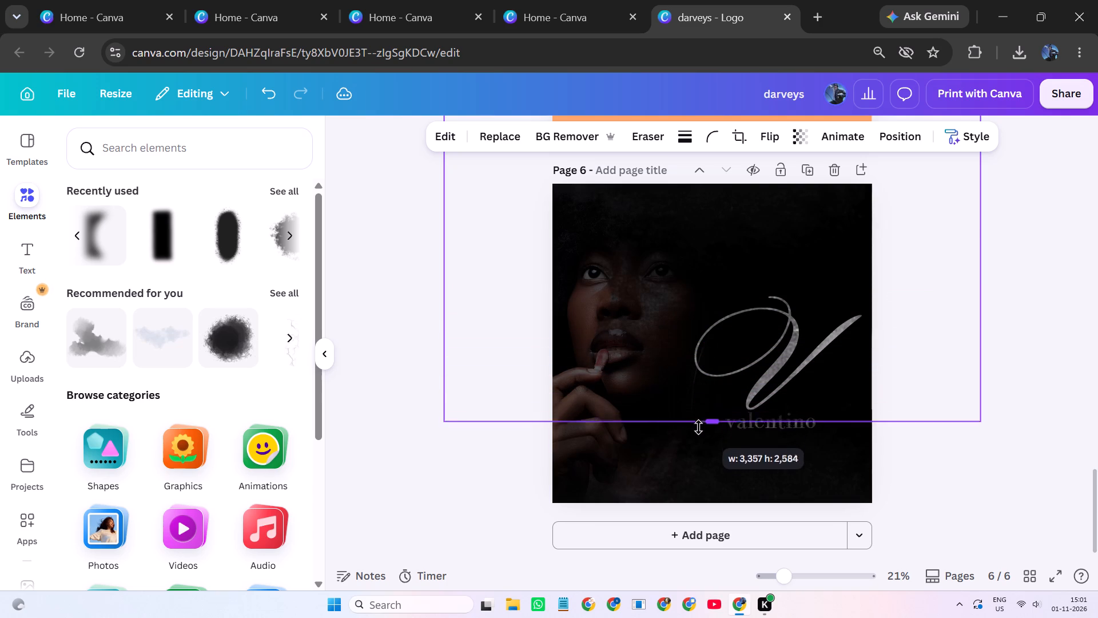
left_click_drag(698, 427, 700, 434)
left_click_drag(723, 325, 699, 229)
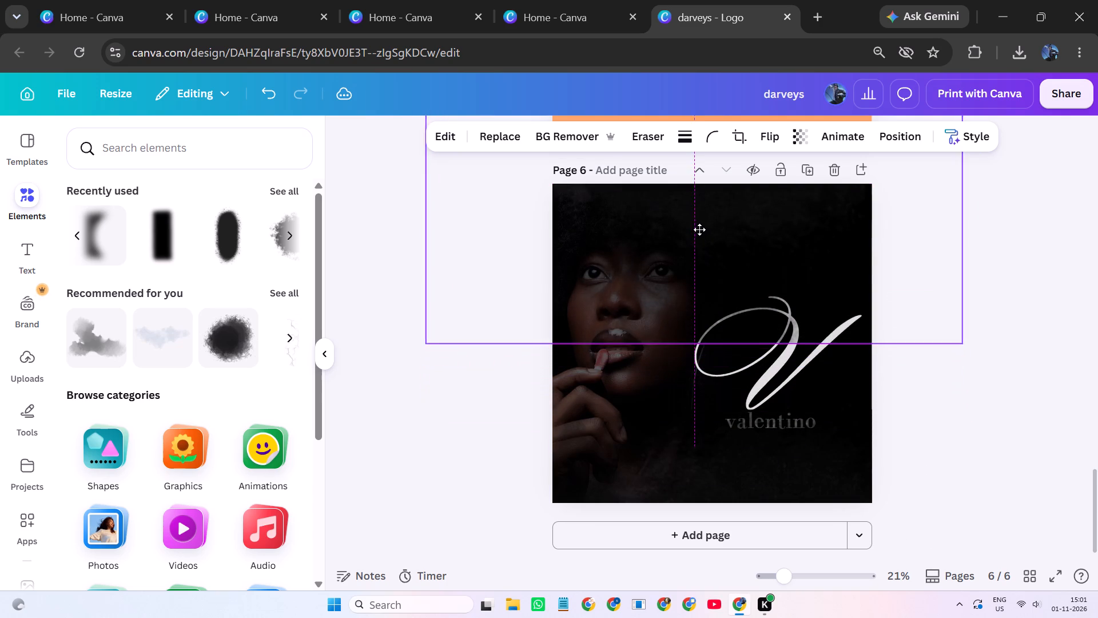
left_click_drag(699, 229, 691, 227)
left_click(960, 394)
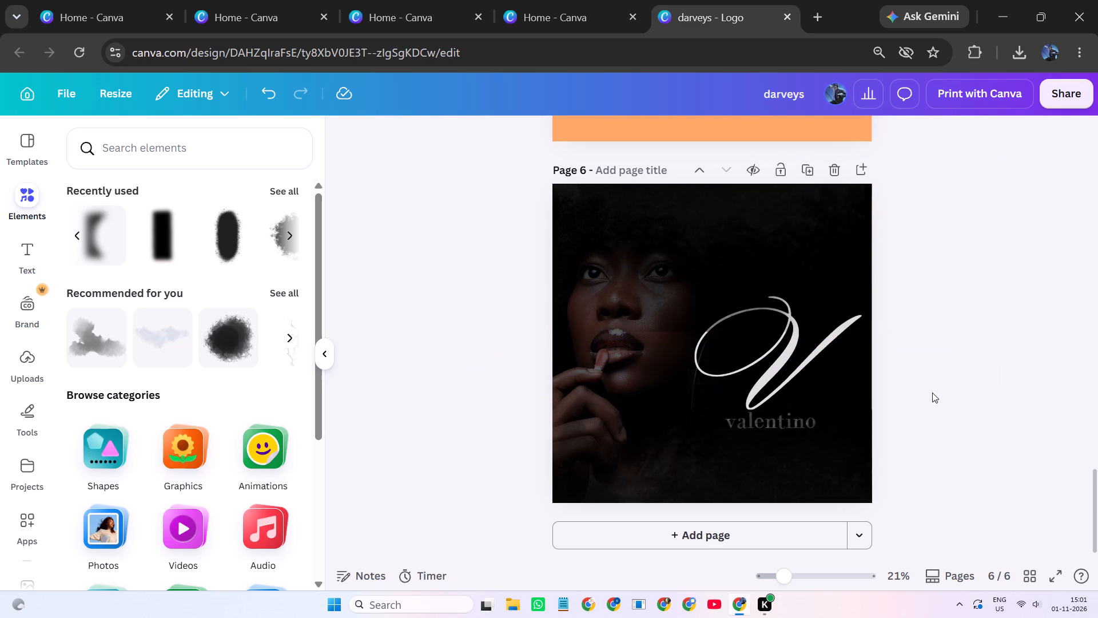
left_click(699, 307)
left_click_drag(687, 333, 686, 478)
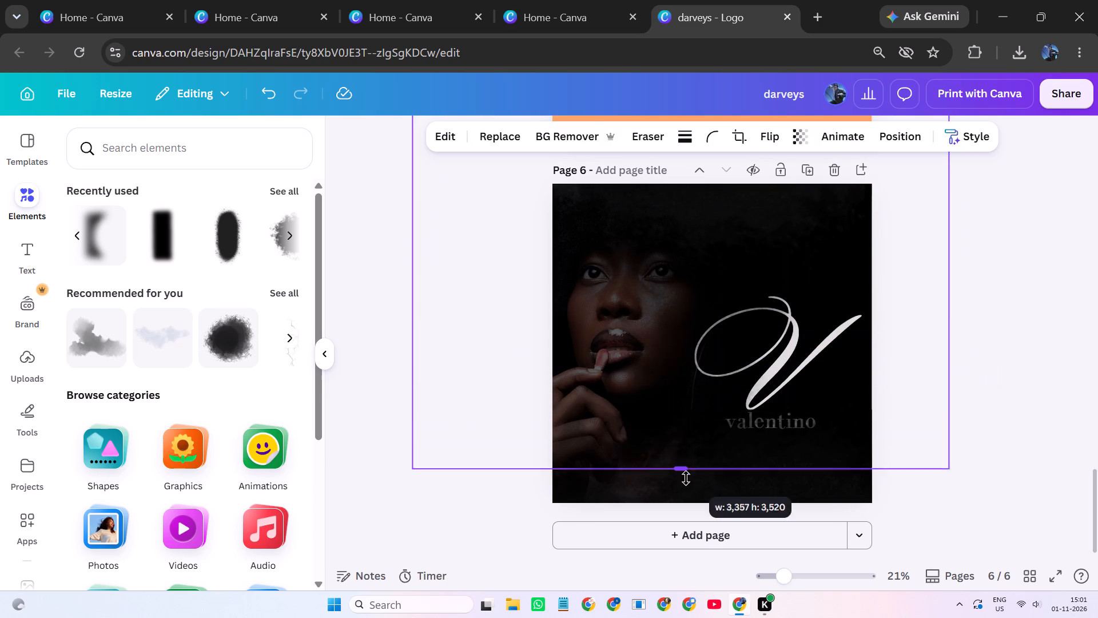
left_click_drag(686, 478, 686, 485)
left_click(902, 381)
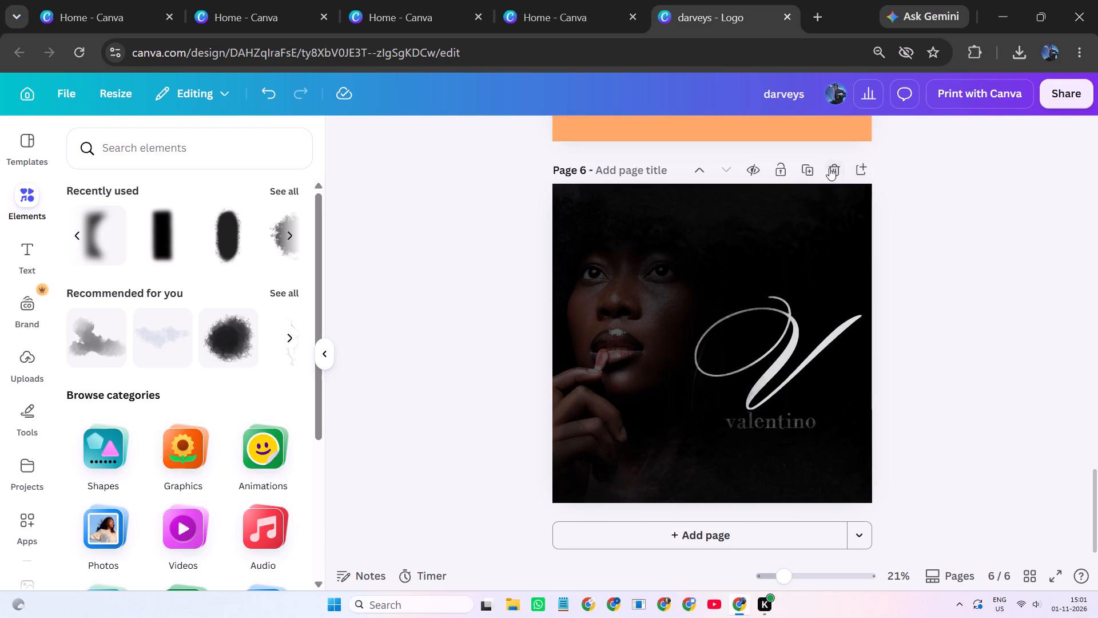
Move the grouped Valentino logo to the front of page 6's layer order, above all smoke graphics.
left_click(761, 295)
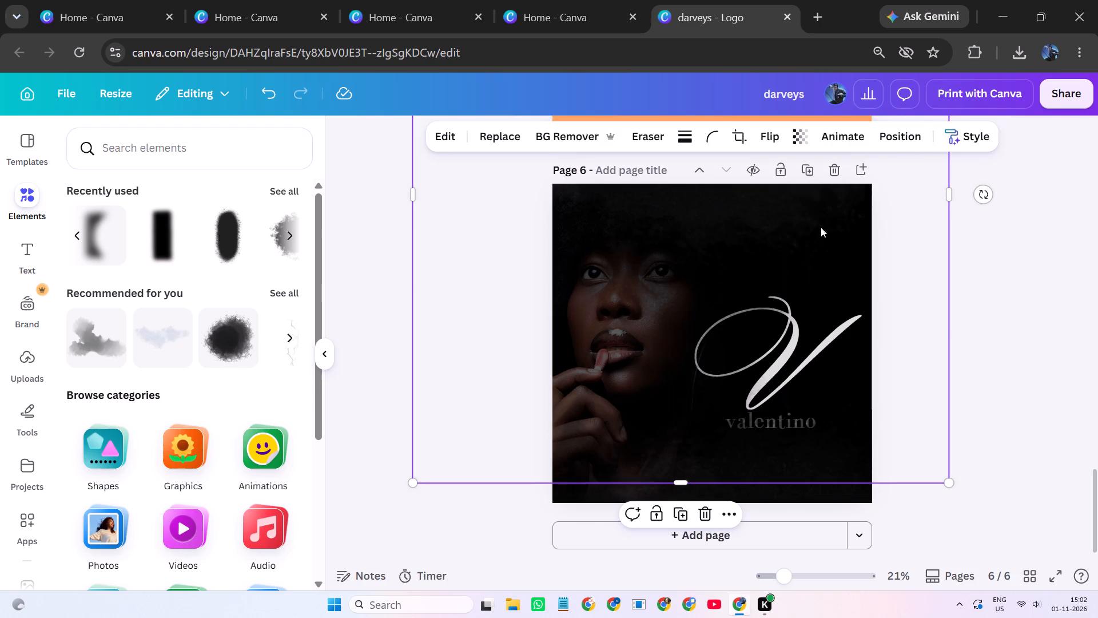
left_click(902, 138)
left_click(250, 175)
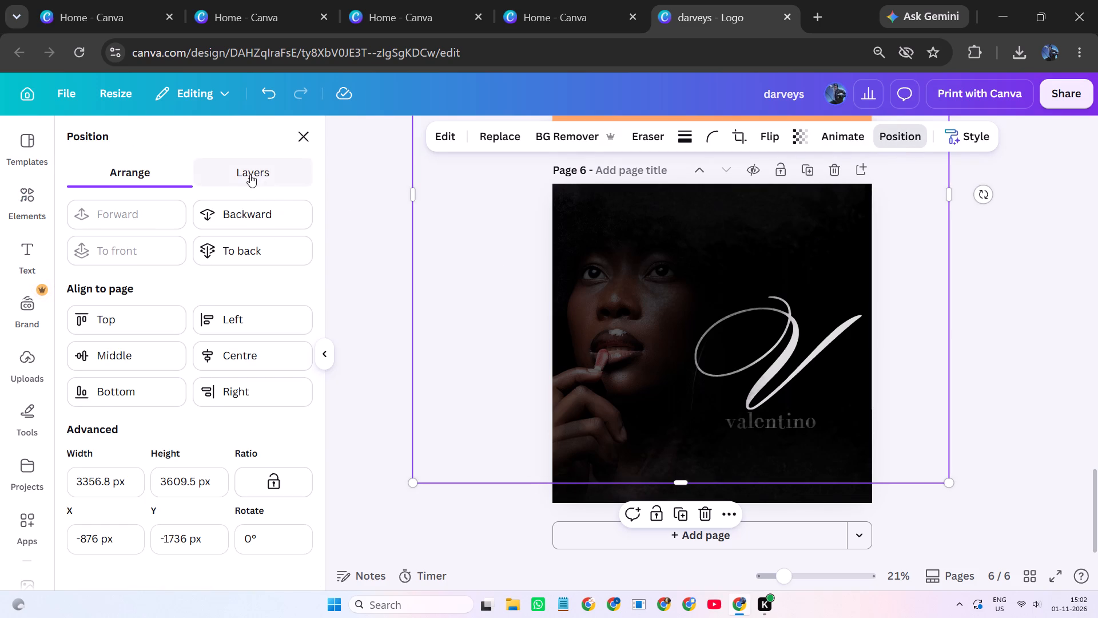
left_click_drag(178, 358, 179, 245)
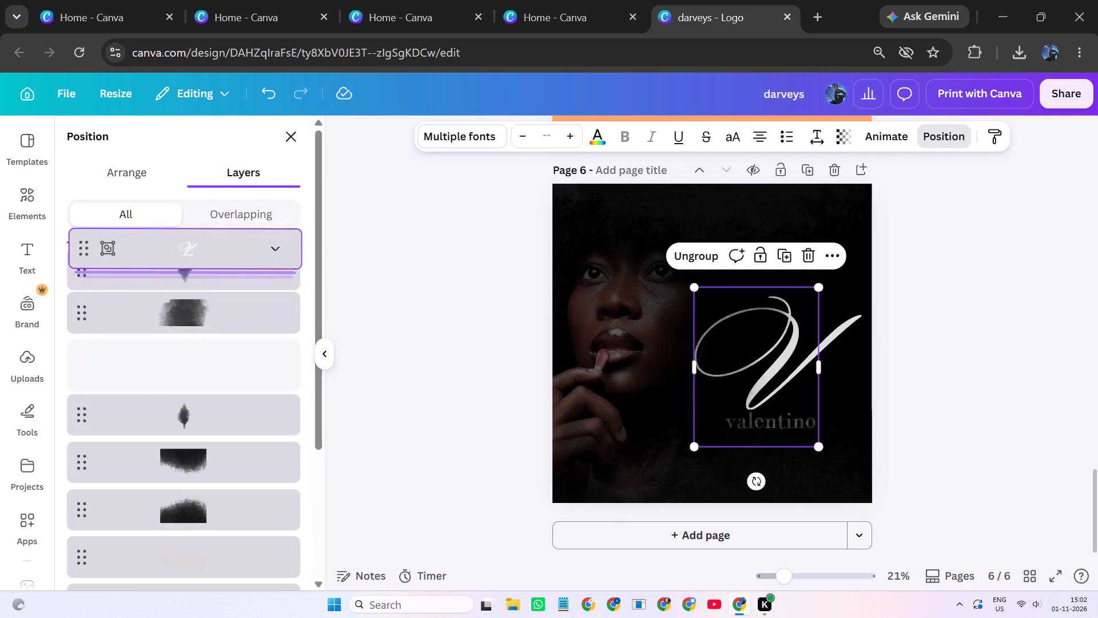
left_click_drag(179, 245, 180, 241)
left_click_drag(185, 359, 188, 383)
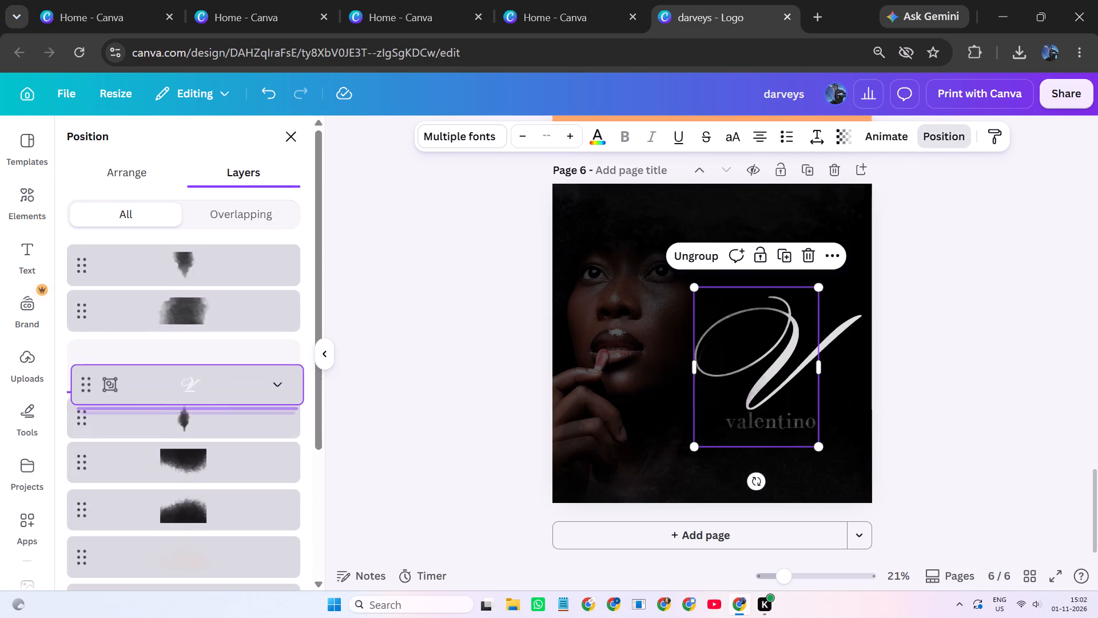
left_click_drag(188, 383, 191, 256)
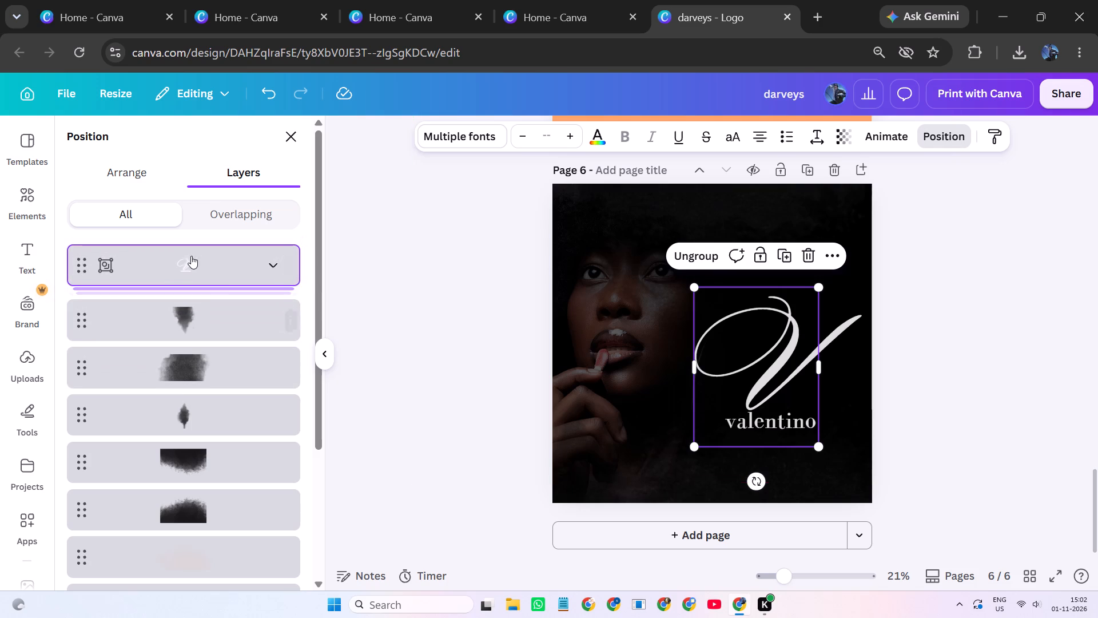
left_click(978, 348)
left_click(977, 348)
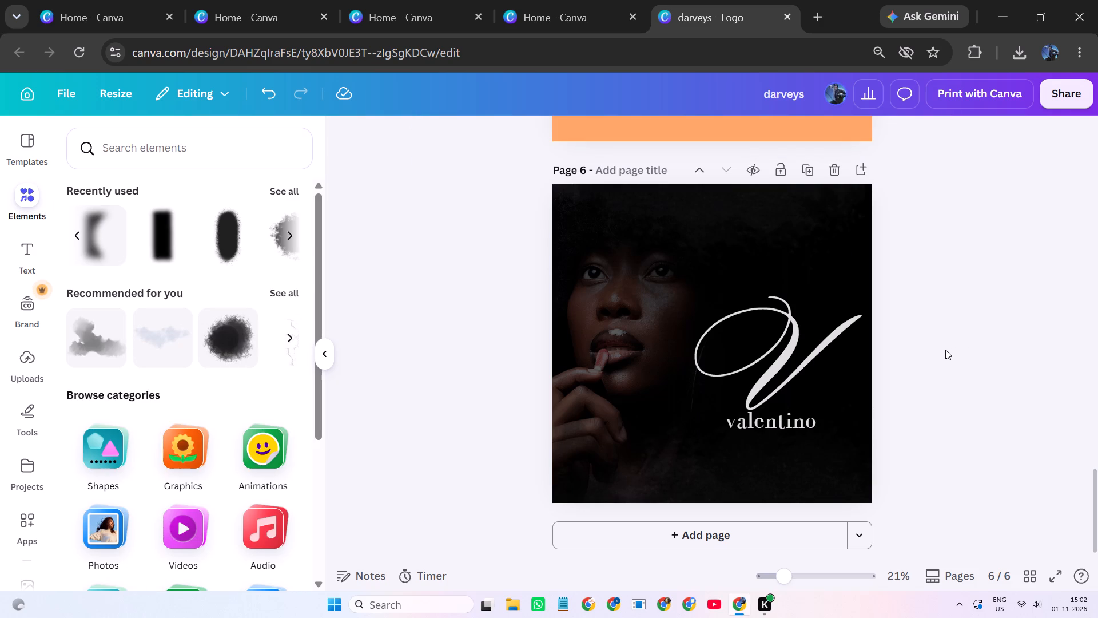
left_click(969, 323)
Download only pages 5 and 6 of the darveys design as PNG.
scroll(969, 323, "up", 1)
scroll(969, 323, "down", 1)
left_click(1063, 88)
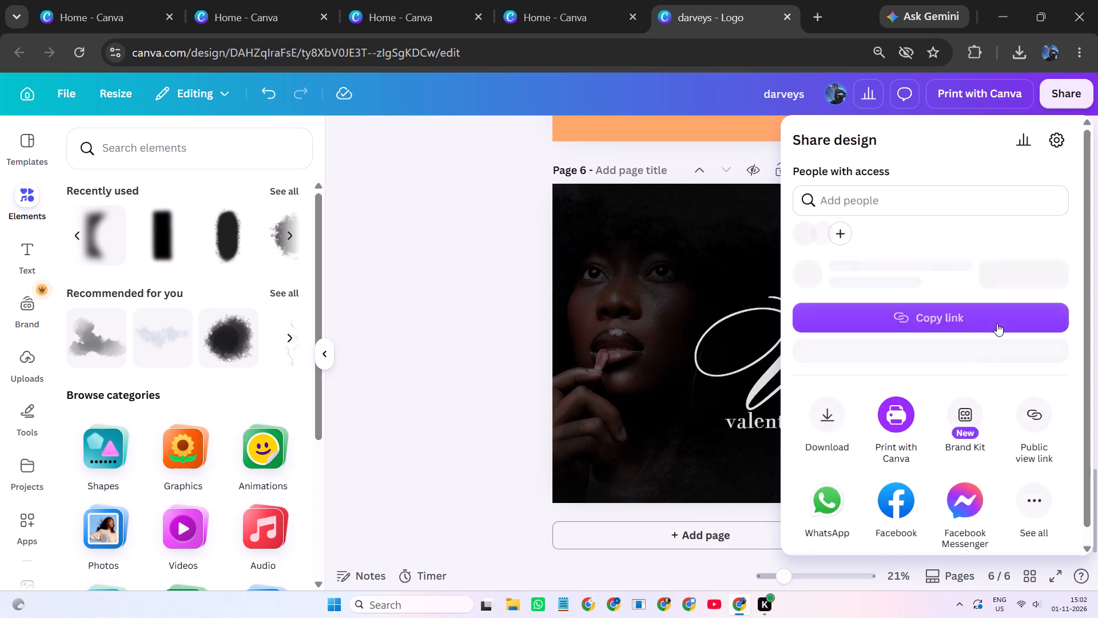
left_click(817, 450)
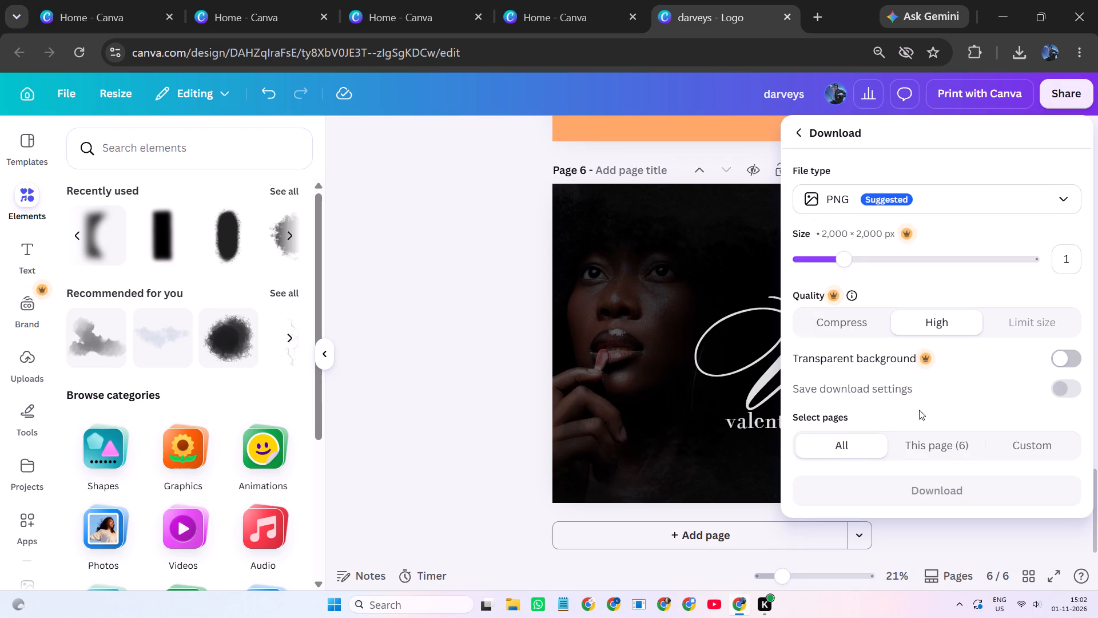
left_click(1034, 437)
left_click(1033, 441)
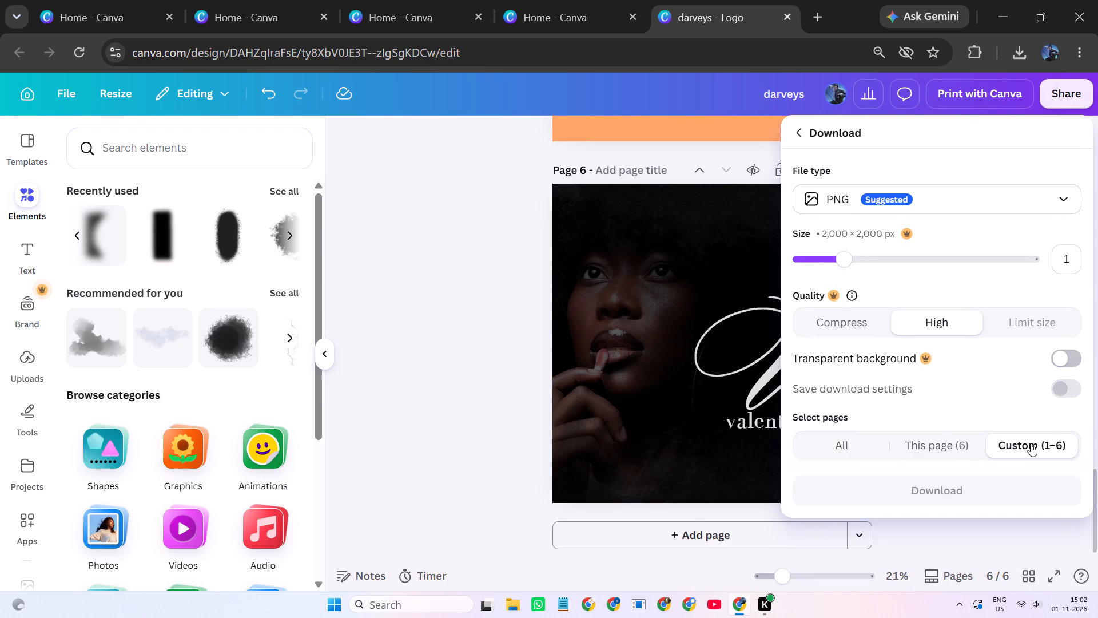
scroll(937, 462, "down", 2)
scroll(928, 413, "down", 2)
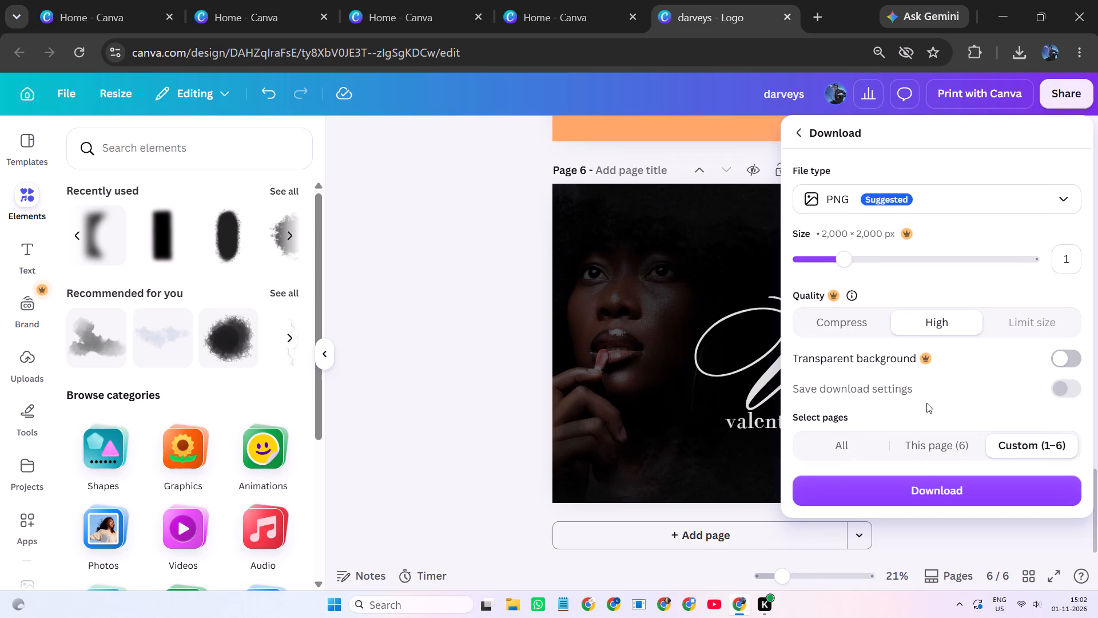
left_click(1061, 430)
left_click(1056, 437)
scroll(889, 491, "down", 2)
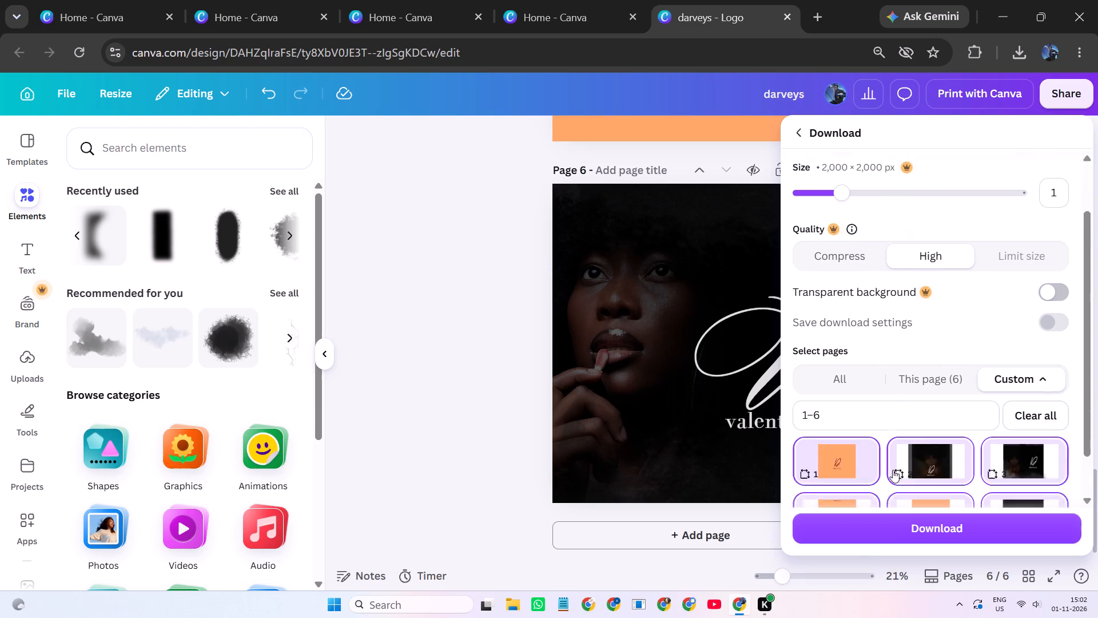
scroll(893, 453, "down", 1)
left_click(829, 405)
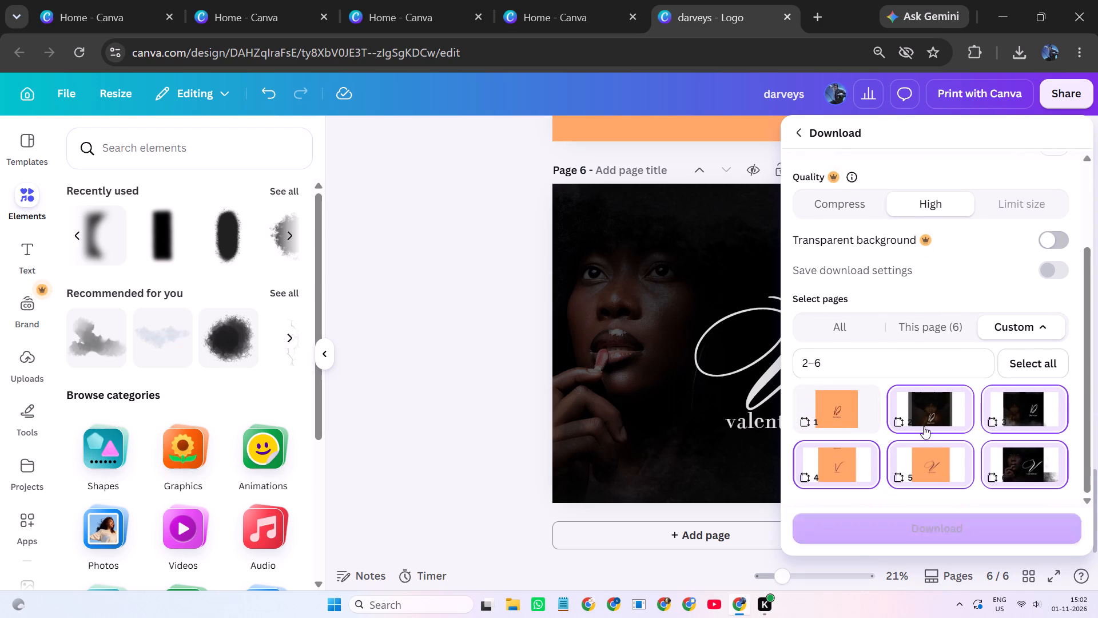
left_click(932, 418)
left_click(1041, 402)
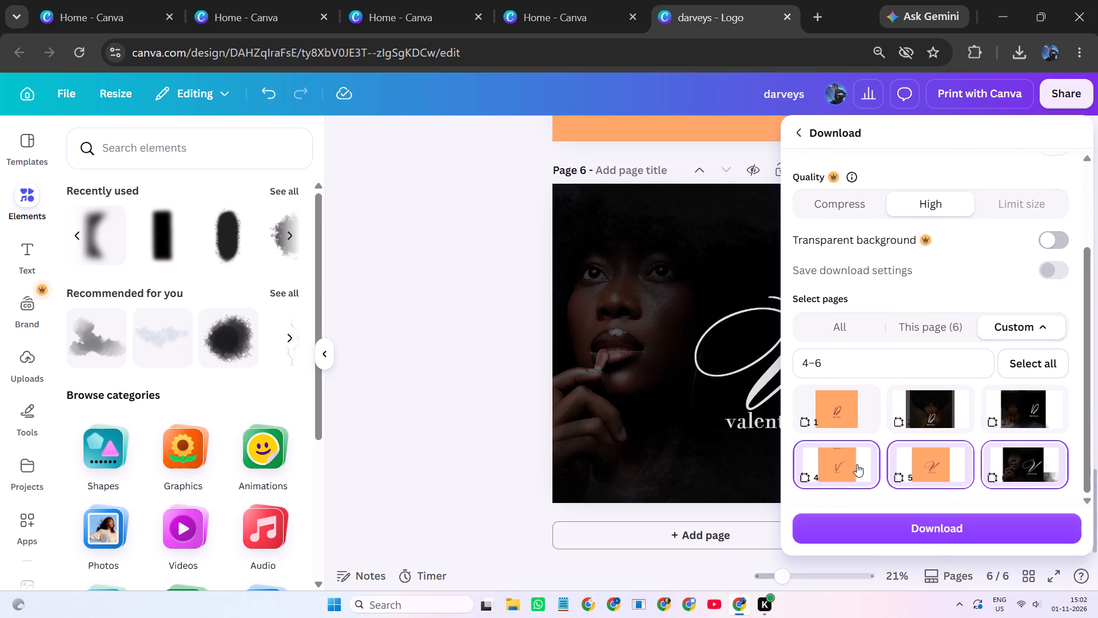
left_click(857, 464)
left_click(968, 529)
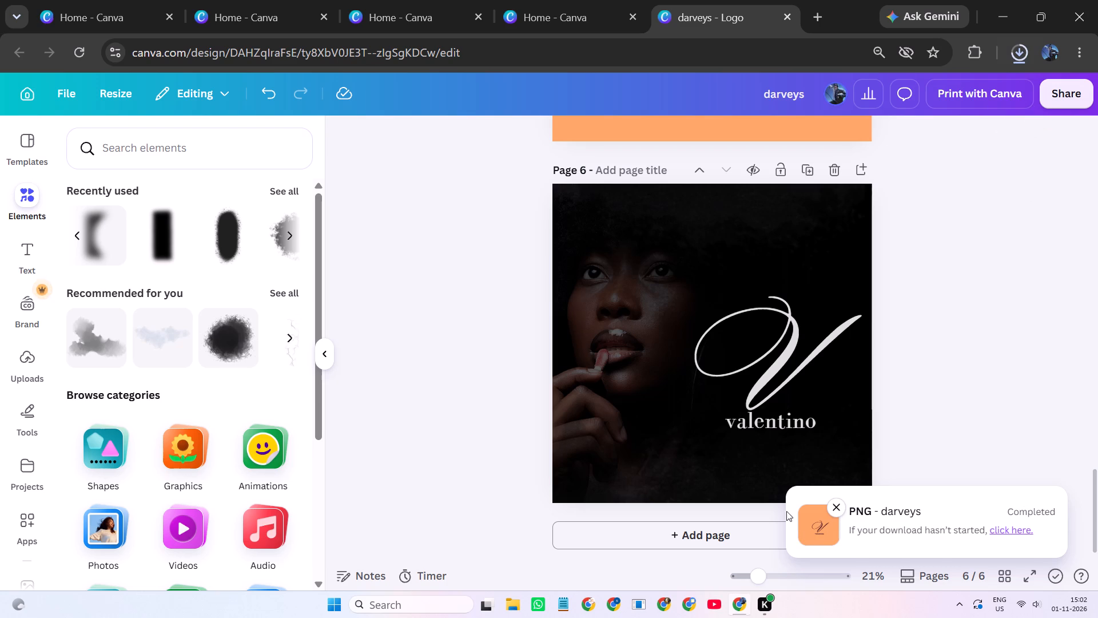
left_click(475, 447)
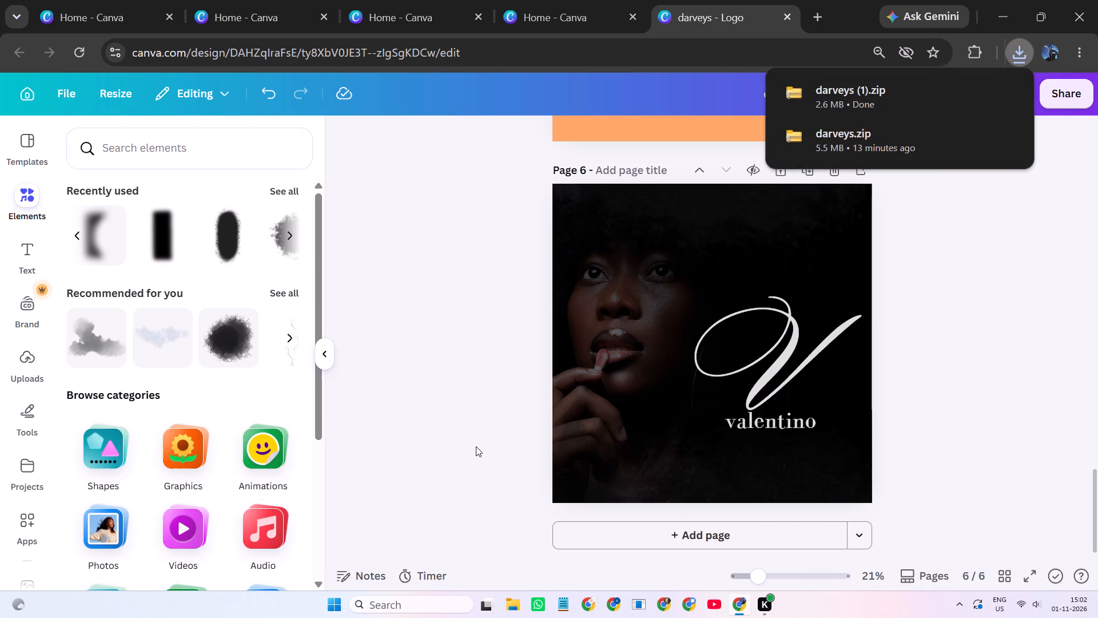
Add a new page after page 6.
scroll(651, 431, "down", 1)
left_click(624, 525)
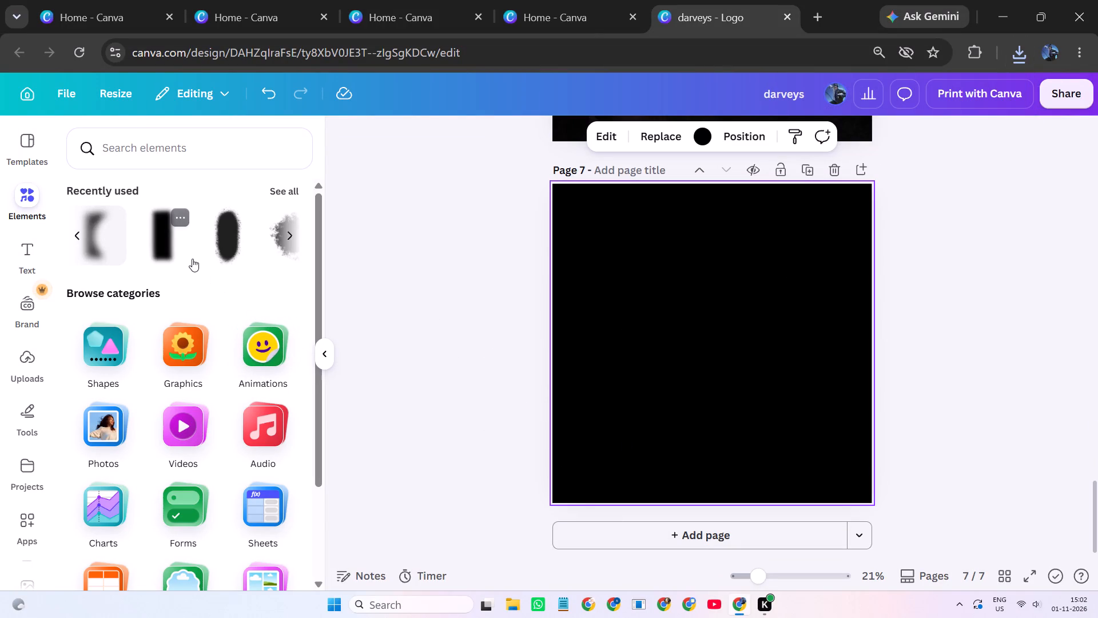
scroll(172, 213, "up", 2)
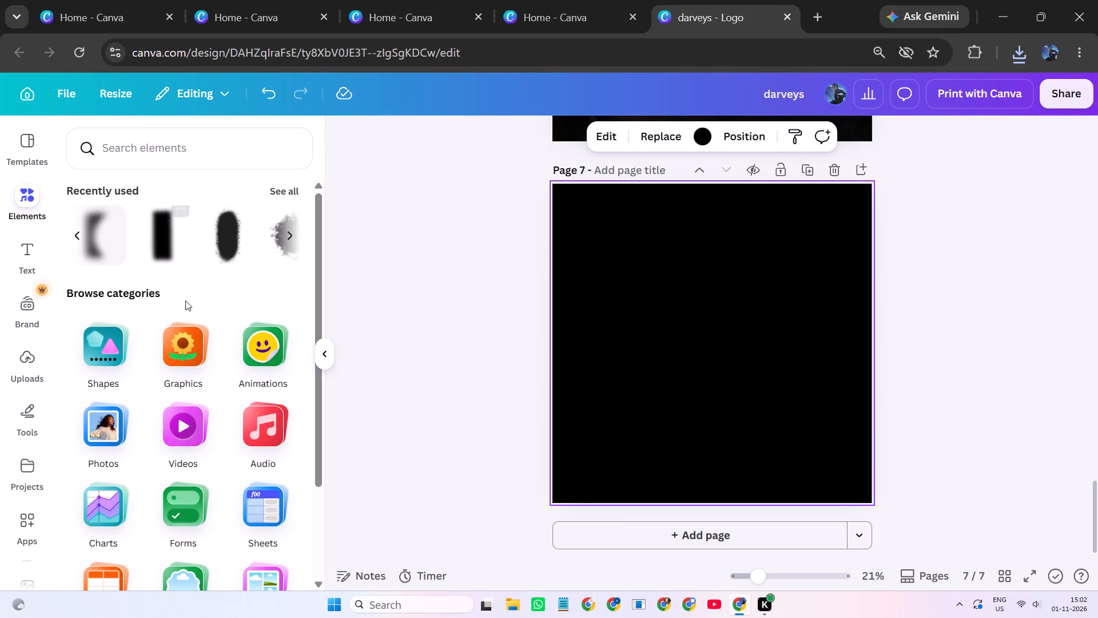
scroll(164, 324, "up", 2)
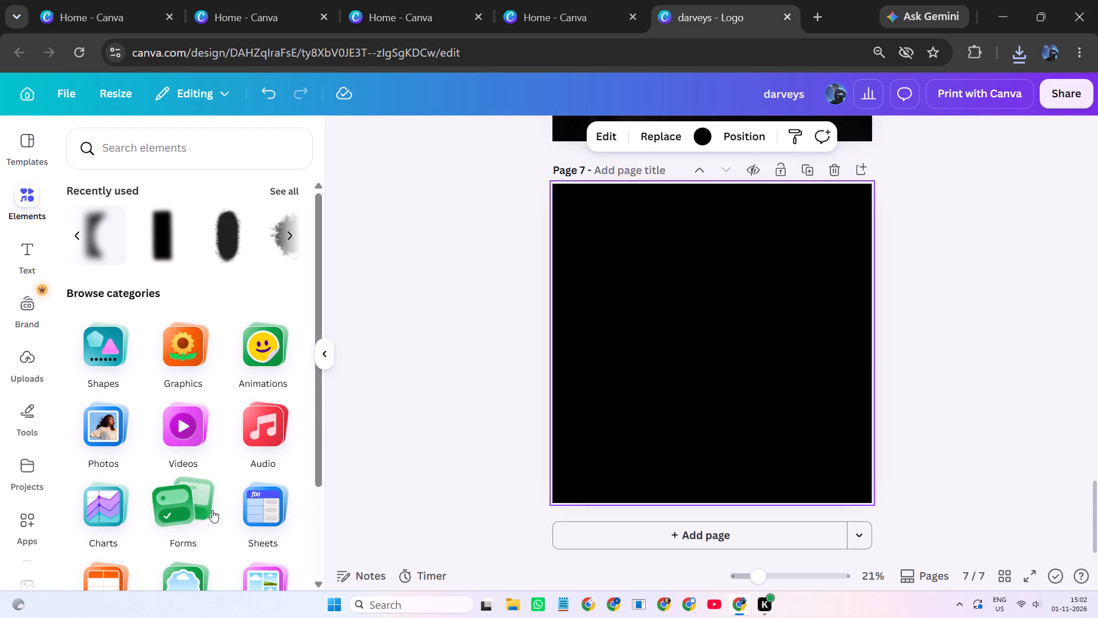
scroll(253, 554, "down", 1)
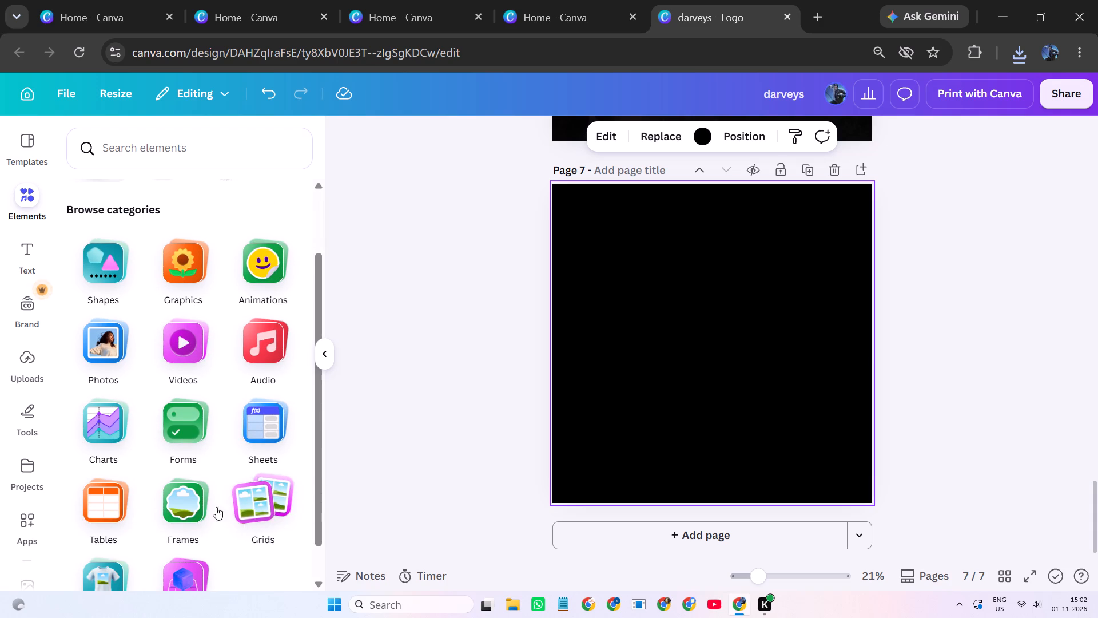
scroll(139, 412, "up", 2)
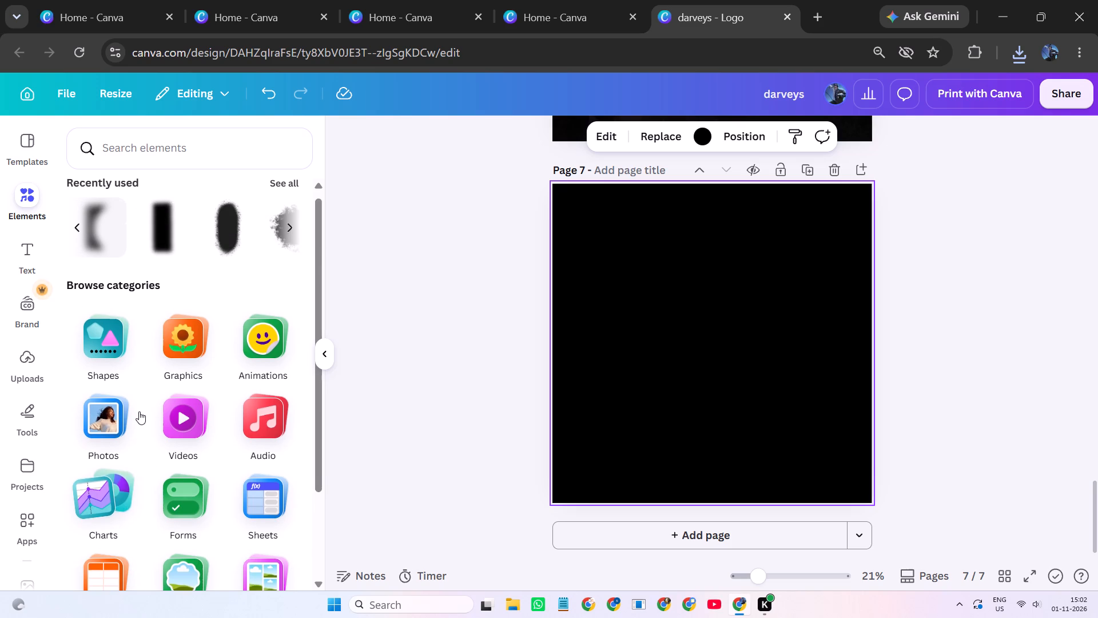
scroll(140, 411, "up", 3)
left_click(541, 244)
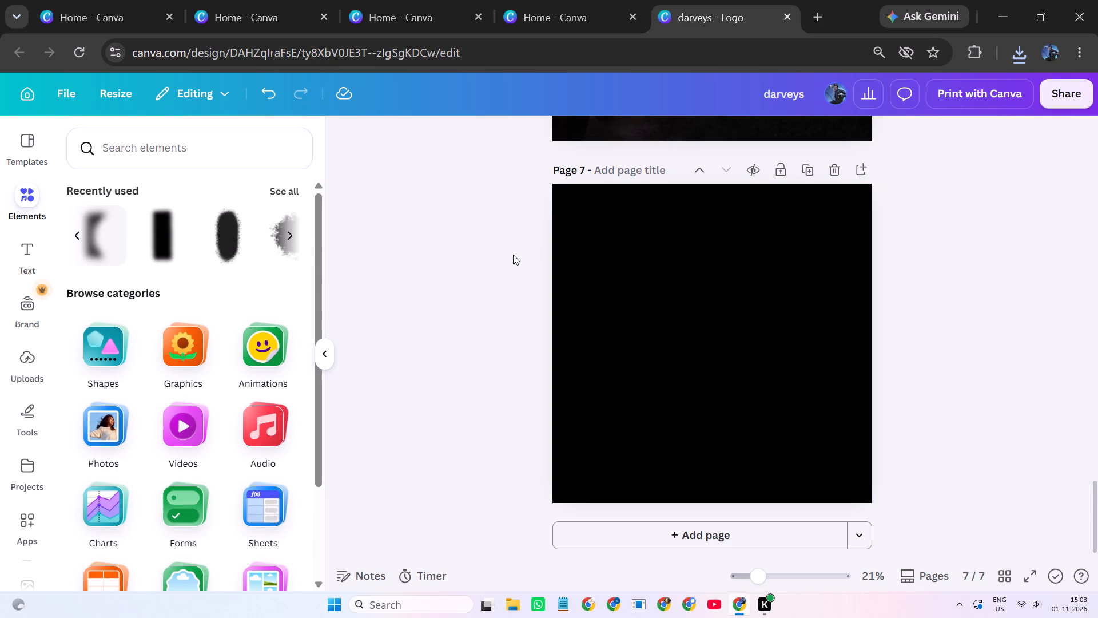
Go to the home page, open the logos design and bring up the brand name list on its page 1.
left_click(17, 93)
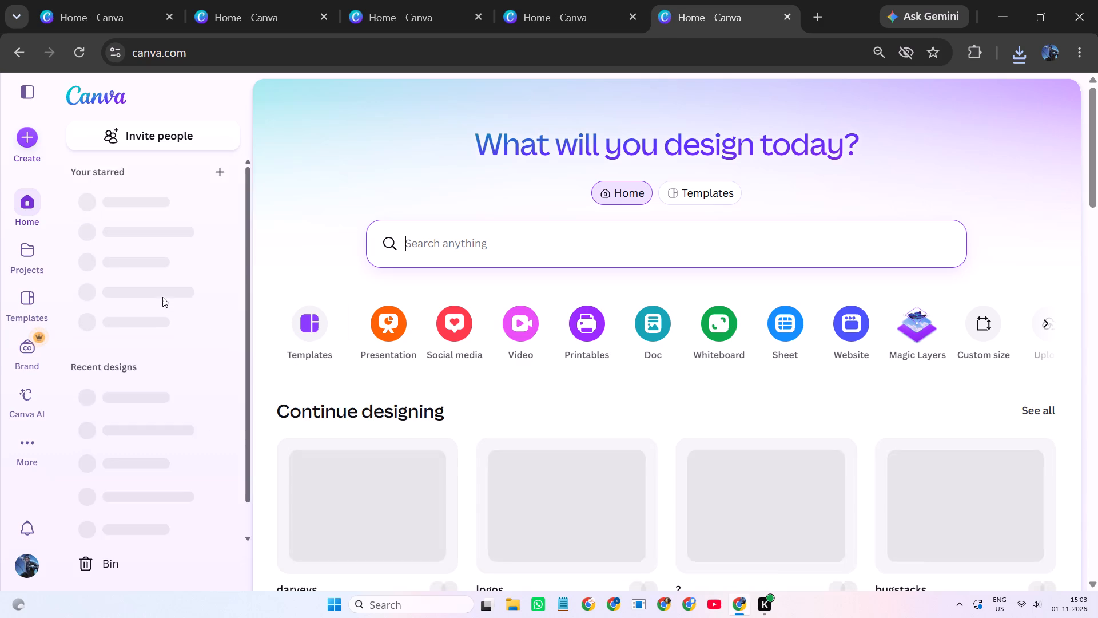
left_click(562, 499)
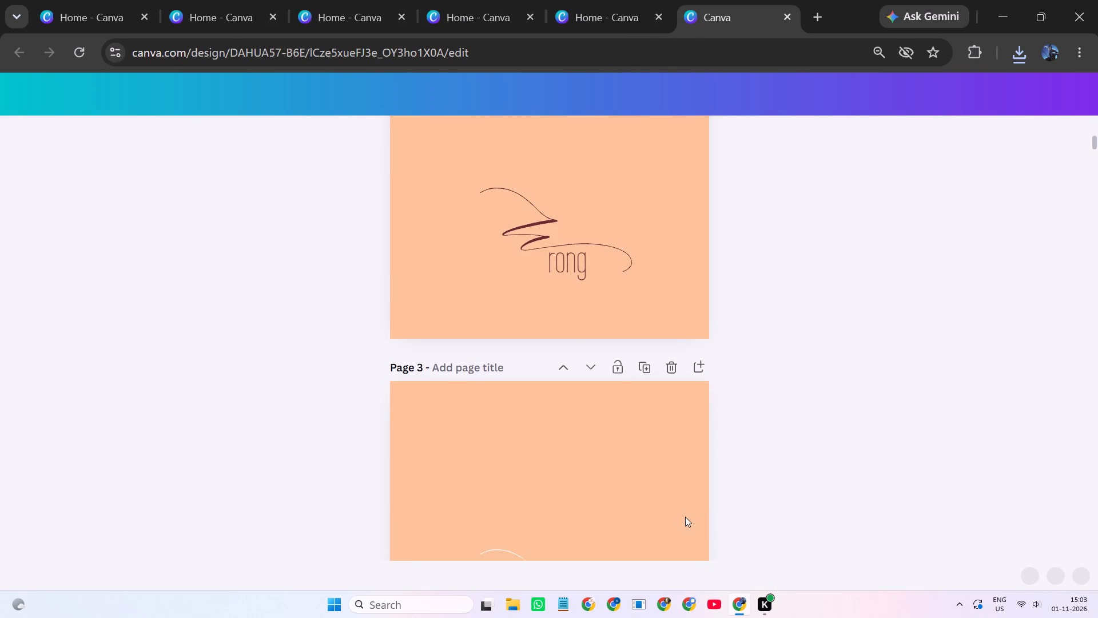
scroll(570, 462, "down", 2)
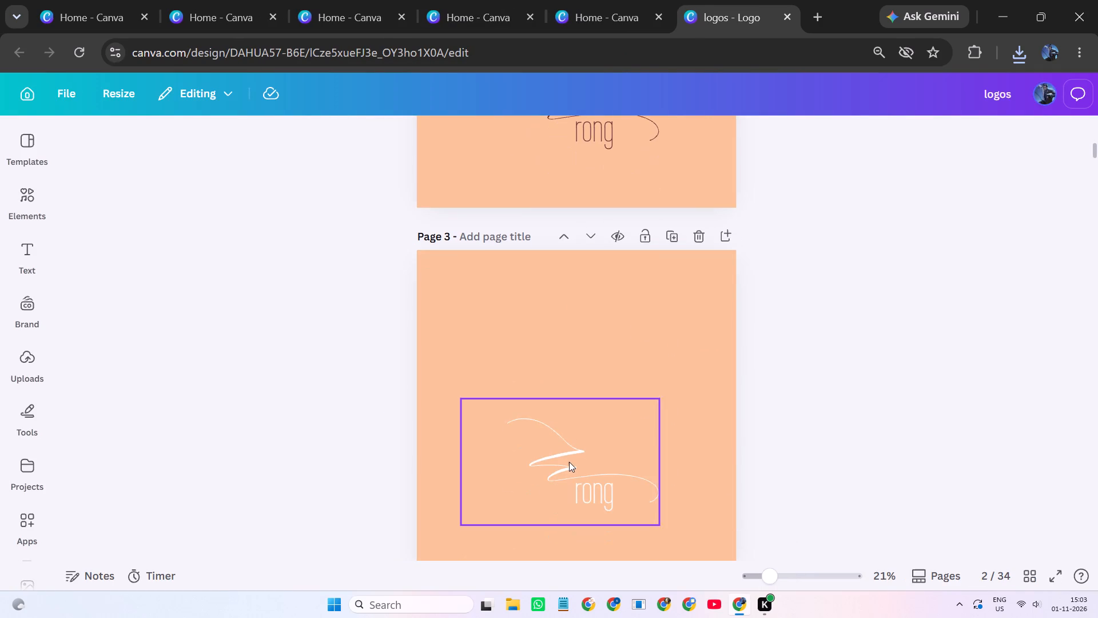
scroll(568, 462, "up", 7)
left_click(767, 447)
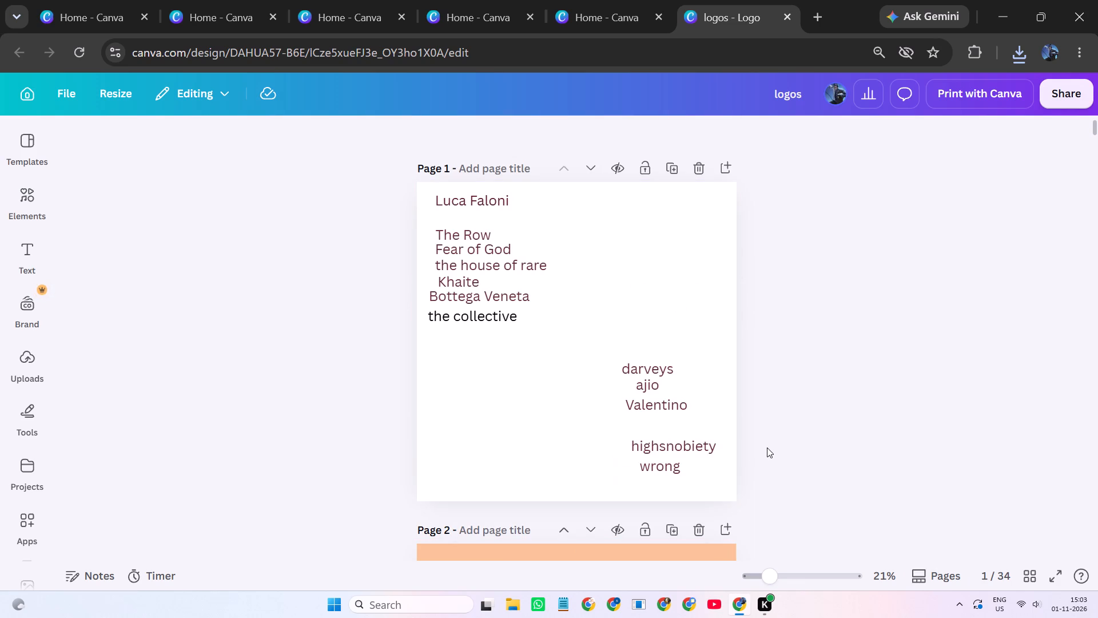
Copy the "highsnobiety" text from page 1 of the logos design.
left_click(698, 449)
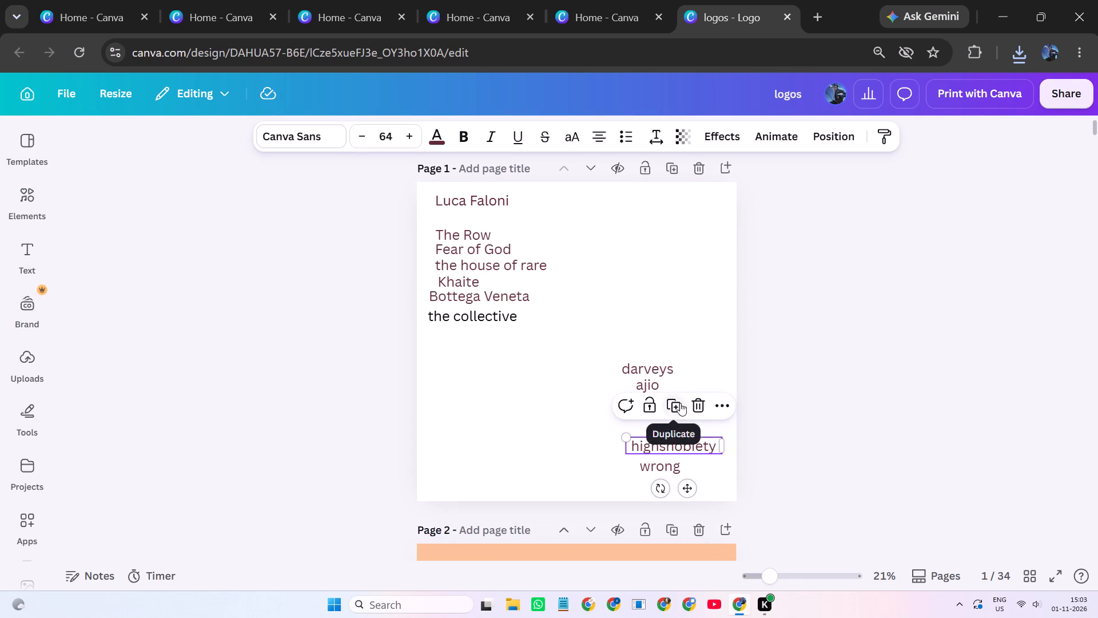
left_click(726, 400)
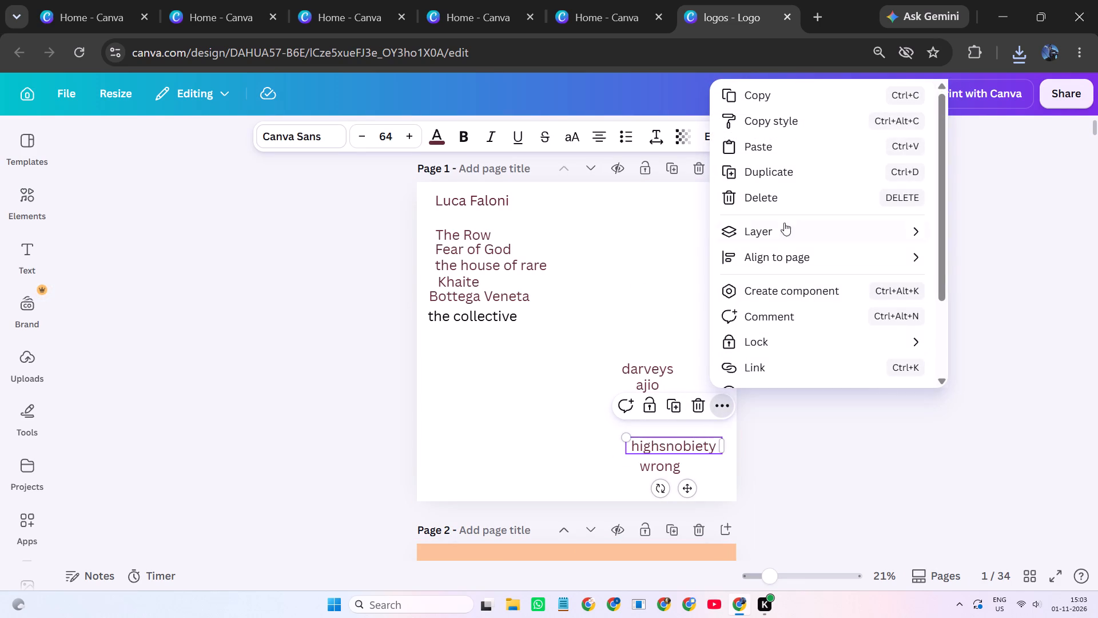
left_click(776, 96)
left_click(837, 395)
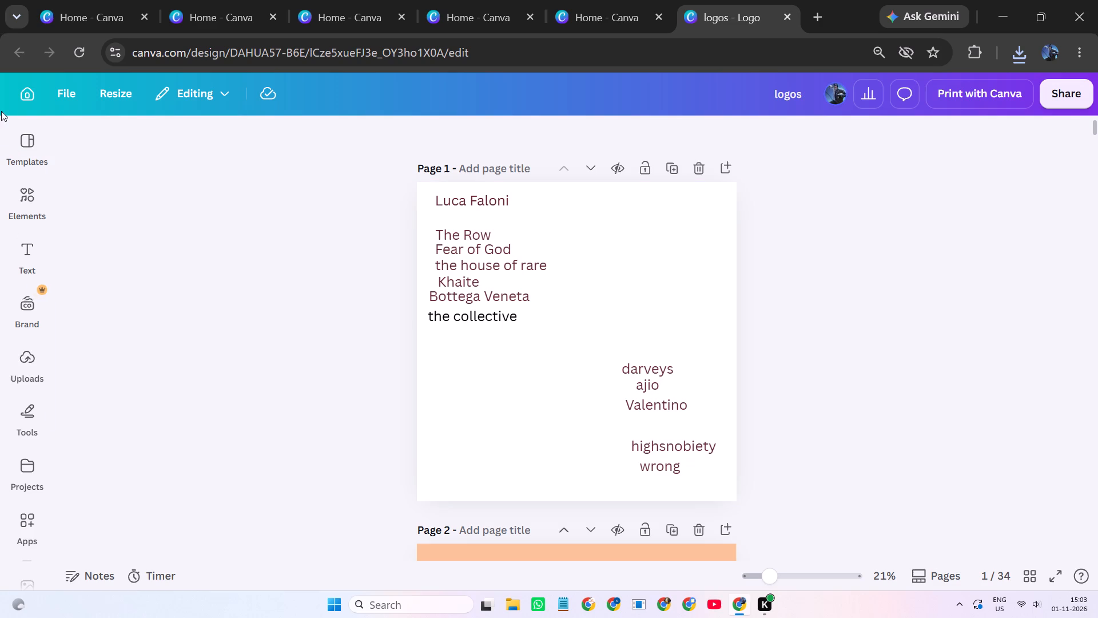
Return to the home page and reopen the darveys design.
left_click(22, 86)
left_click(24, 98)
left_click(30, 101)
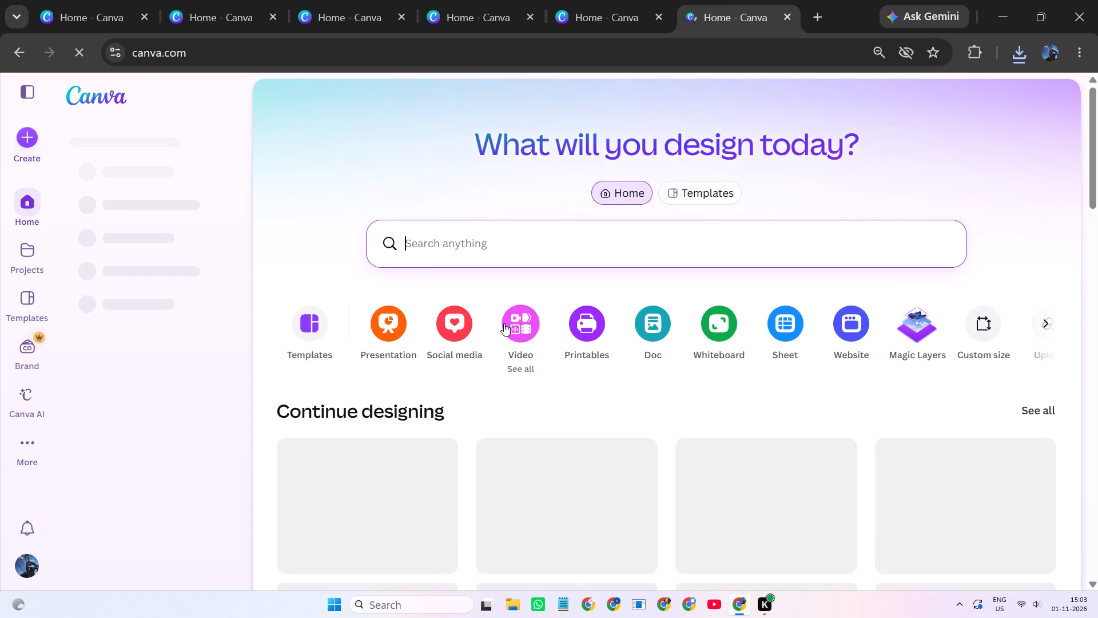
scroll(592, 377, "down", 1)
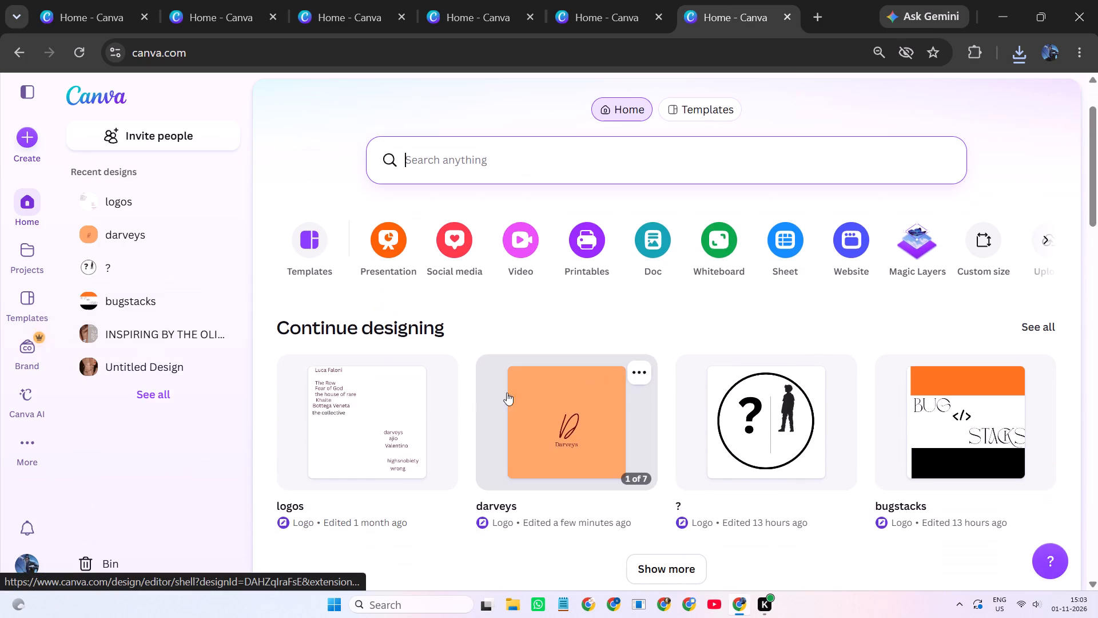
left_click(564, 435)
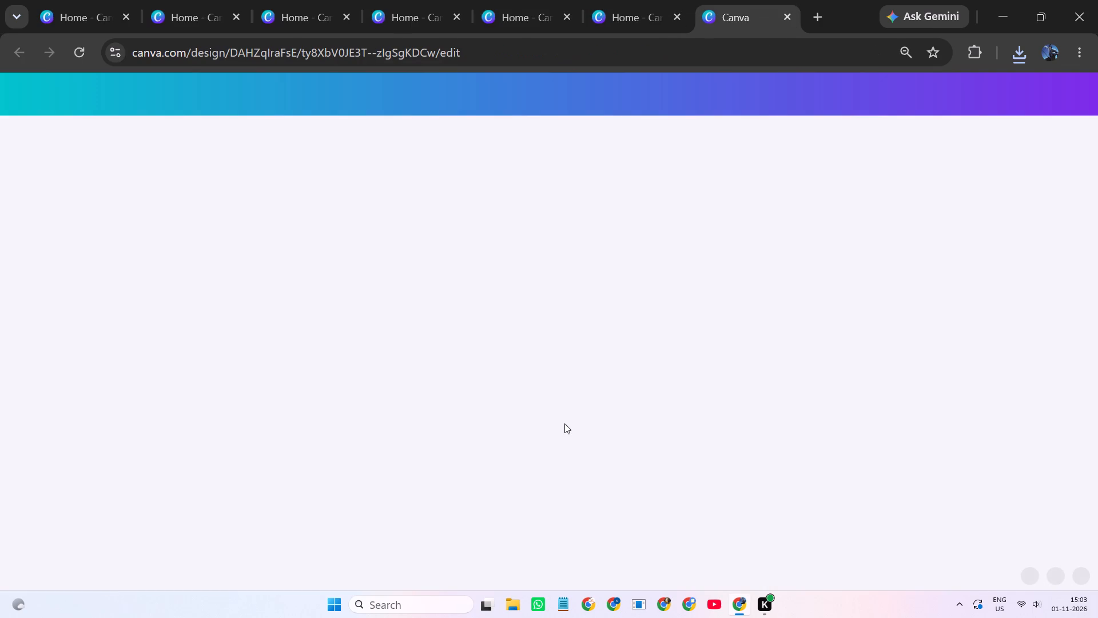
left_click(886, 311)
Change the background colour of page 7 to the pastel orange #ffa768 already used in the design.
scroll(886, 311, "up", 1)
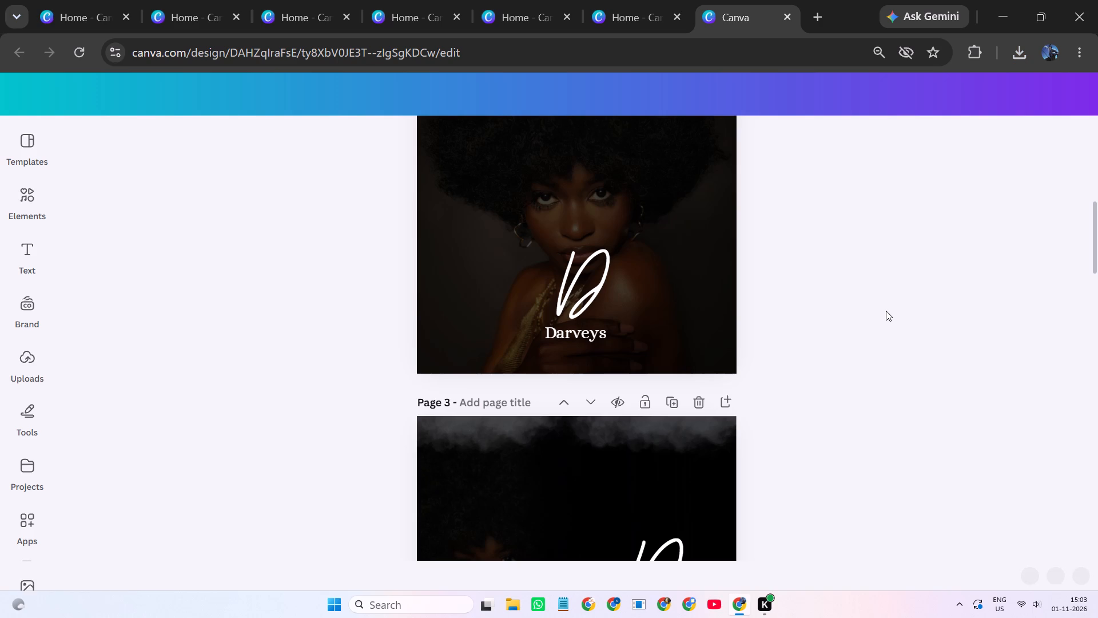
scroll(886, 311, "up", 3)
scroll(885, 311, "down", 8)
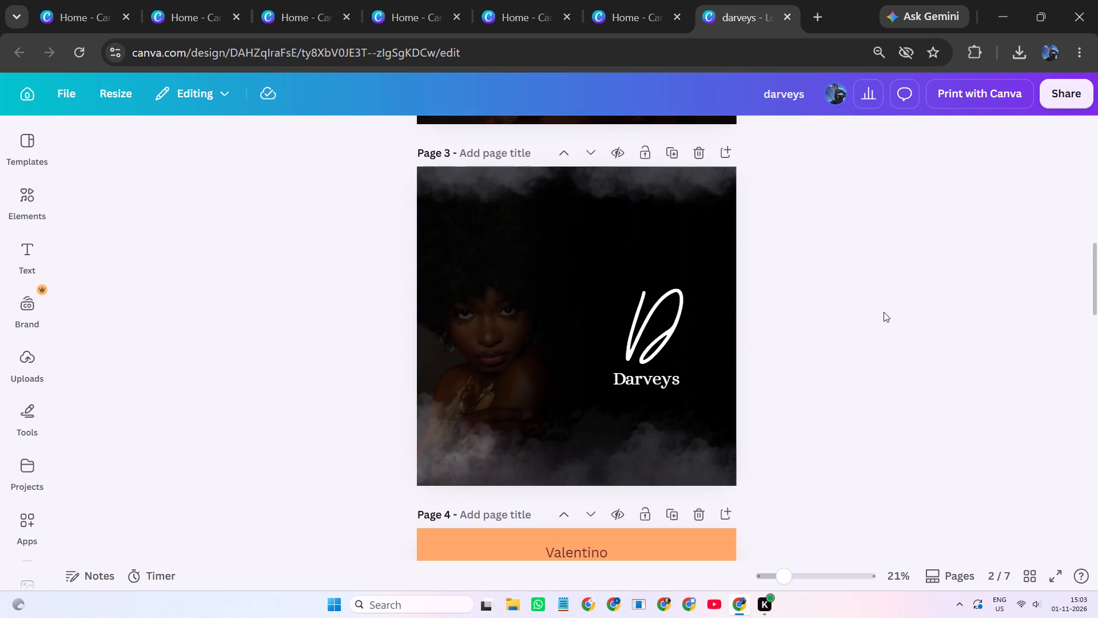
scroll(884, 312, "down", 3)
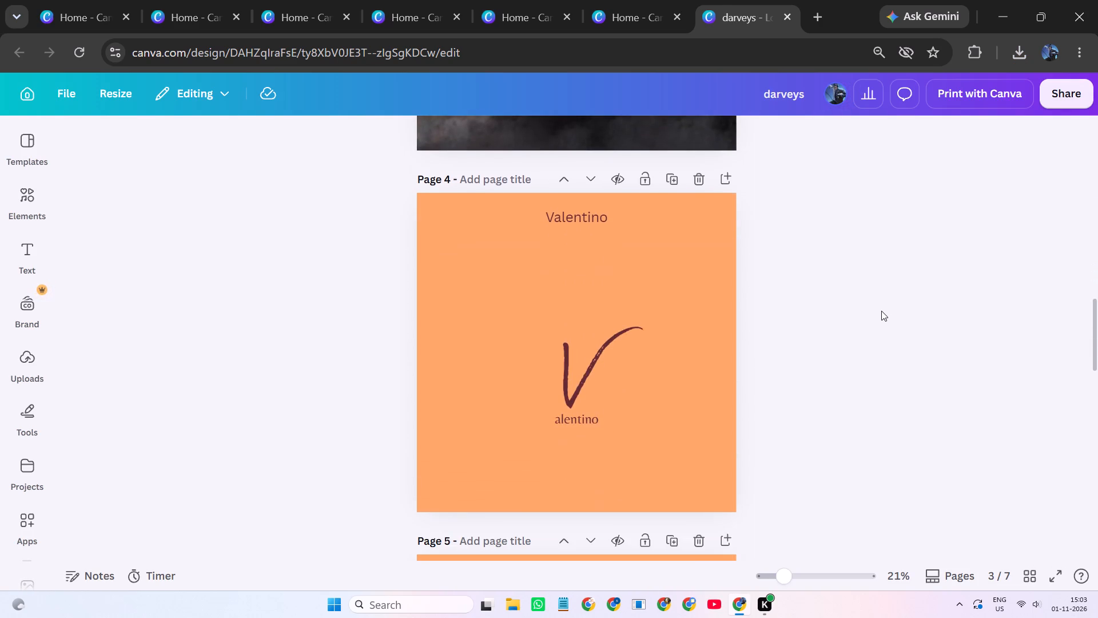
scroll(881, 311, "down", 10)
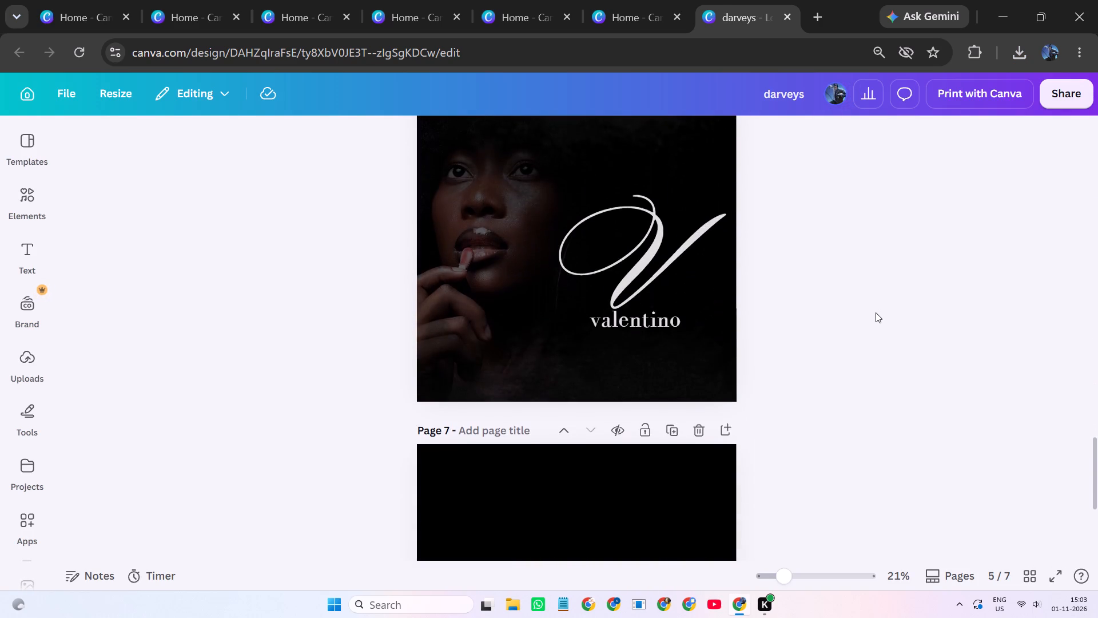
scroll(876, 312, "down", 3)
scroll(873, 314, "up", 3)
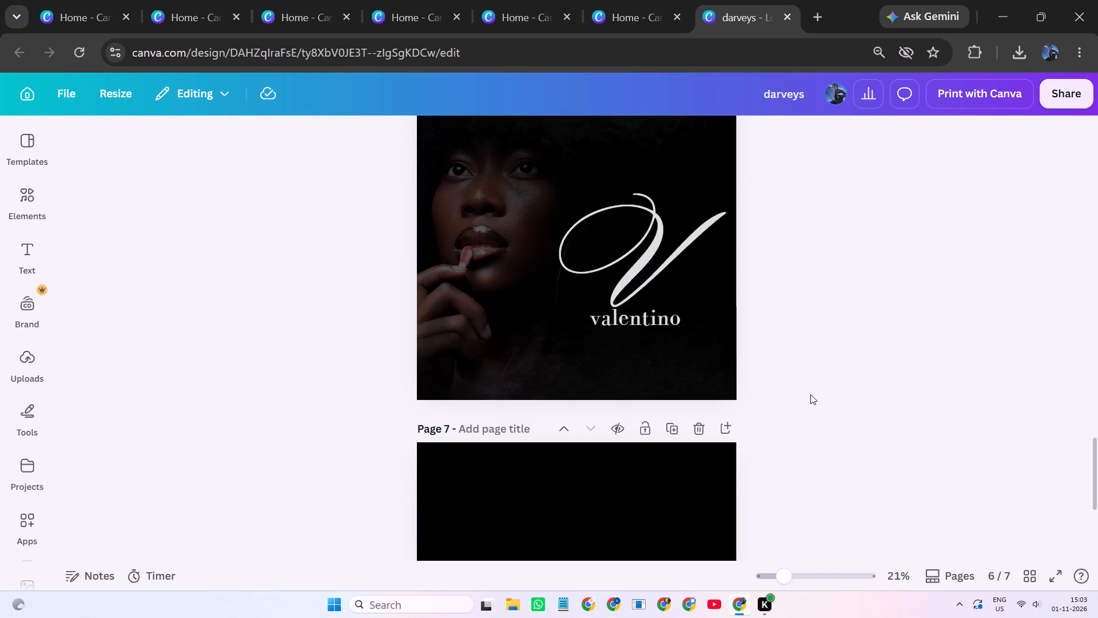
scroll(810, 394, "down", 3)
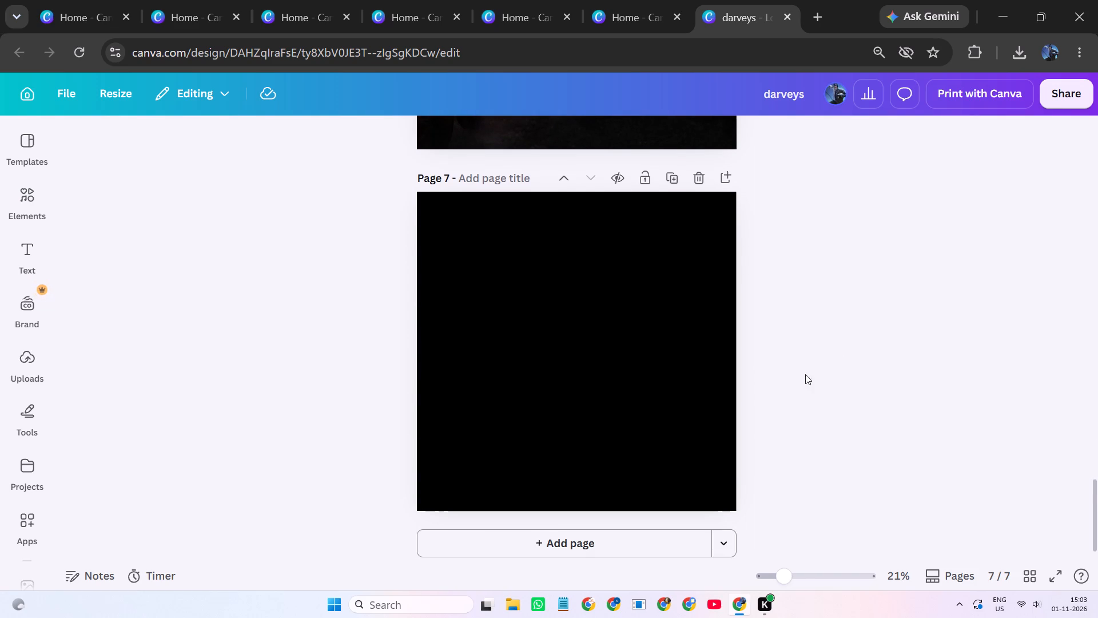
left_click(661, 299)
left_click(570, 134)
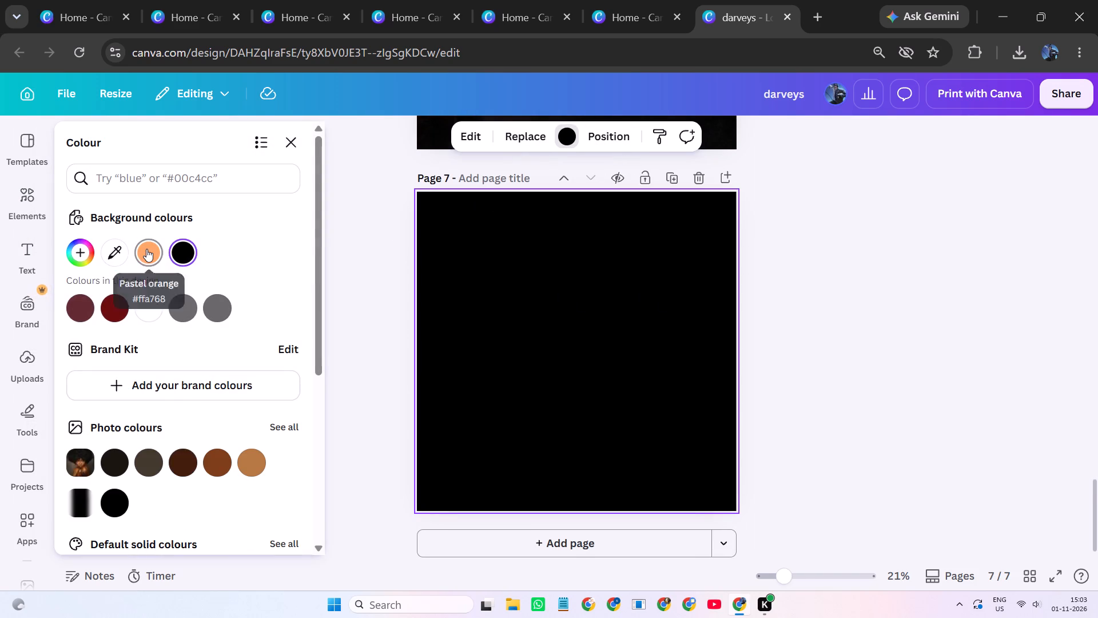
left_click(146, 249)
left_click(623, 351)
left_click(856, 339)
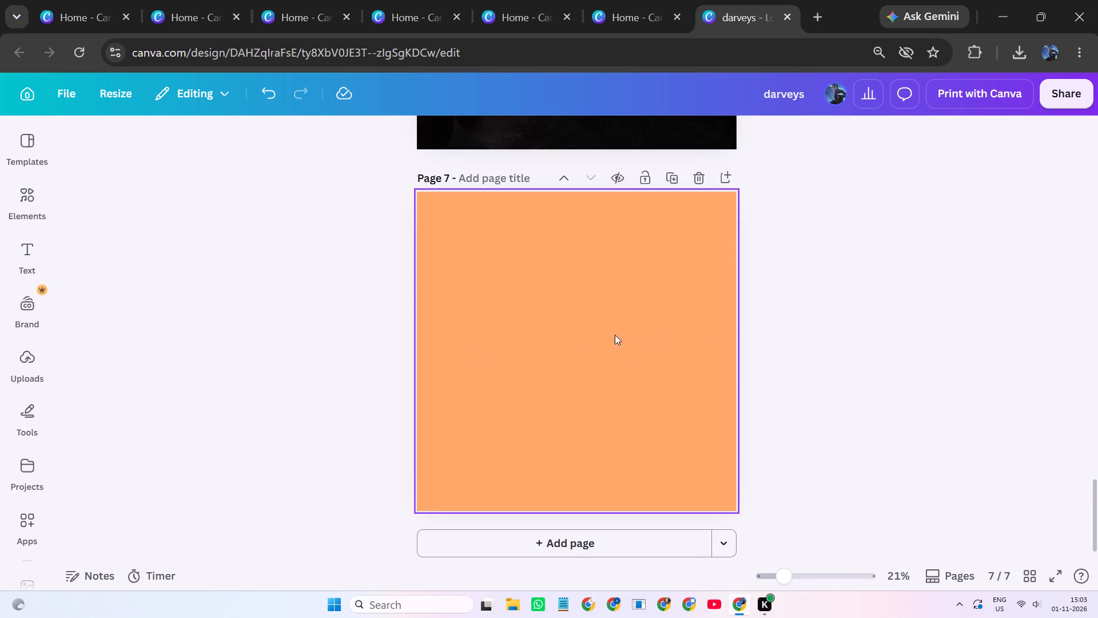
Paste the copied "highsnobiety" text onto page 7 and place it near the top centre of the page.
left_click(564, 335)
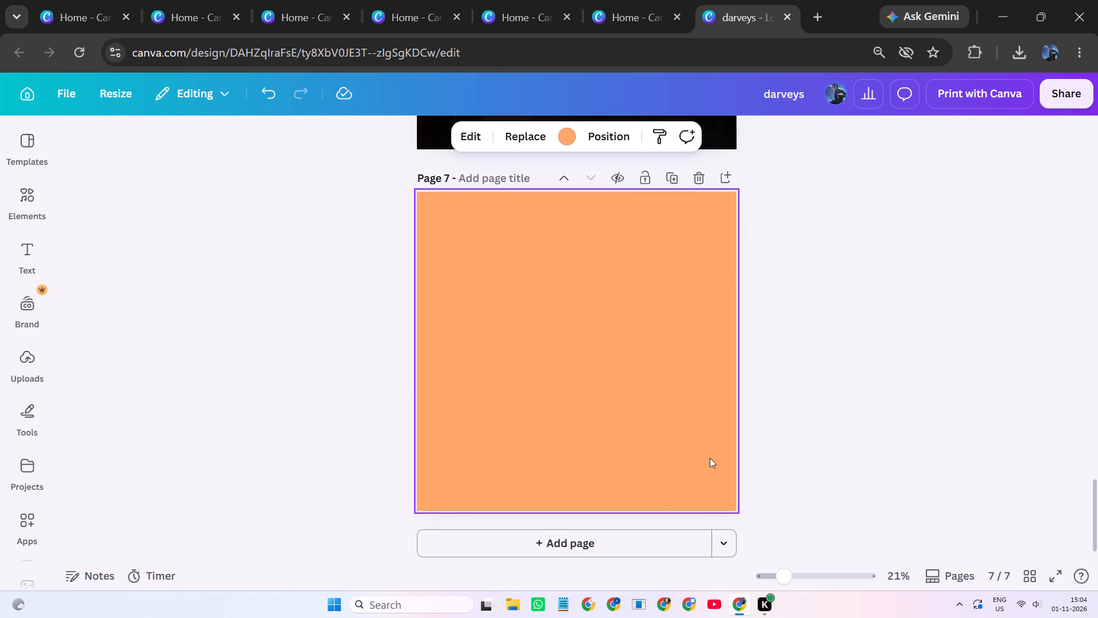
key("ctrl+v")
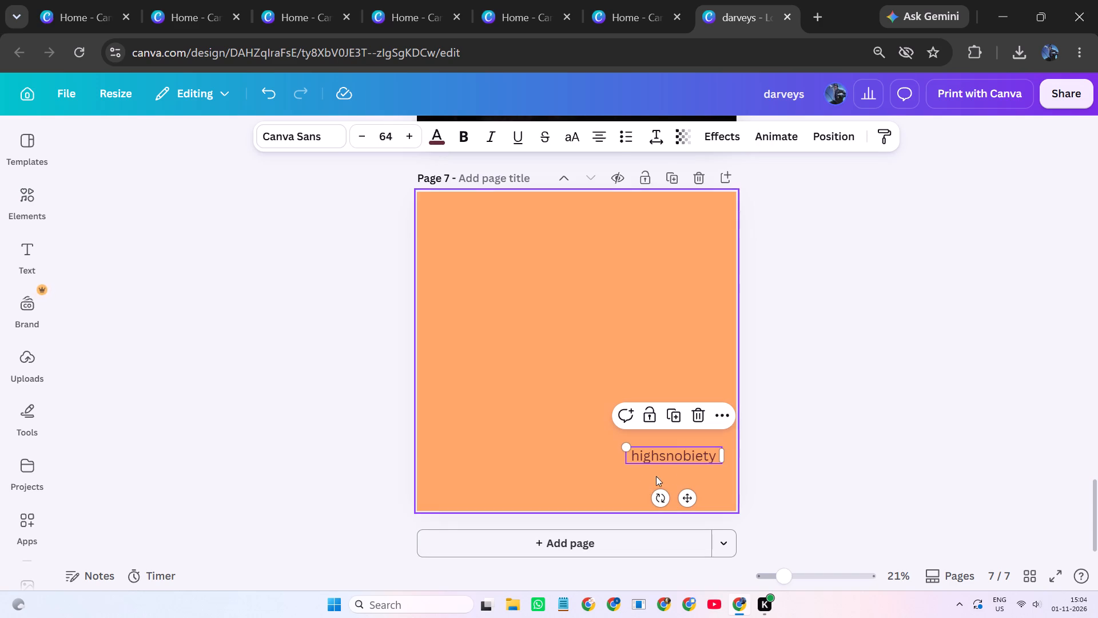
left_click(807, 446)
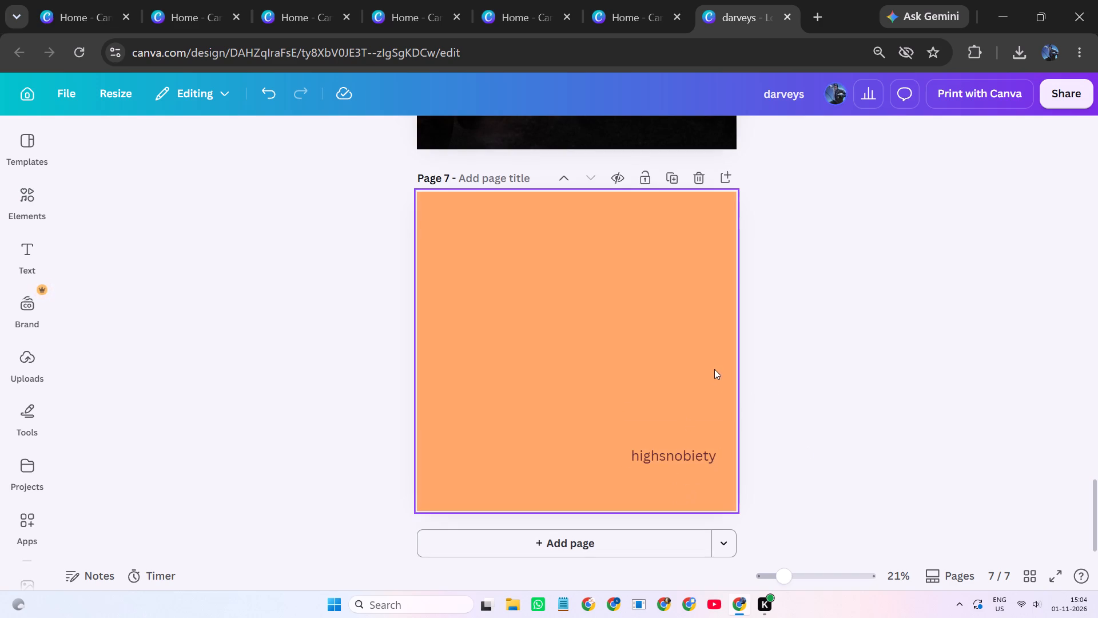
left_click(711, 453)
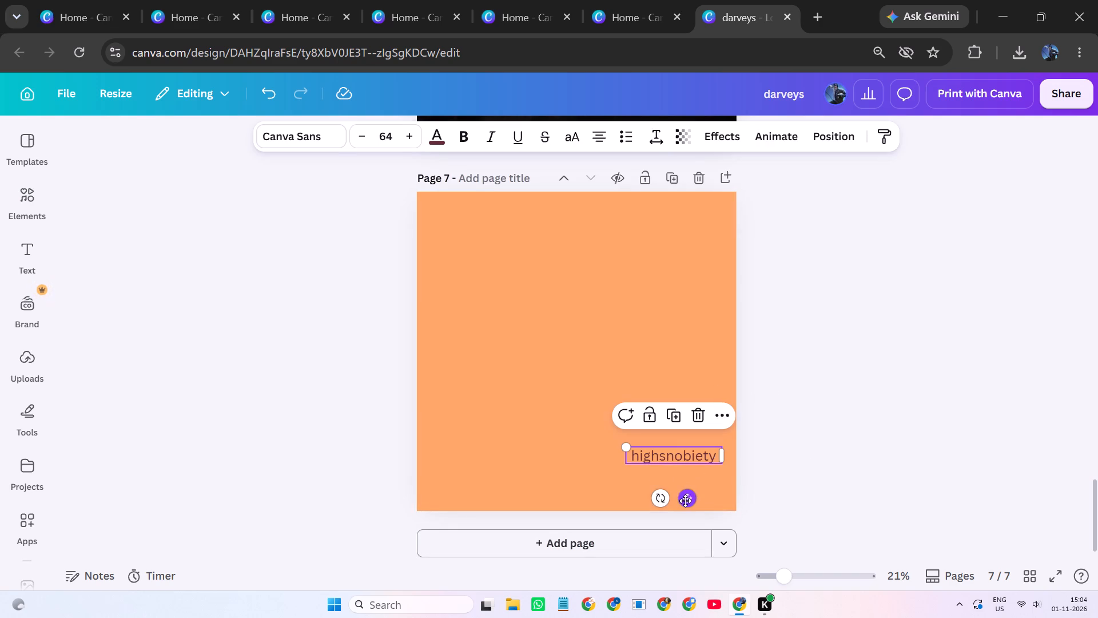
left_click_drag(691, 500, 635, 439)
left_click(628, 438)
left_click(616, 431)
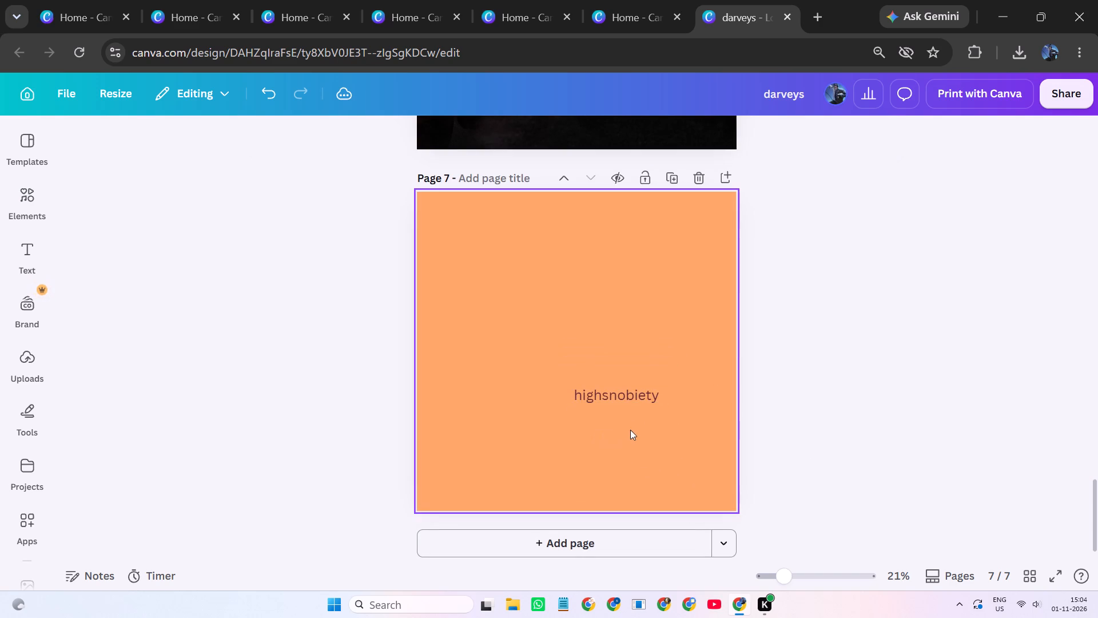
left_click(625, 395)
left_click_drag(628, 439, 602, 320)
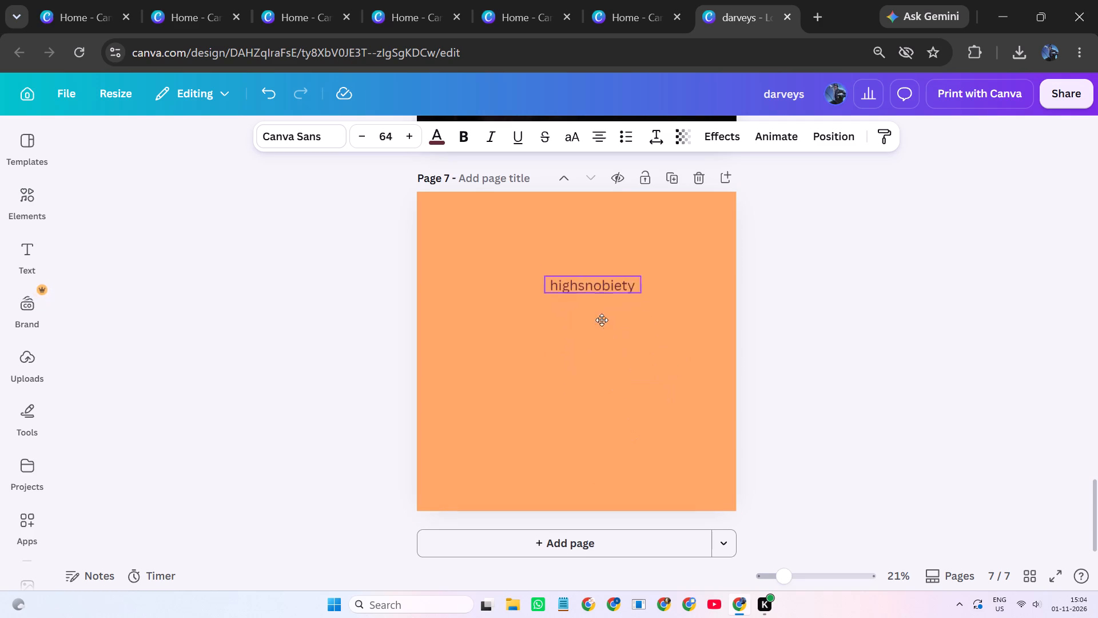
left_click_drag(602, 320, 579, 260)
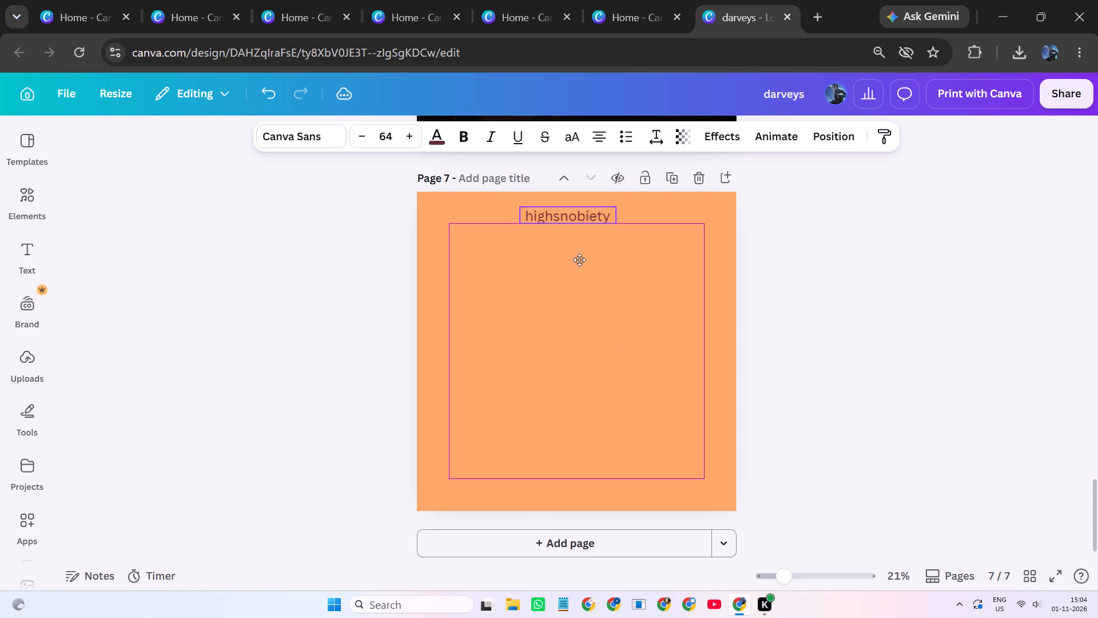
left_click_drag(579, 260, 581, 259)
left_click(817, 280)
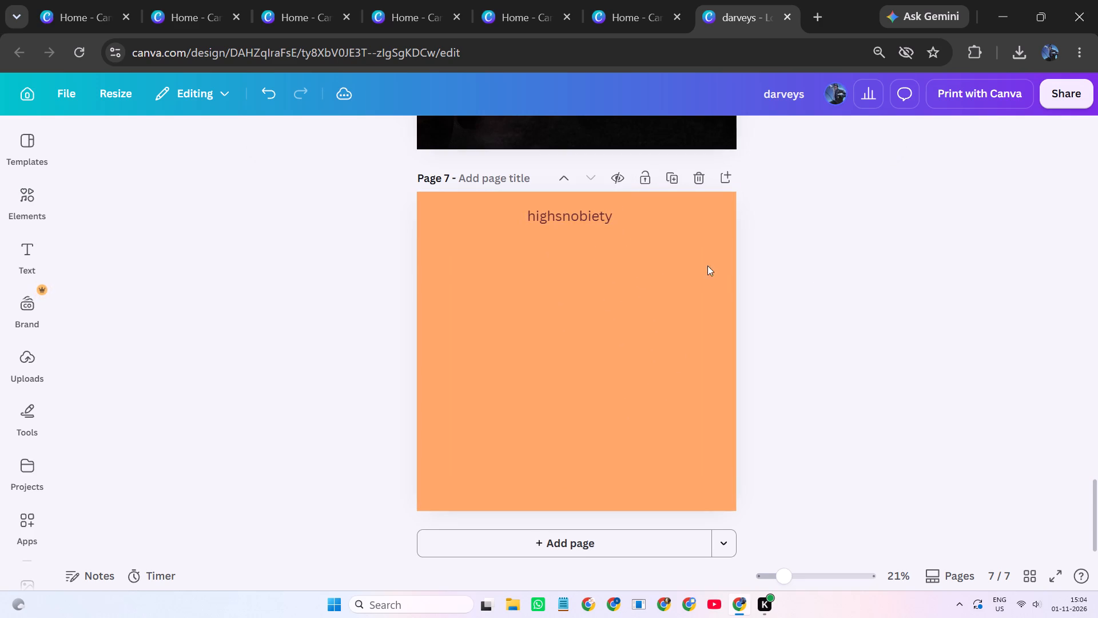
Duplicate the highsnobiety text on page 7, place the copy in the lower part of the page and replace its text with "h".
left_click(607, 205)
left_click(603, 211)
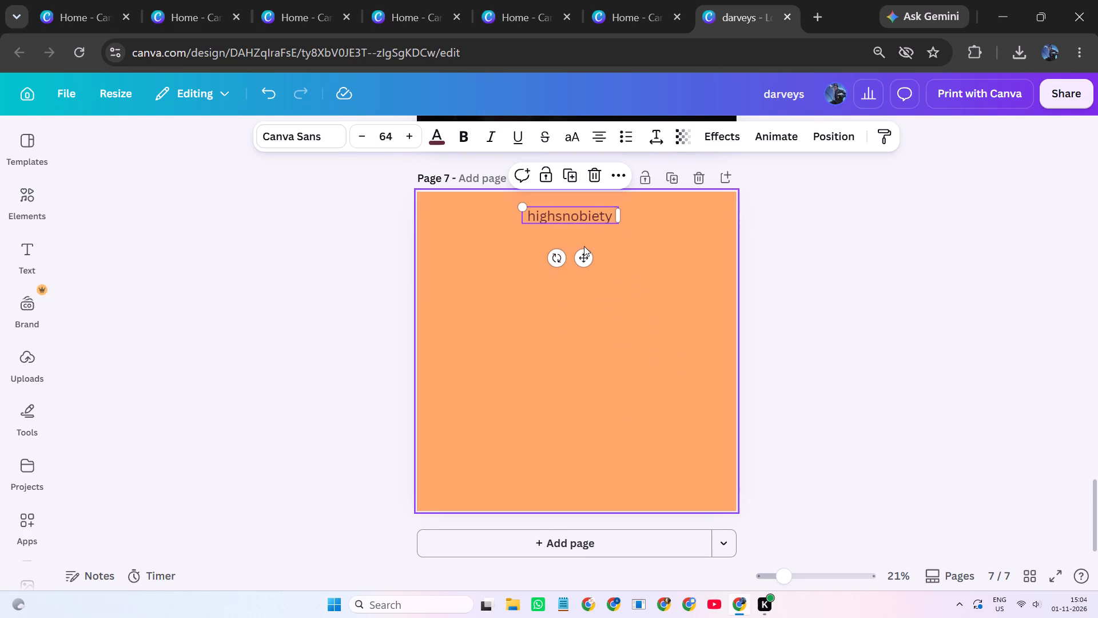
left_click(572, 179)
left_click_drag(577, 220, 599, 360)
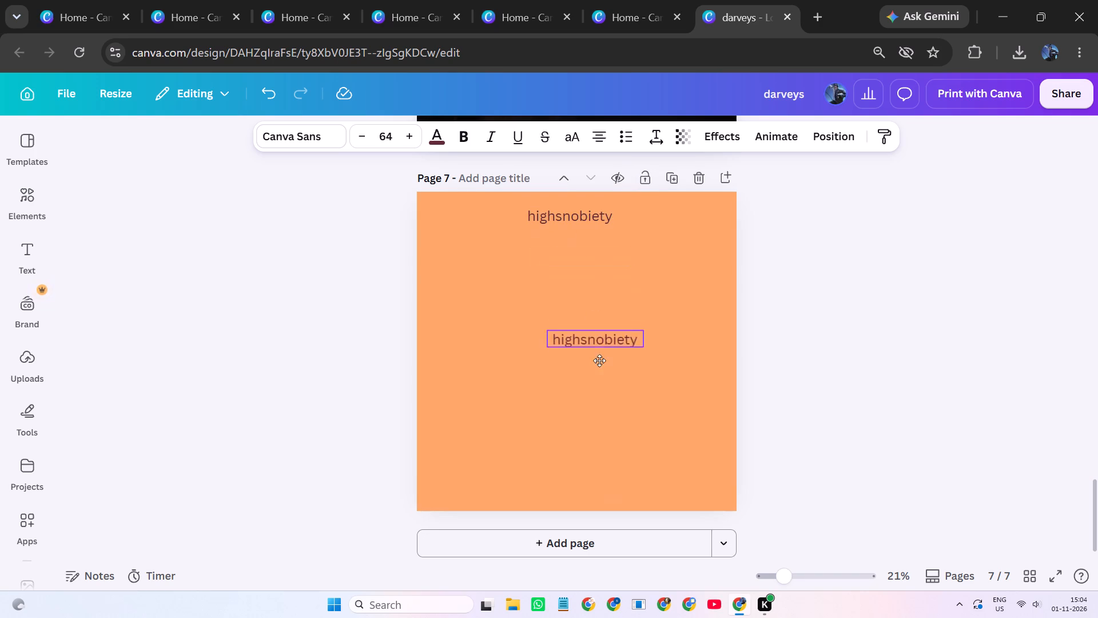
left_click_drag(599, 360, 591, 442)
left_click(590, 443)
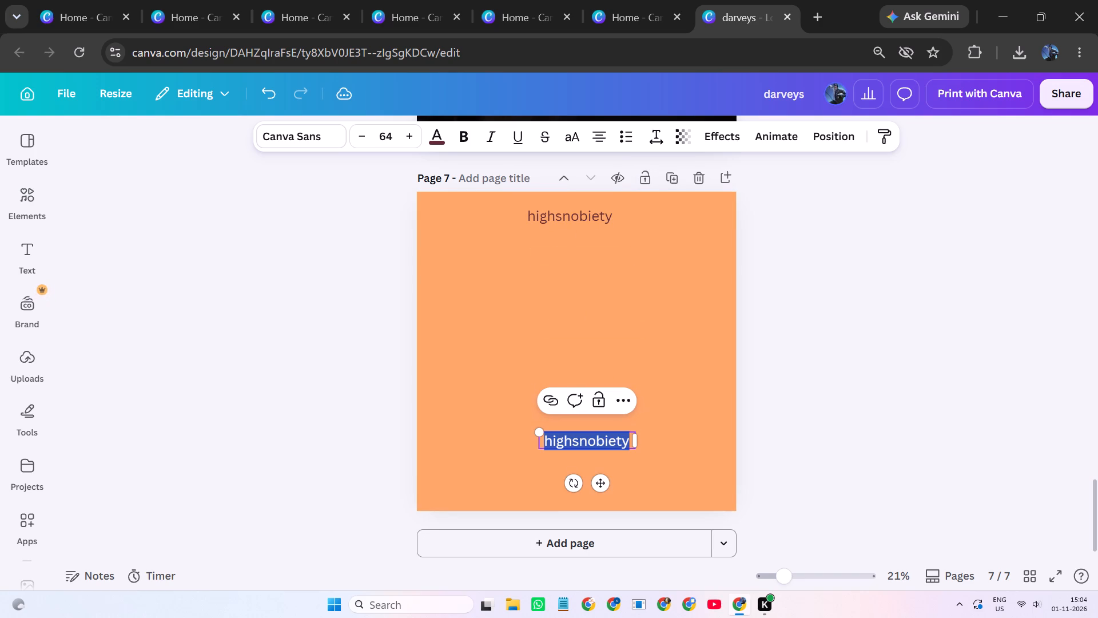
key("BackSpace")
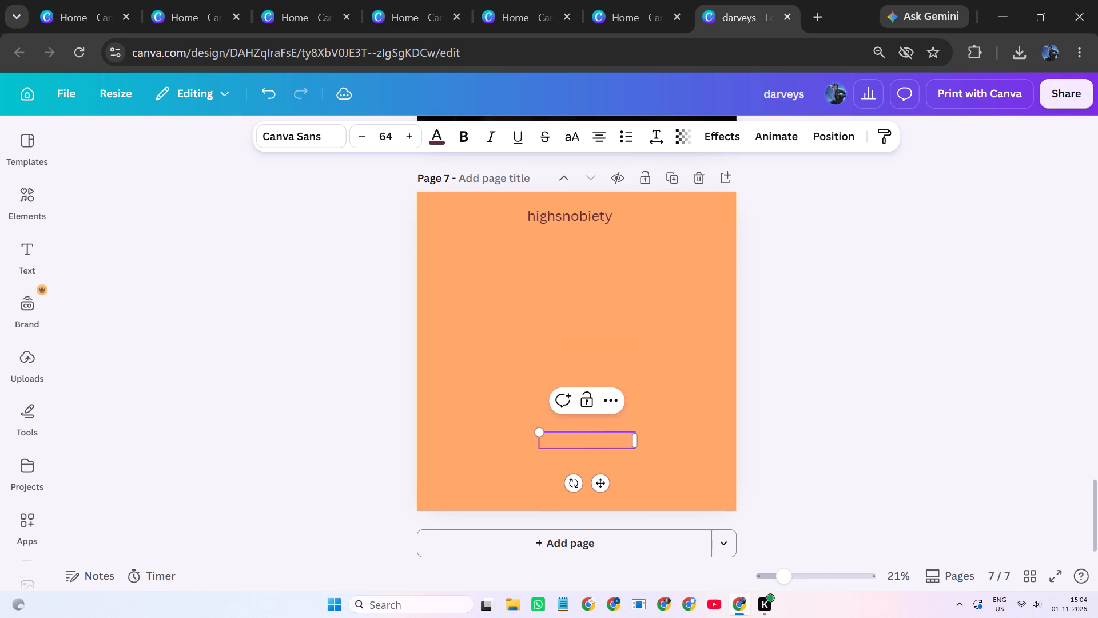
key("h")
left_click(795, 450)
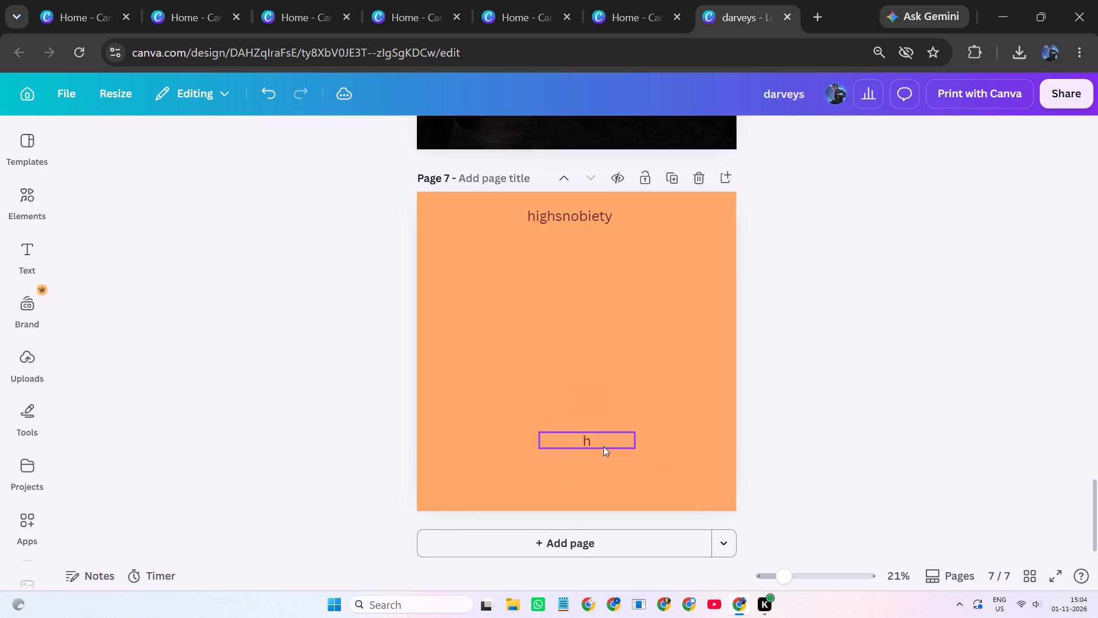
Narrow the "h" text box, enlarge the letter to about size 276 and place it at the centre of page 7.
left_click(577, 436)
left_click_drag(640, 438, 634, 439)
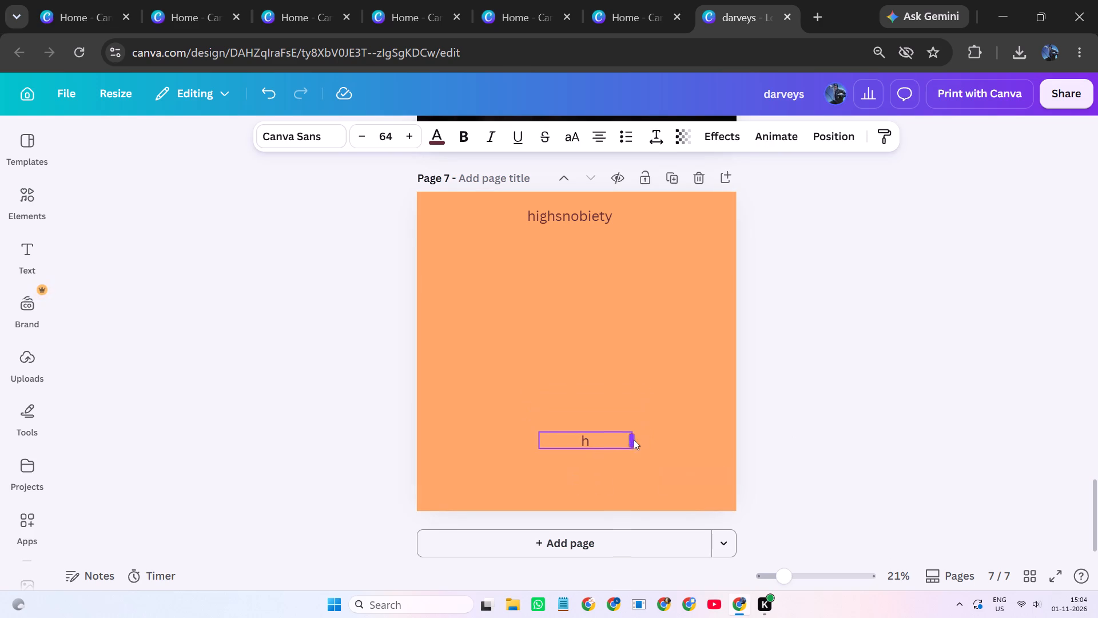
left_click_drag(634, 439, 562, 439)
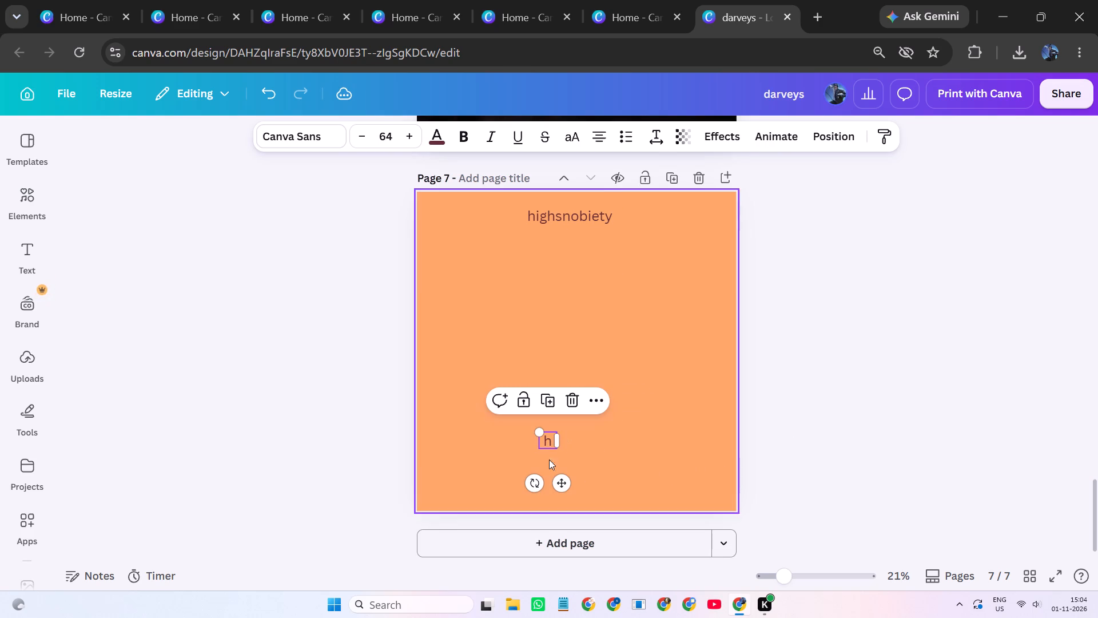
left_click_drag(559, 481, 576, 419)
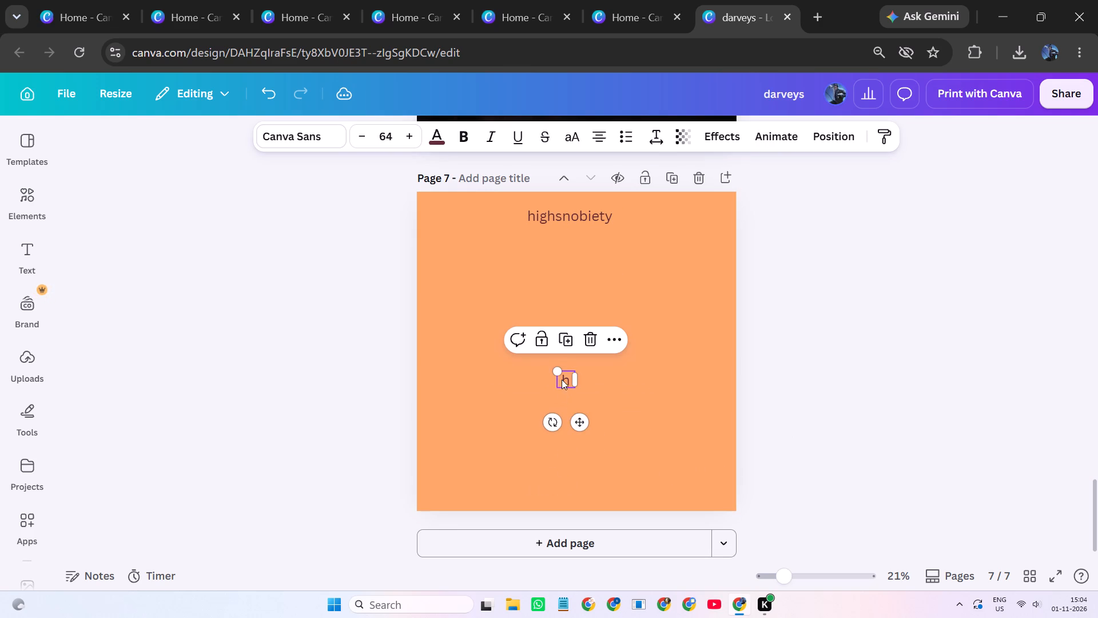
left_click_drag(560, 369, 523, 294)
left_click(584, 394)
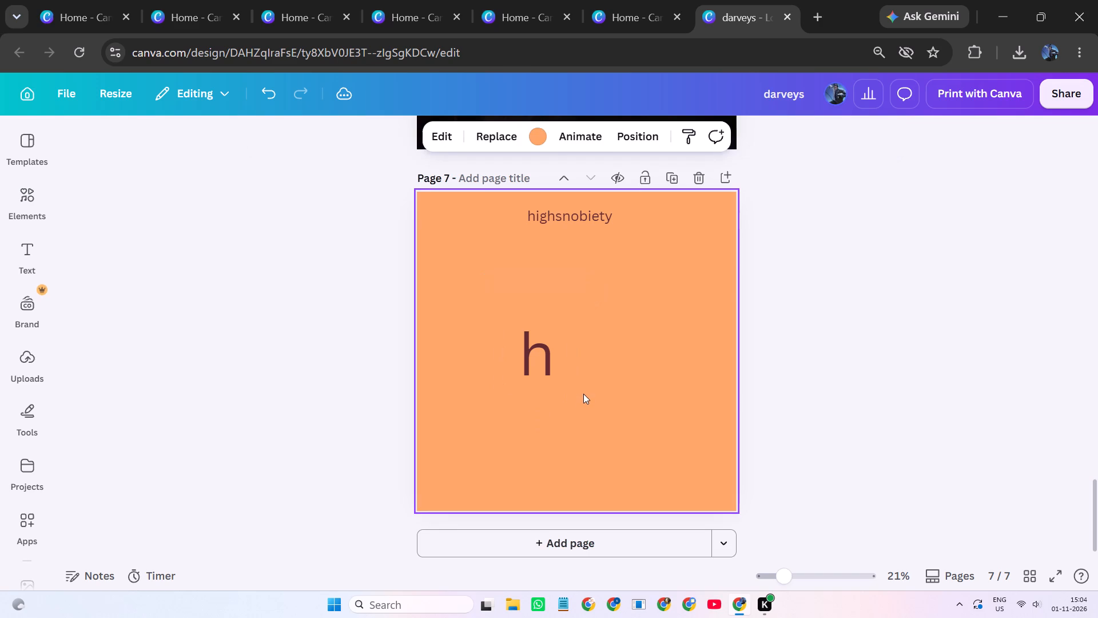
left_click_drag(550, 375, 589, 401)
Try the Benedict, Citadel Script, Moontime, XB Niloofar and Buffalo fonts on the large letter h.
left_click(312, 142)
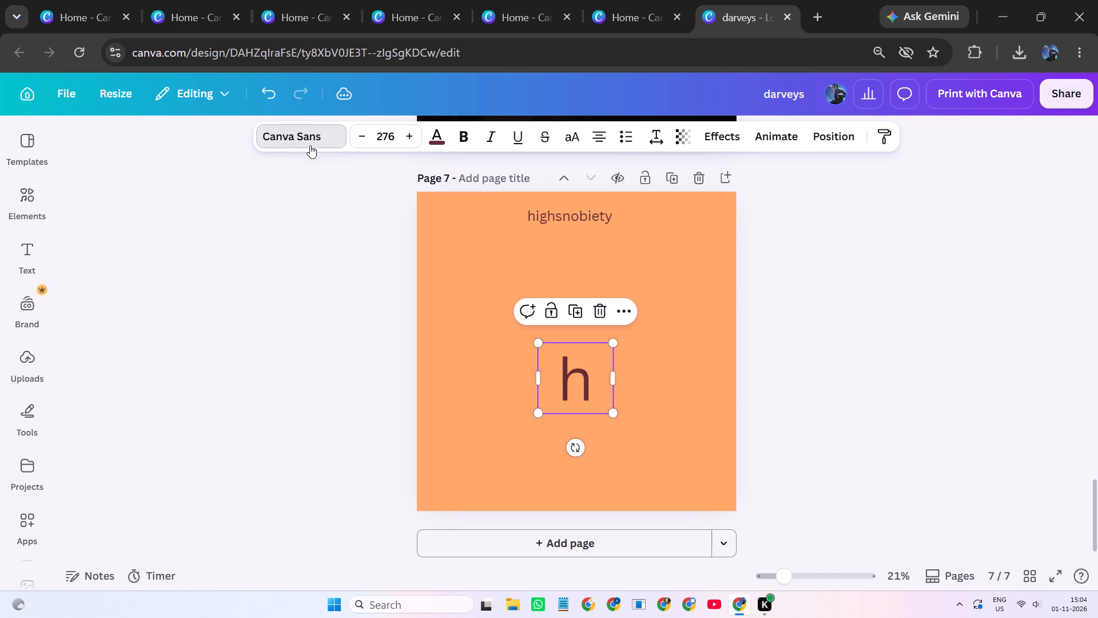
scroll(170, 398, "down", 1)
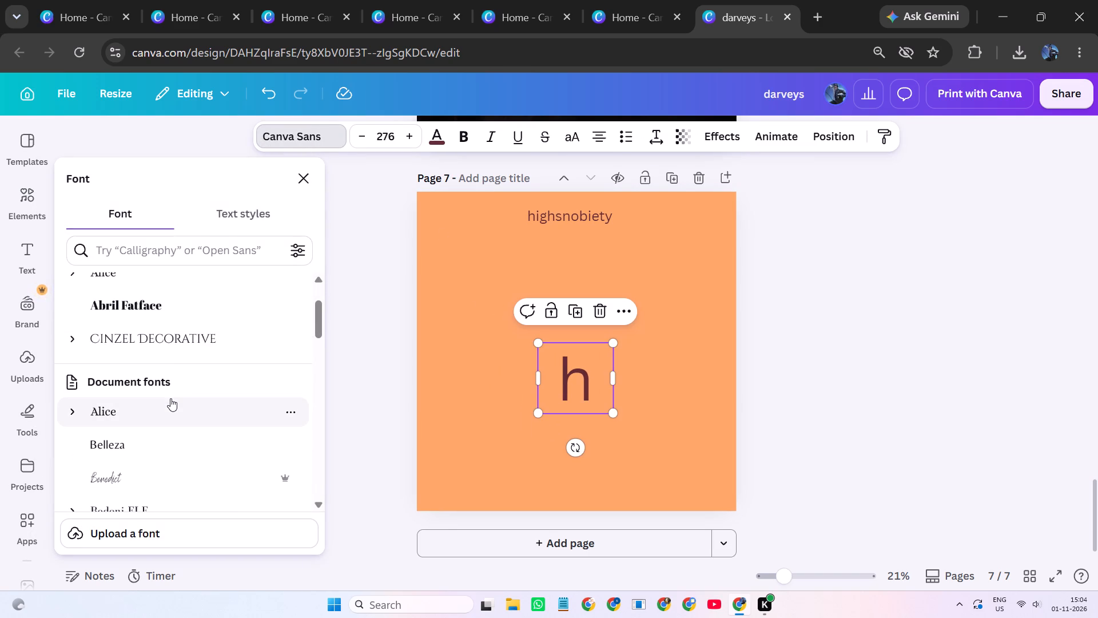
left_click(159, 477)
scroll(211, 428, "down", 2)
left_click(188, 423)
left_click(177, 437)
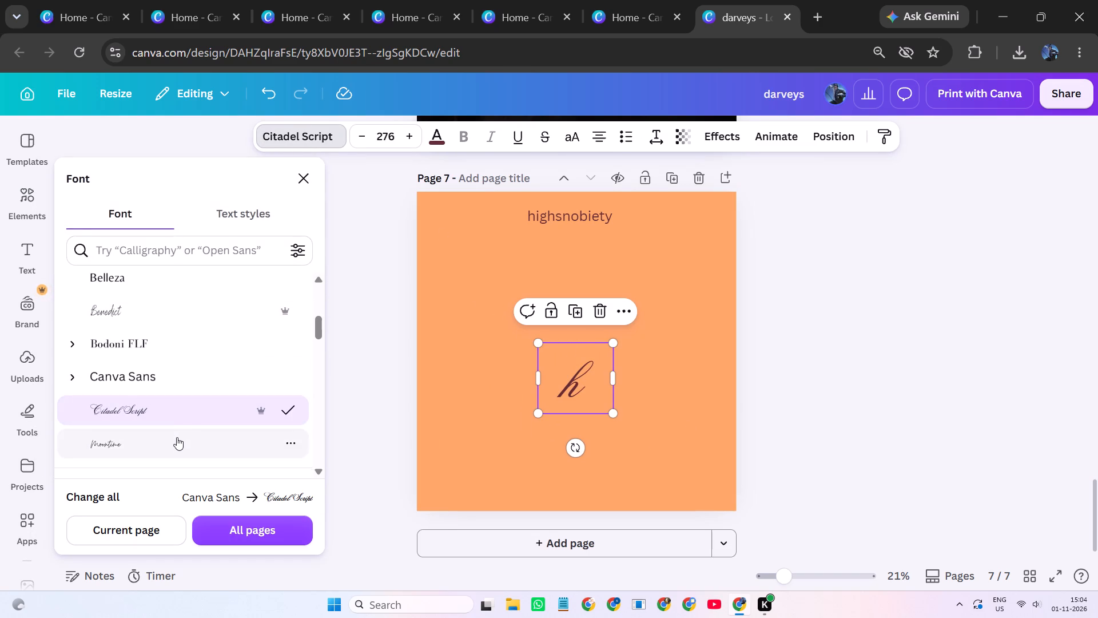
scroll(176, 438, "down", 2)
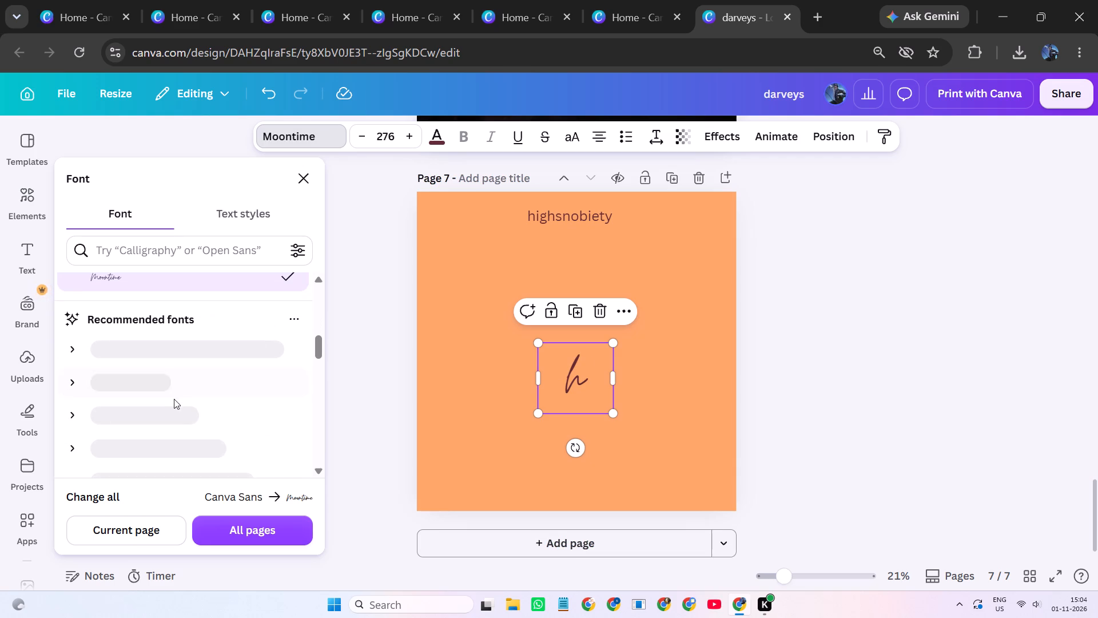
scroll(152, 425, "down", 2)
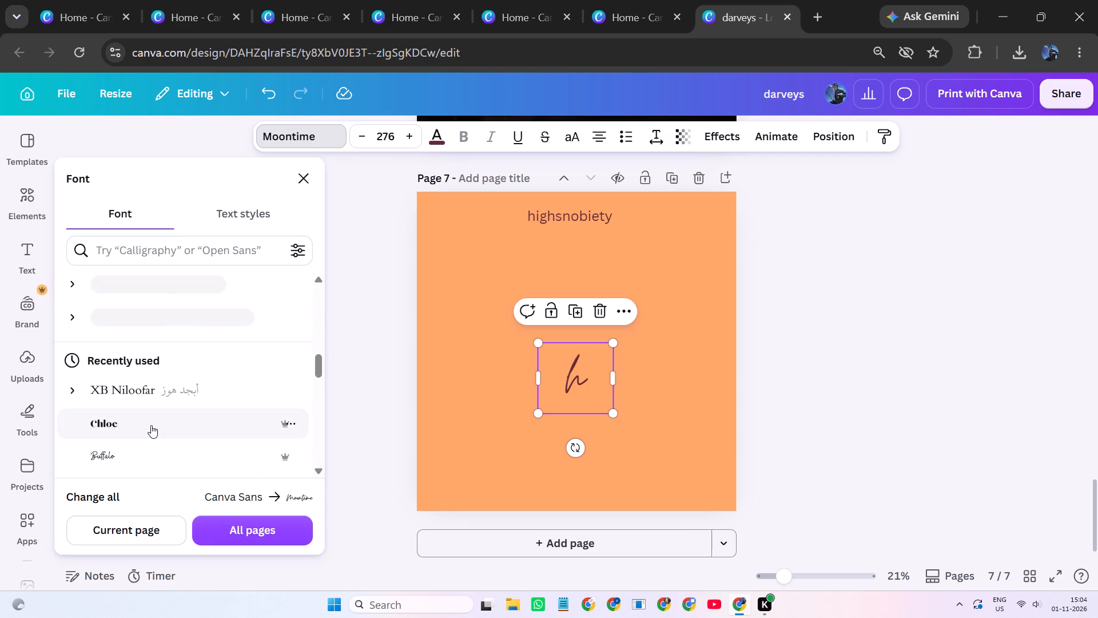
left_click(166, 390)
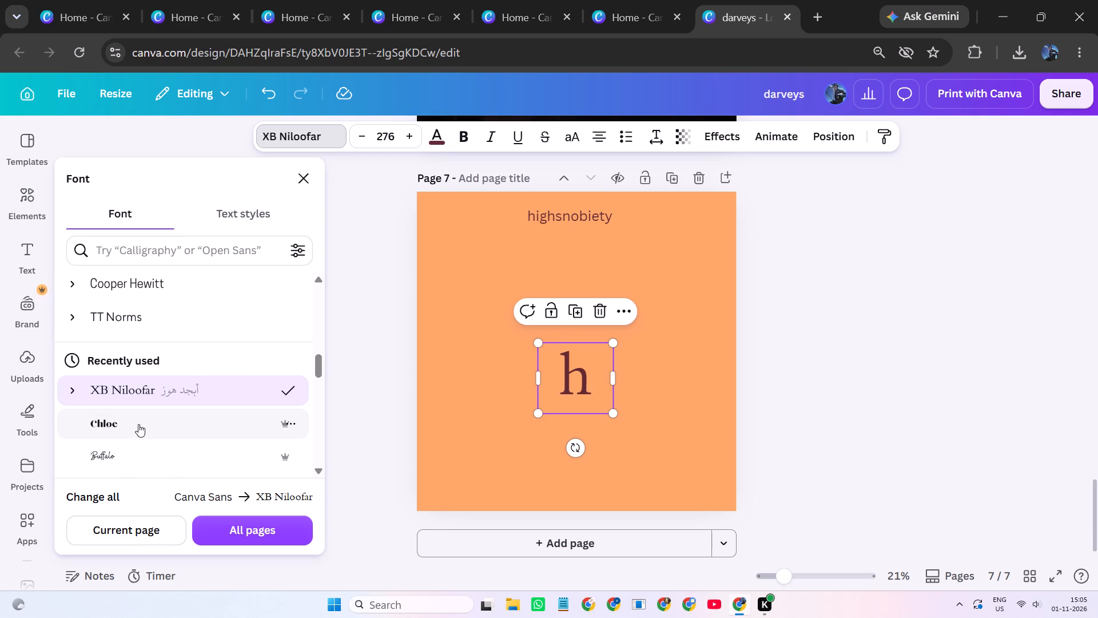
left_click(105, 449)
Set the large letter h in the Brittany font and turn it into uppercase.
scroll(103, 454, "down", 1)
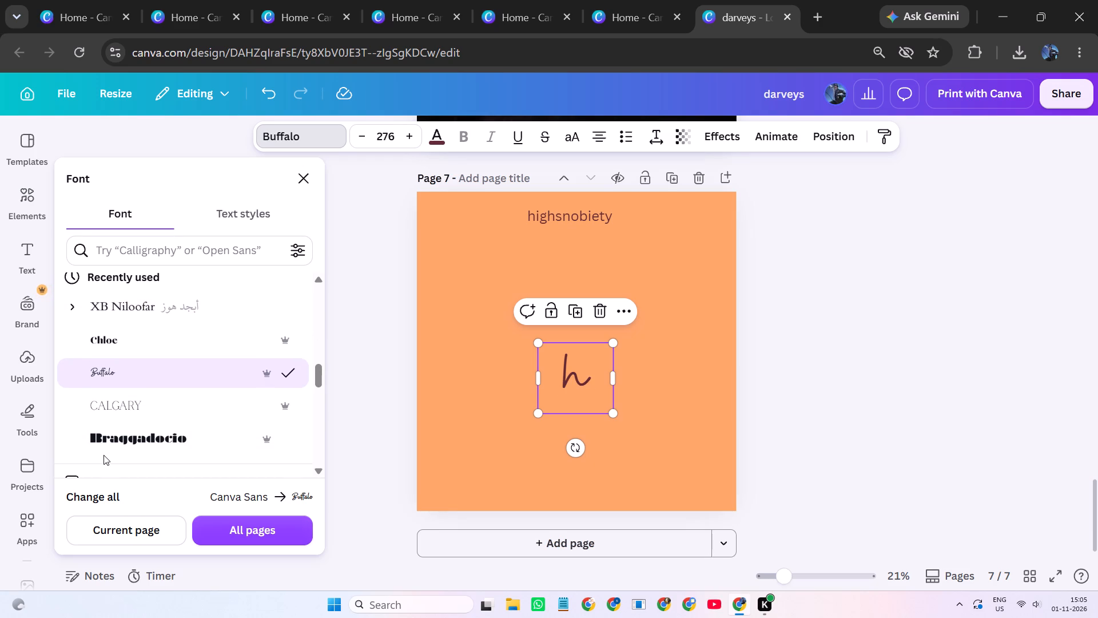
scroll(131, 421, "down", 5)
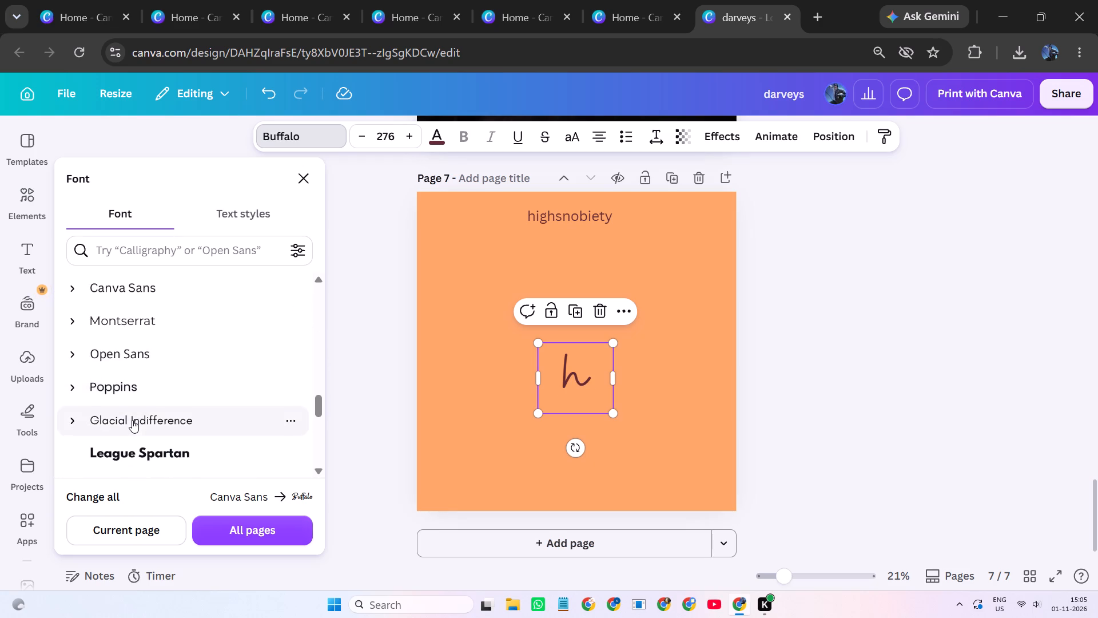
scroll(132, 420, "down", 4)
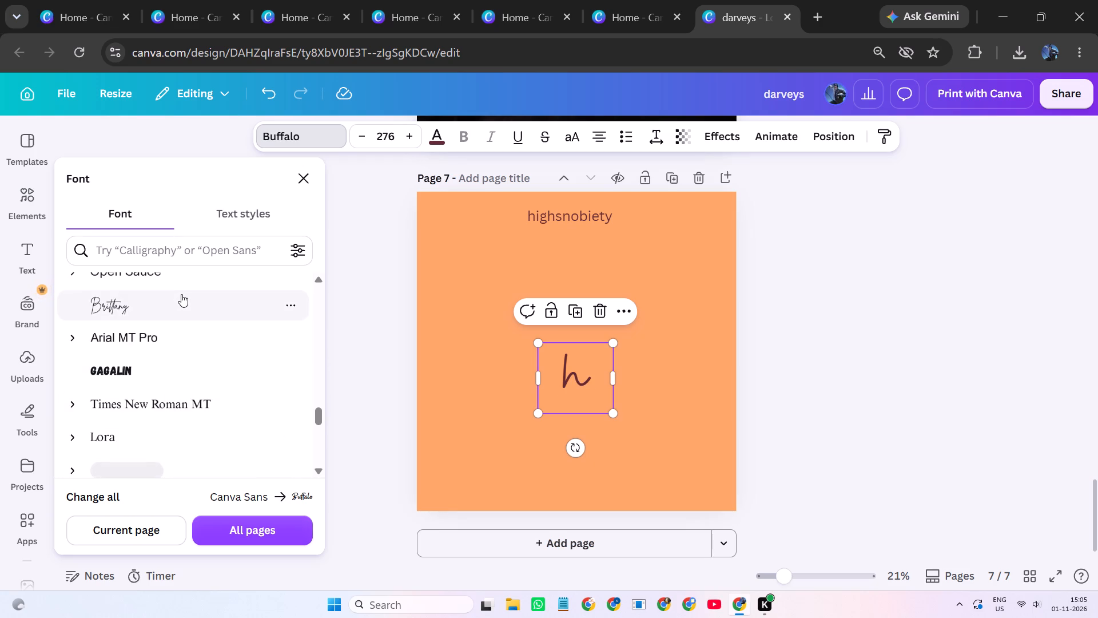
left_click(182, 294)
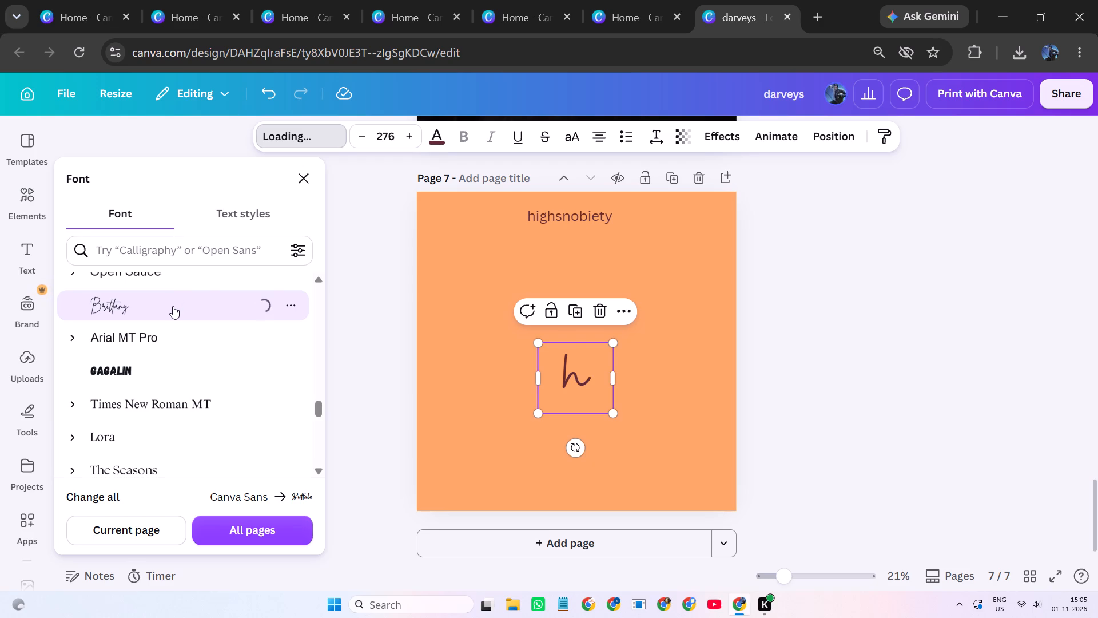
left_click(574, 135)
left_click(574, 135)
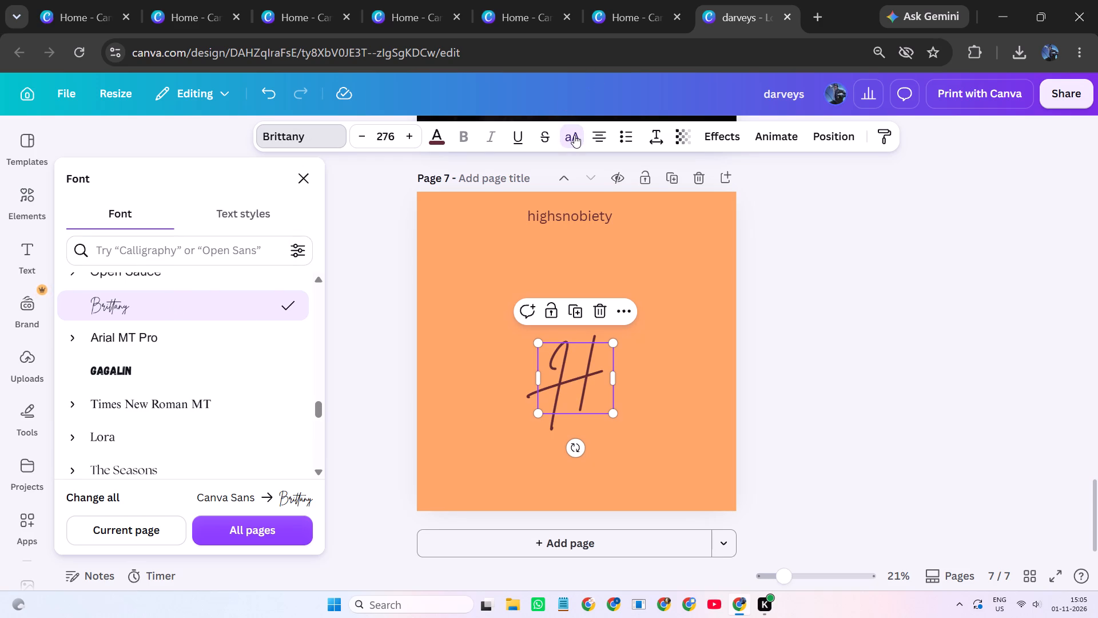
left_click(574, 135)
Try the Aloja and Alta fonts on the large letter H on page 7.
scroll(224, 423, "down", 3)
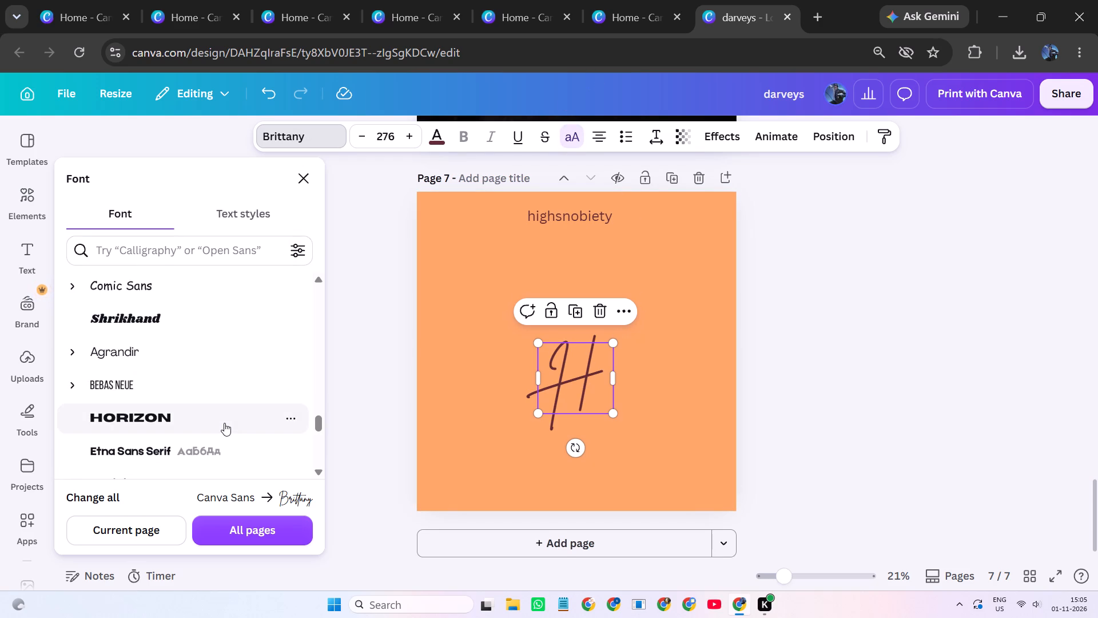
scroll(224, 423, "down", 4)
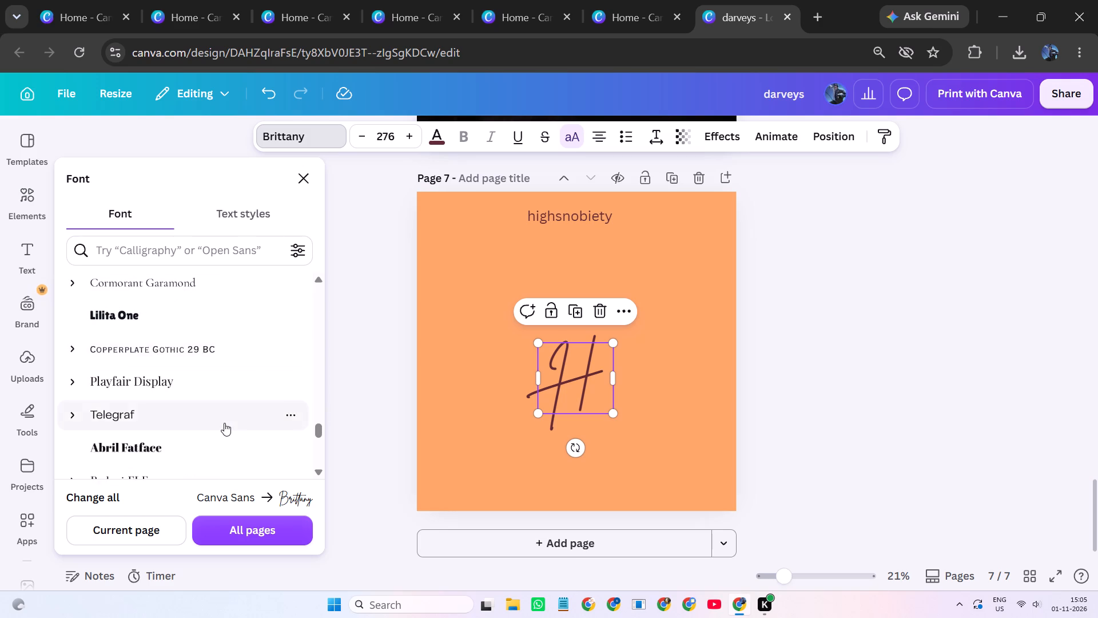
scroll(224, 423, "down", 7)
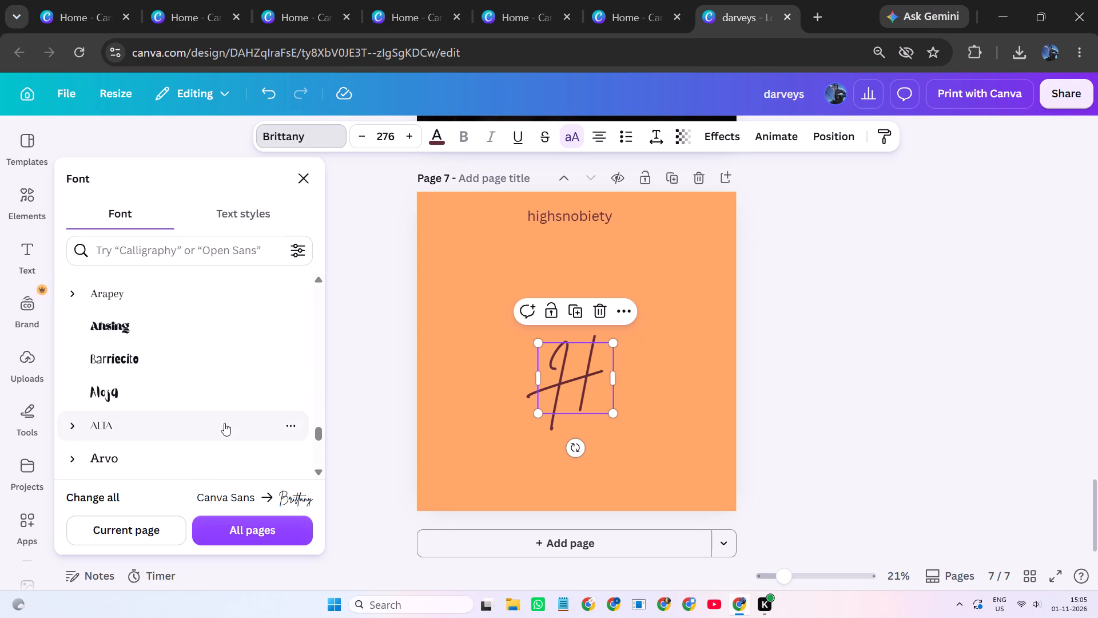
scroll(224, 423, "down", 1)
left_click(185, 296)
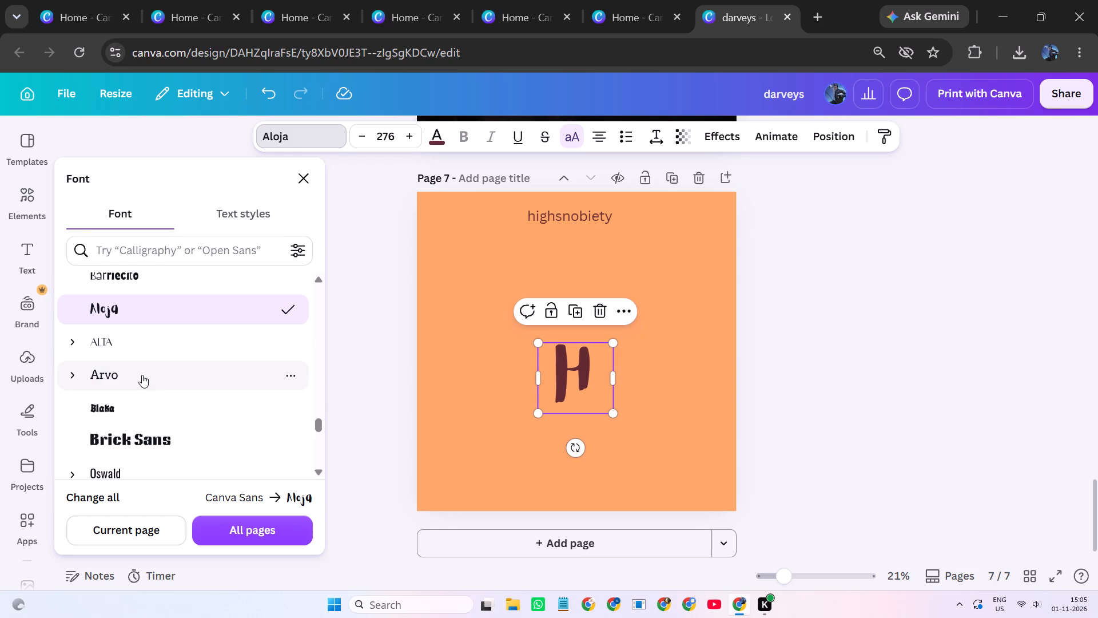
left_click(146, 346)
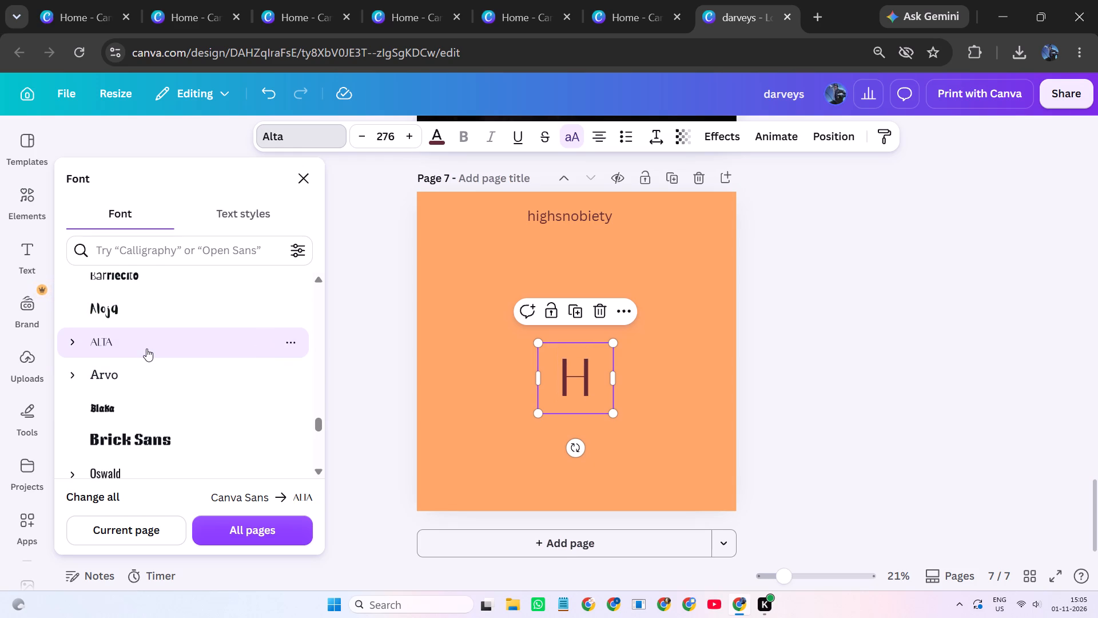
Set the large letter H in the Aprila font and centre it horizontally, slightly higher on page 7.
scroll(128, 376, "down", 2)
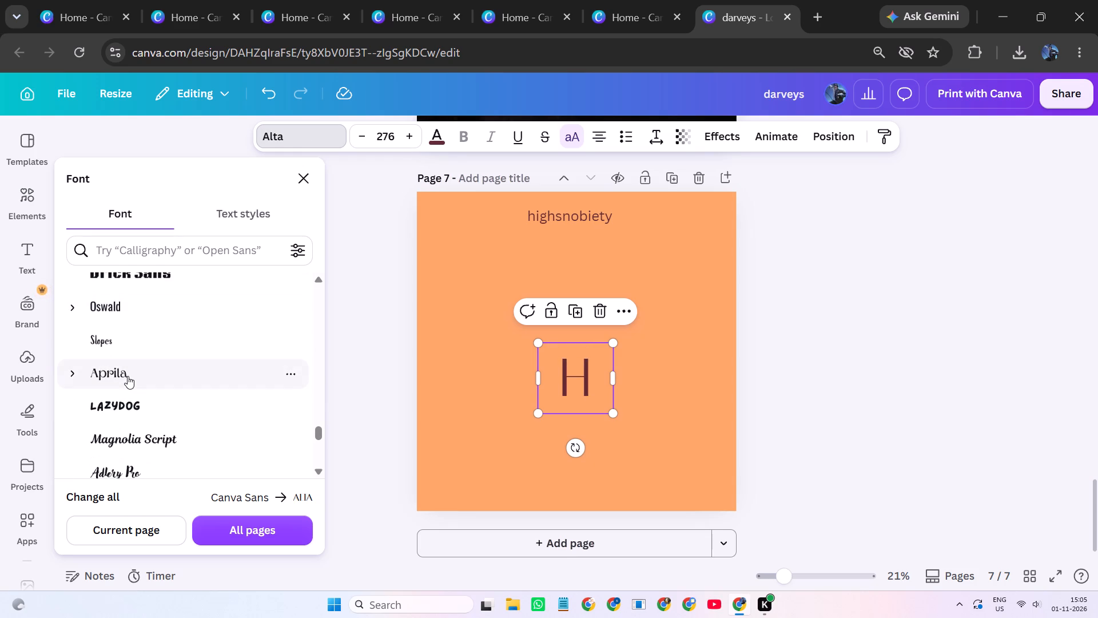
left_click(128, 376)
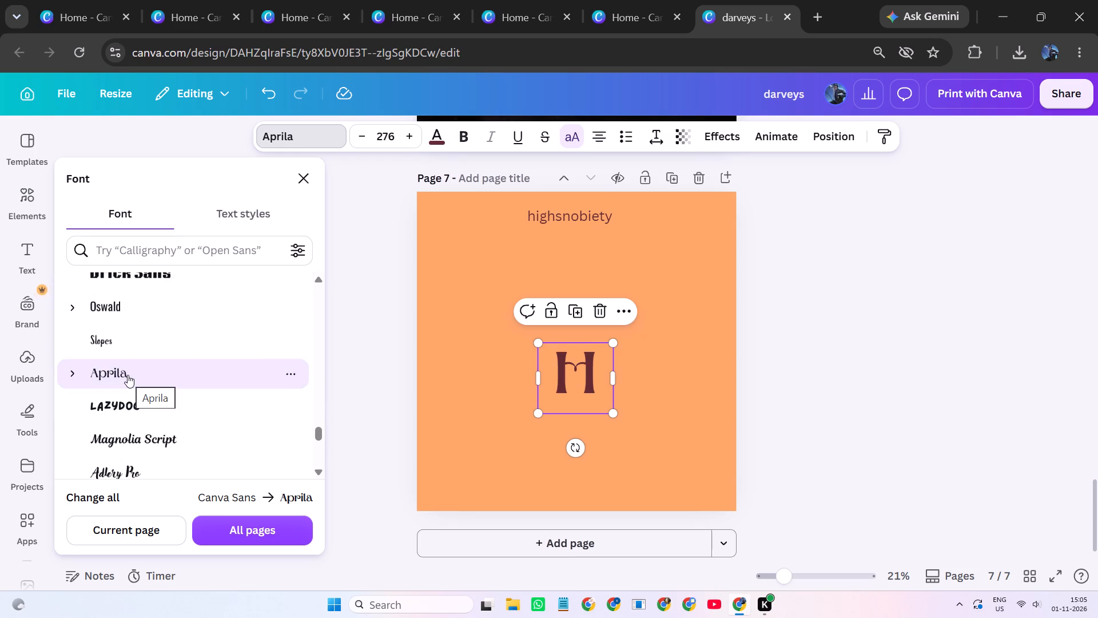
scroll(128, 375, "down", 1)
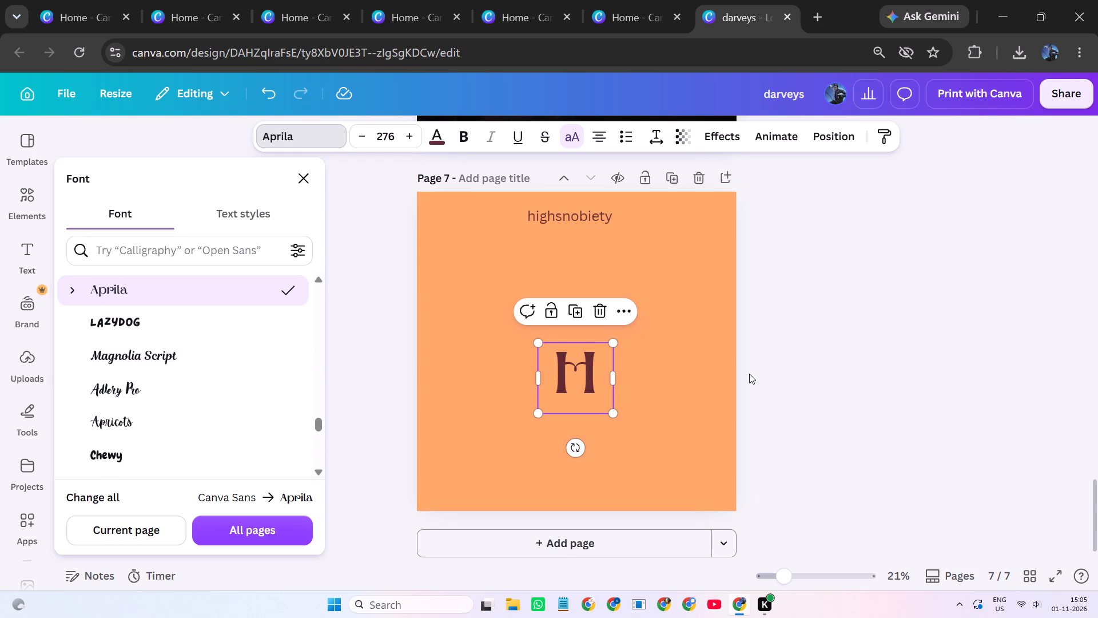
left_click(749, 374)
left_click(729, 381)
left_click_drag(600, 381, 603, 379)
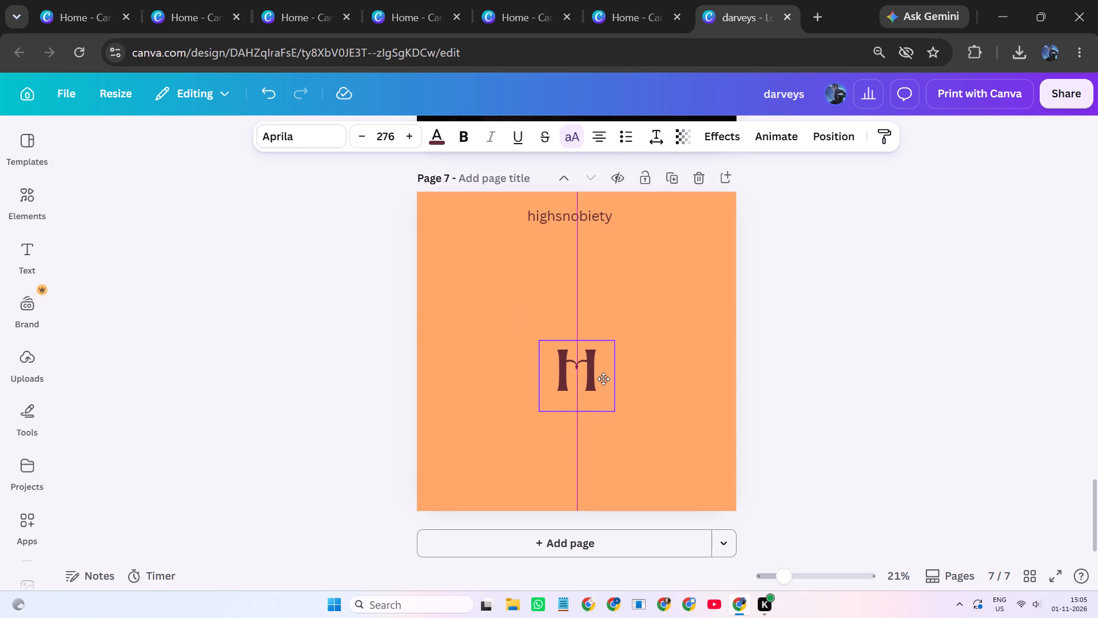
left_click_drag(603, 379, 601, 375)
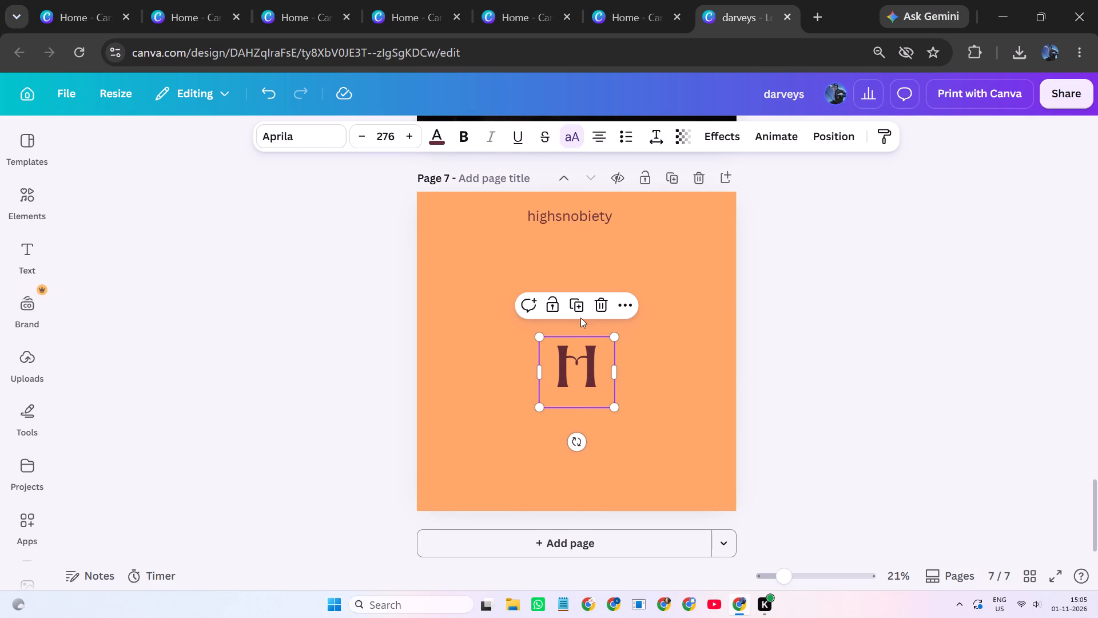
Duplicate the large H, place the copy below the original and rotate the copy upside down.
left_click(581, 309)
left_click_drag(606, 476, 606, 463)
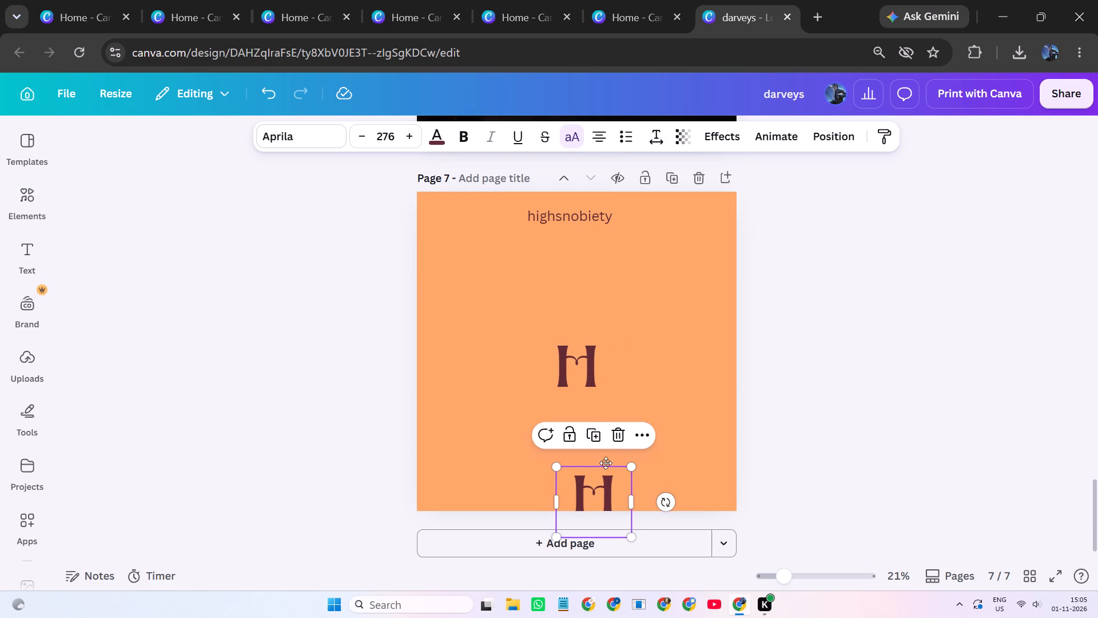
left_click_drag(606, 463, 616, 418)
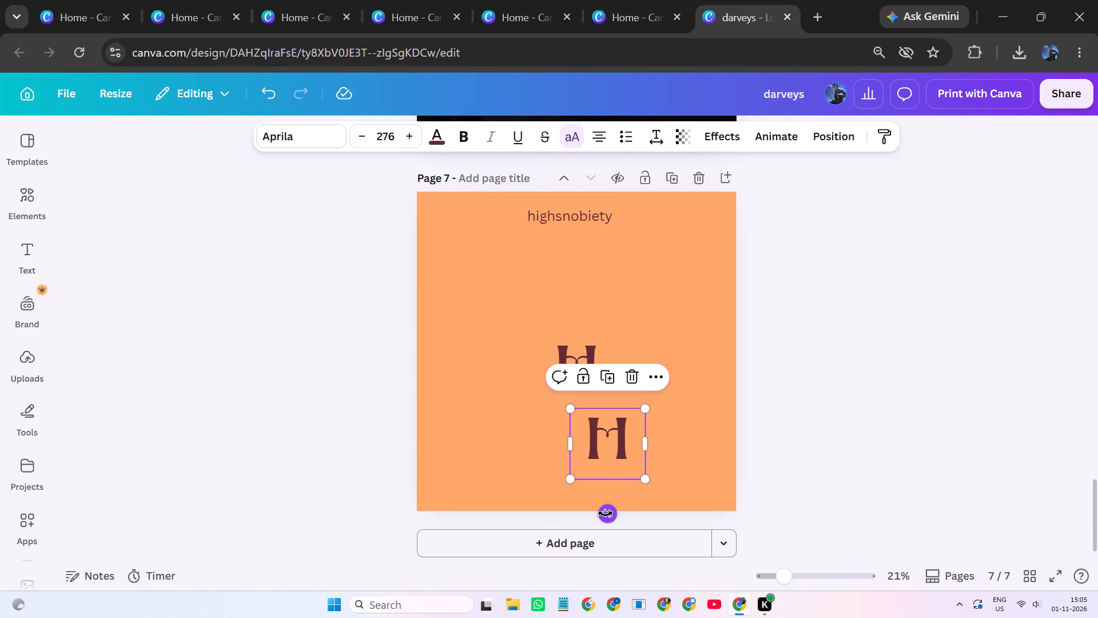
left_click_drag(605, 513, 670, 320)
left_click_drag(659, 308, 619, 291)
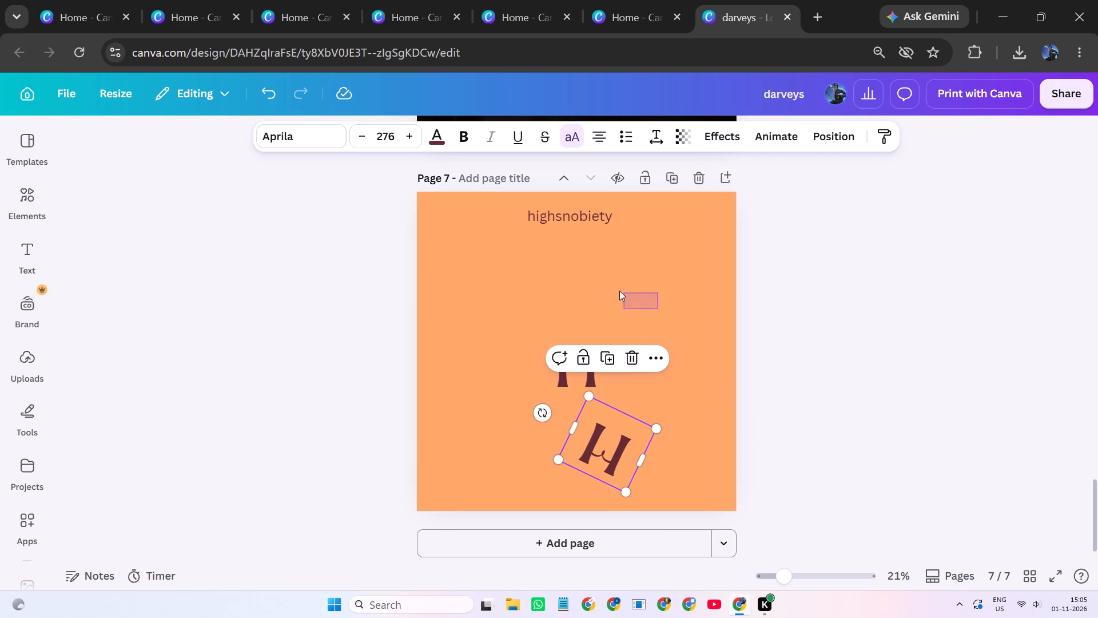
left_click_drag(619, 291, 602, 290)
left_click(588, 454)
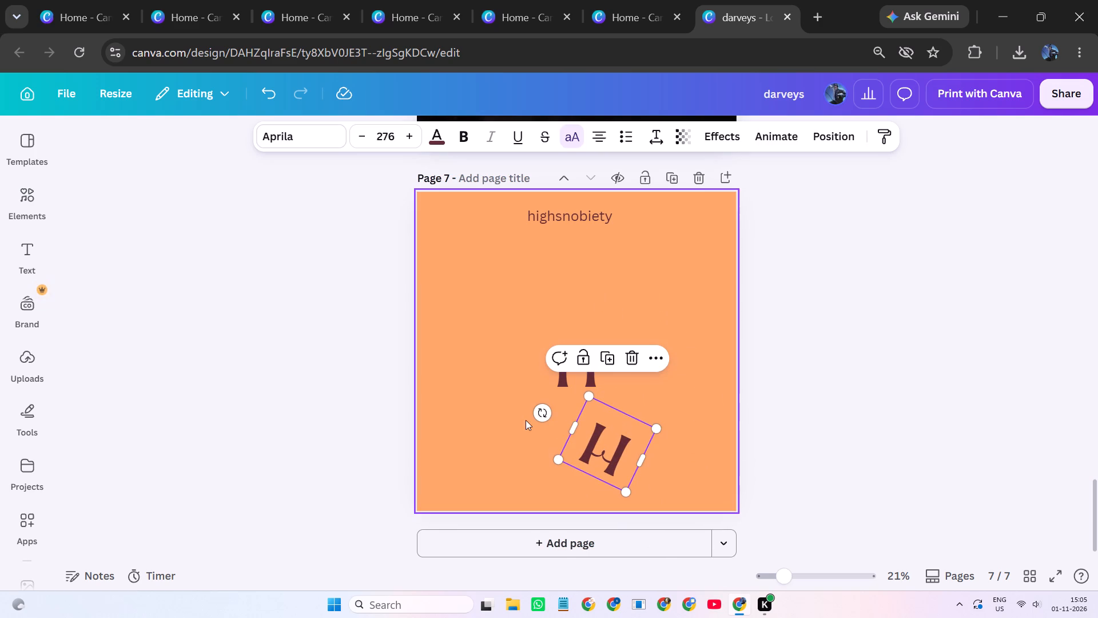
left_click_drag(543, 415, 533, 451)
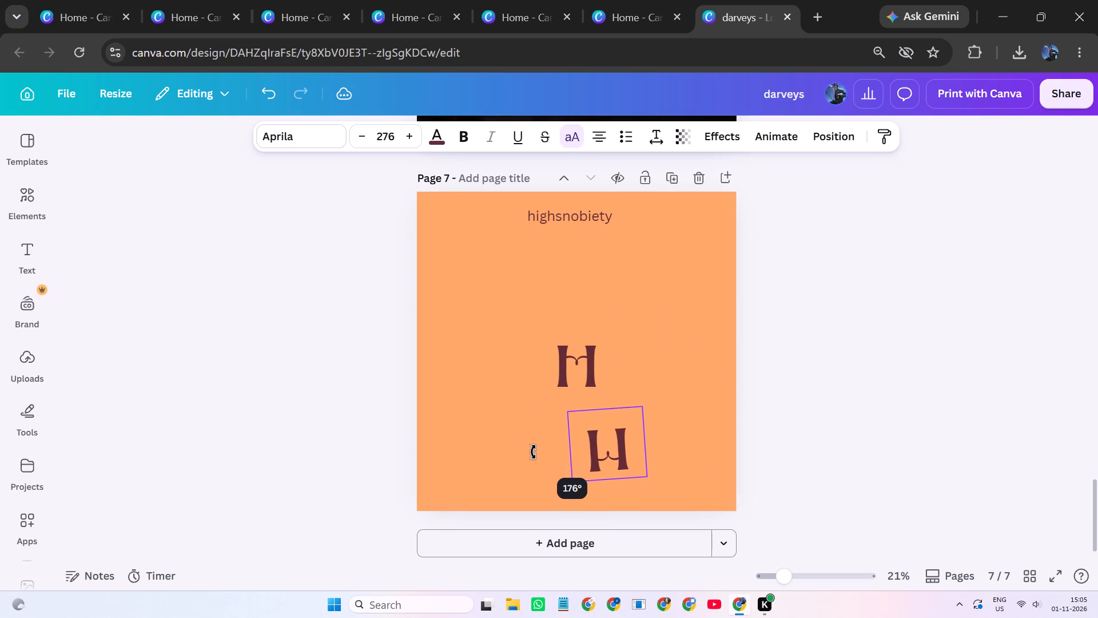
left_click_drag(533, 451, 534, 446)
Overlay the upside-down H exactly on the original H and group the two letters into one monogram.
left_click_drag(610, 453, 603, 438)
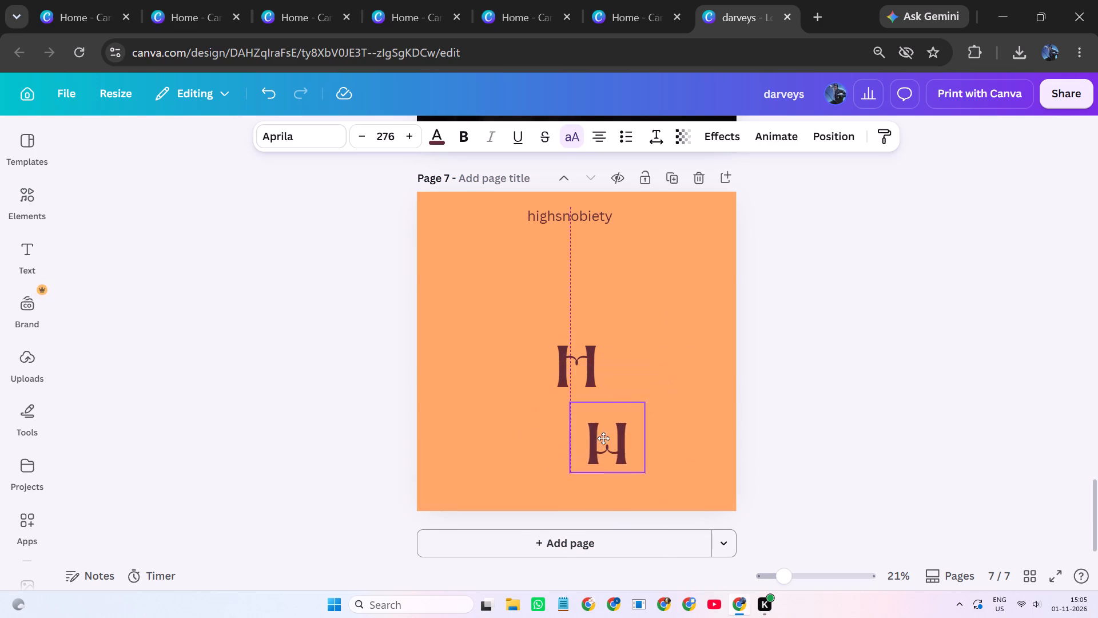
left_click_drag(603, 438, 580, 370)
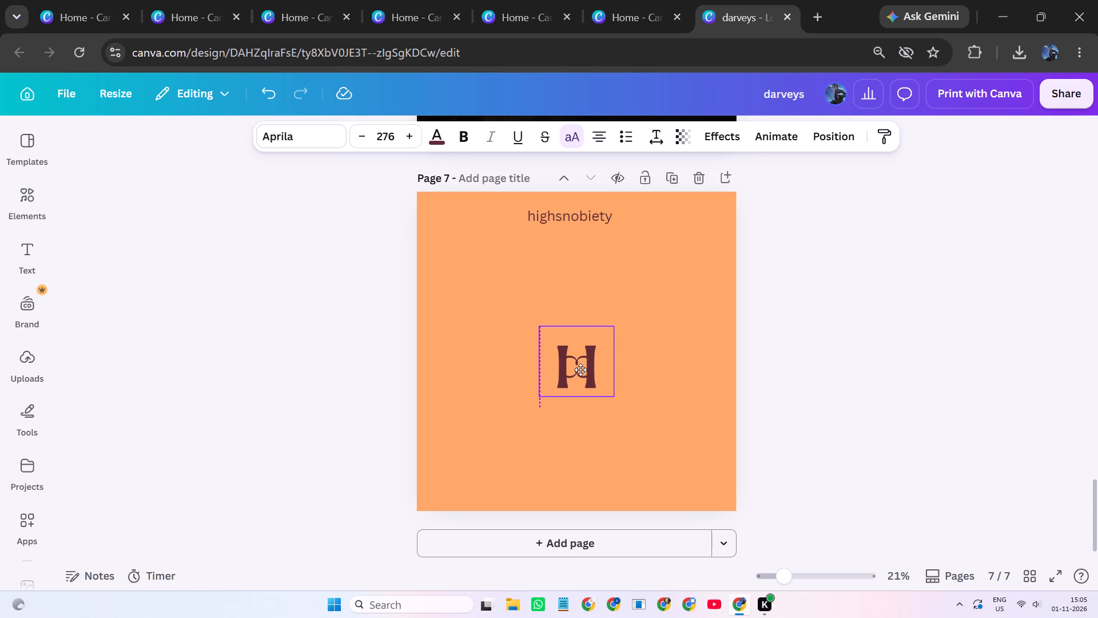
left_click_drag(580, 370, 580, 369)
left_click(737, 383)
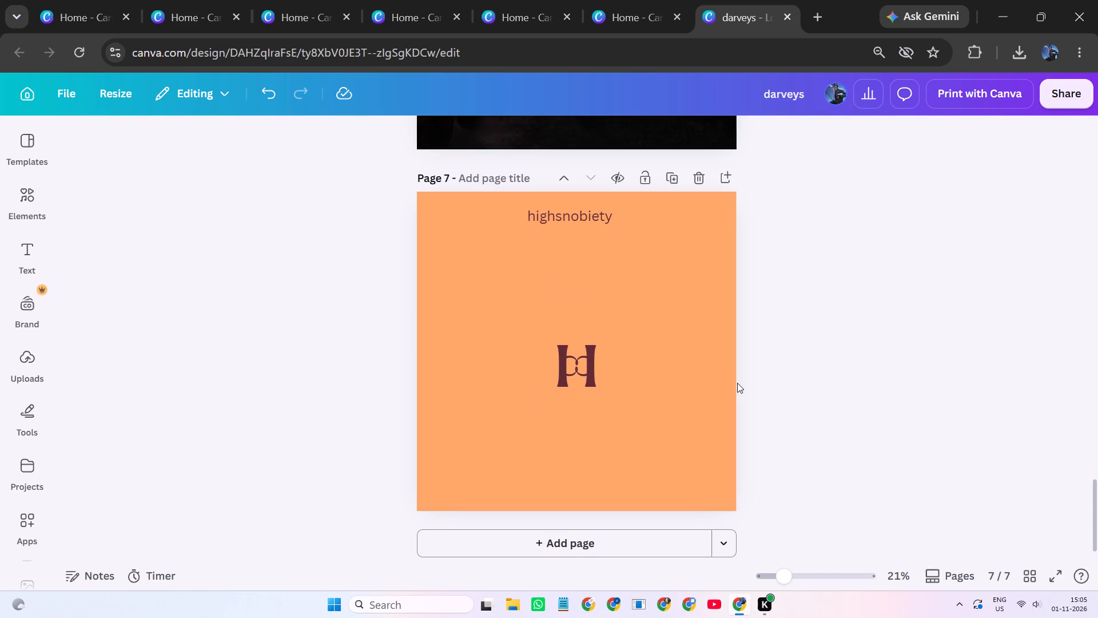
left_click_drag(522, 310, 634, 378)
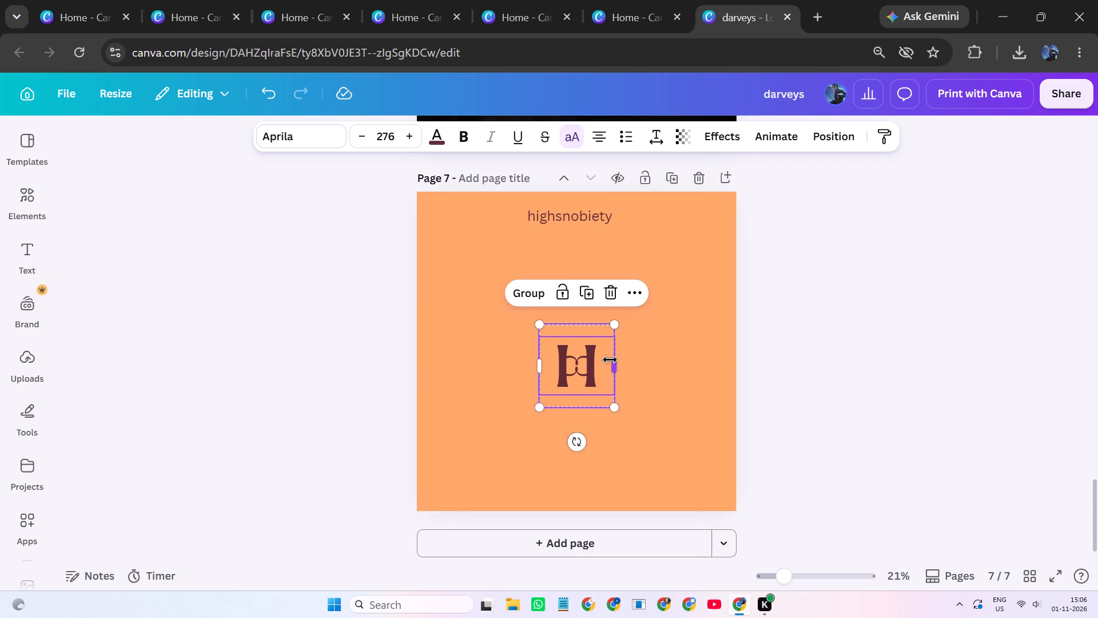
left_click(538, 289)
left_click(859, 410)
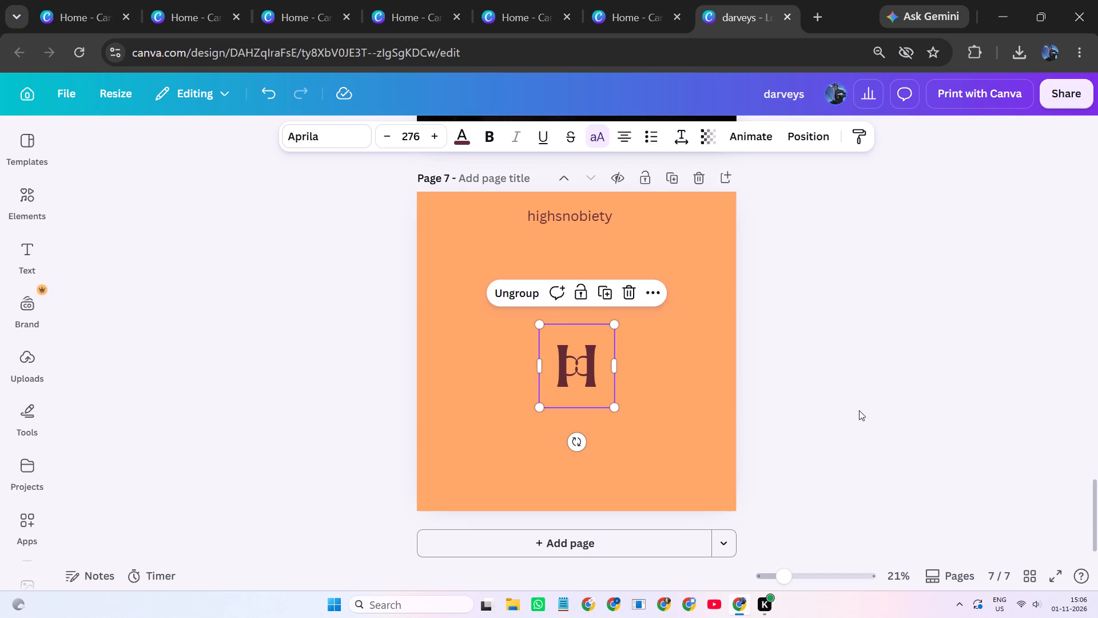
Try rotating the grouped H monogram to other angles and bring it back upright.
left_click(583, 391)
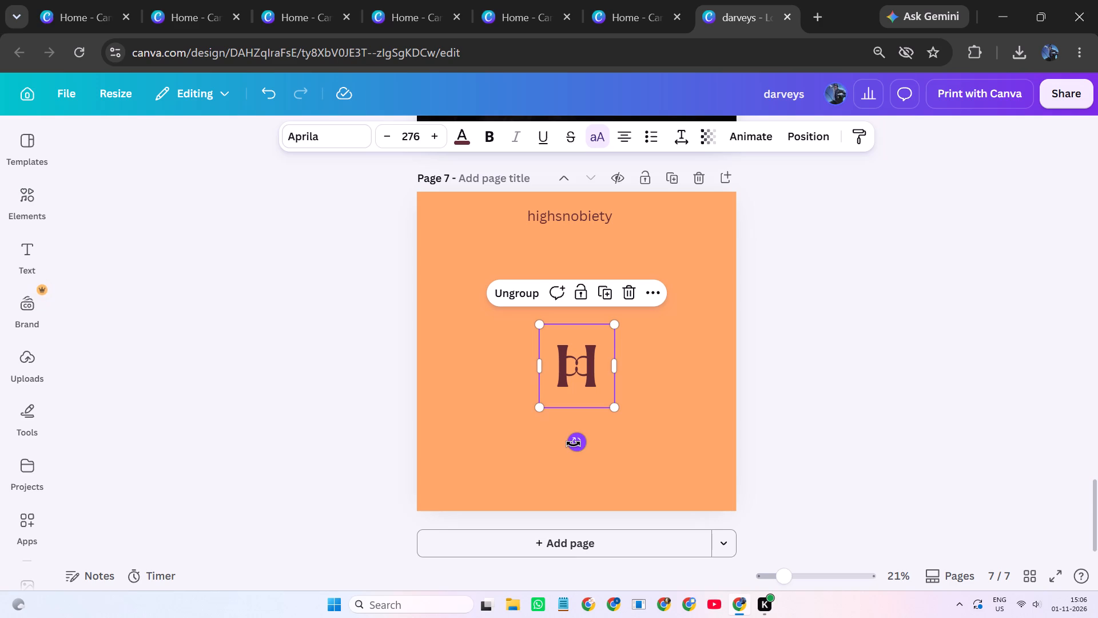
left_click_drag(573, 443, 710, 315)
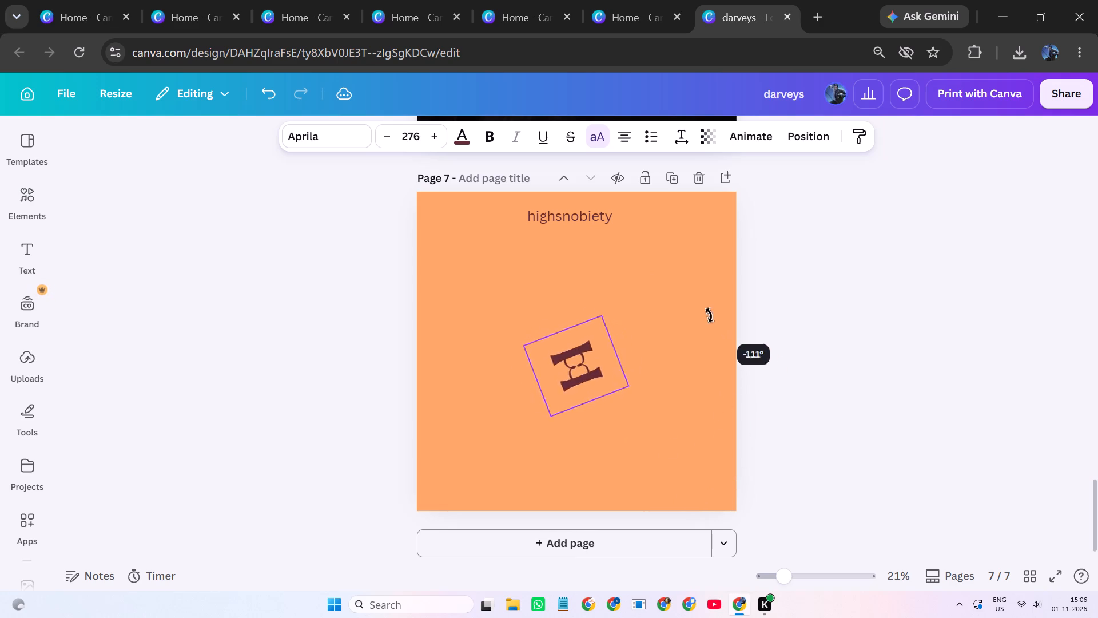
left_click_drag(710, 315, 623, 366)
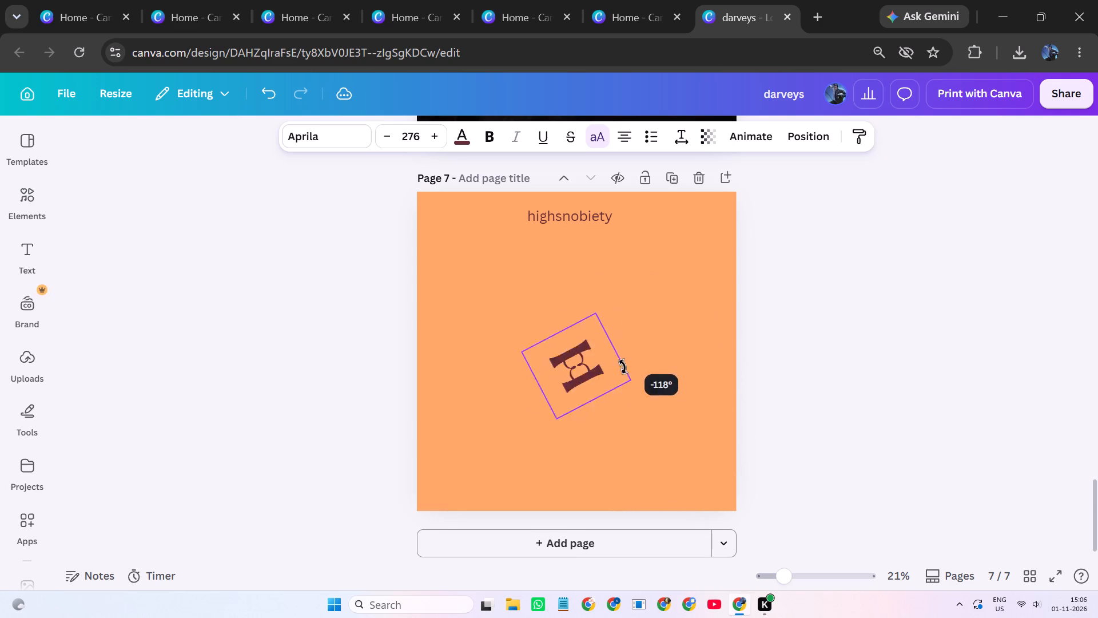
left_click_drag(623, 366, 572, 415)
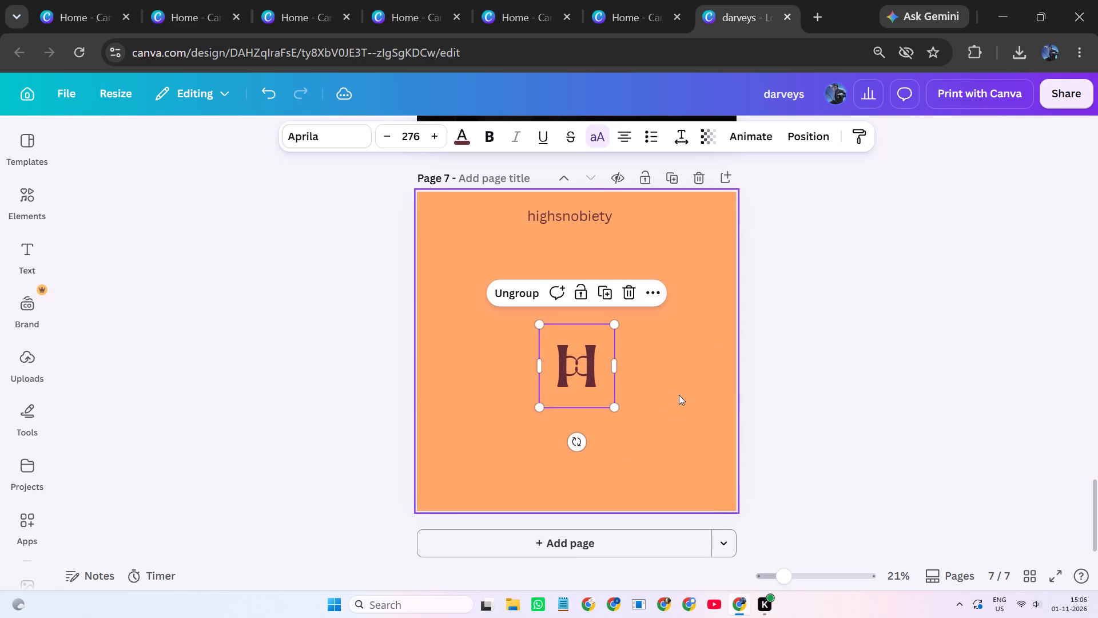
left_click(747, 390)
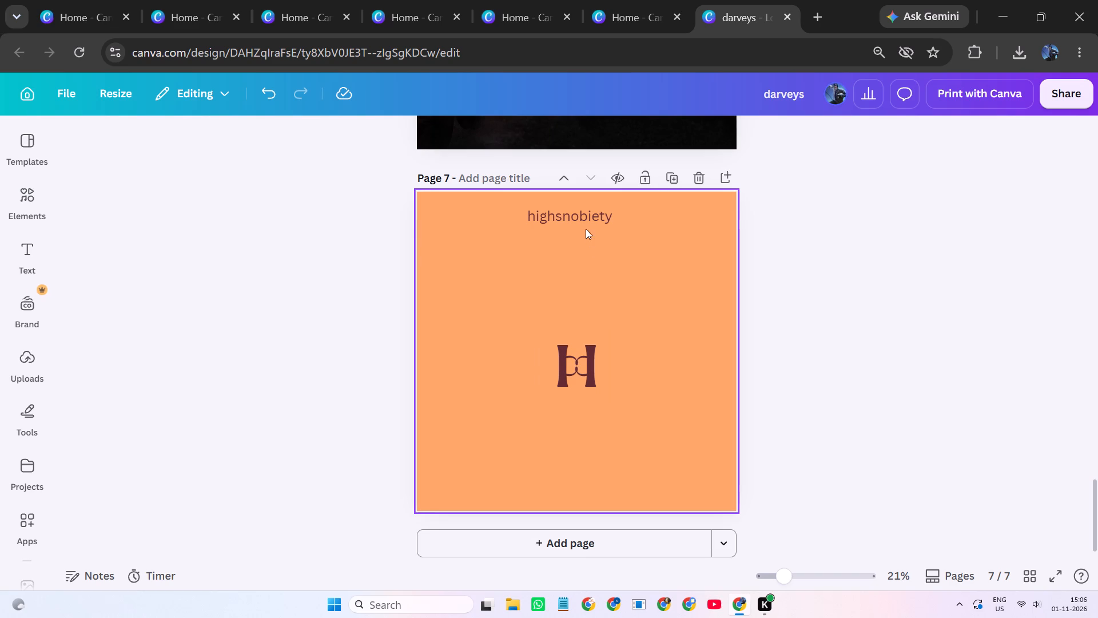
Duplicate the highsnobiety text at the top of page 7 and place the copy just below the H monogram.
left_click(582, 219)
left_click(571, 179)
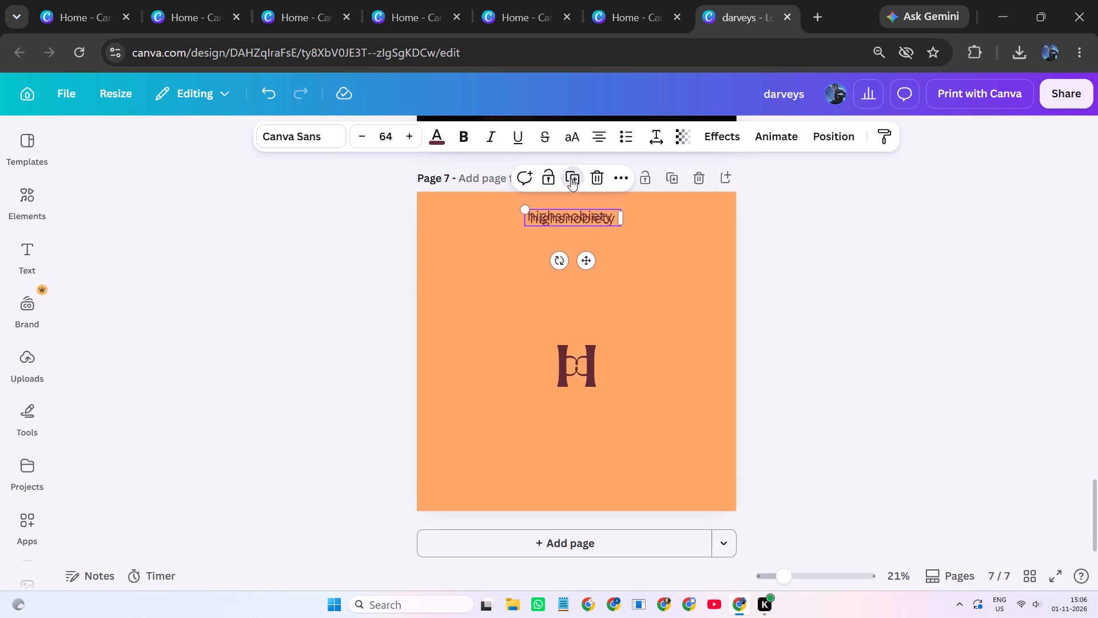
left_click_drag(585, 259, 583, 413)
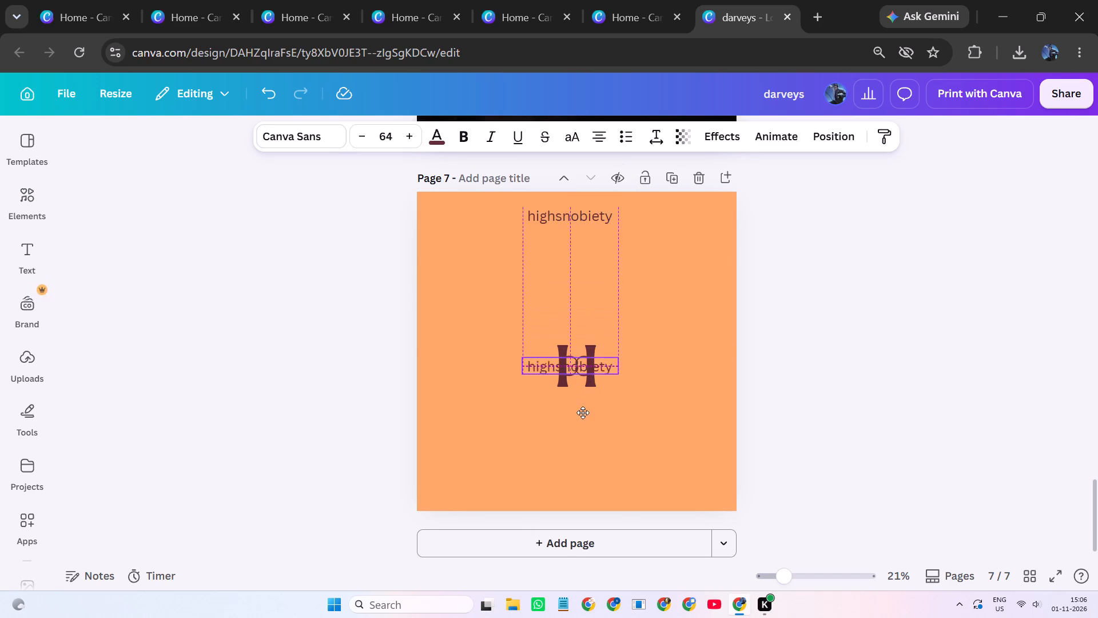
left_click_drag(583, 413, 582, 466)
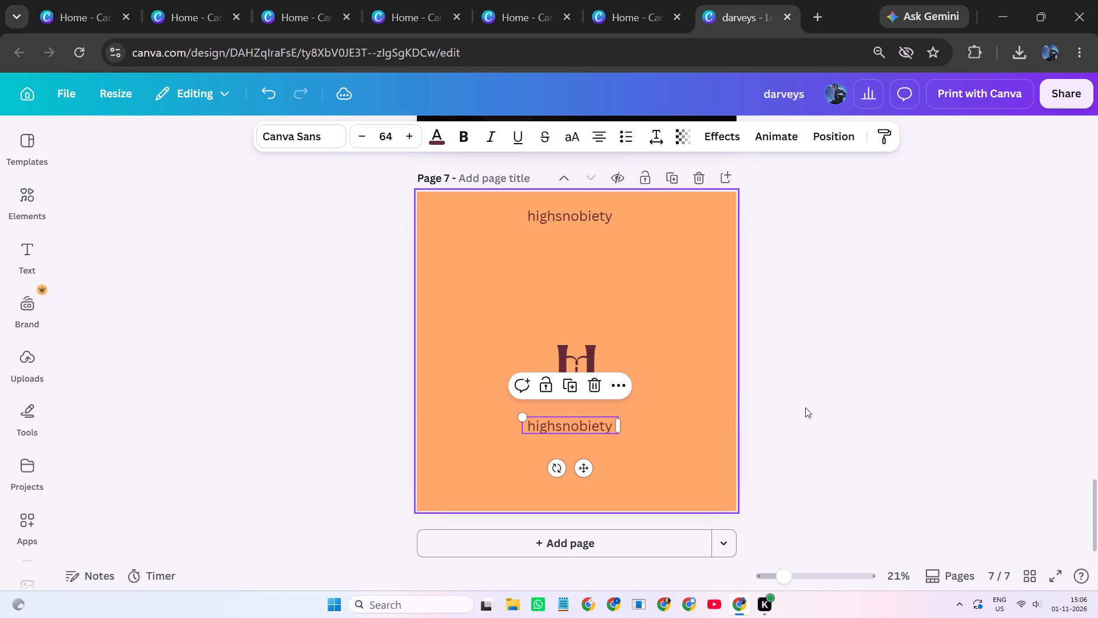
left_click(835, 402)
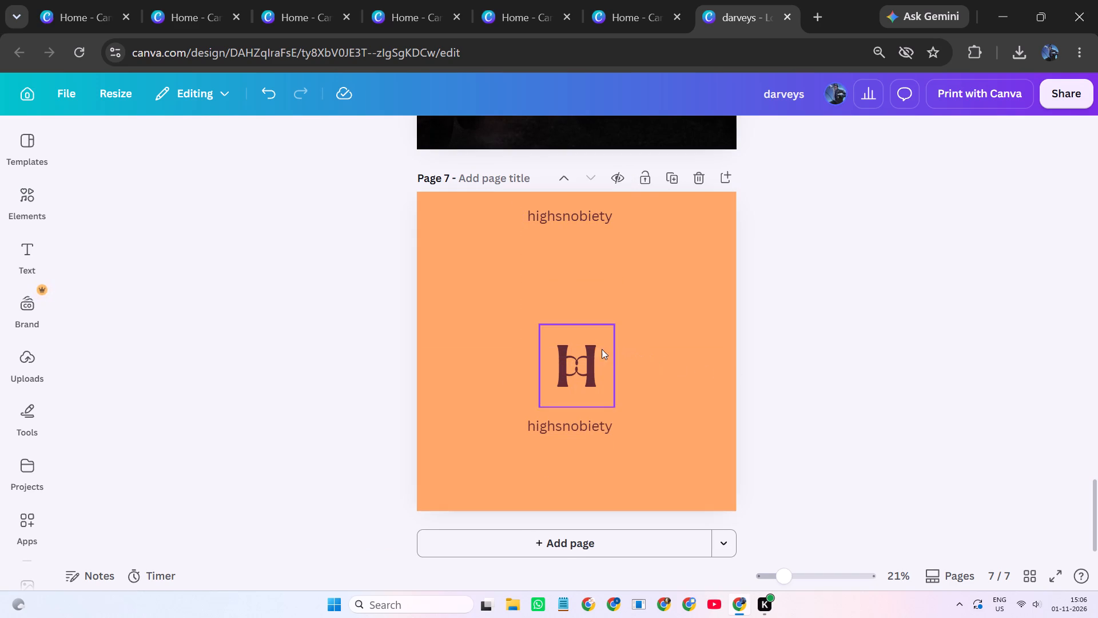
Enlarge the grouped H monogram to about size 353 and fit it just above the lower highsnobiety text.
left_click(591, 351)
left_click_drag(611, 410, 637, 458)
left_click_drag(637, 425, 627, 406)
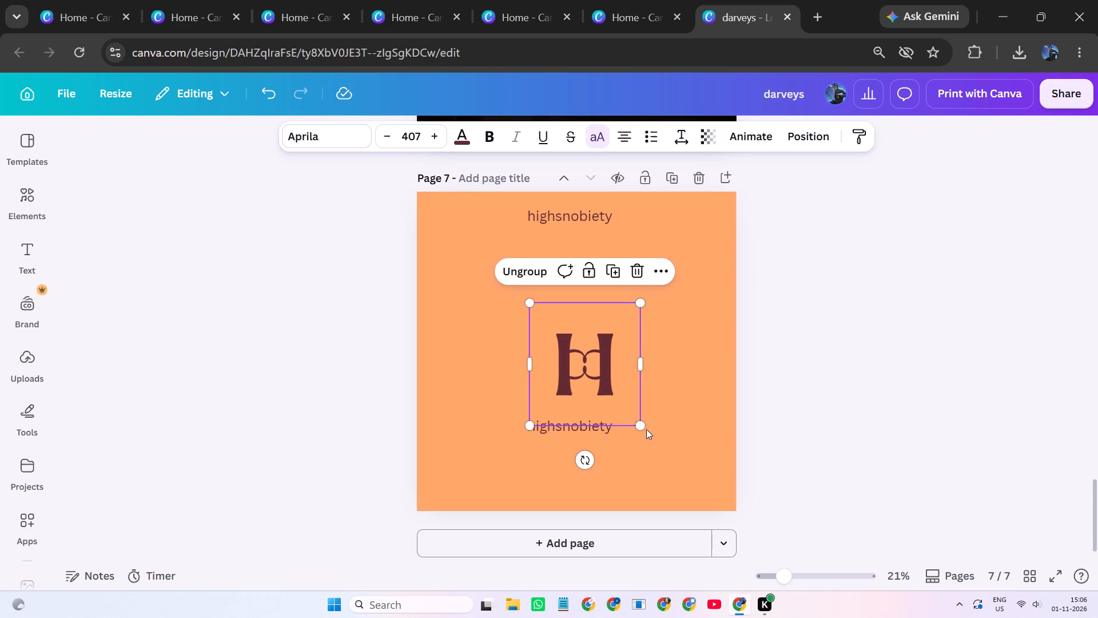
left_click_drag(642, 422, 635, 411)
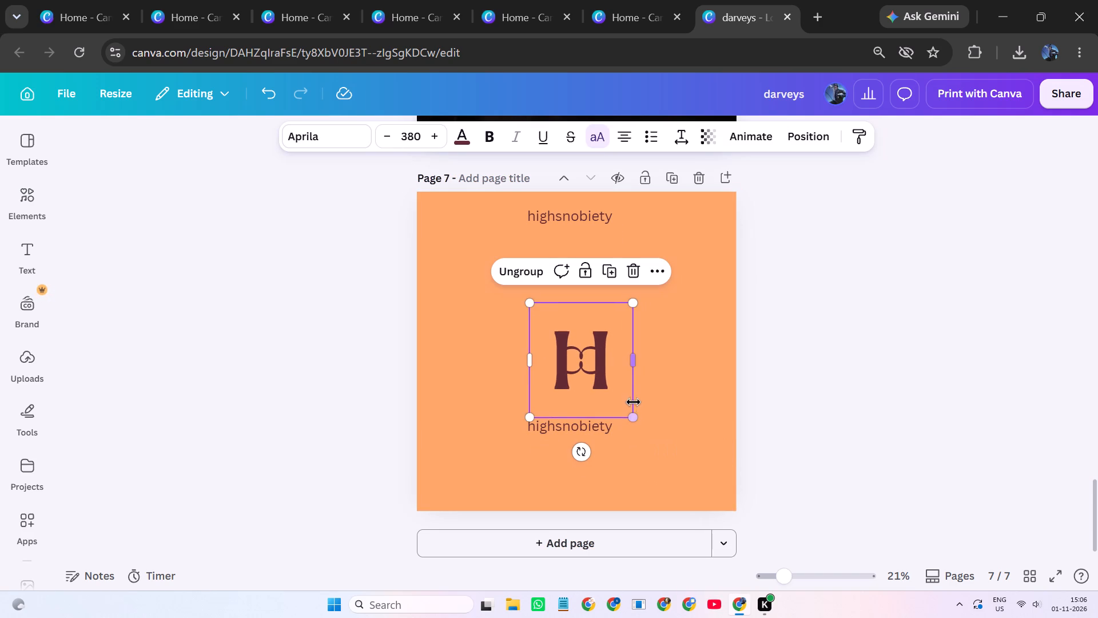
left_click_drag(627, 393, 627, 400)
left_click(624, 423)
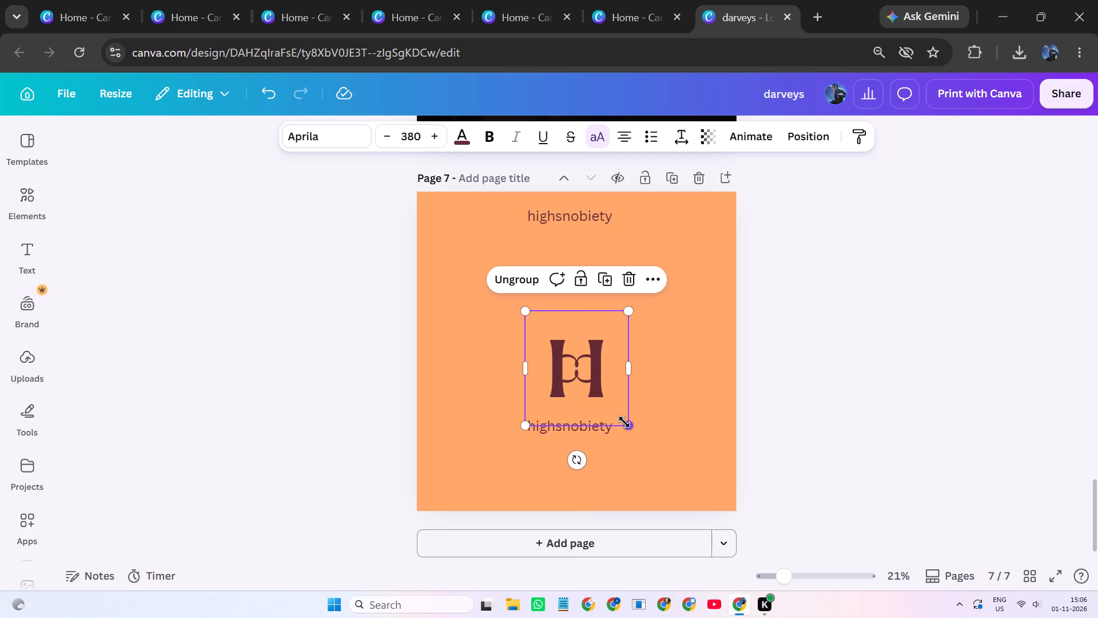
left_click(627, 425)
left_click(737, 422)
left_click(592, 374)
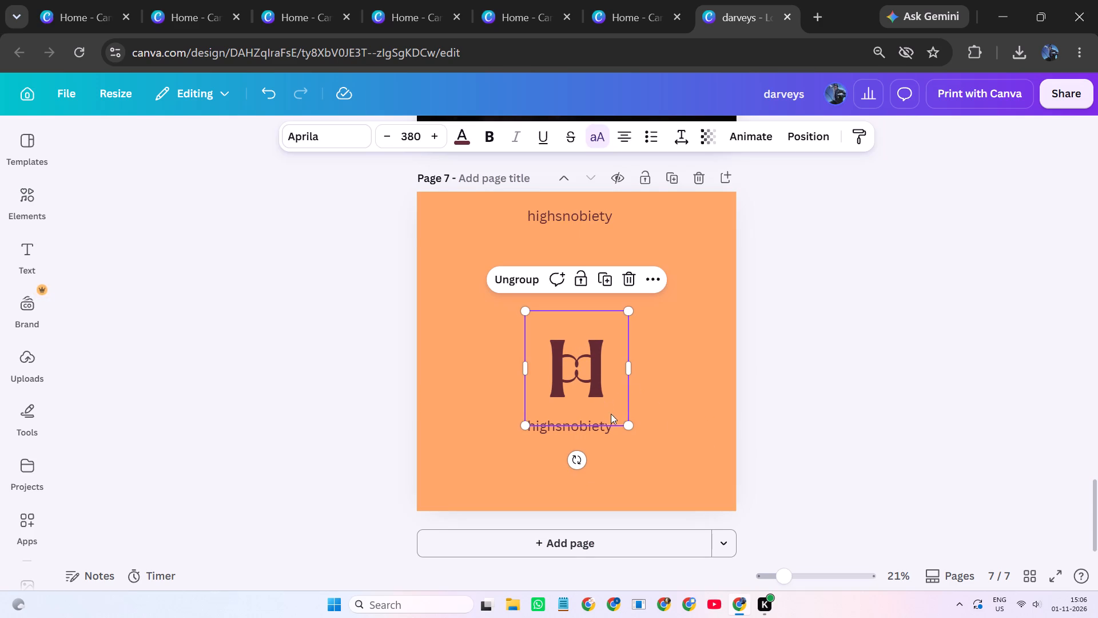
left_click_drag(629, 423, 627, 411)
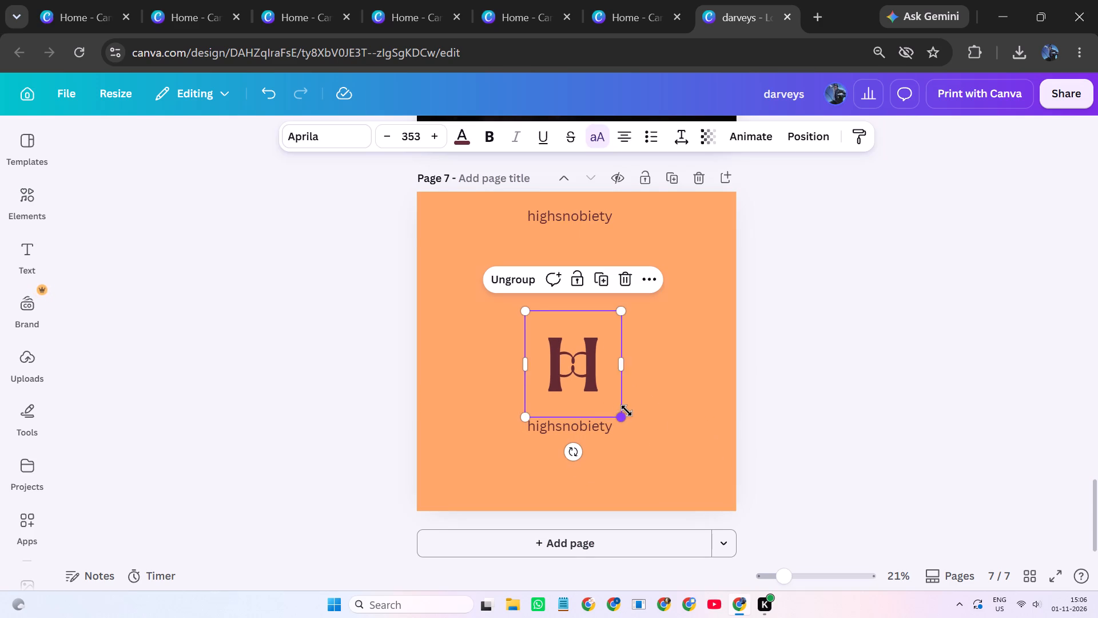
Move the grouped H monogram on page 7 to the page's horizontal centre, just above the lower highsnobiety text.
left_click_drag(588, 382, 594, 391)
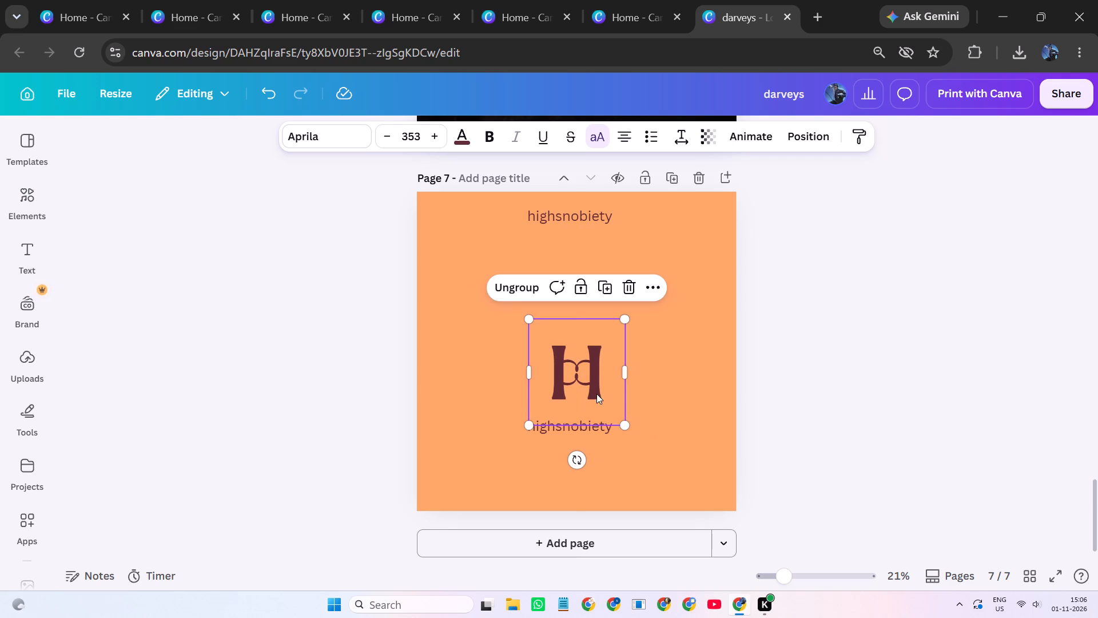
left_click(814, 409)
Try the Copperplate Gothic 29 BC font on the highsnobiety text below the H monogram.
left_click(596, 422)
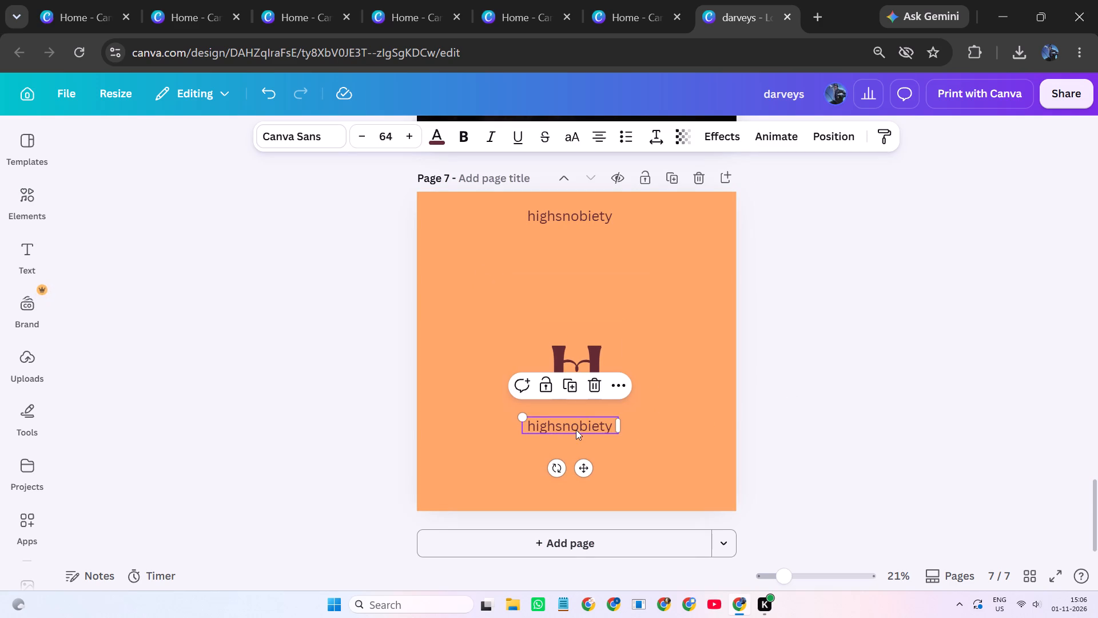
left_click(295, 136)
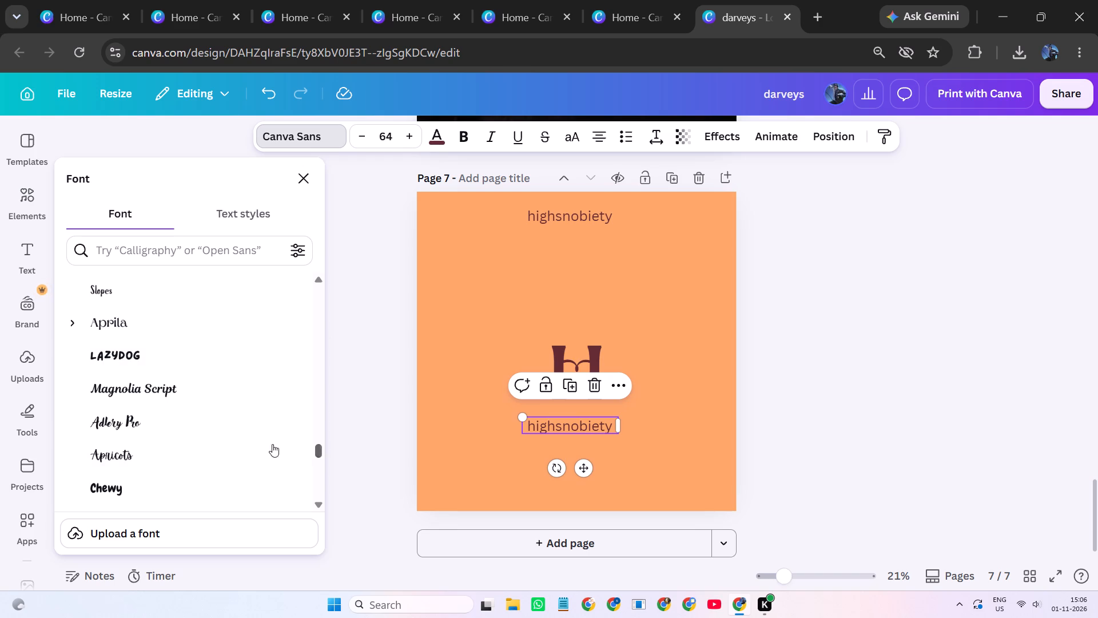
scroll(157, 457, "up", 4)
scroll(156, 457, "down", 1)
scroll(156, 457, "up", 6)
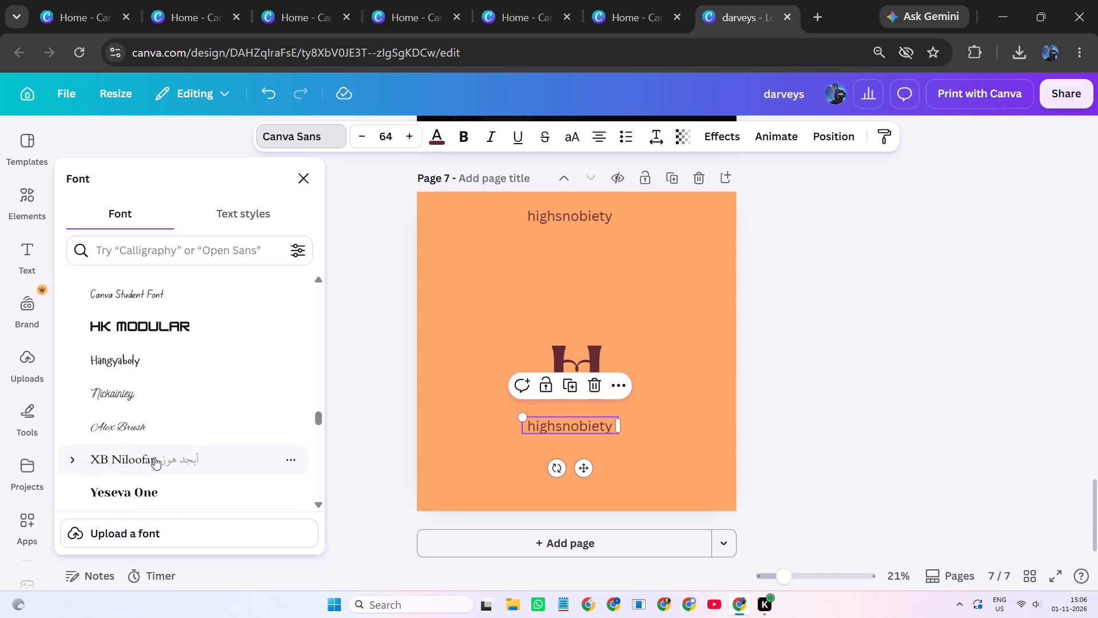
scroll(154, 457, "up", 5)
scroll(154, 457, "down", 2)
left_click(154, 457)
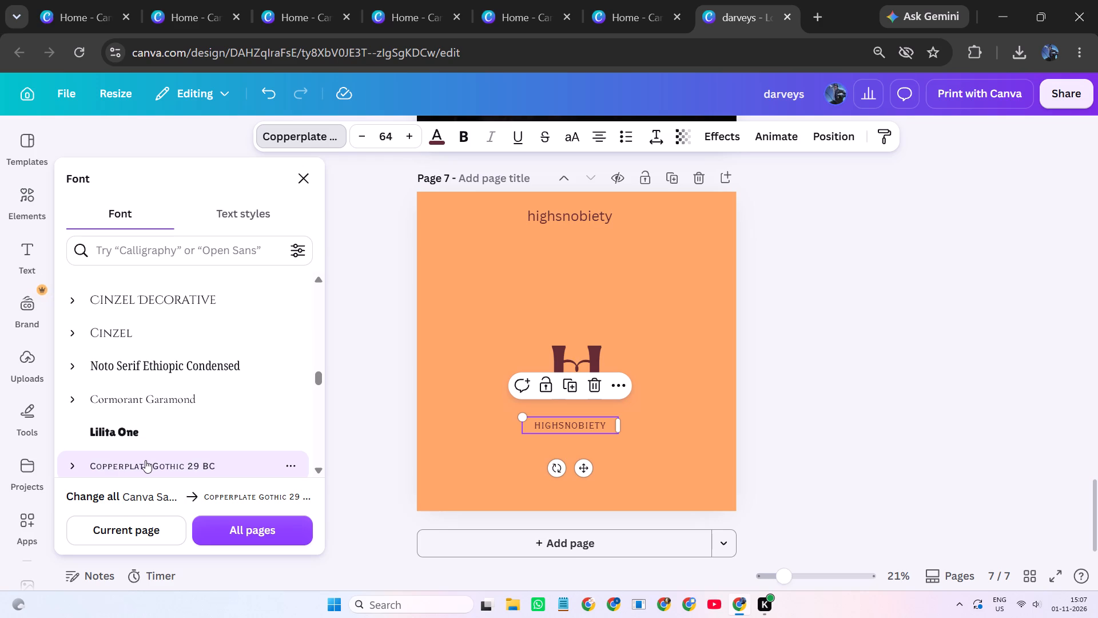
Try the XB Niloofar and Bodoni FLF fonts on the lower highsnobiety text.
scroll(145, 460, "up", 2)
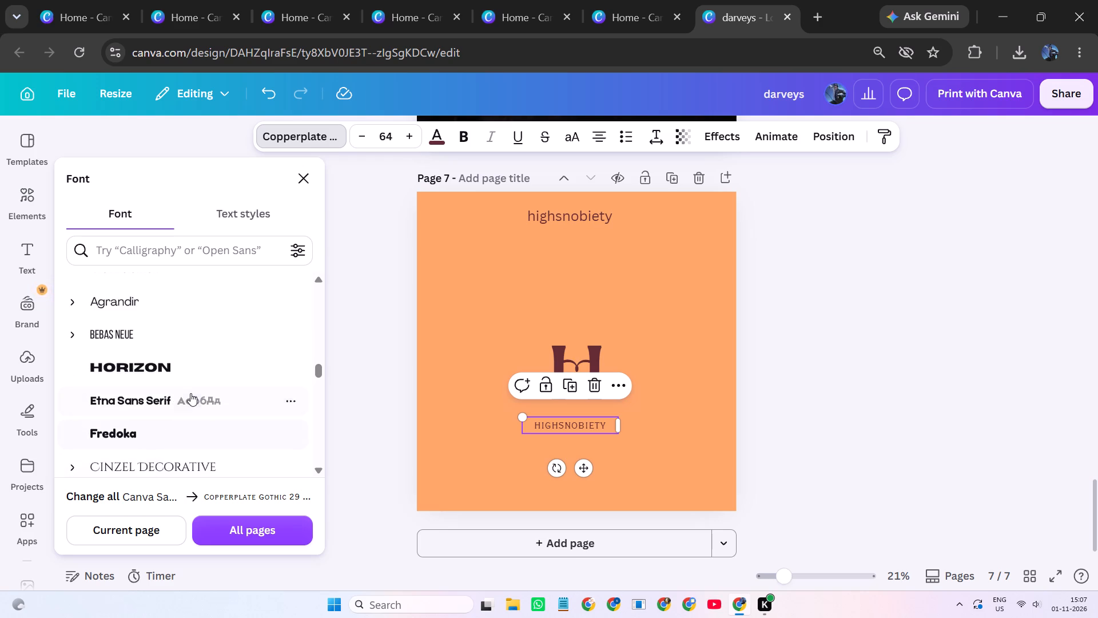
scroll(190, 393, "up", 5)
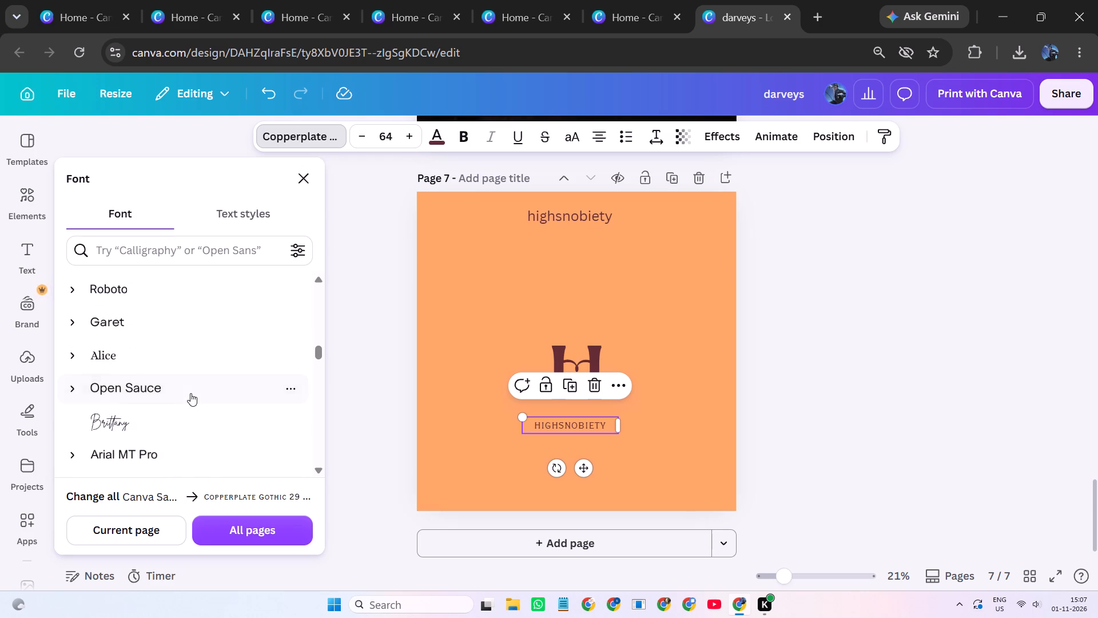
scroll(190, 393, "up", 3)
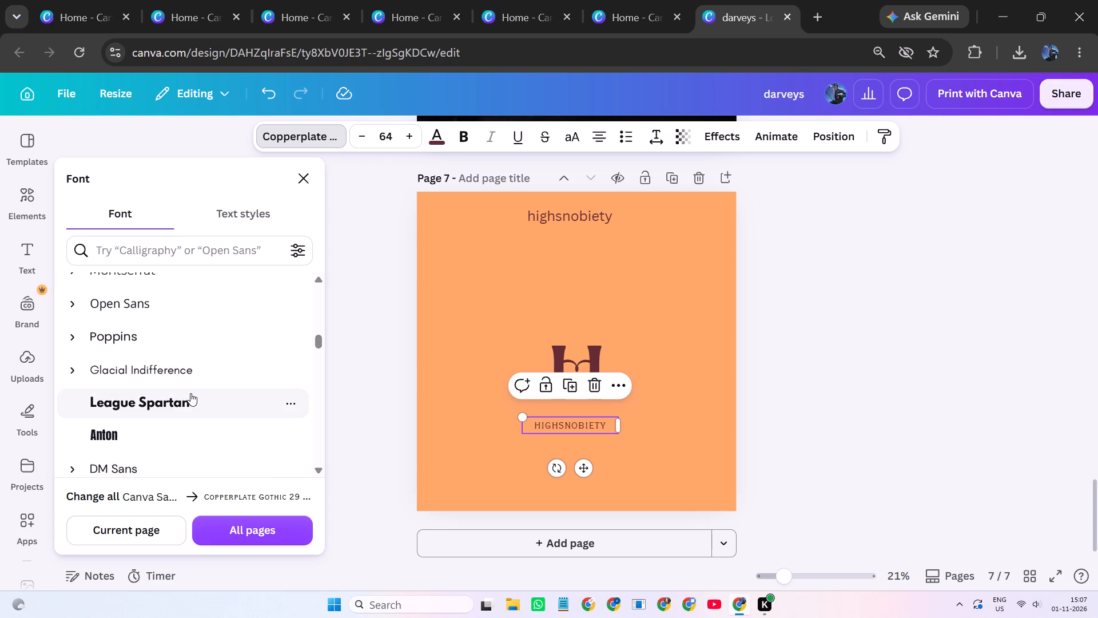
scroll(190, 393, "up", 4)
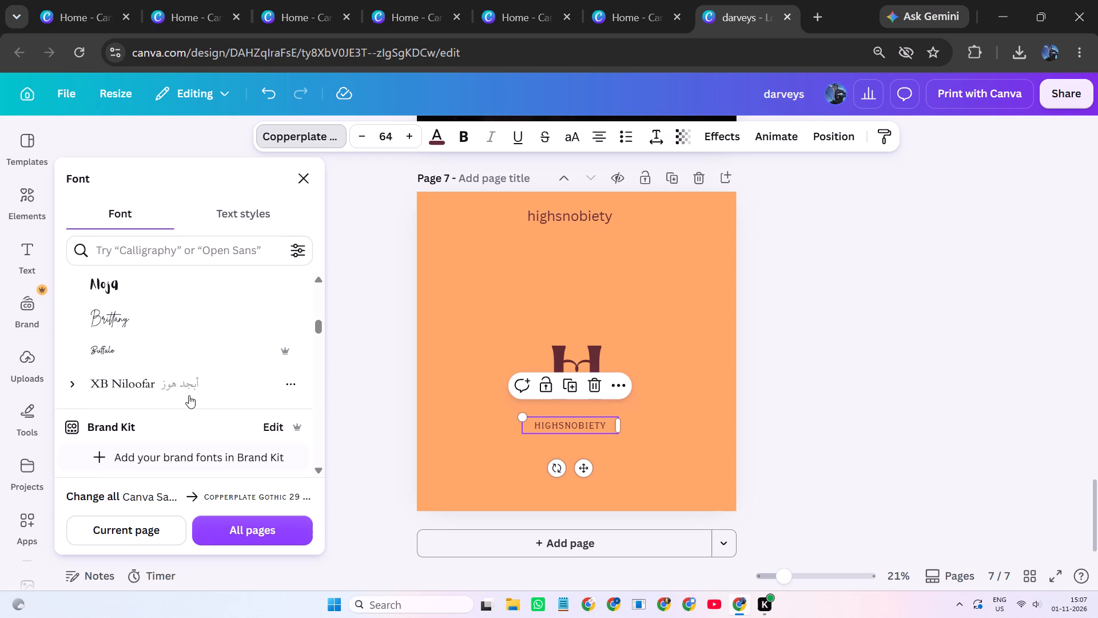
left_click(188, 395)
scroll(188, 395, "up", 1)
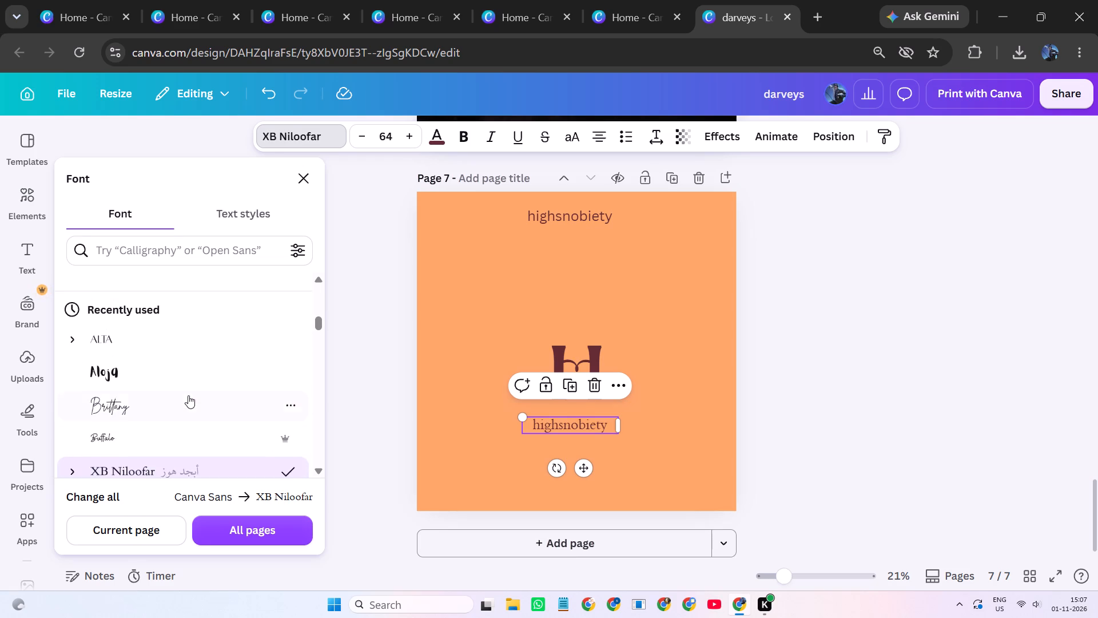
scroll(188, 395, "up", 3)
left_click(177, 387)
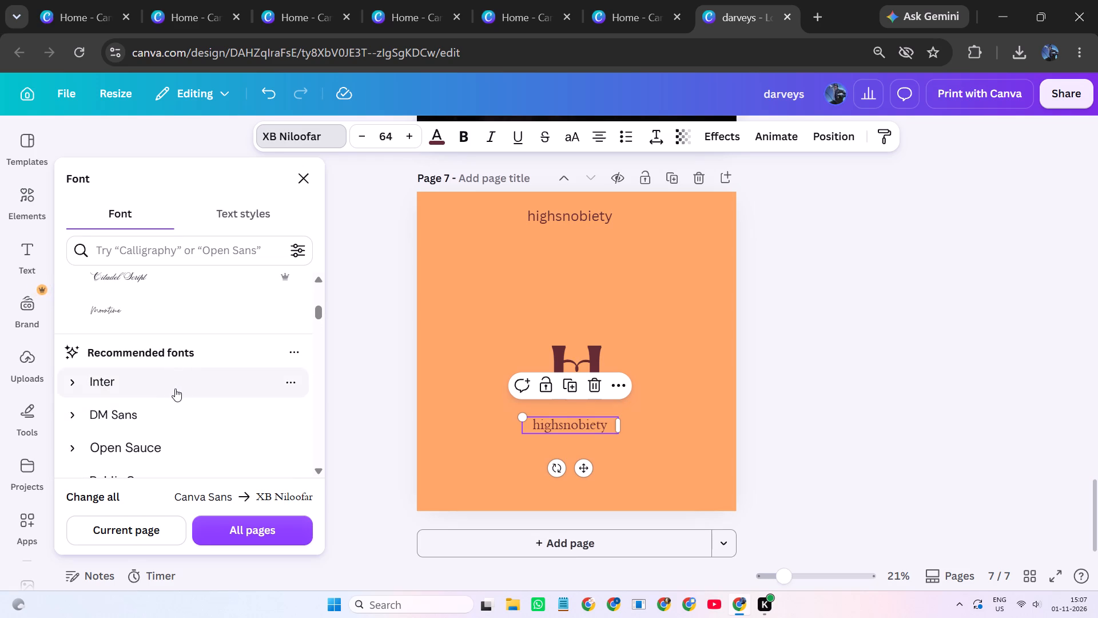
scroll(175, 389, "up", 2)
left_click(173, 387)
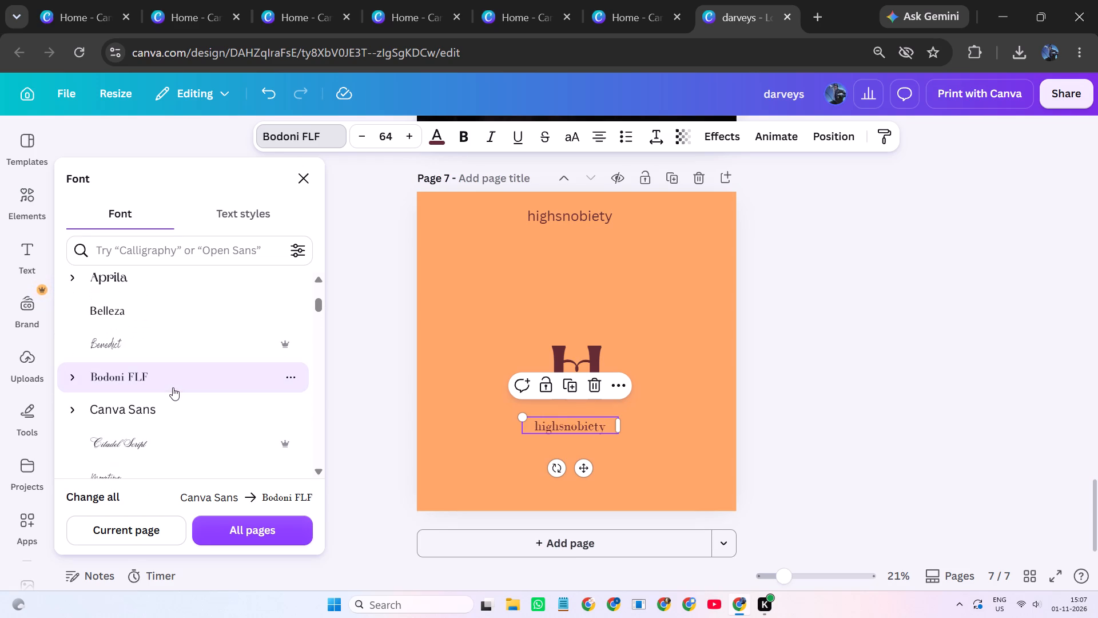
Set the font of the lower highsnobiety text on page 7 to Moontime.
scroll(153, 409, "down", 1)
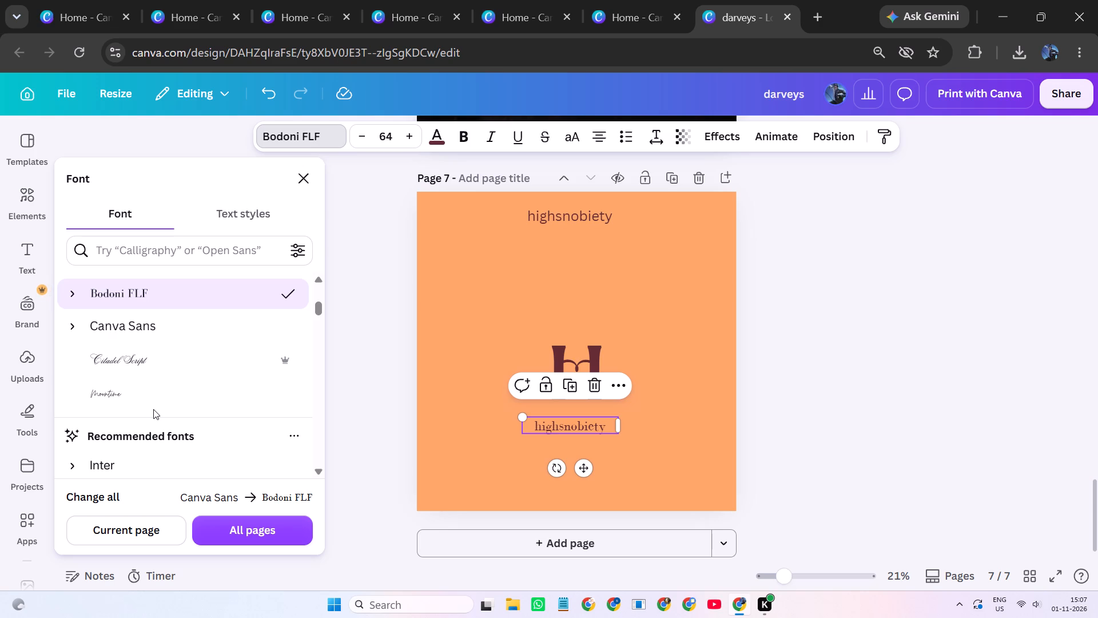
left_click(140, 402)
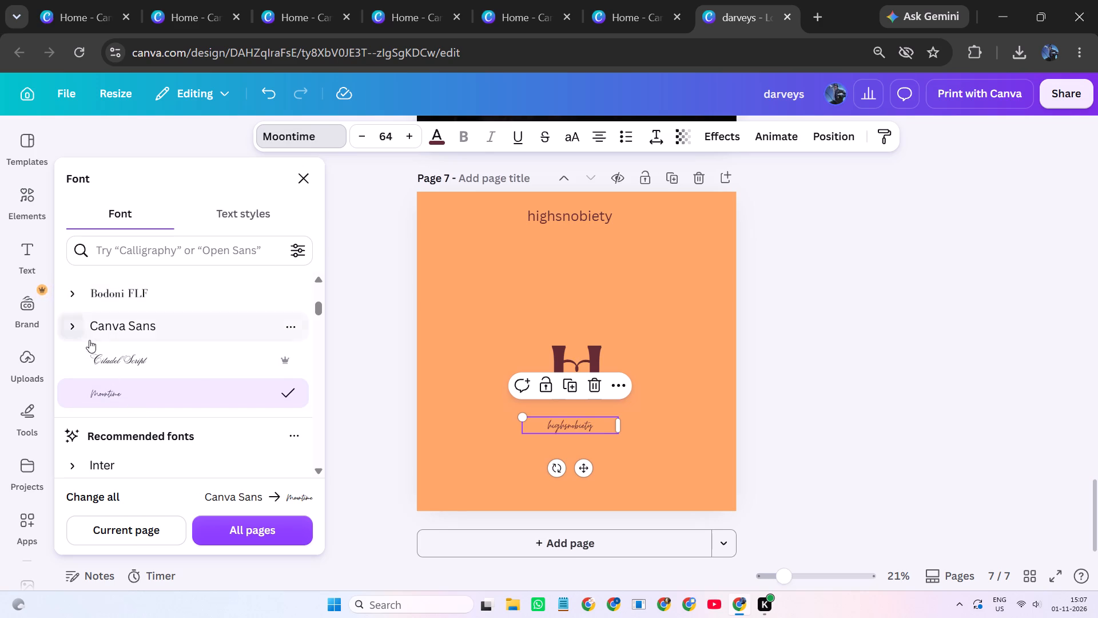
left_click(642, 410)
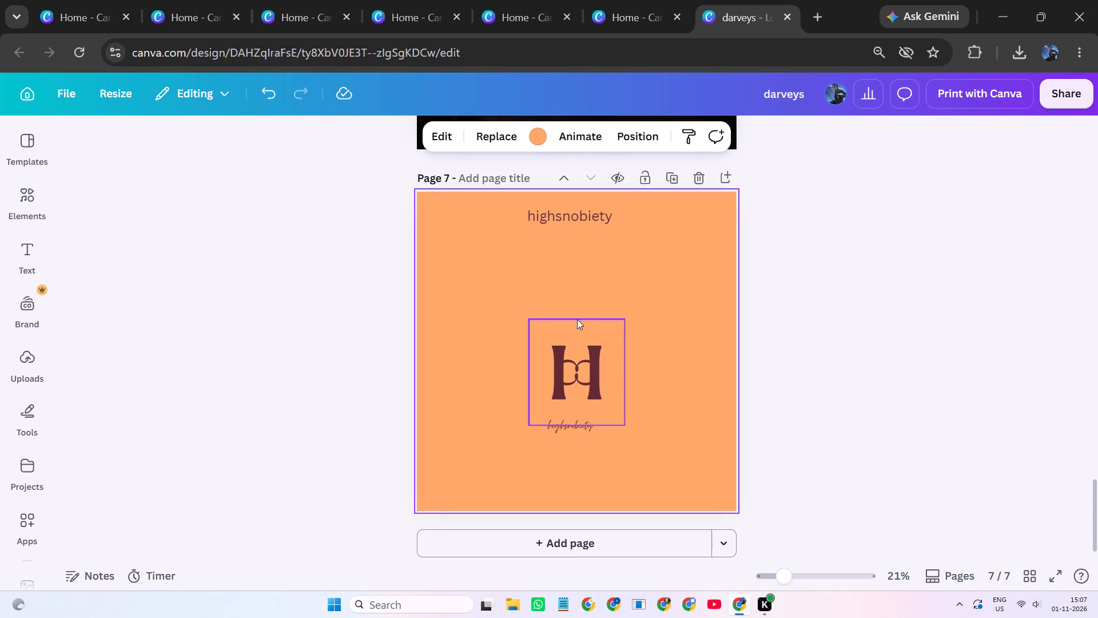
Duplicate page 7 as a base for another logo version.
left_click(670, 179)
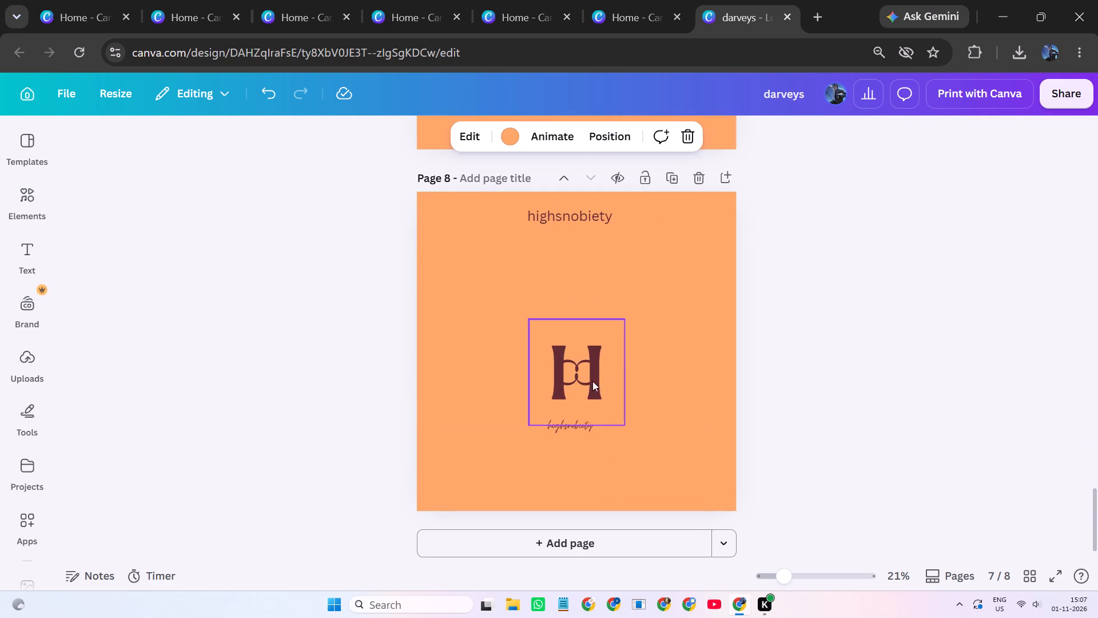
Move the grouped H monogram on page 8 out of the centre to the page's upper-right area.
left_click(588, 373)
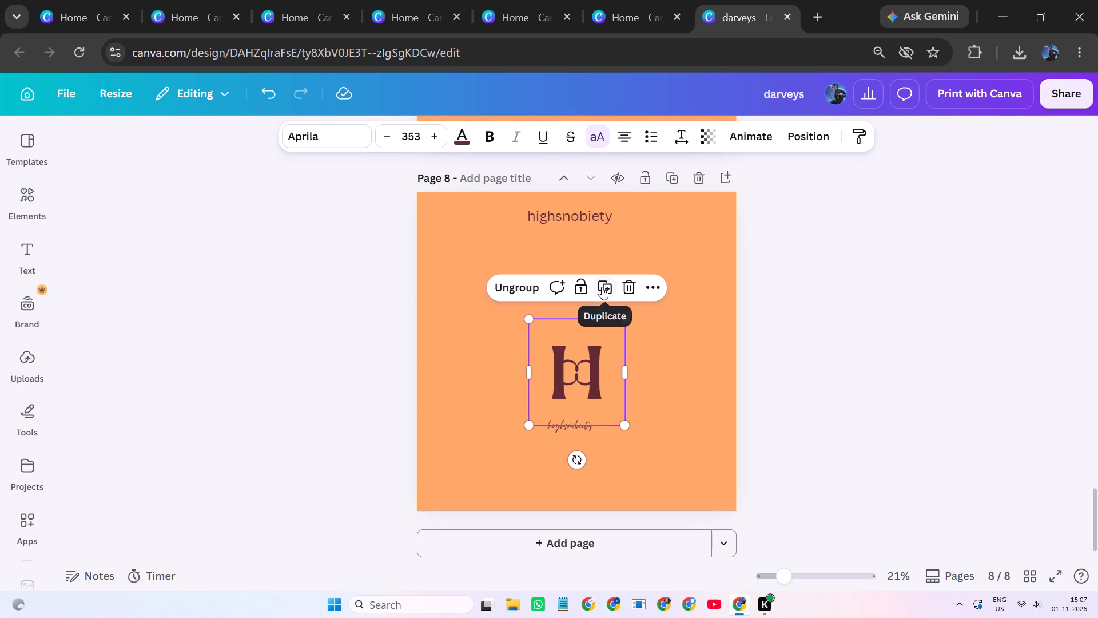
left_click_drag(590, 346, 656, 274)
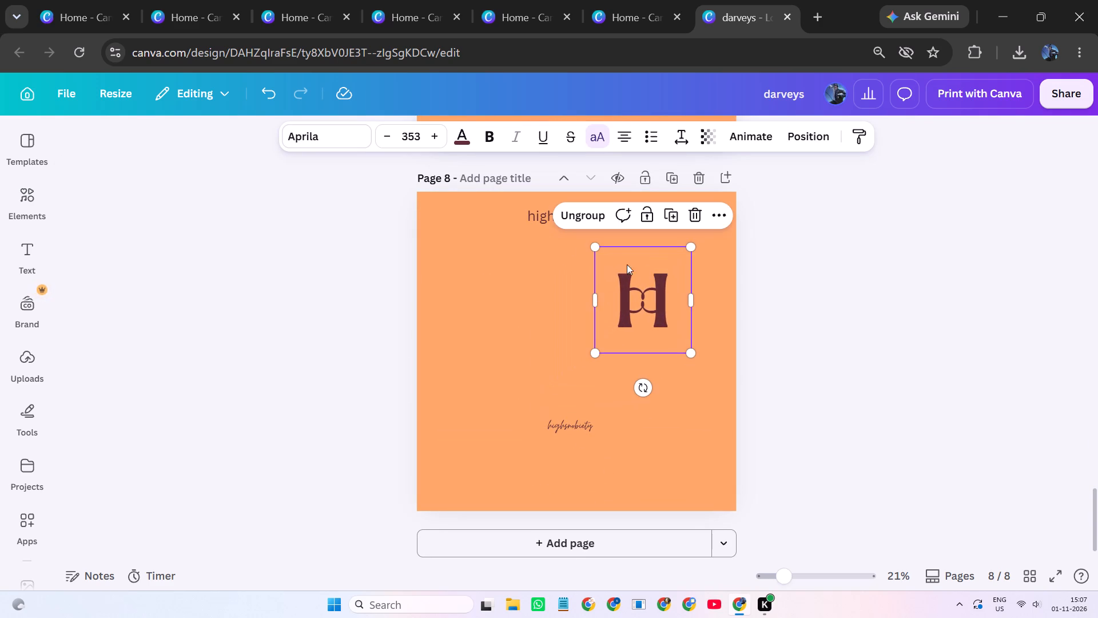
left_click(567, 282)
left_click_drag(637, 309, 637, 308)
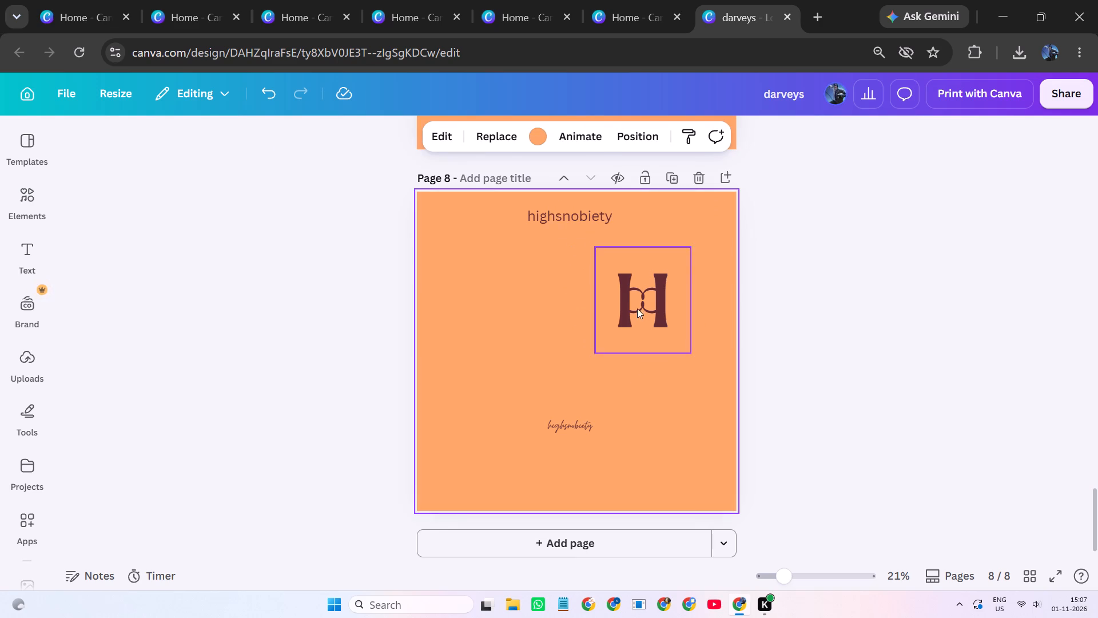
left_click_drag(637, 308, 677, 292)
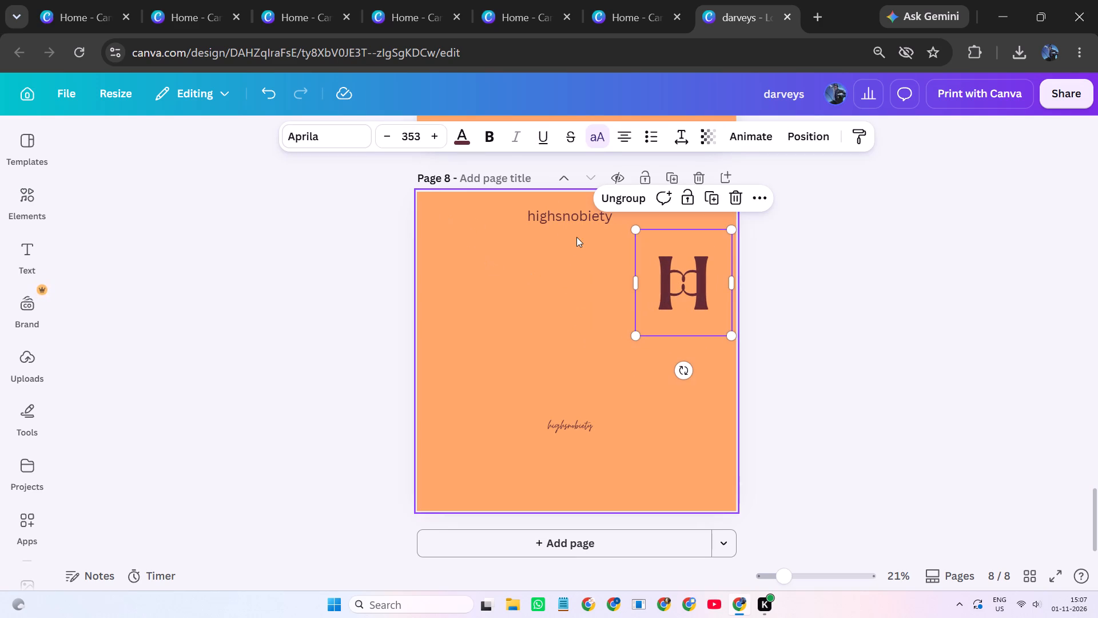
Move the top highsnobiety text on page 8 down beside the monogram and replace its wording with the letter h.
left_click(582, 229)
left_click(581, 225)
left_click_drag(587, 216, 594, 284)
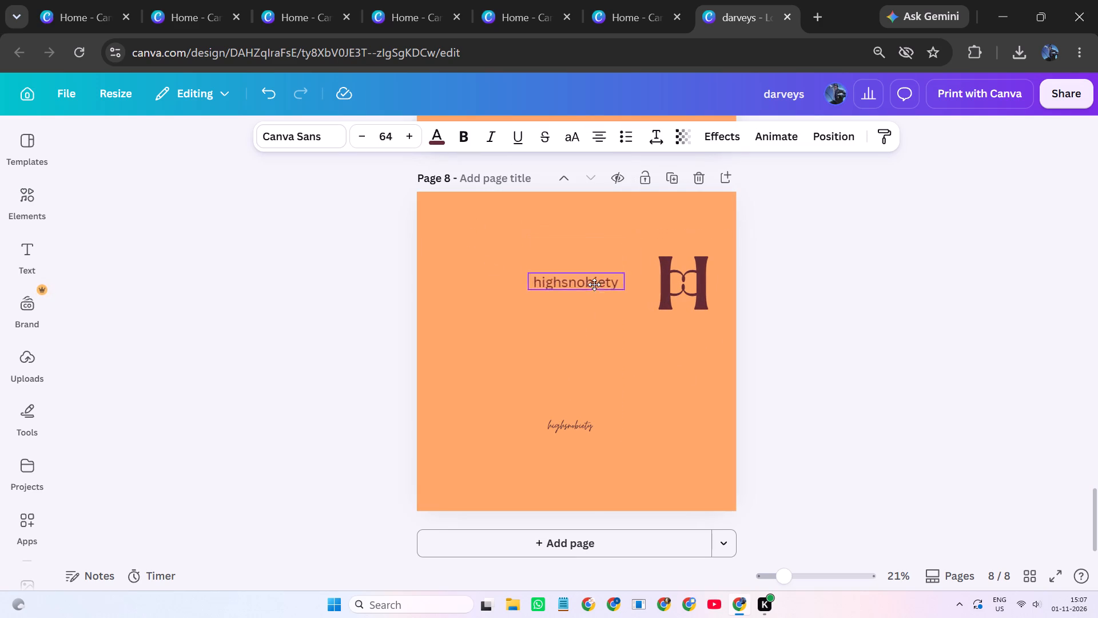
left_click_drag(594, 284, 595, 291)
left_click(614, 293)
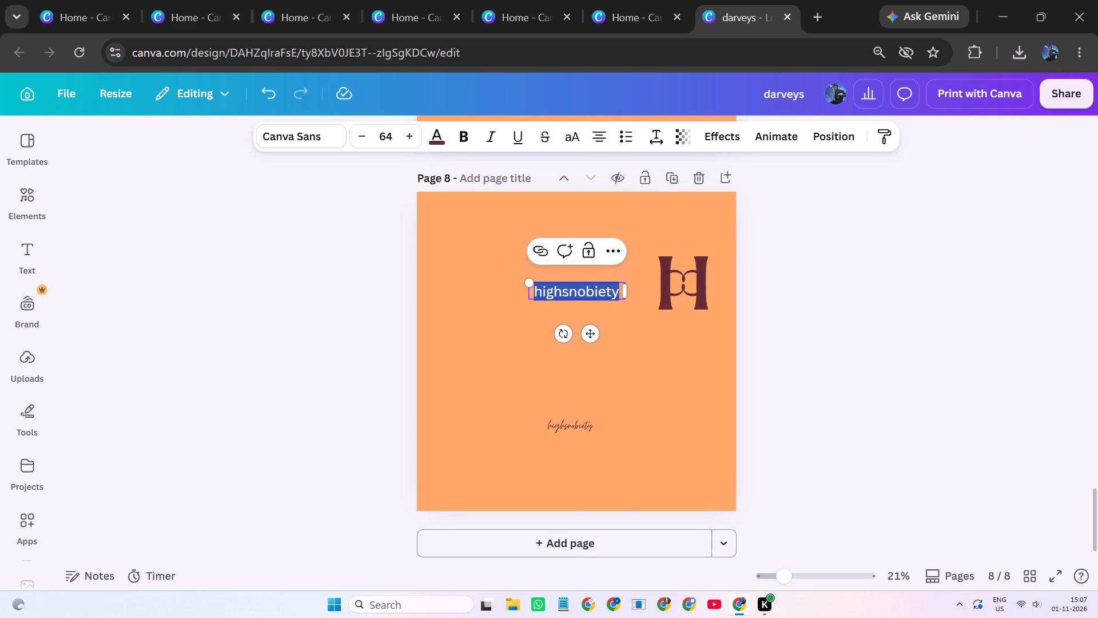
key("BackSpace")
key("h")
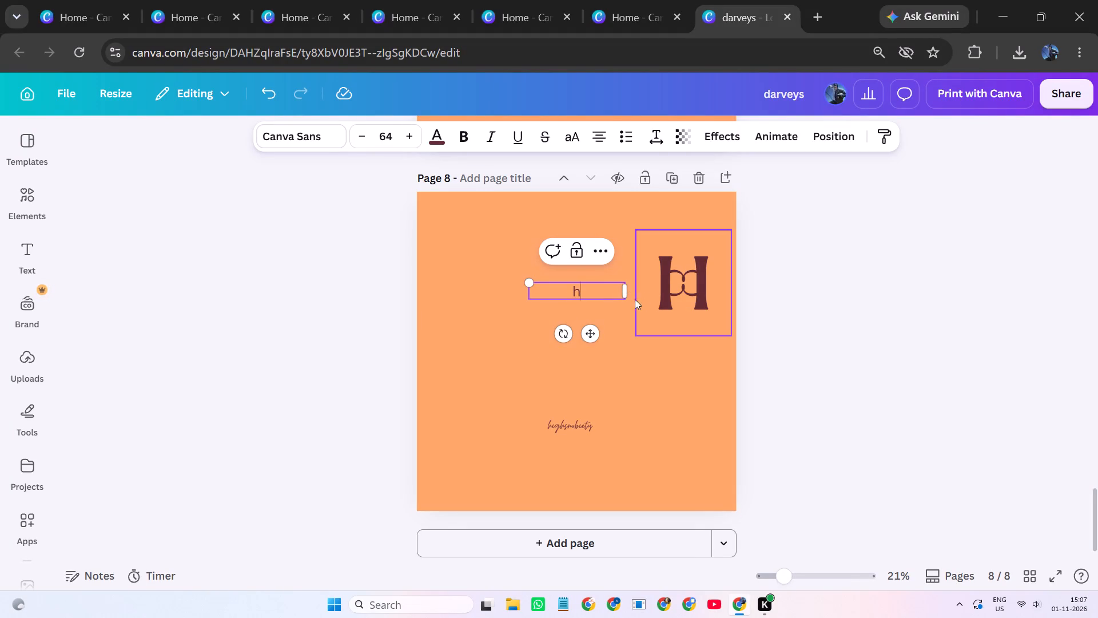
Narrow the text box around the letter h and enlarge the letter to about size 243.
left_click_drag(628, 294, 594, 303)
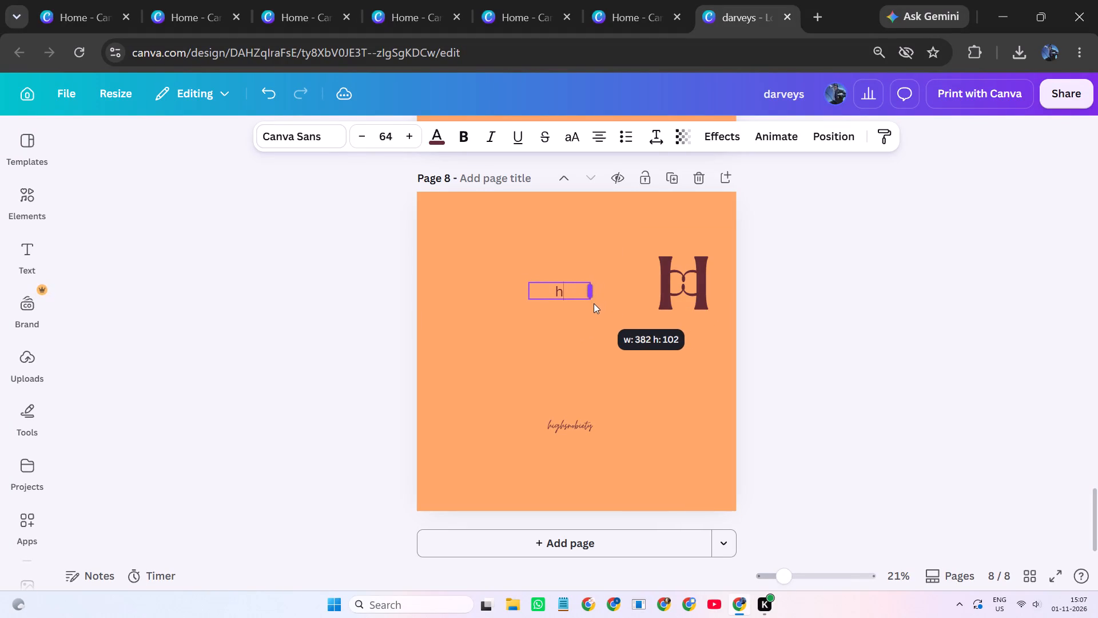
left_click_drag(594, 303, 546, 315)
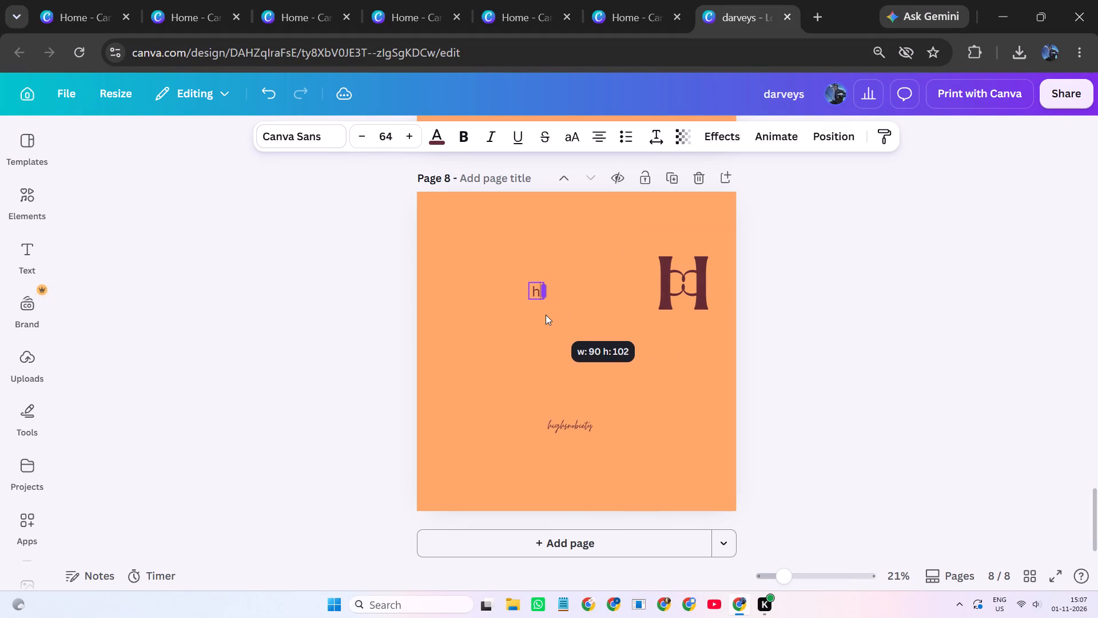
left_click_drag(546, 315, 550, 316)
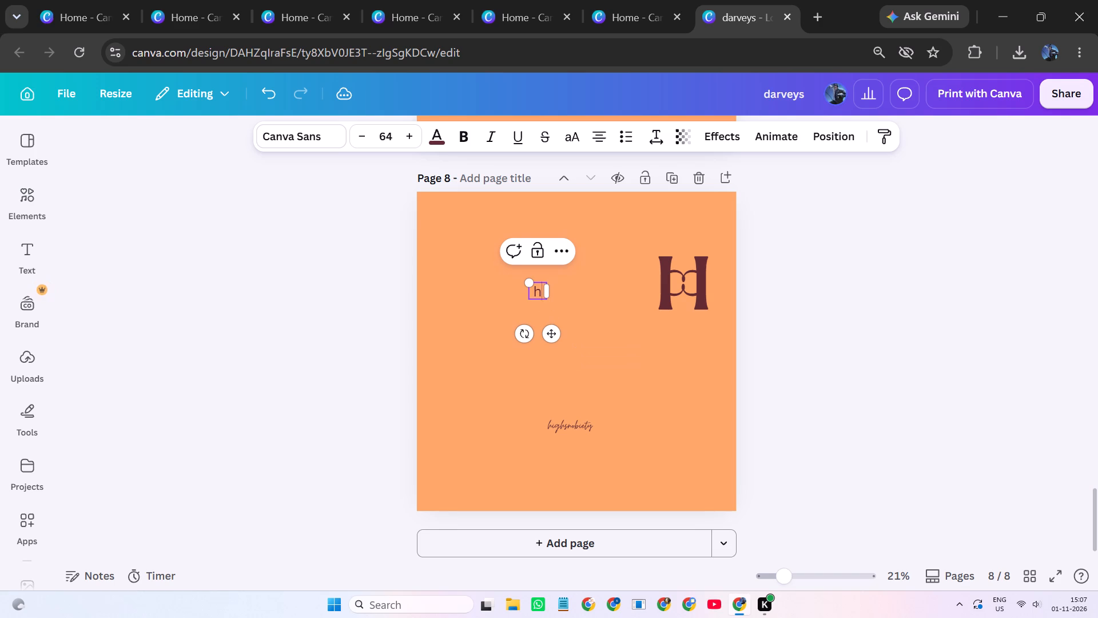
left_click_drag(531, 284, 500, 220)
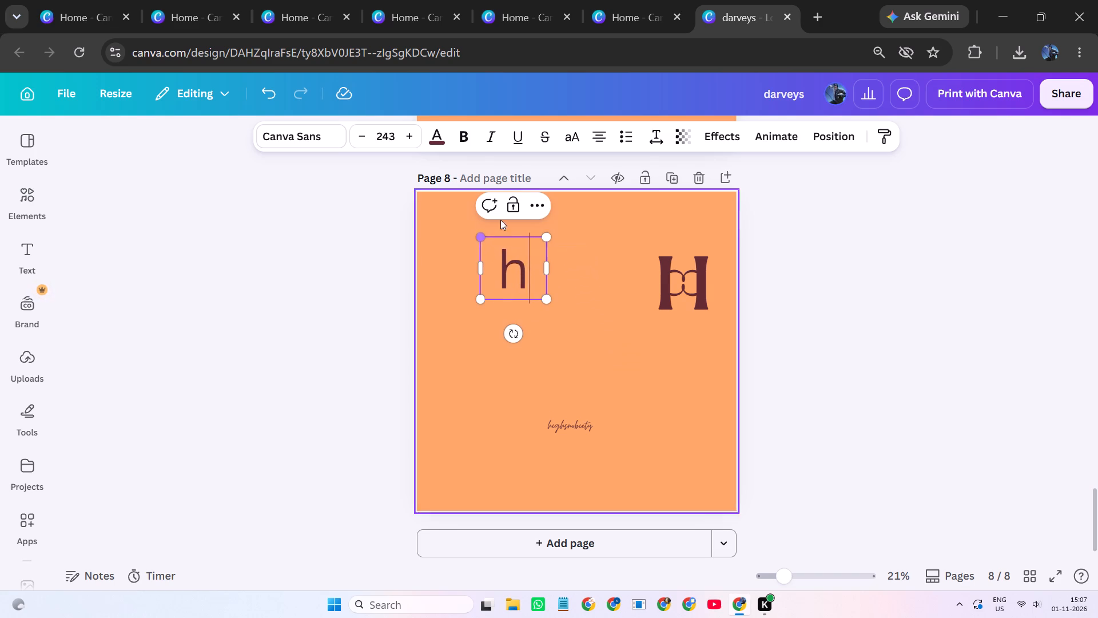
Place the large letter h at the horizontal centre of page 8, above the script highsnobiety text.
left_click(536, 371)
left_click_drag(519, 287, 580, 379)
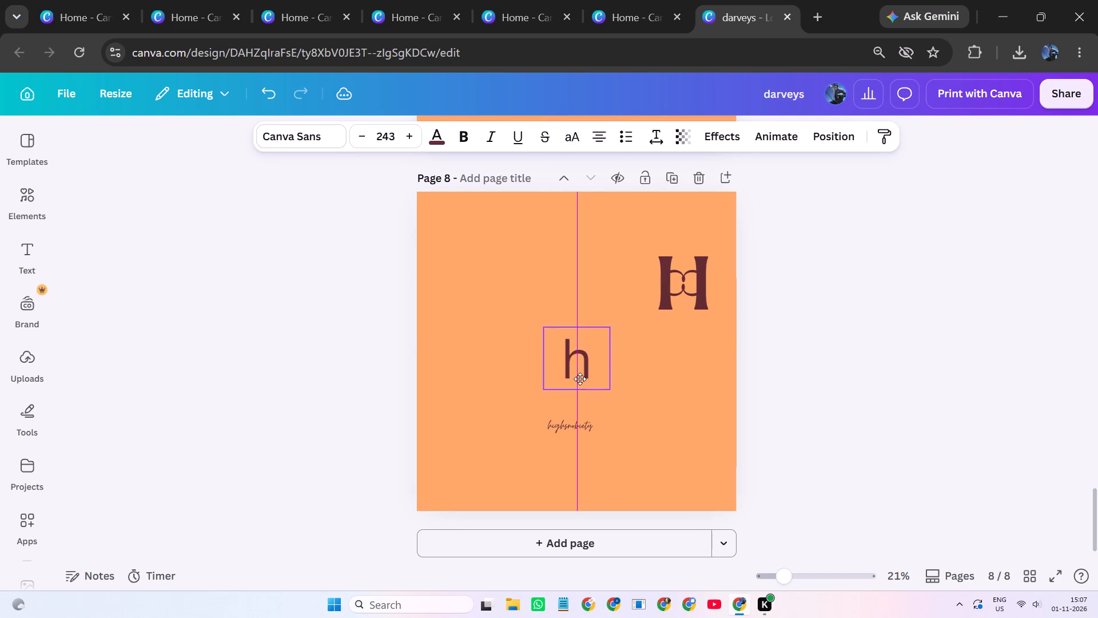
left_click_drag(580, 379, 580, 380)
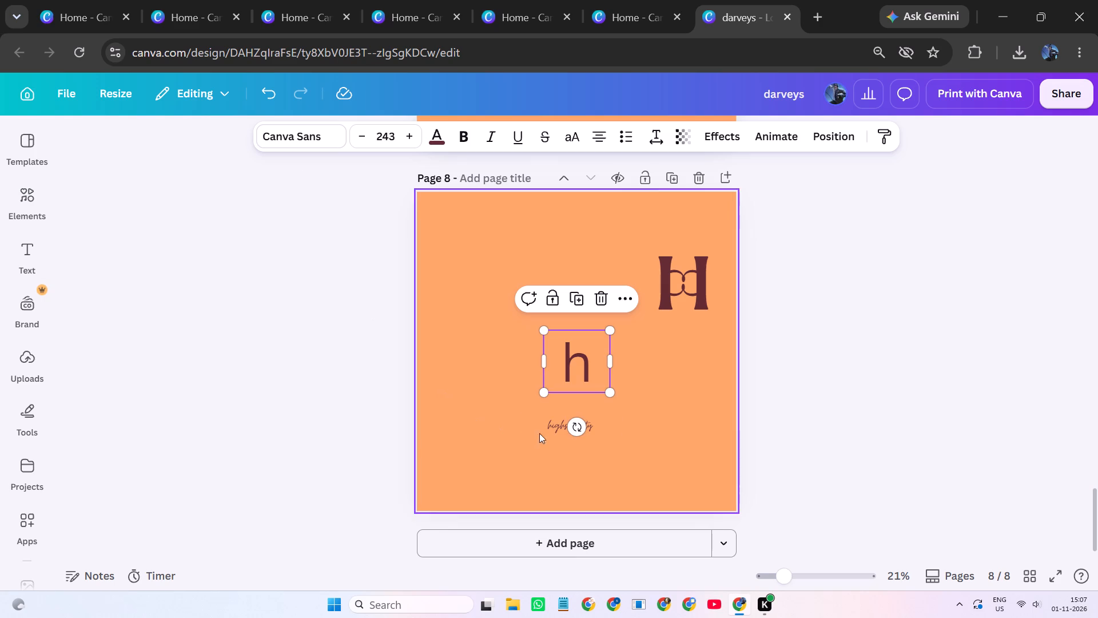
Try Citadel Script on the large h, set its font to Moontime, and make it uppercase.
left_click(555, 429)
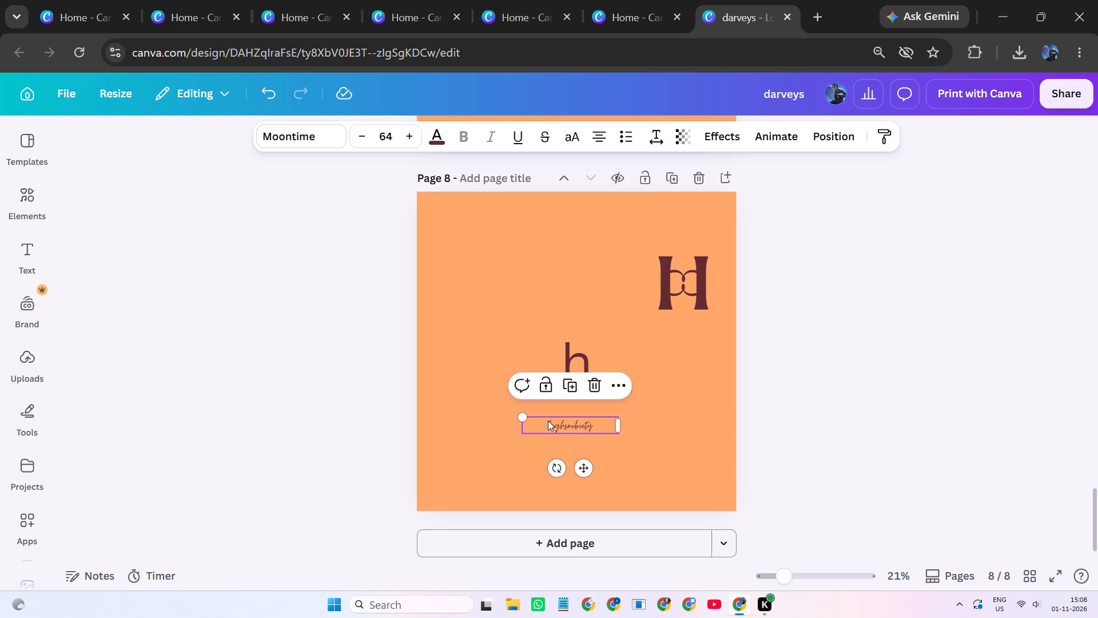
left_click(575, 351)
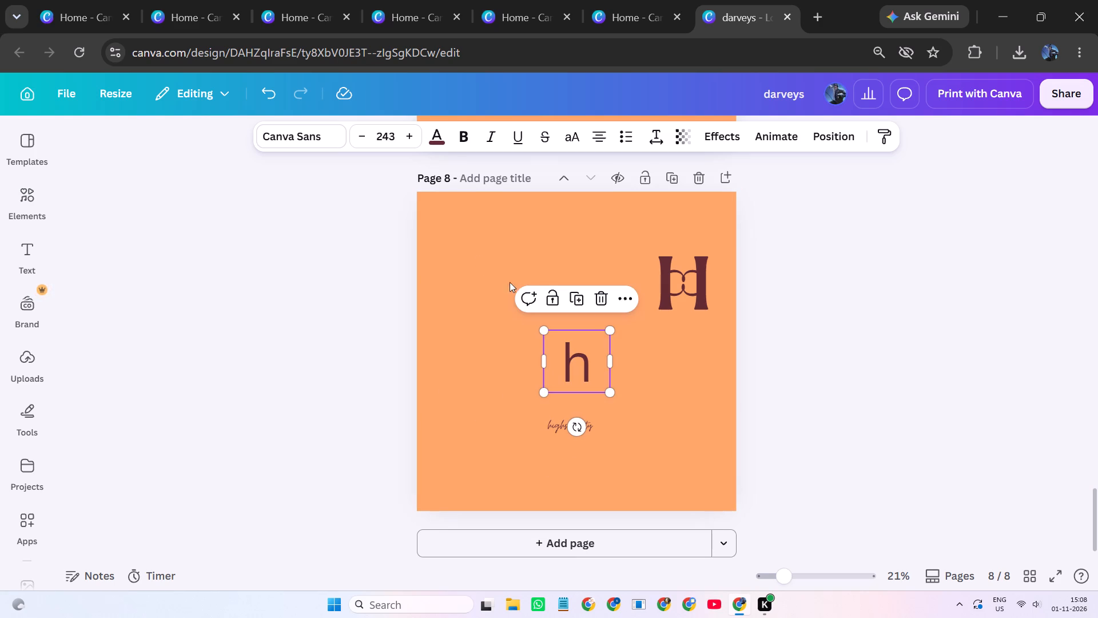
left_click(313, 140)
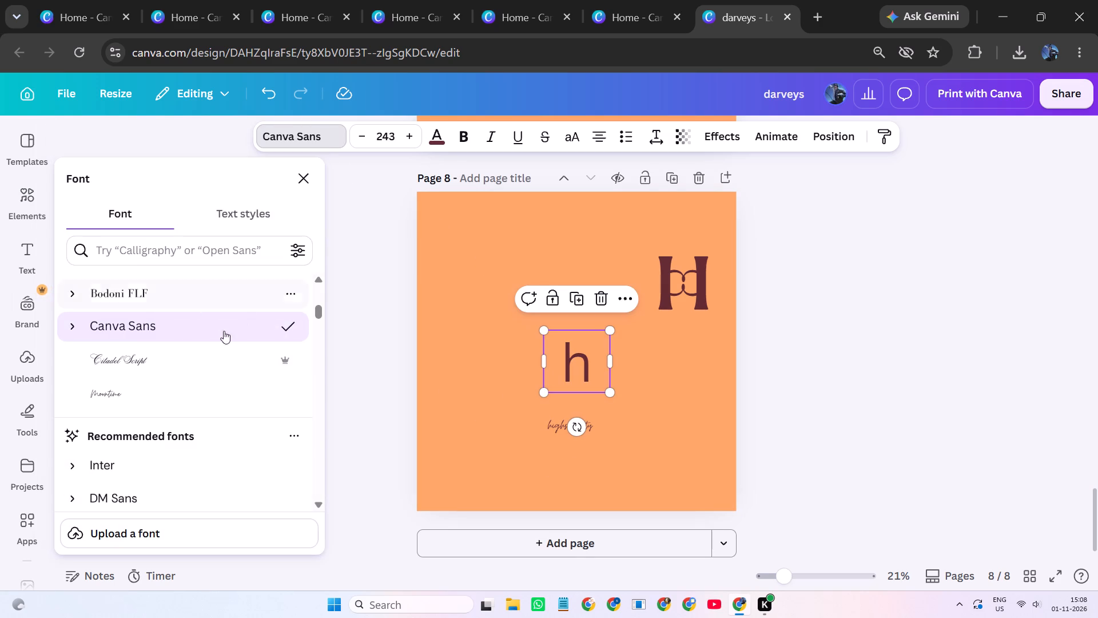
left_click(170, 361)
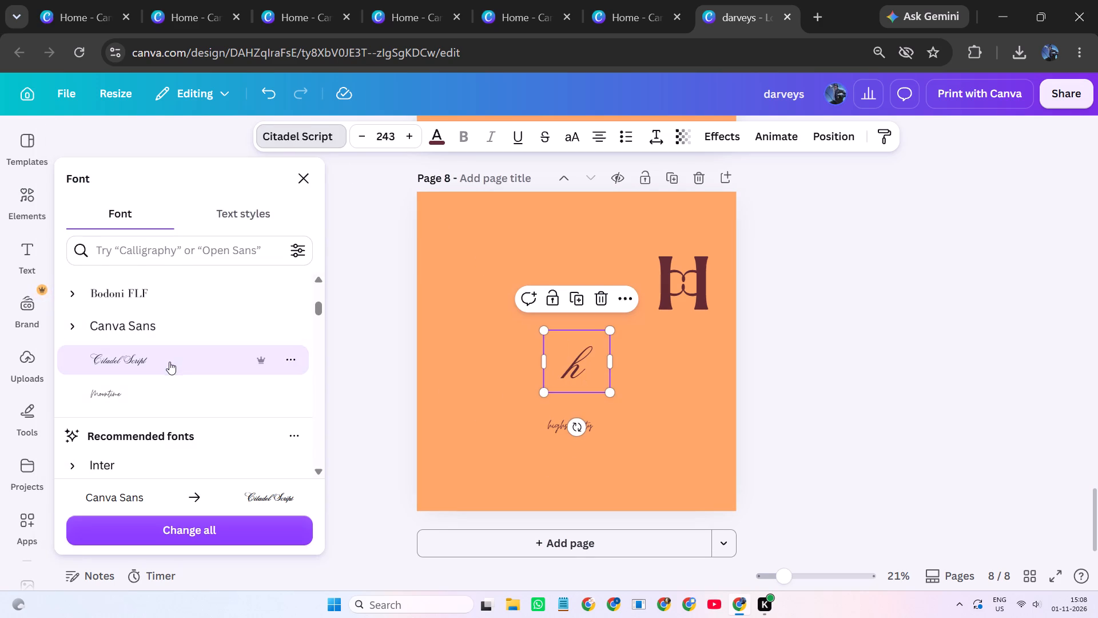
left_click(154, 396)
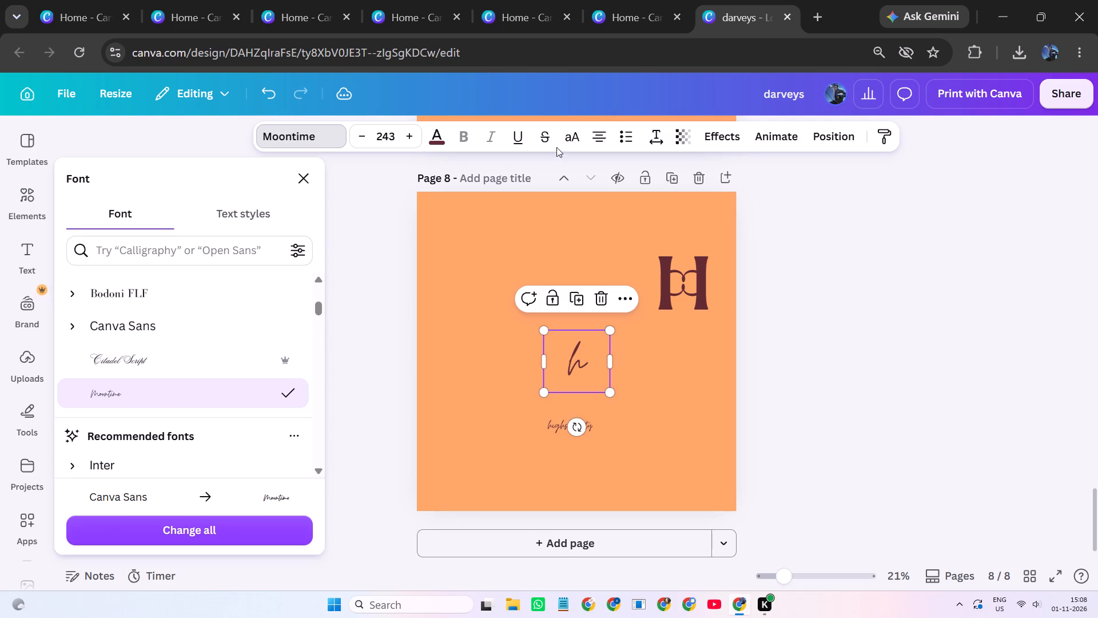
left_click(574, 140)
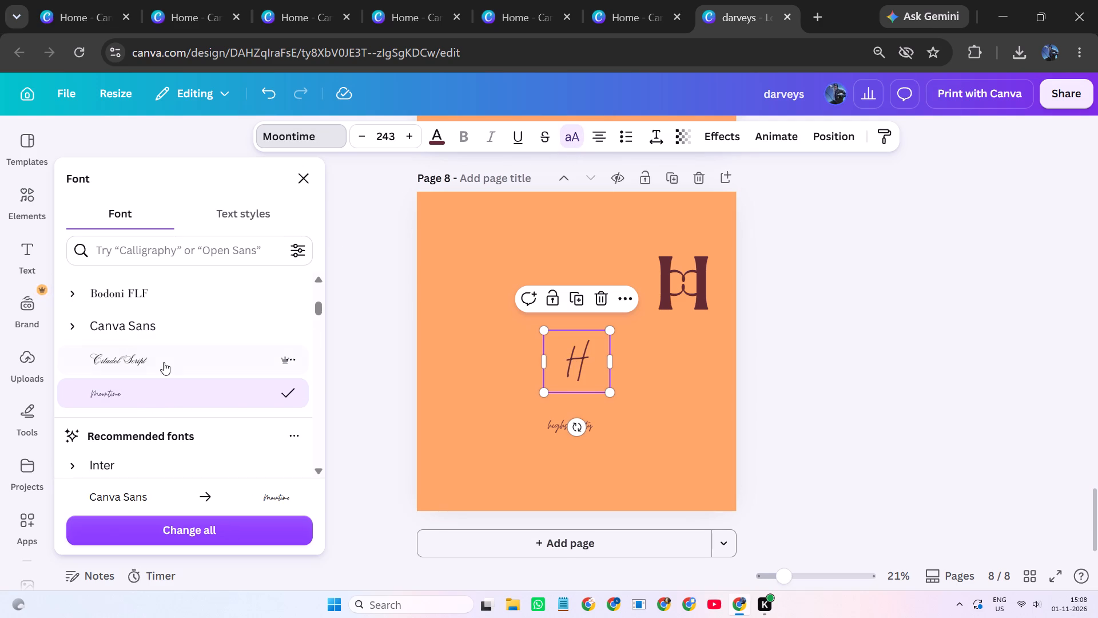
Set the large H on page 8 to Citadel Script, comparing lowercase and uppercase and keeping it uppercase.
left_click(164, 362)
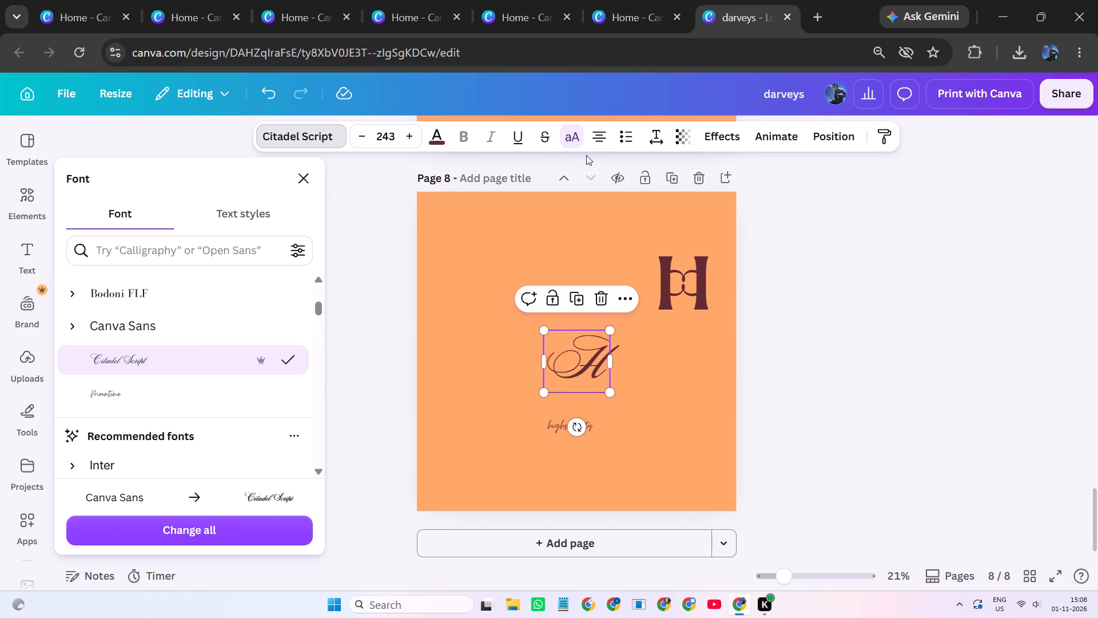
left_click(575, 137)
left_click(575, 137)
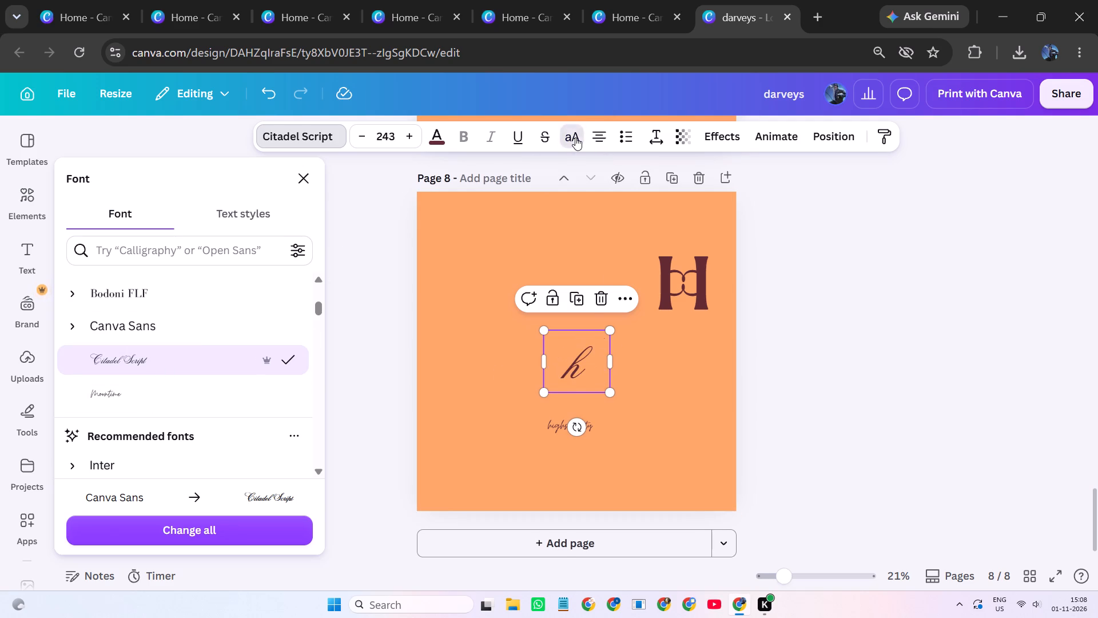
left_click(860, 463)
left_click(850, 457)
Enlarge the Citadel Script H to about size 416 and place it just above the script highsnobiety text.
left_click_drag(566, 354, 561, 383)
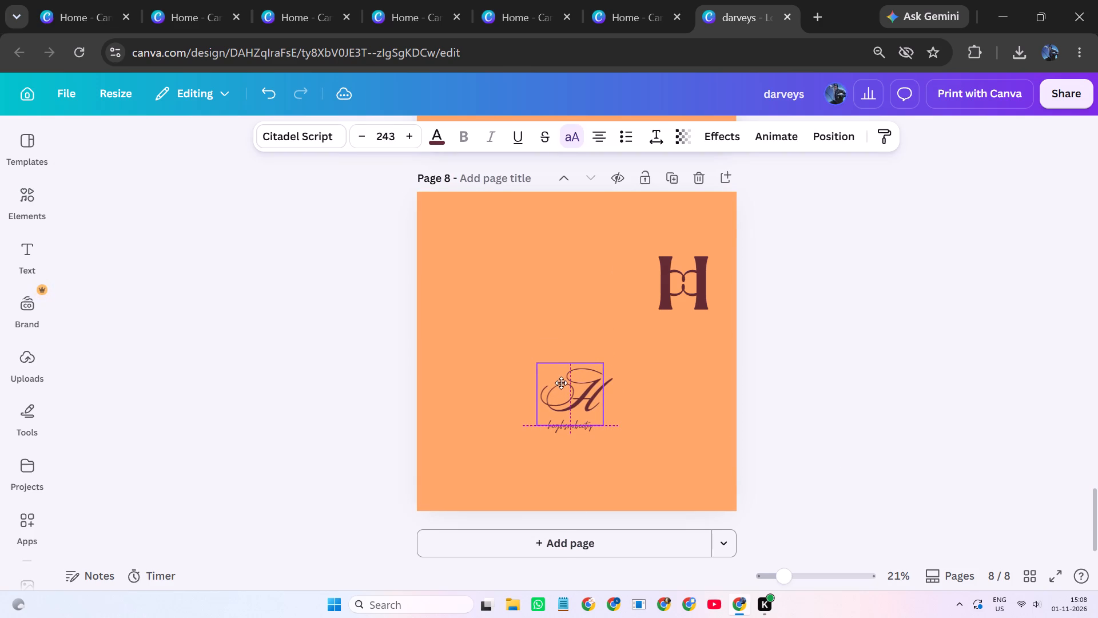
left_click_drag(561, 383, 563, 379)
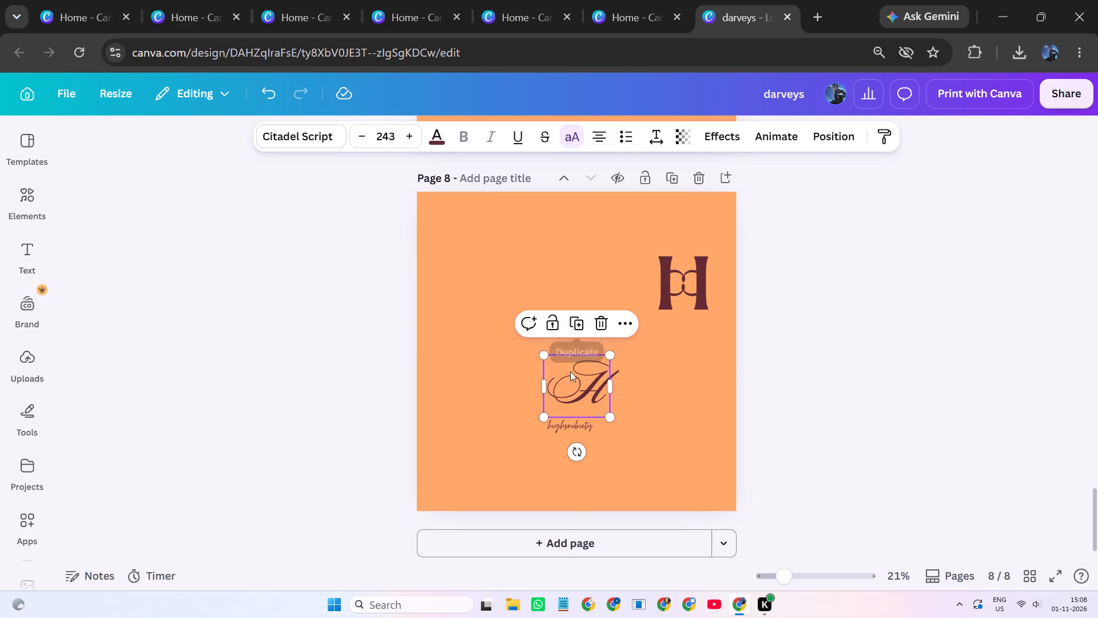
left_click_drag(608, 415, 640, 475)
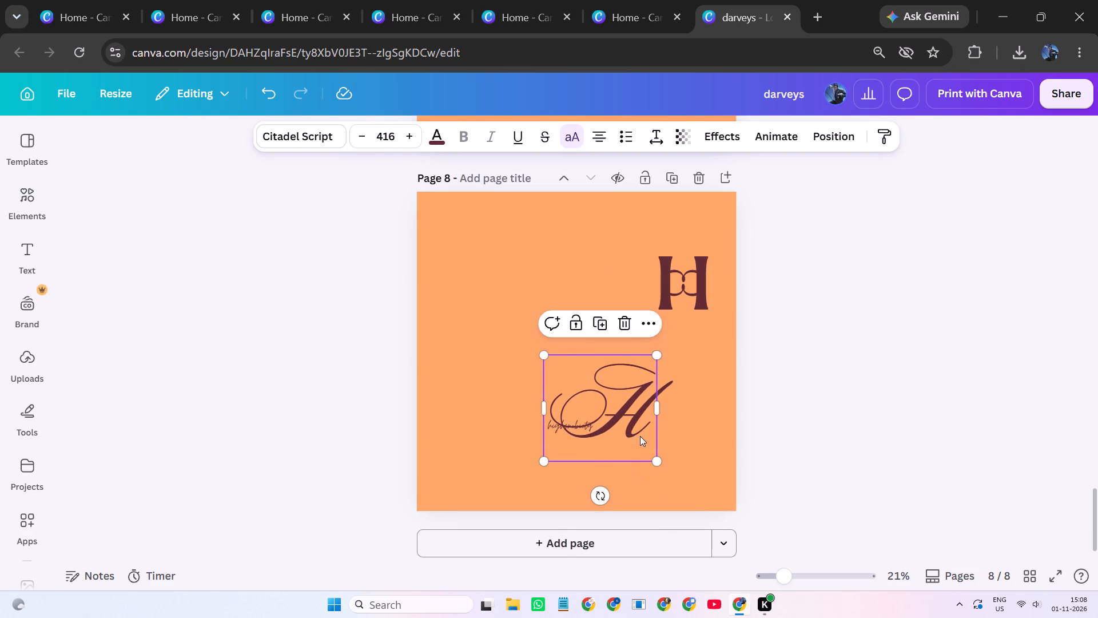
left_click_drag(640, 431, 604, 404)
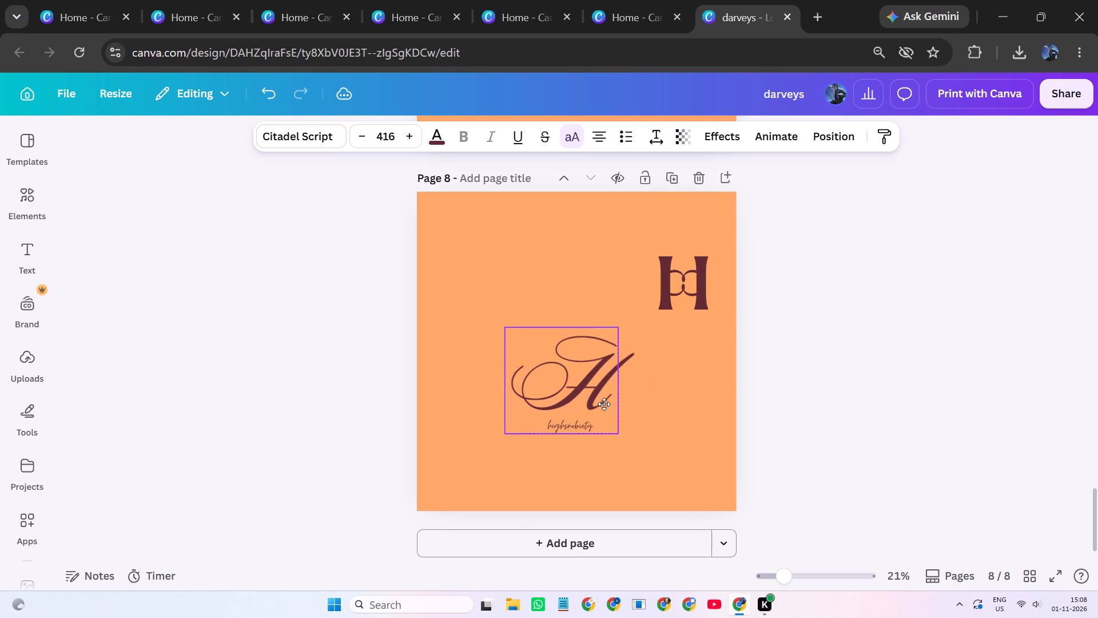
left_click_drag(604, 404, 607, 407)
double_click(607, 407)
left_click(805, 398)
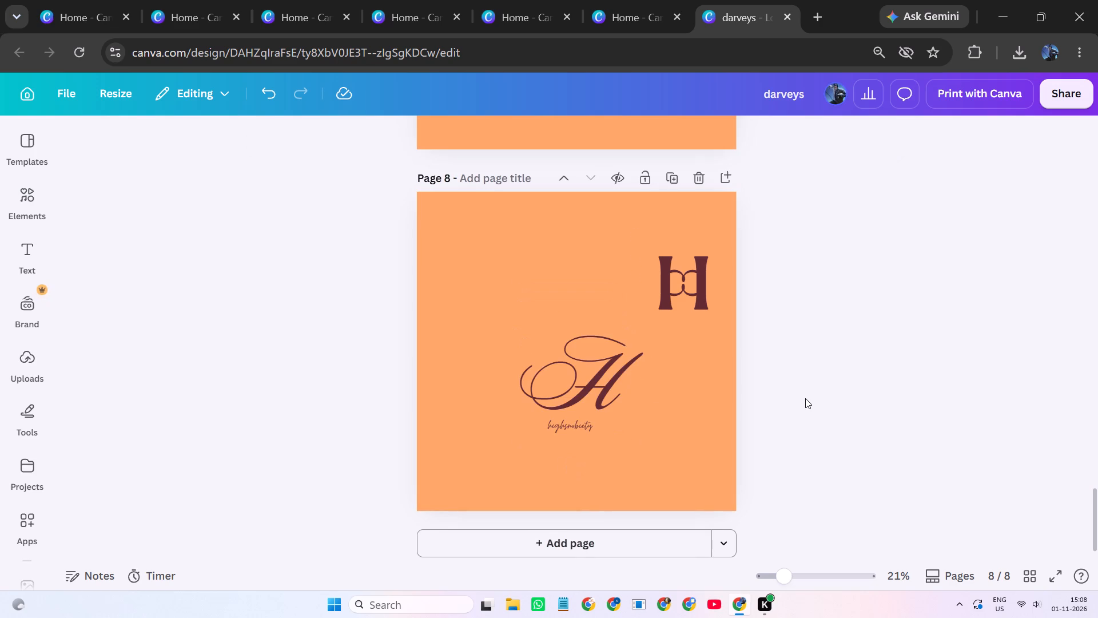
Delete the grouped H monogram from the upper corner of page 8.
left_click(698, 288)
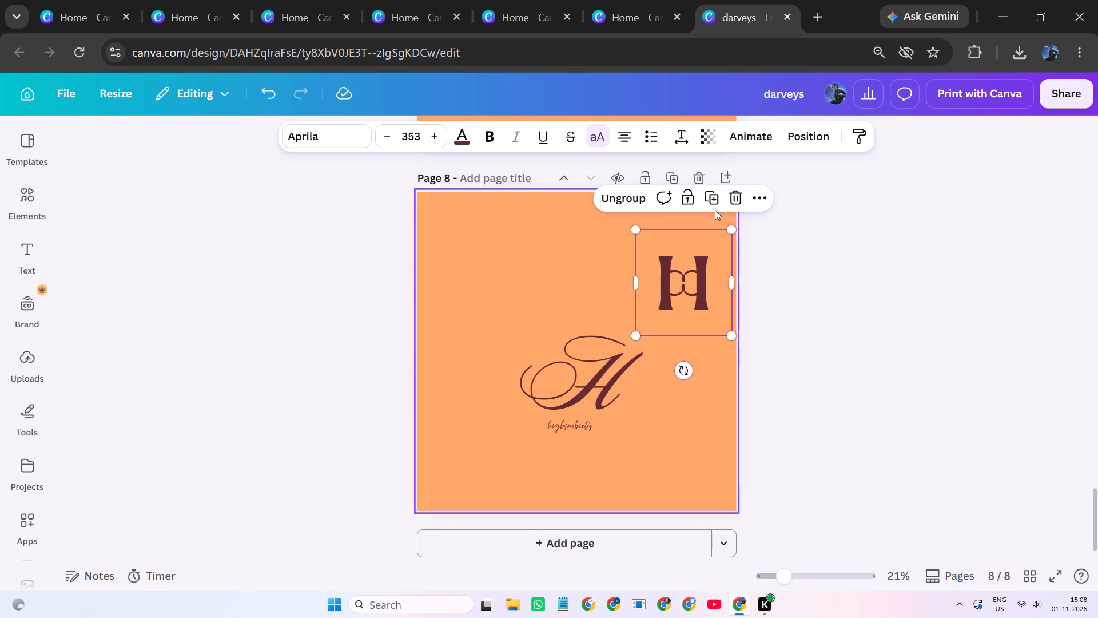
left_click(727, 194)
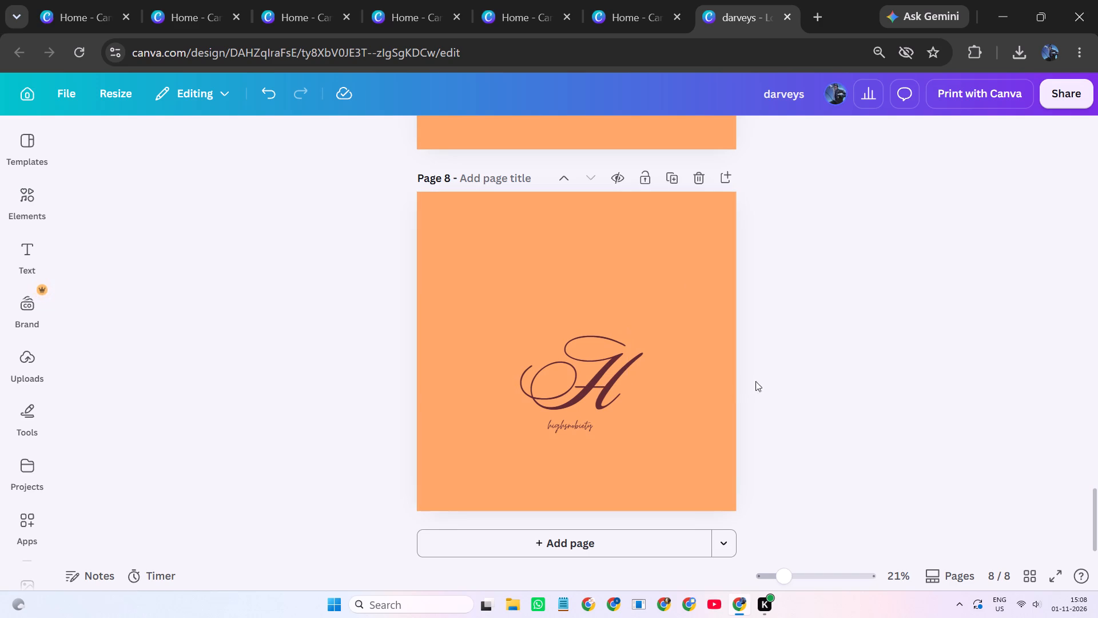
Shift the script H slightly on page 8 and move the highsnobiety text beneath its middle with a small gap.
left_click_drag(612, 376, 618, 375)
left_click(947, 411)
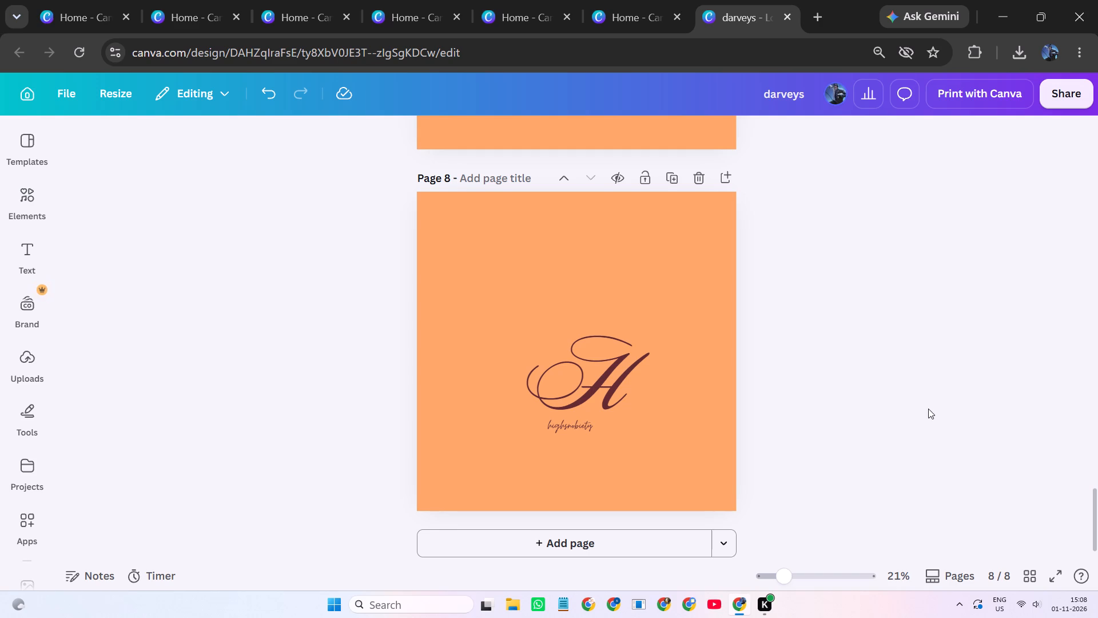
left_click_drag(582, 427, 604, 436)
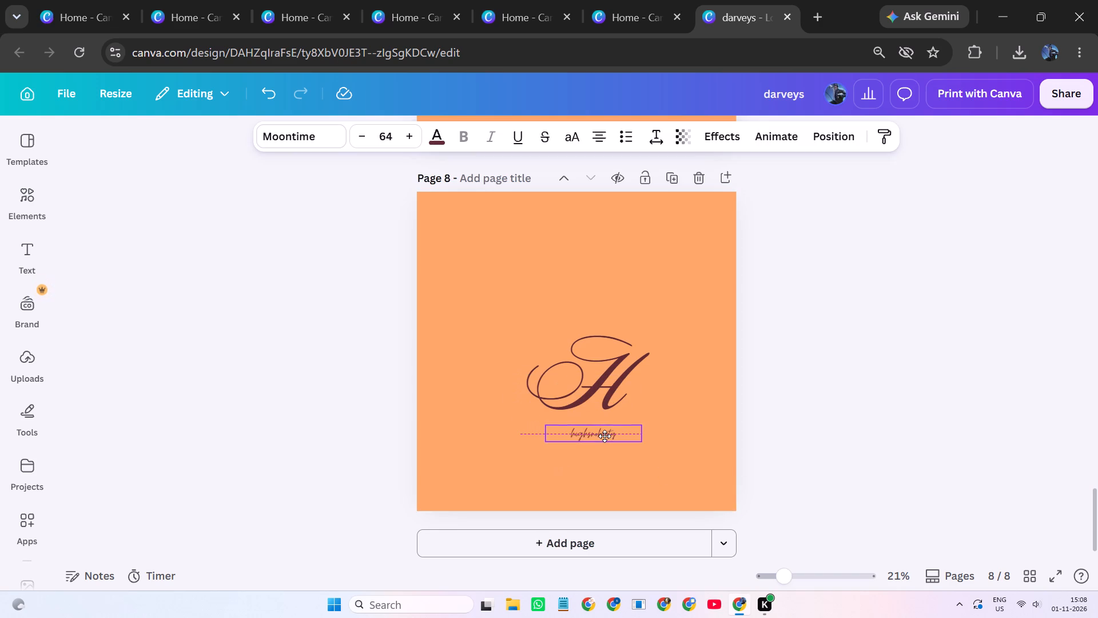
left_click_drag(604, 436, 599, 435)
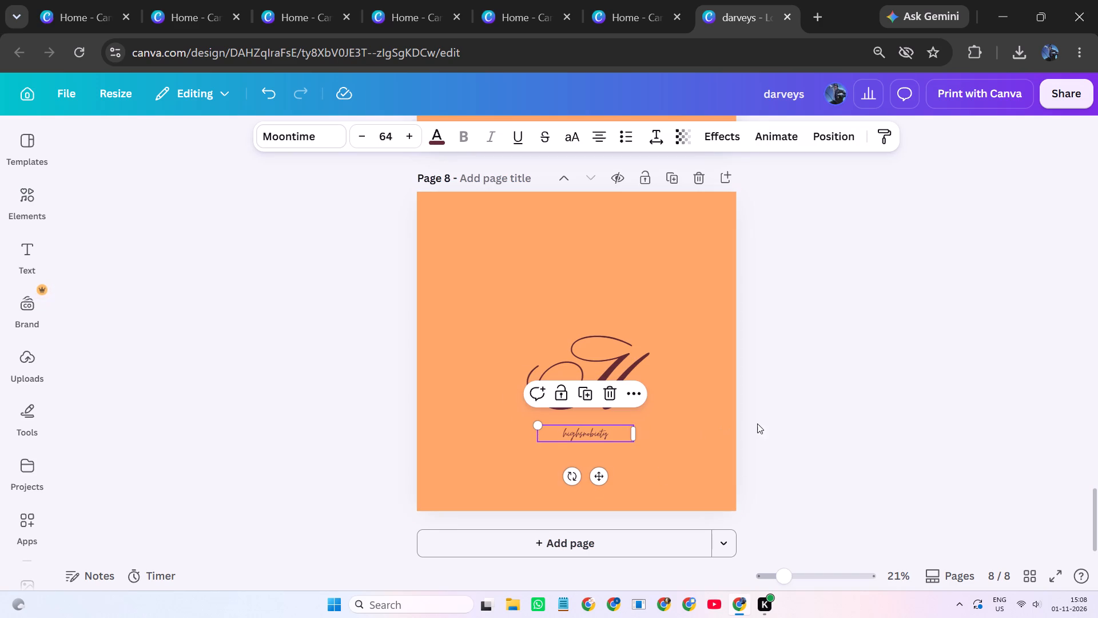
left_click(782, 411)
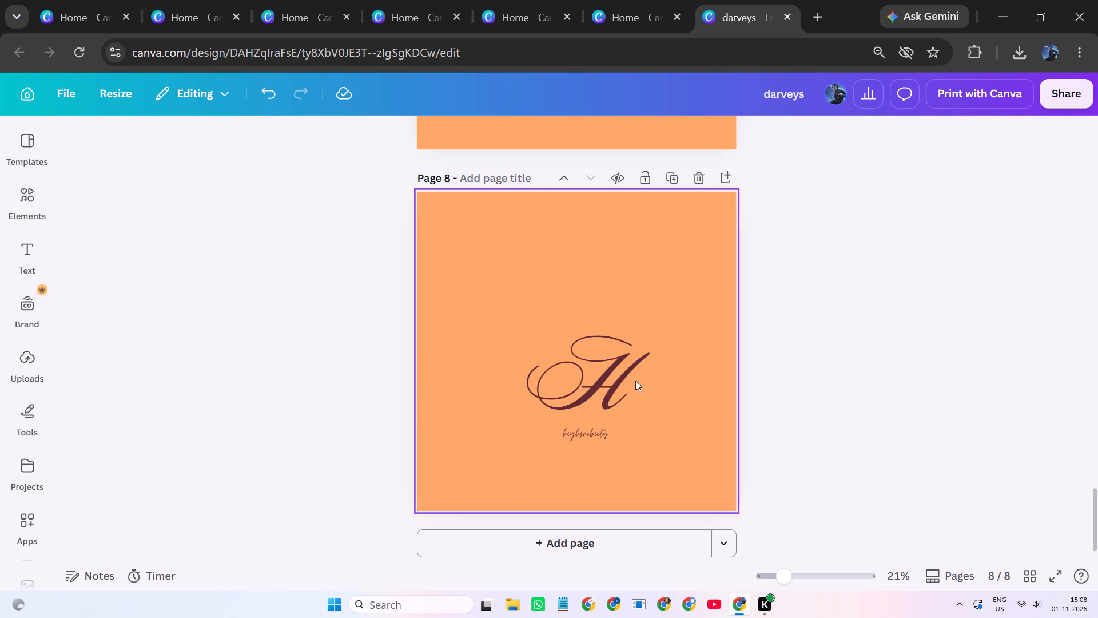
left_click_drag(571, 379, 573, 373)
left_click(810, 419)
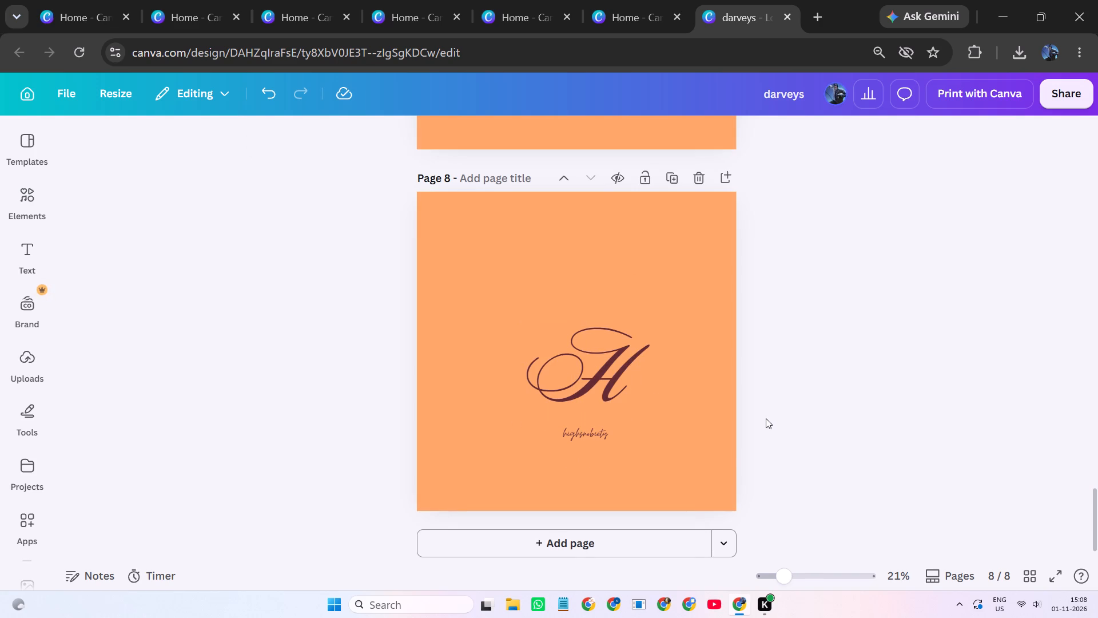
Enlarge the highsnobiety text on page 8, centre it on the page, and bring the script H down close above it.
left_click(595, 437)
left_click_drag(538, 425, 496, 394)
left_click_drag(554, 430, 566, 432)
left_click(774, 450)
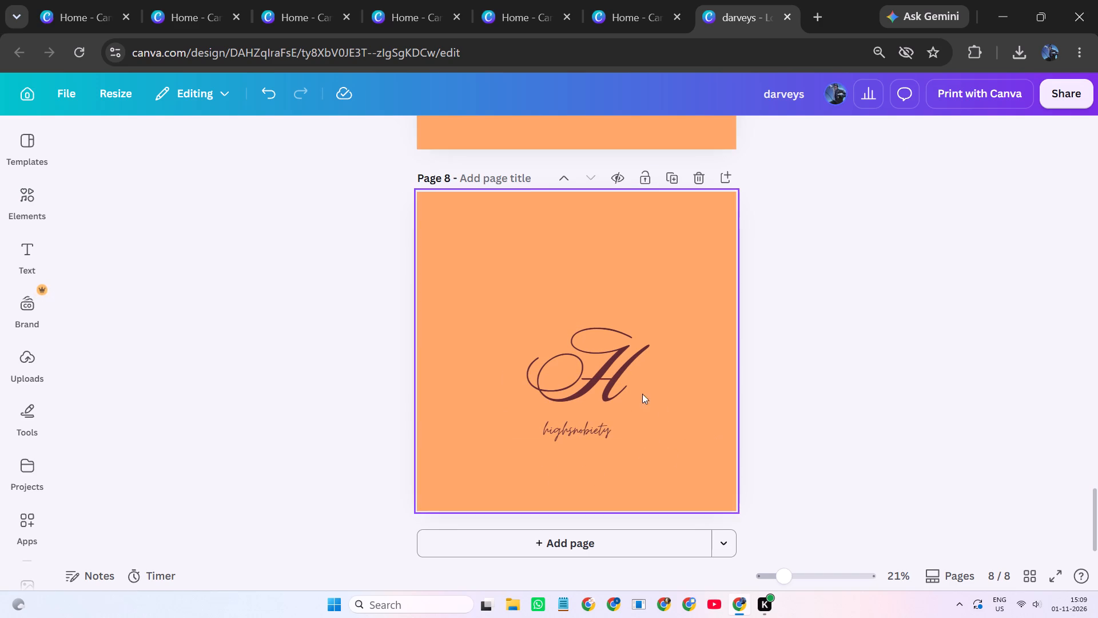
left_click_drag(593, 373, 584, 382)
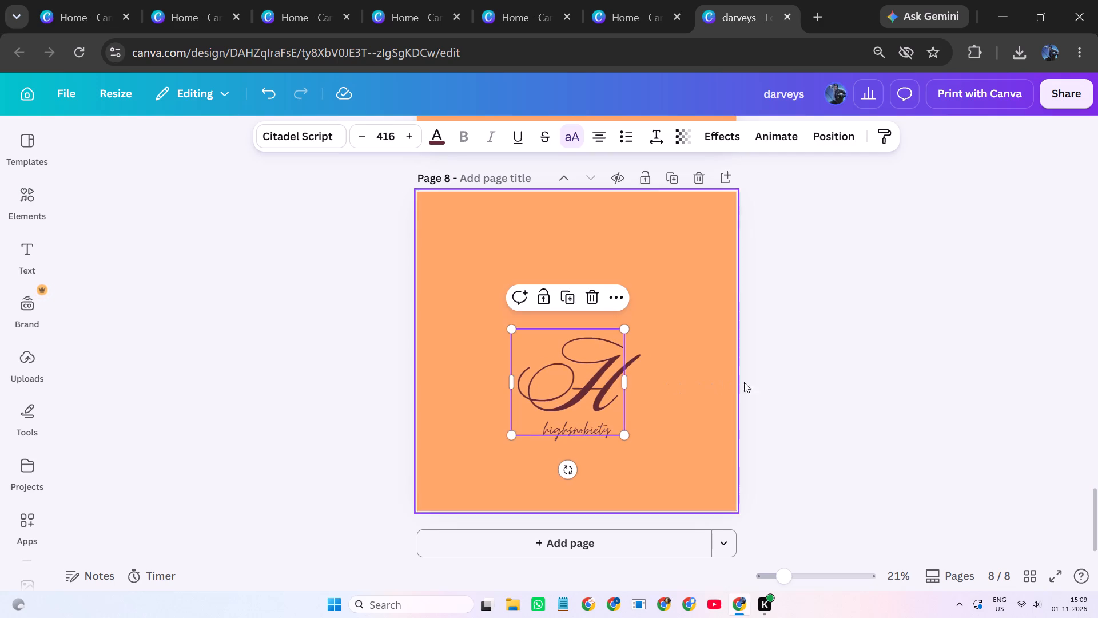
left_click(750, 382)
Try Benedict on the script highsnobiety text below the page 7 monogram and set its font to Bodoni FLF.
scroll(746, 381, "up", 3)
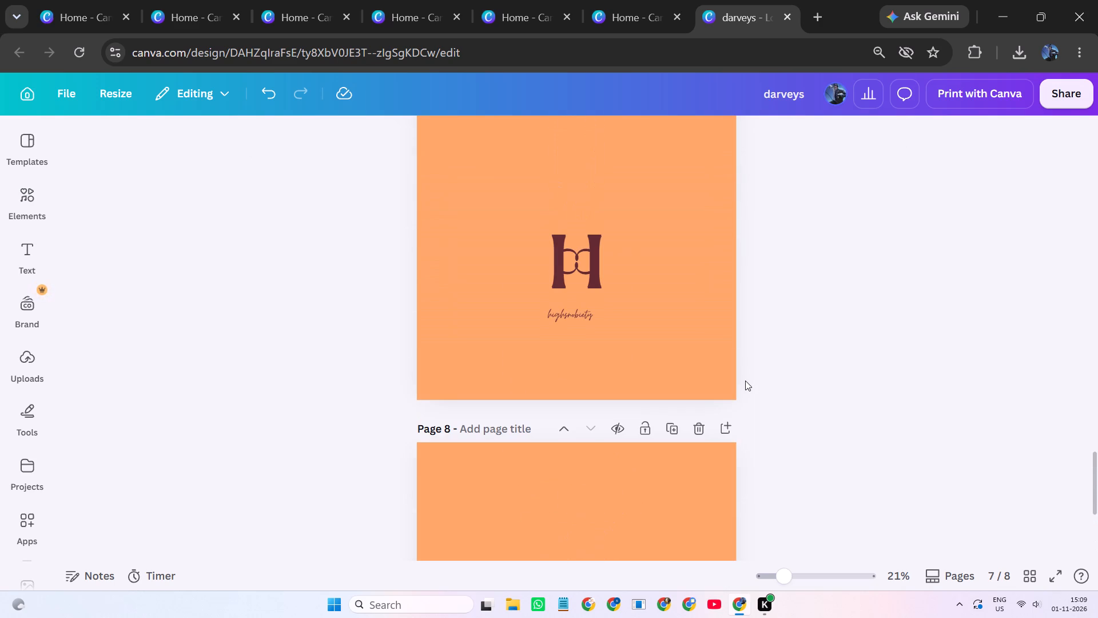
left_click(572, 323)
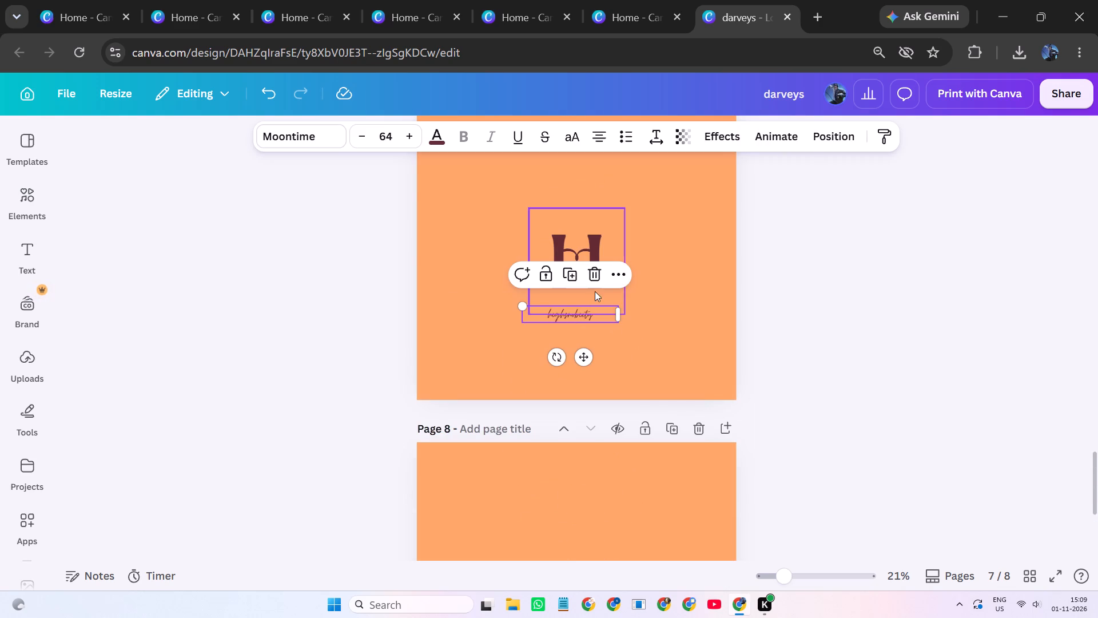
scroll(595, 290, "up", 2)
scroll(587, 300, "down", 1)
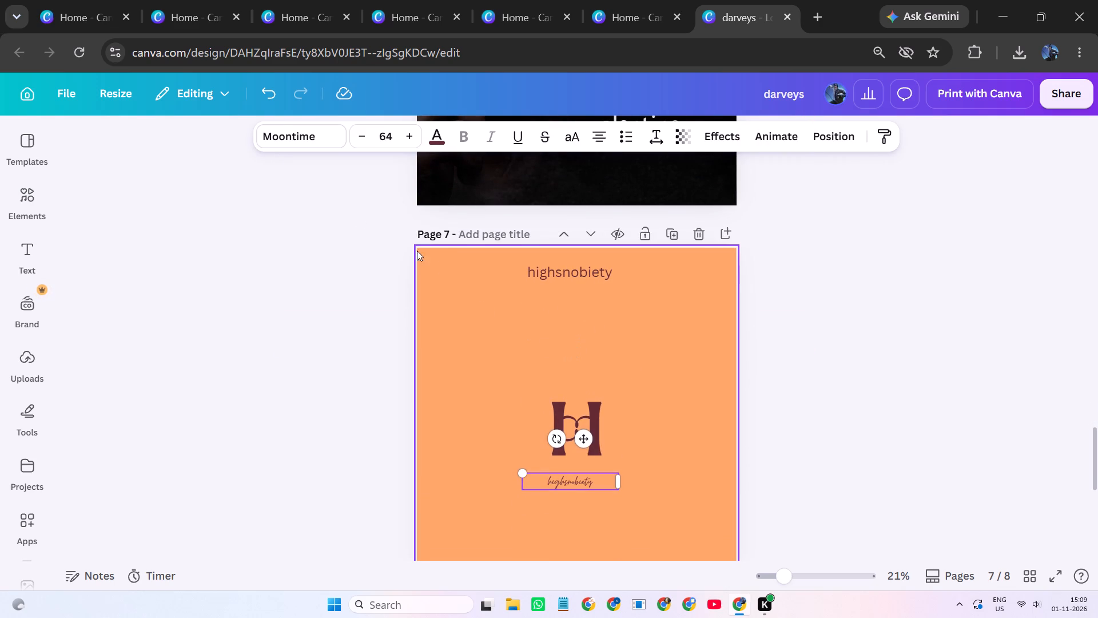
left_click(305, 137)
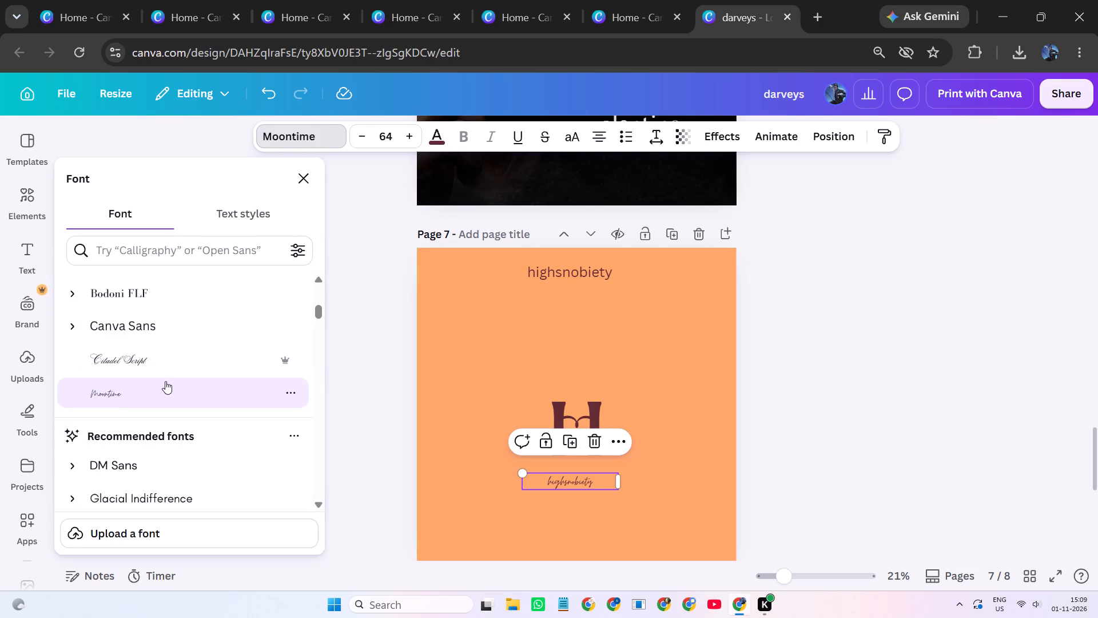
scroll(161, 387, "down", 1)
scroll(161, 387, "up", 3)
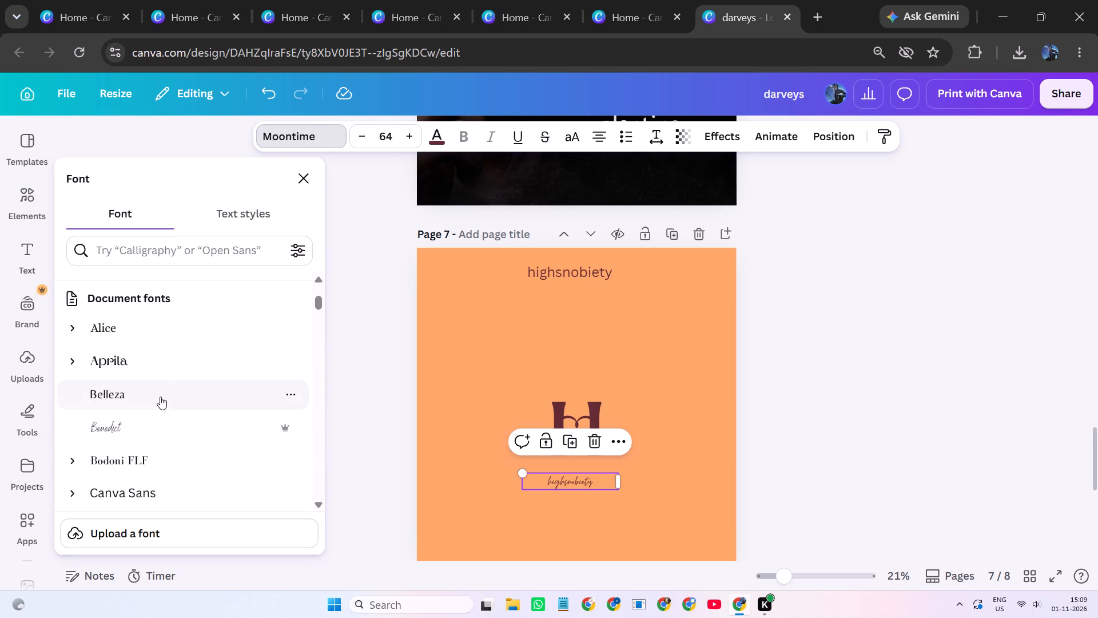
left_click(149, 426)
left_click(149, 451)
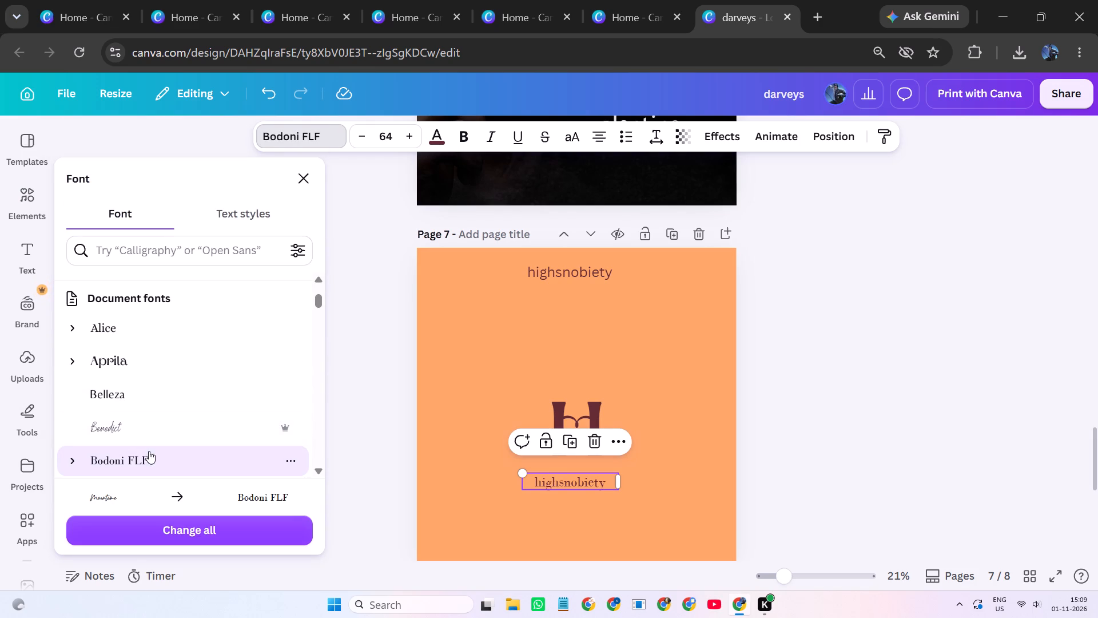
scroll(186, 417, "up", 2)
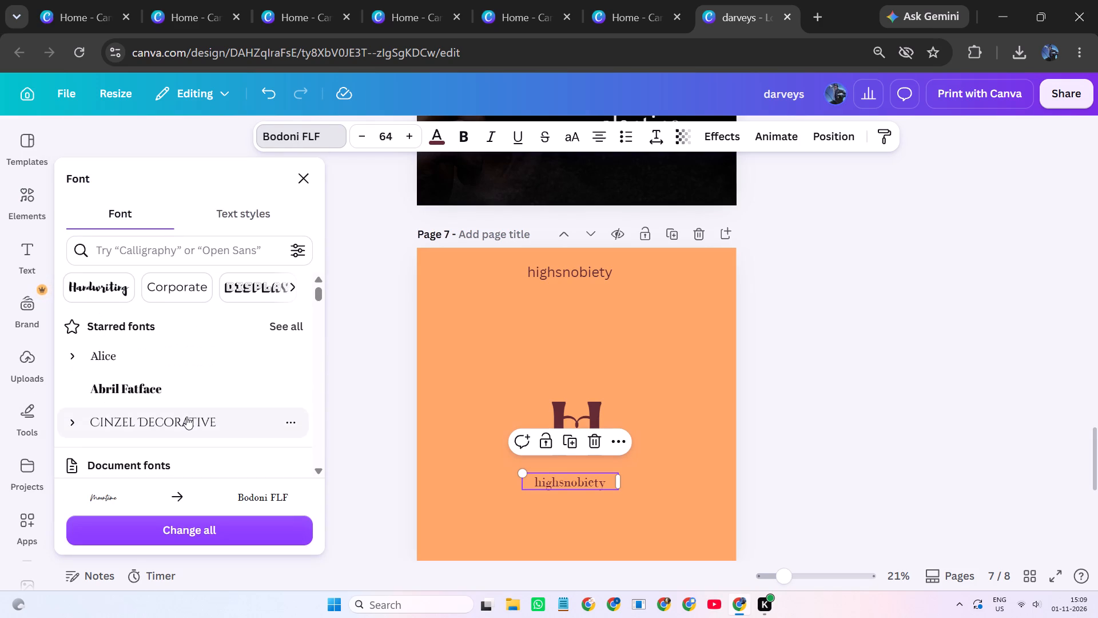
scroll(178, 402, "up", 1)
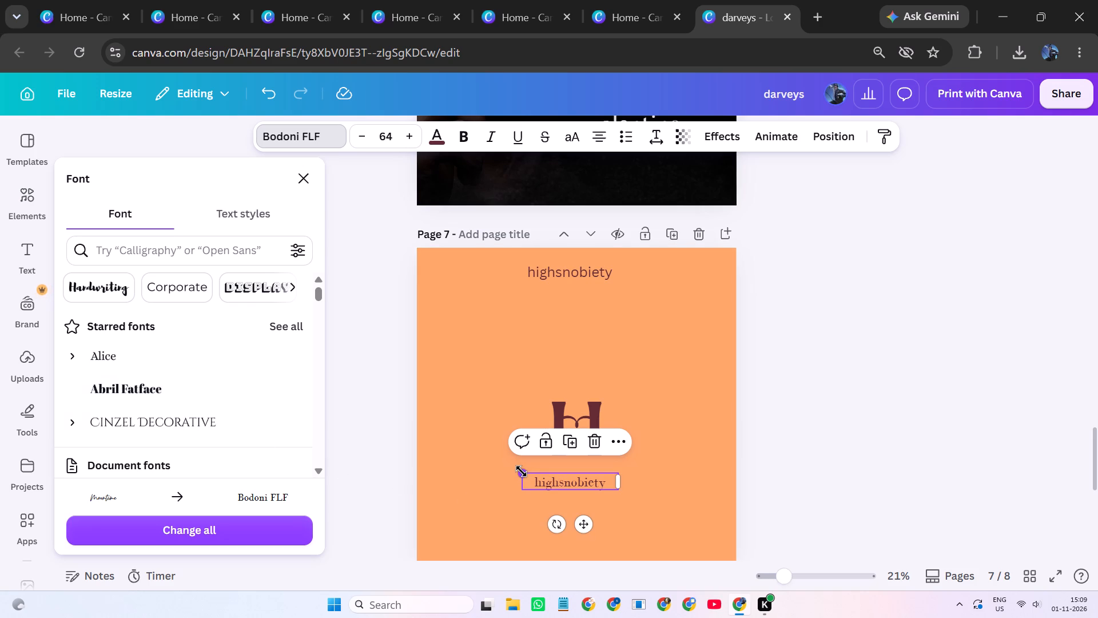
Enlarge the Bodoni highsnobiety text on page 7 to about size 84.8 and centre it under the monogram.
left_click_drag(521, 471, 492, 451)
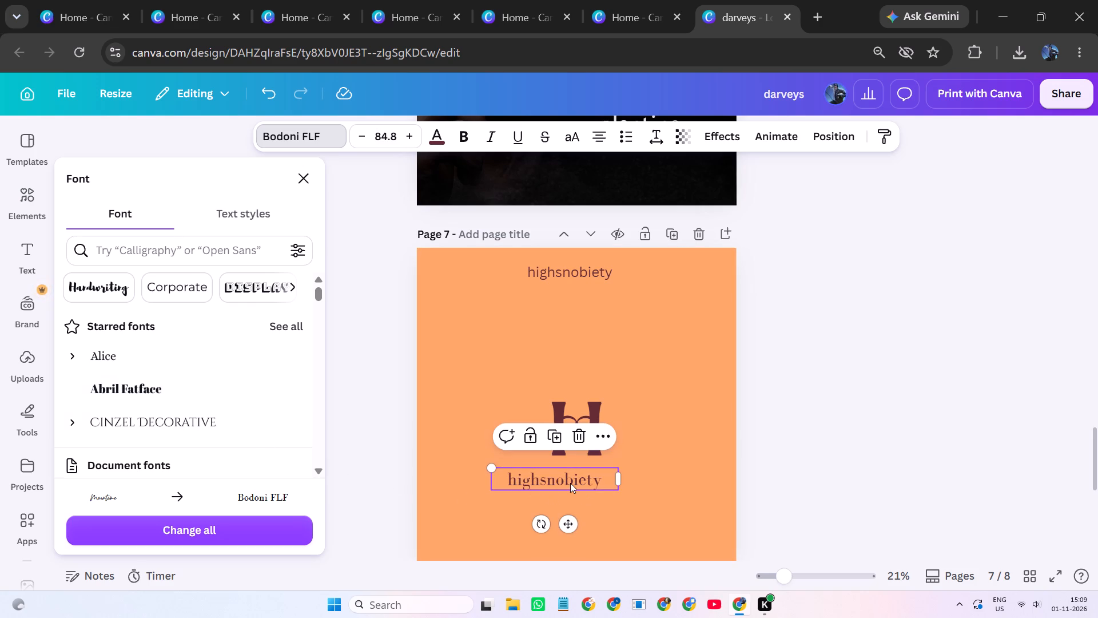
left_click_drag(570, 483, 585, 481)
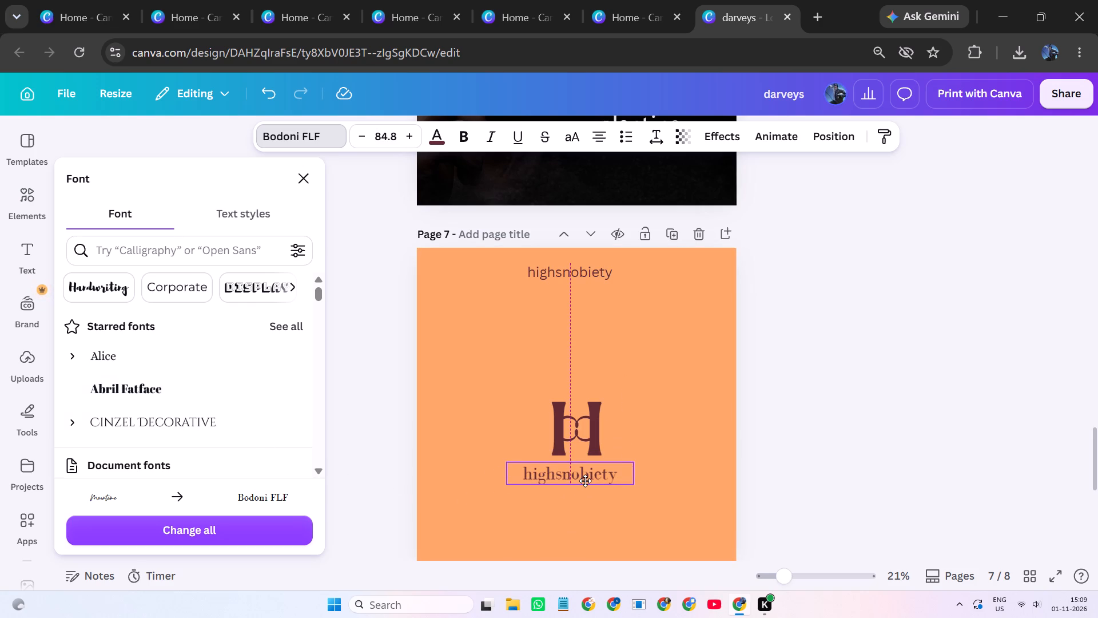
left_click_drag(585, 481, 591, 480)
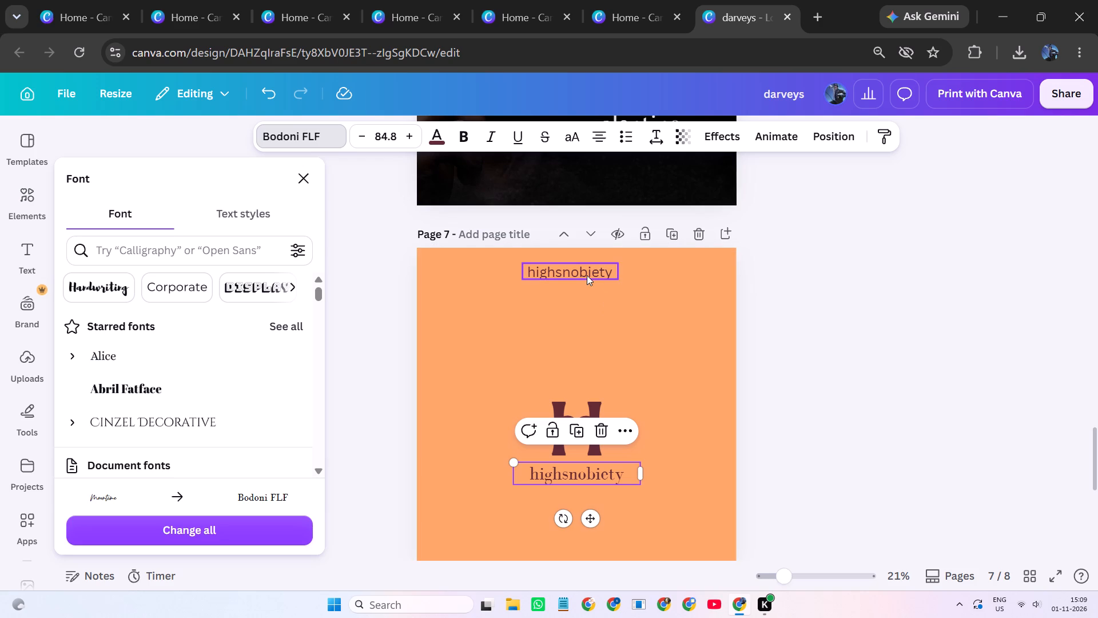
Delete the plain highsnobiety text at the top of page 7.
left_click(587, 275)
left_click(588, 227)
Make the highsnobiety text under the page 7 monogram uppercase and widen its box to fit on one line.
left_click(566, 470)
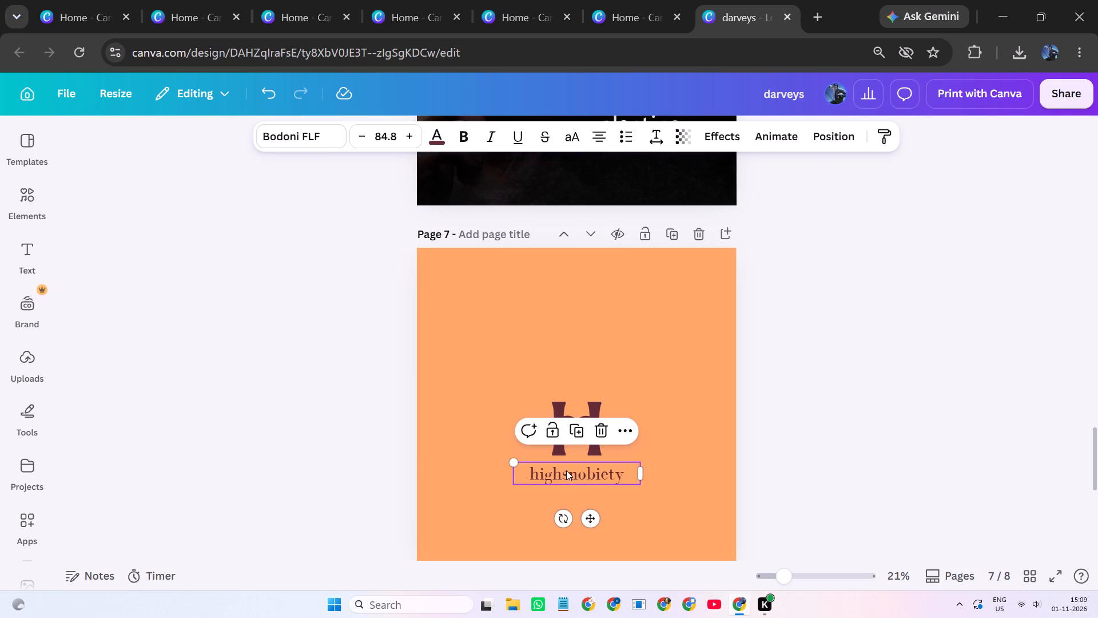
left_click(577, 138)
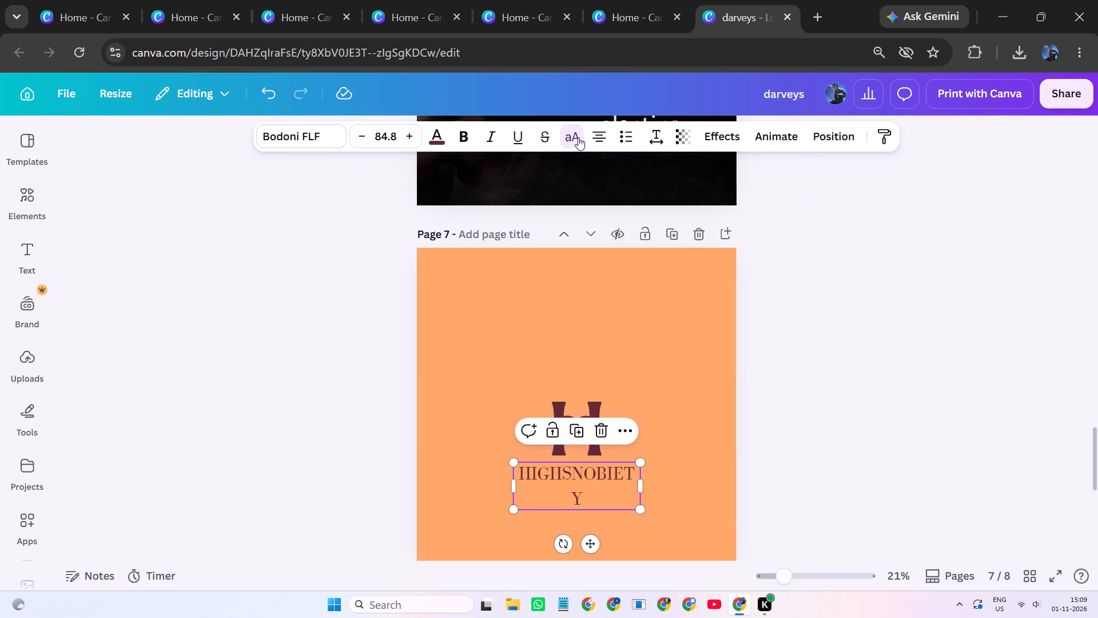
left_click(637, 480)
left_click_drag(642, 487, 655, 487)
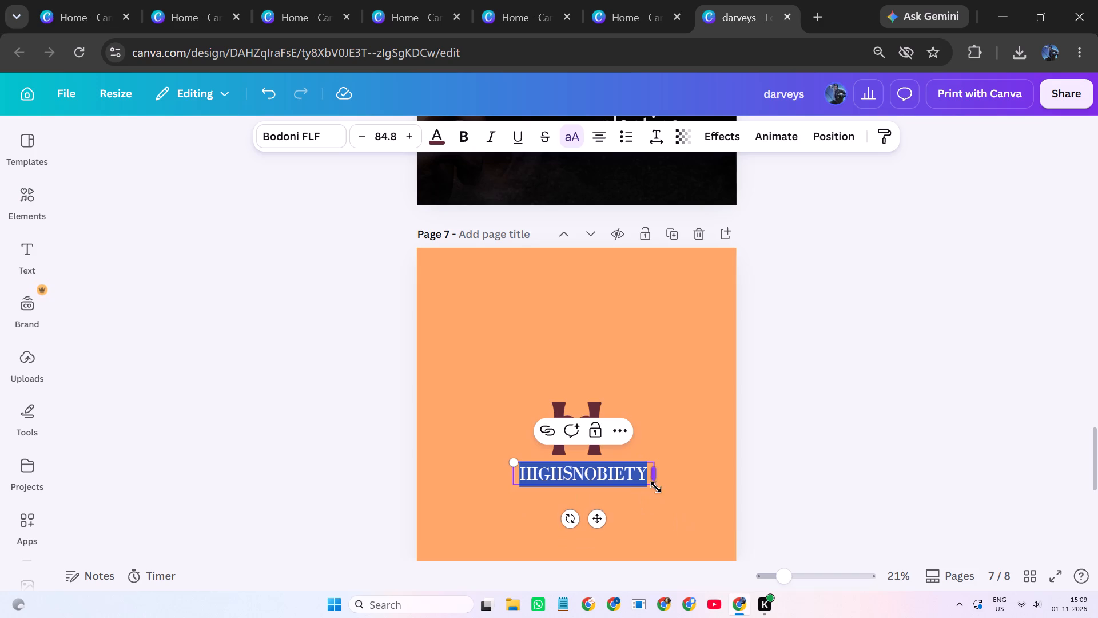
left_click(817, 437)
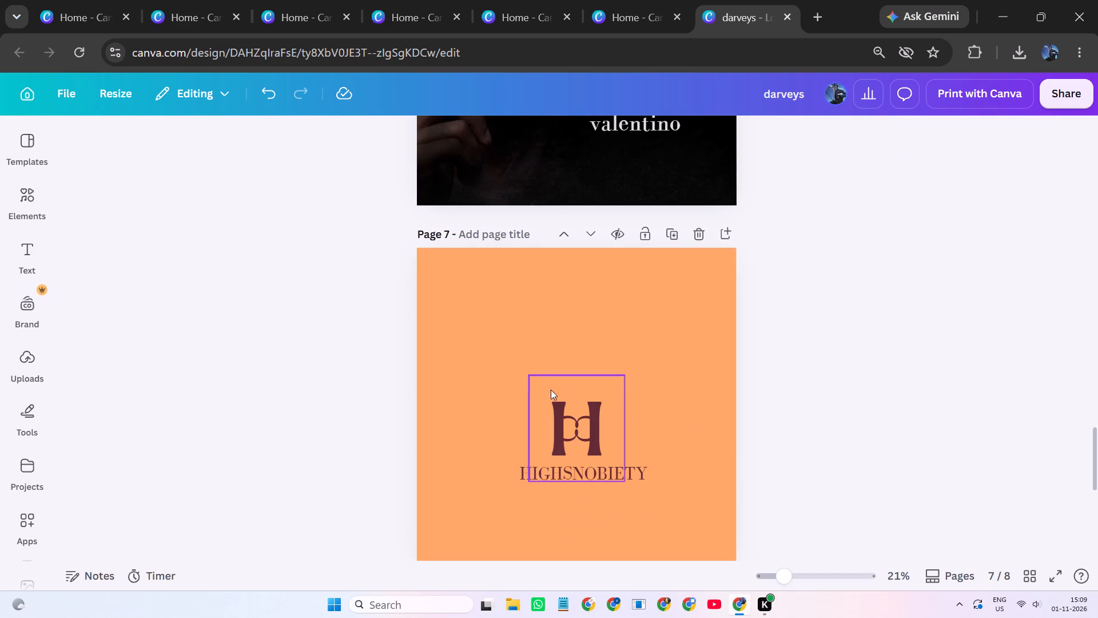
Centre the uppercase HIGHSNOBIETY text beneath the monogram on page 7.
left_click(550, 403)
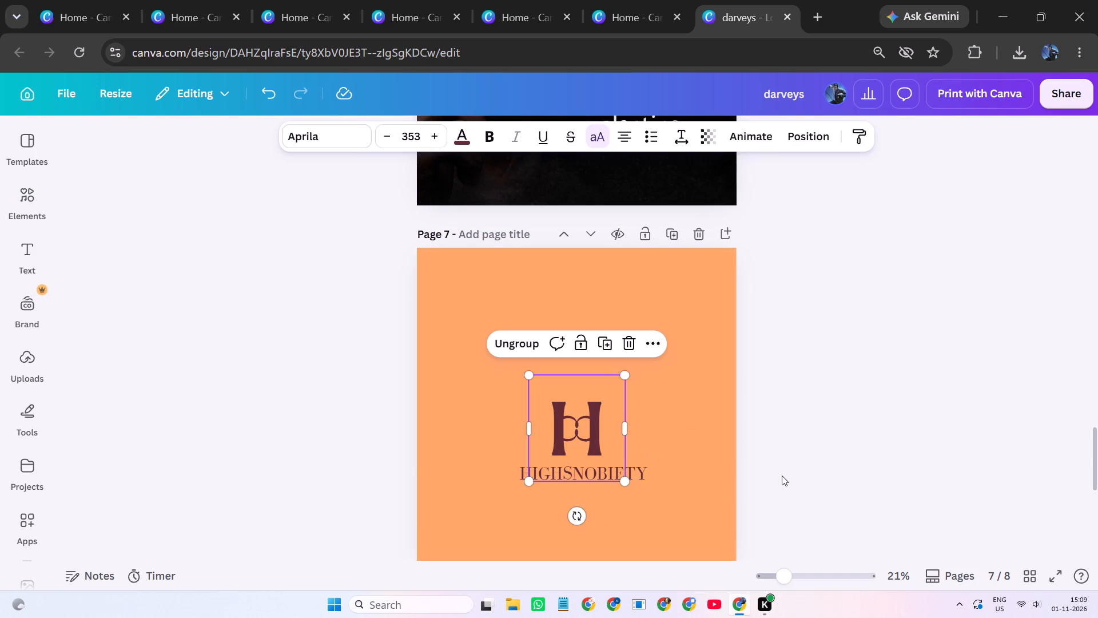
left_click(782, 476)
left_click_drag(625, 477, 617, 477)
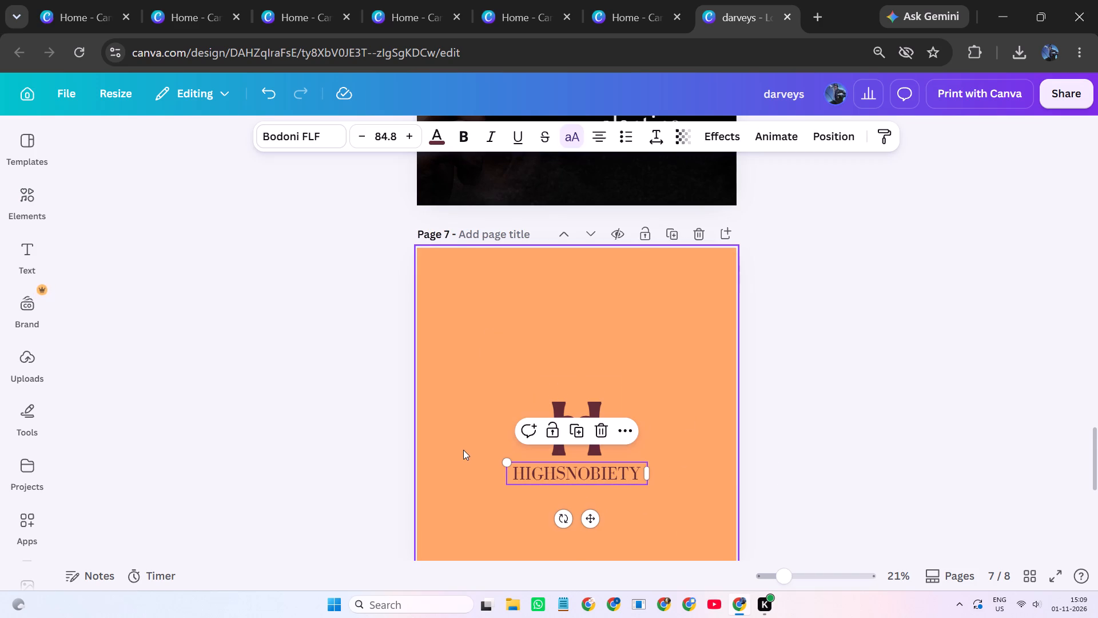
Set the HIGHSNOBIETY text on page 7 to the Moontime font after trying Belleza and Citadel Script.
scroll(463, 449, "down", 1)
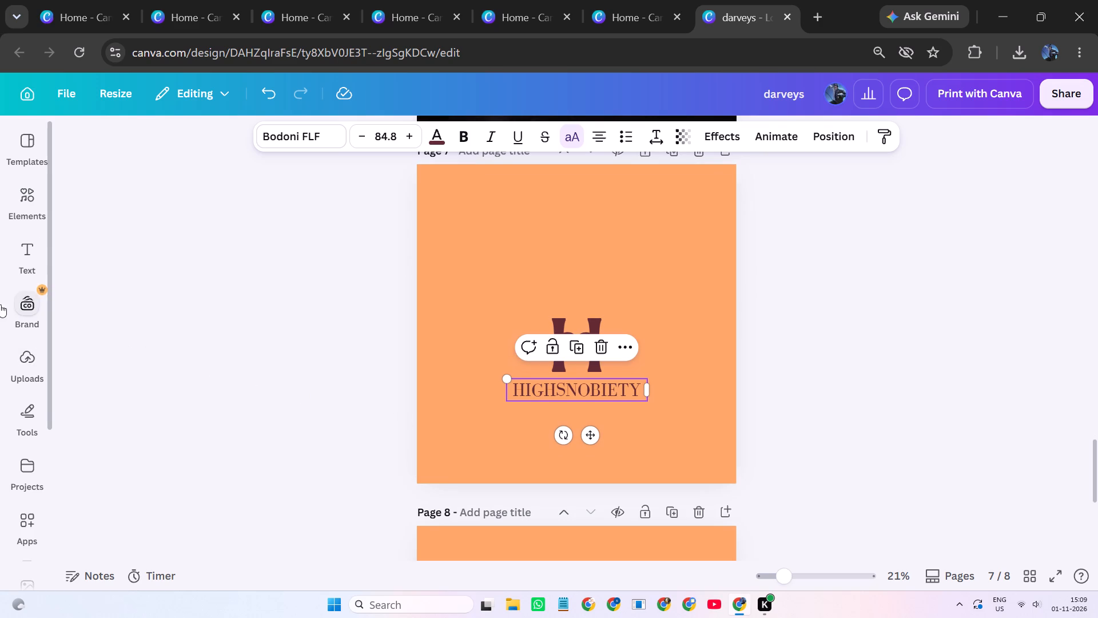
left_click(300, 142)
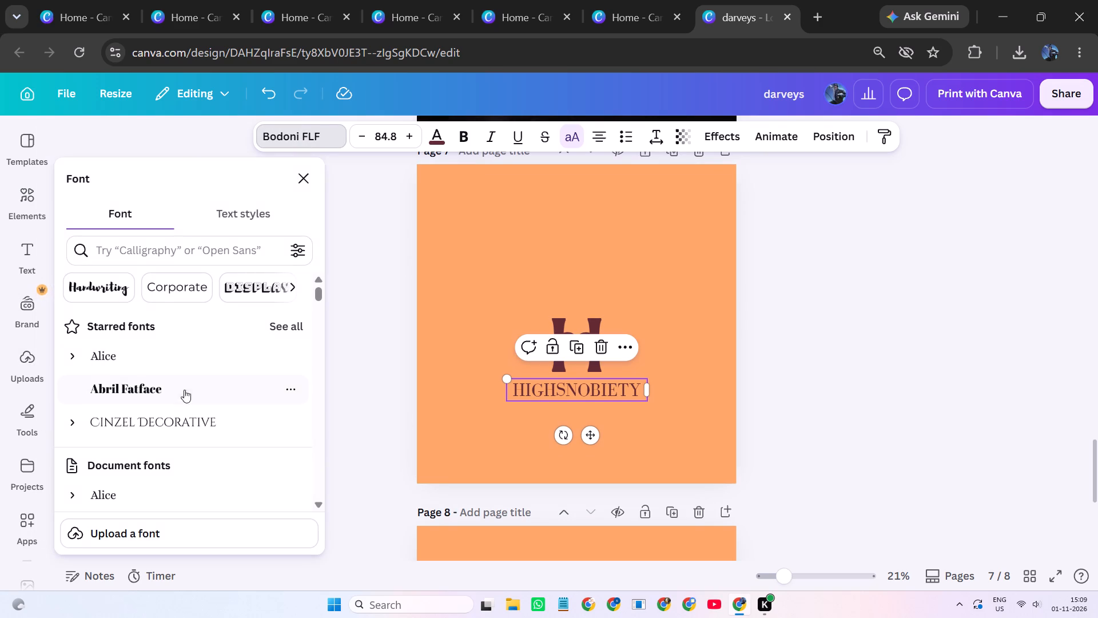
scroll(173, 425, "down", 1)
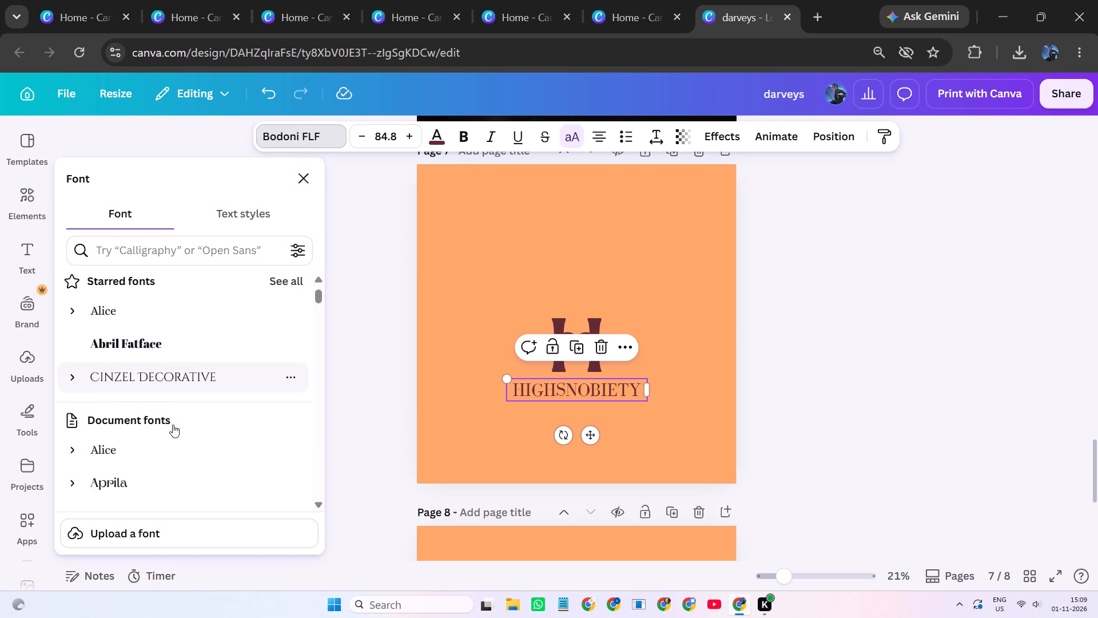
scroll(173, 425, "down", 1)
left_click(134, 397)
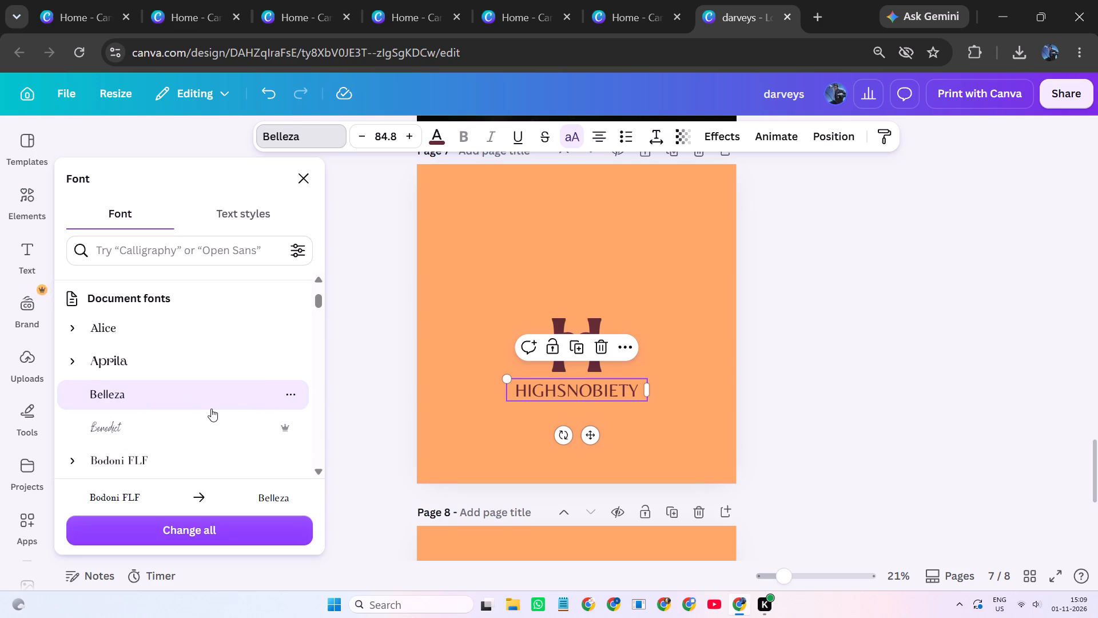
scroll(211, 409, "down", 2)
left_click(193, 356)
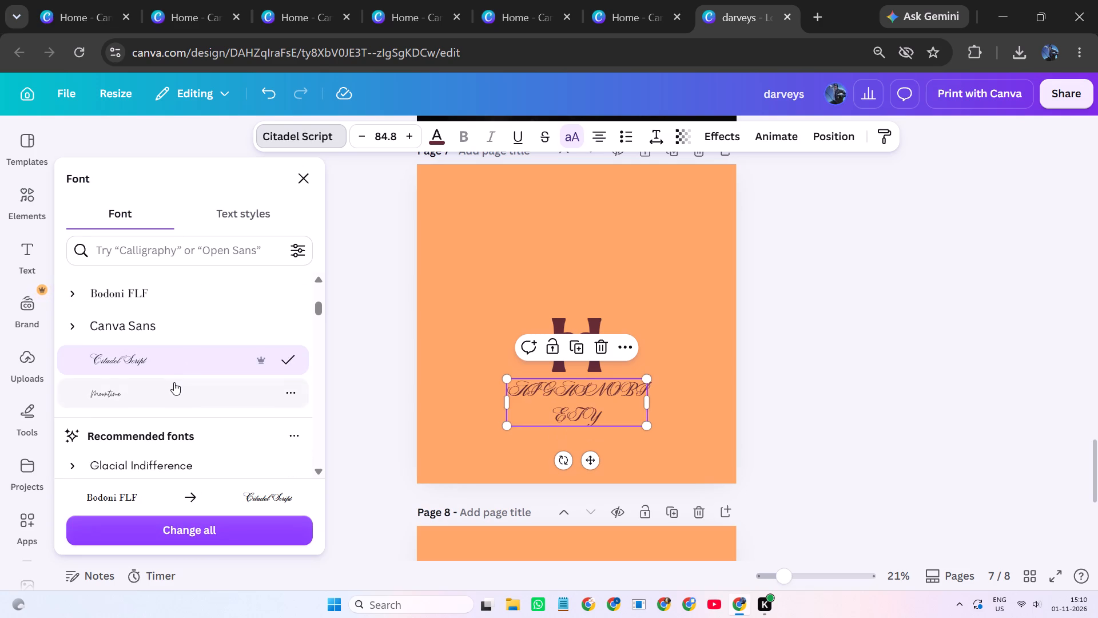
left_click(174, 382)
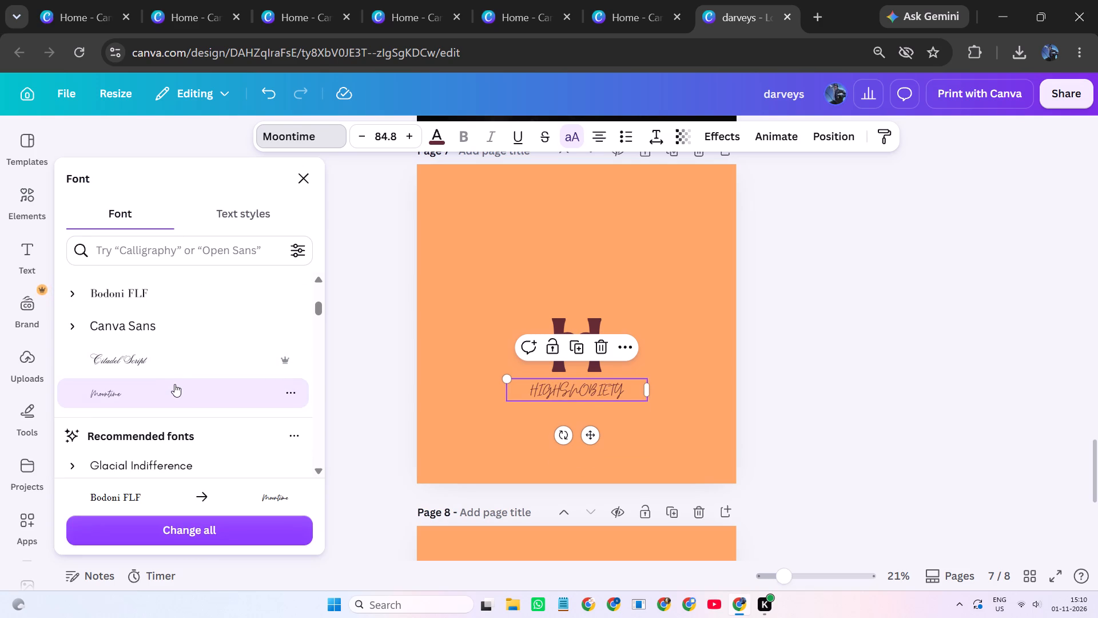
Look through the document, recommended, recently used and popular fonts for alternatives for the HIGHSNOBIETY text on page 7.
scroll(175, 383, "down", 4)
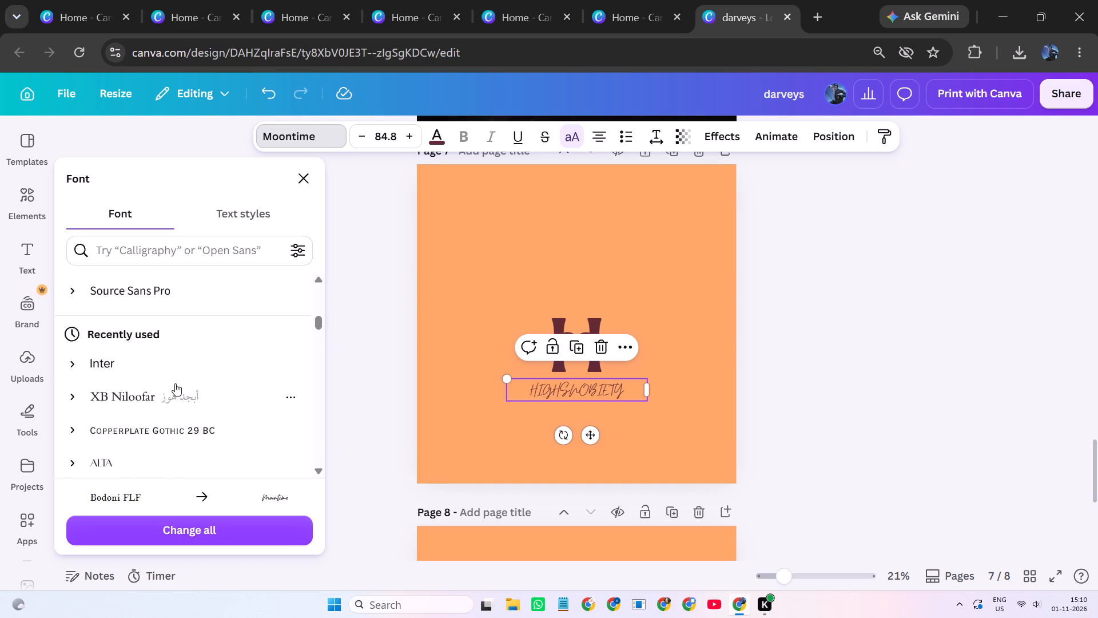
scroll(175, 383, "down", 4)
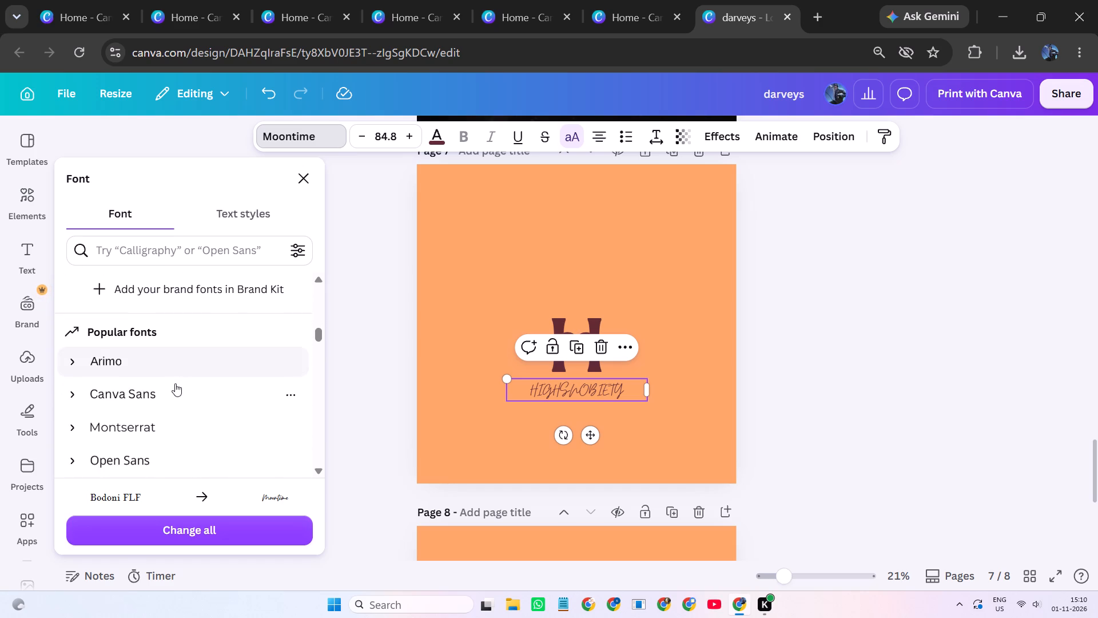
scroll(175, 383, "down", 4)
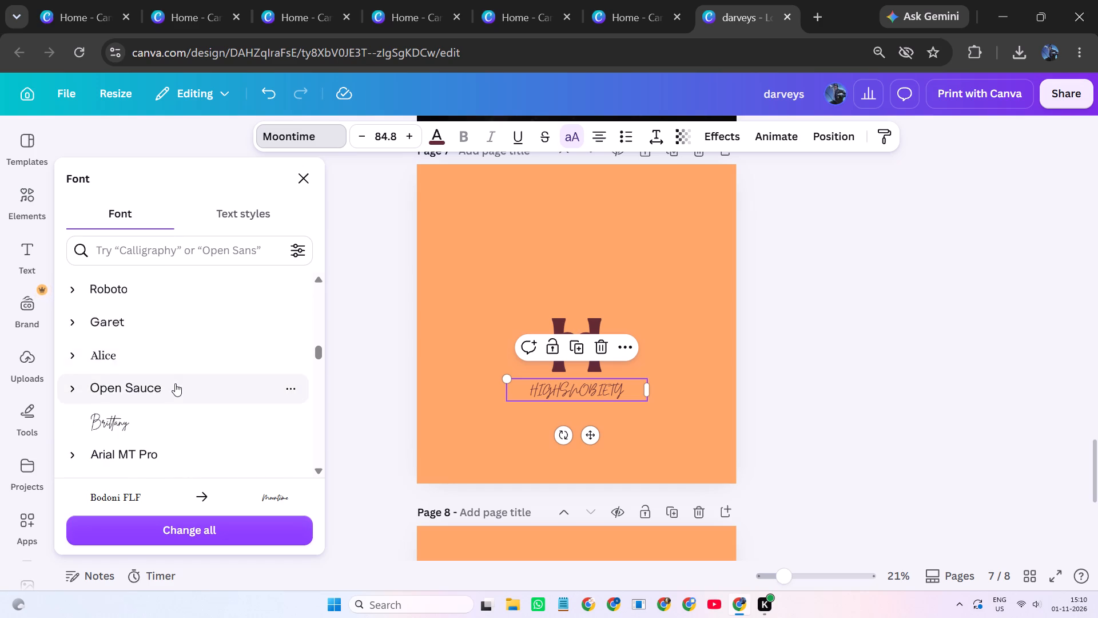
scroll(175, 383, "down", 1)
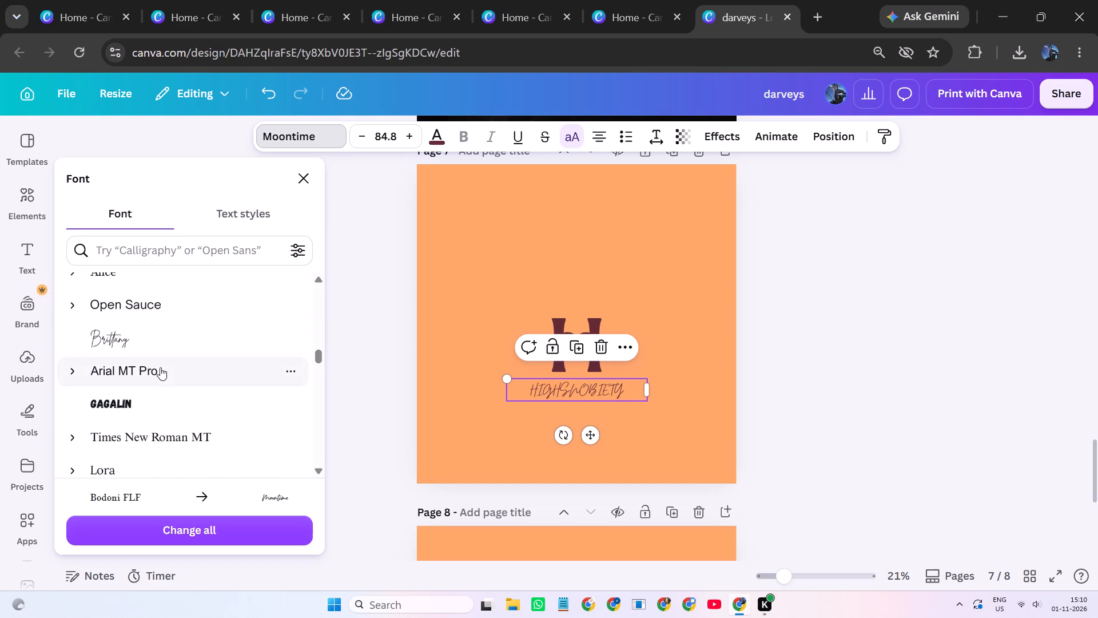
scroll(160, 367, "down", 2)
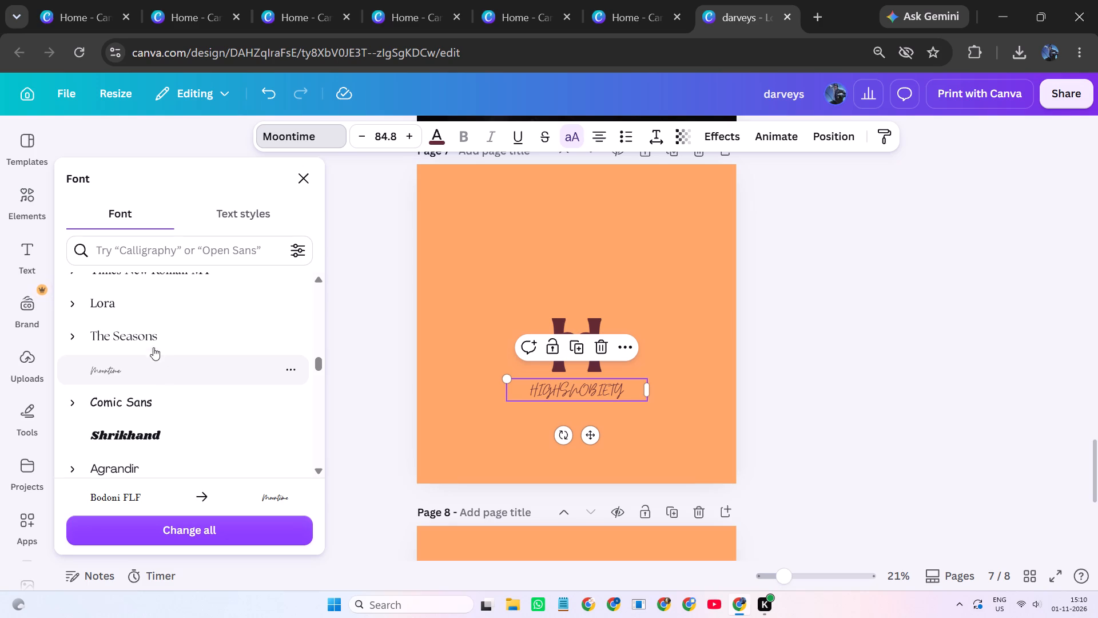
left_click(101, 377)
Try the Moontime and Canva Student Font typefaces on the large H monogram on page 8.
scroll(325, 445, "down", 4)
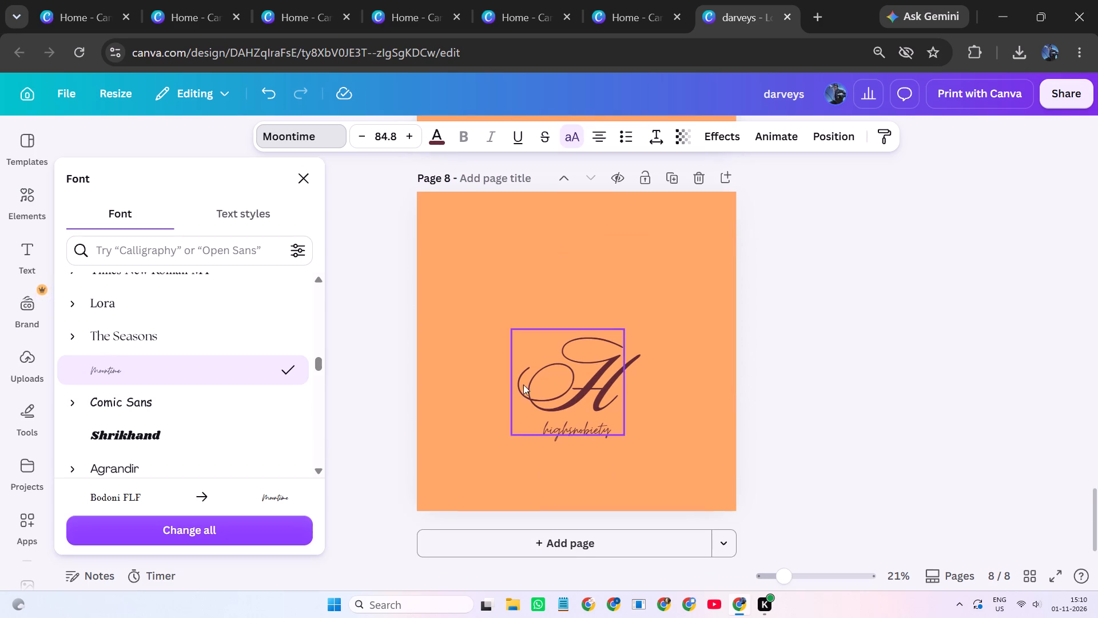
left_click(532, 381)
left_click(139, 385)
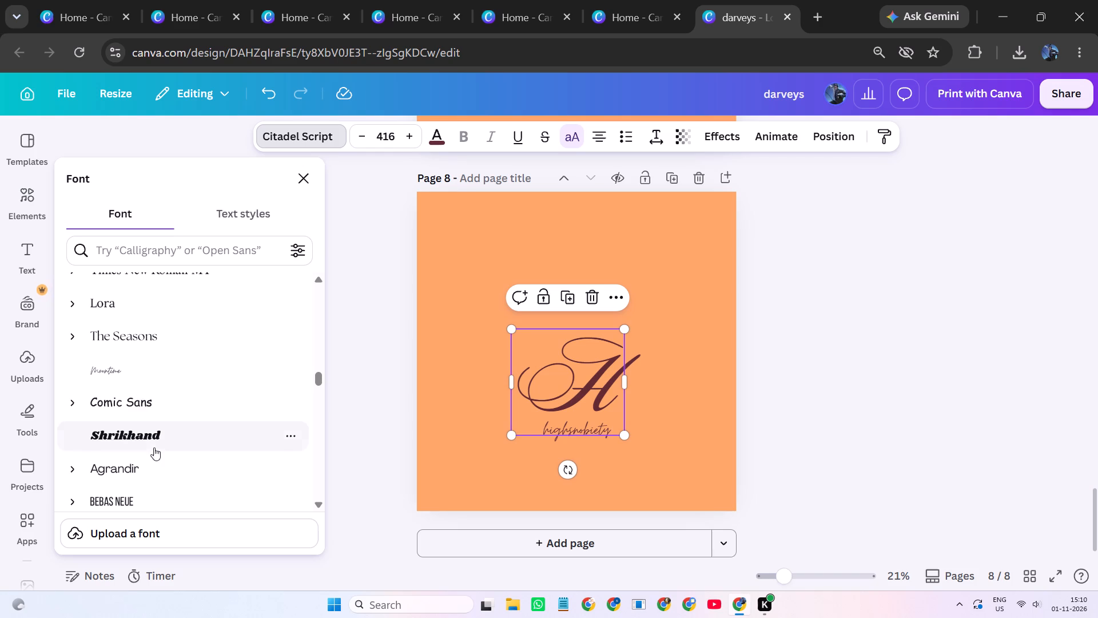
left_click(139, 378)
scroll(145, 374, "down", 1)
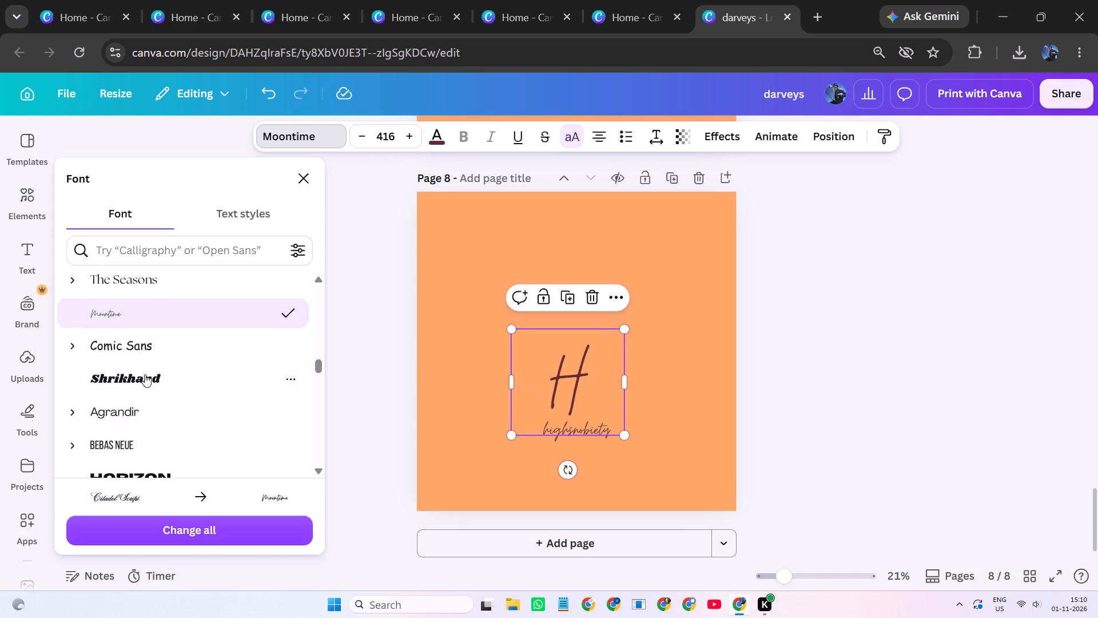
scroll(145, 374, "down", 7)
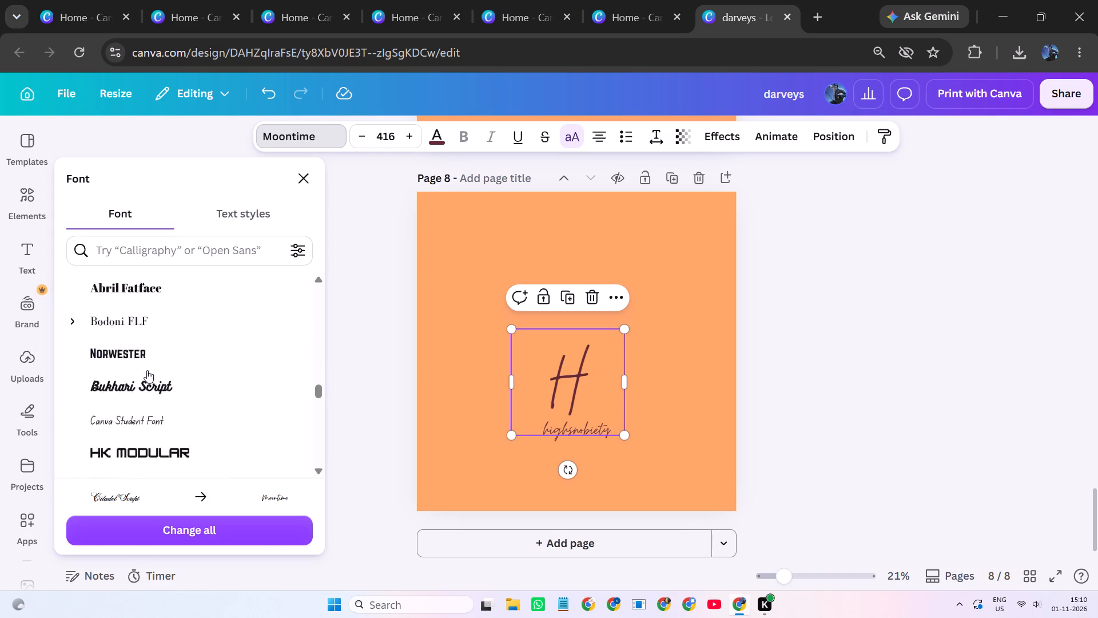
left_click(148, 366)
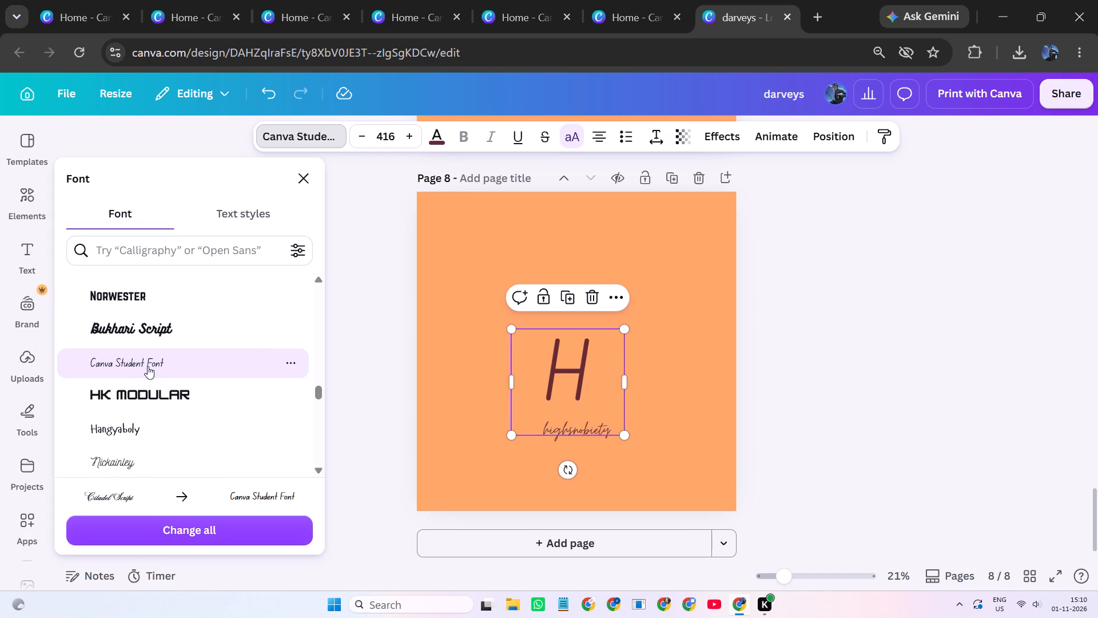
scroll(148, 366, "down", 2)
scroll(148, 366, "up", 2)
Set the H monogram on page 8 to the Alex Brush font after trying Hangyaboly and Nickainley.
left_click(140, 429)
scroll(140, 430, "down", 1)
left_click(138, 388)
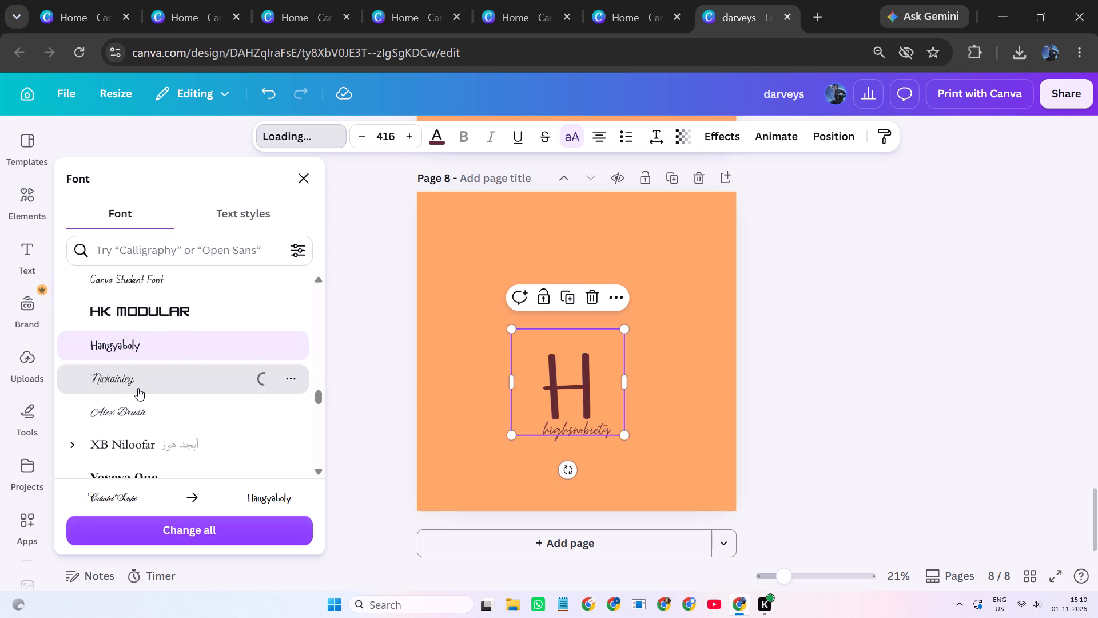
left_click(136, 404)
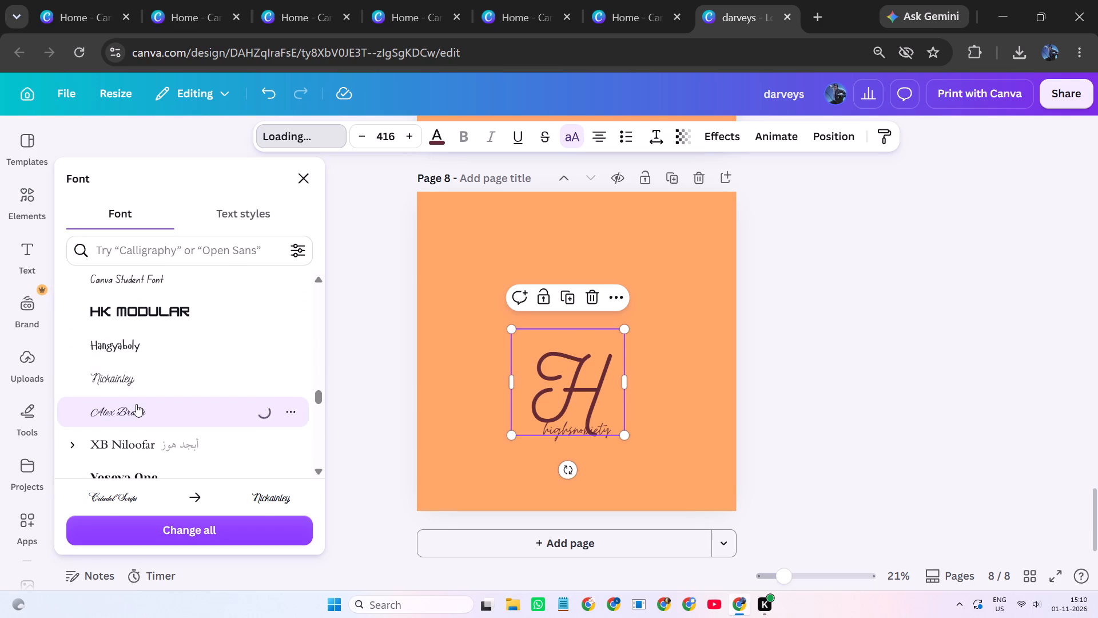
scroll(137, 416, "down", 1)
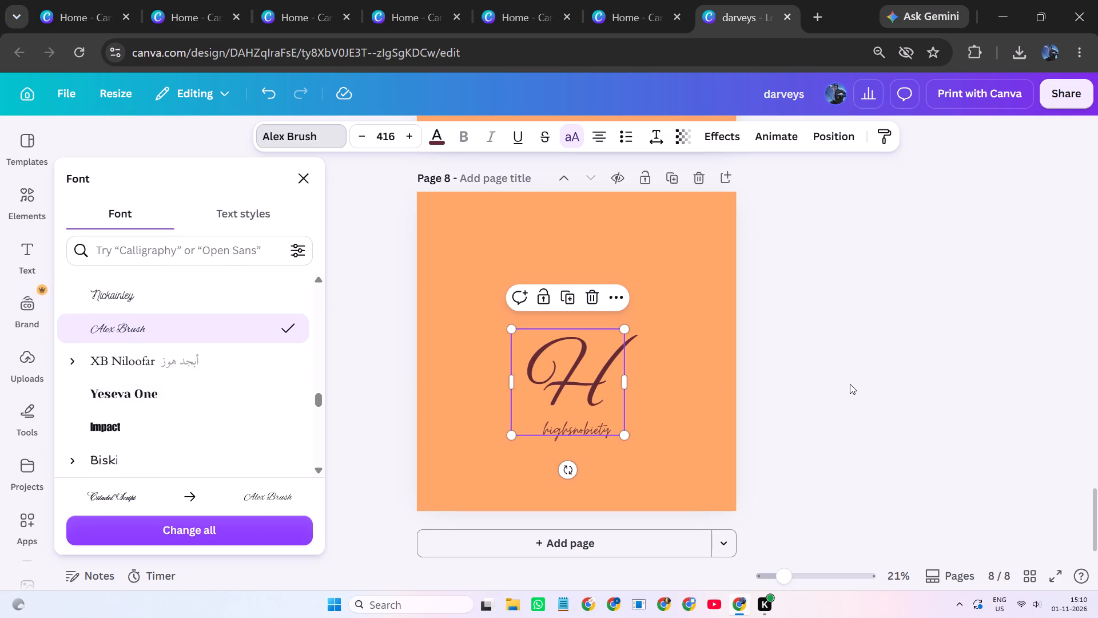
left_click_drag(852, 379, 835, 386)
left_click(626, 369)
left_click(634, 366)
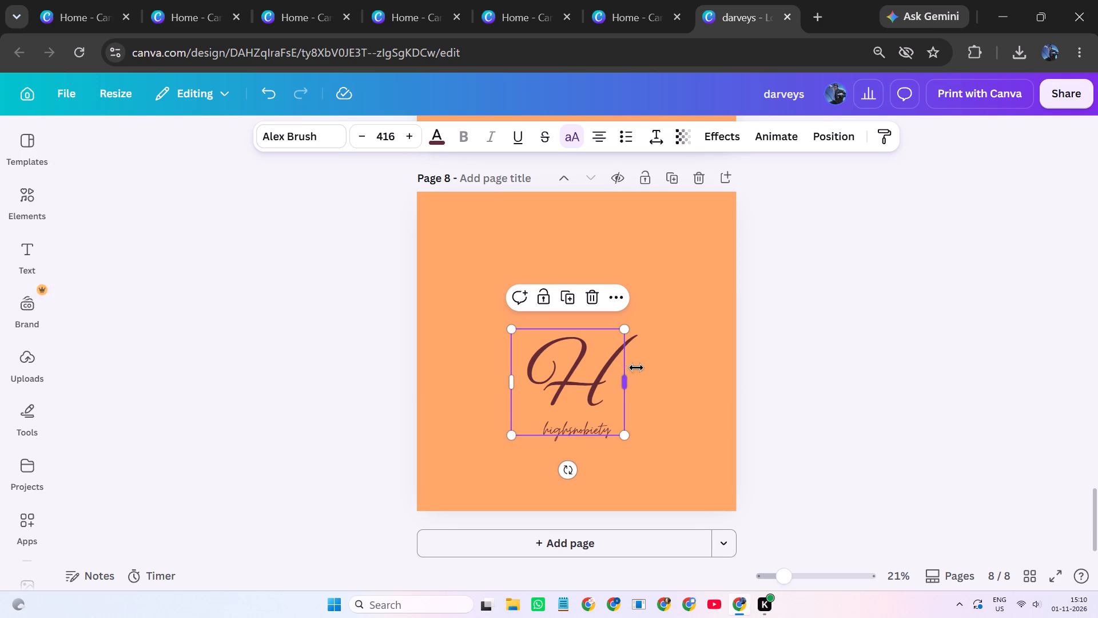
left_click(650, 401)
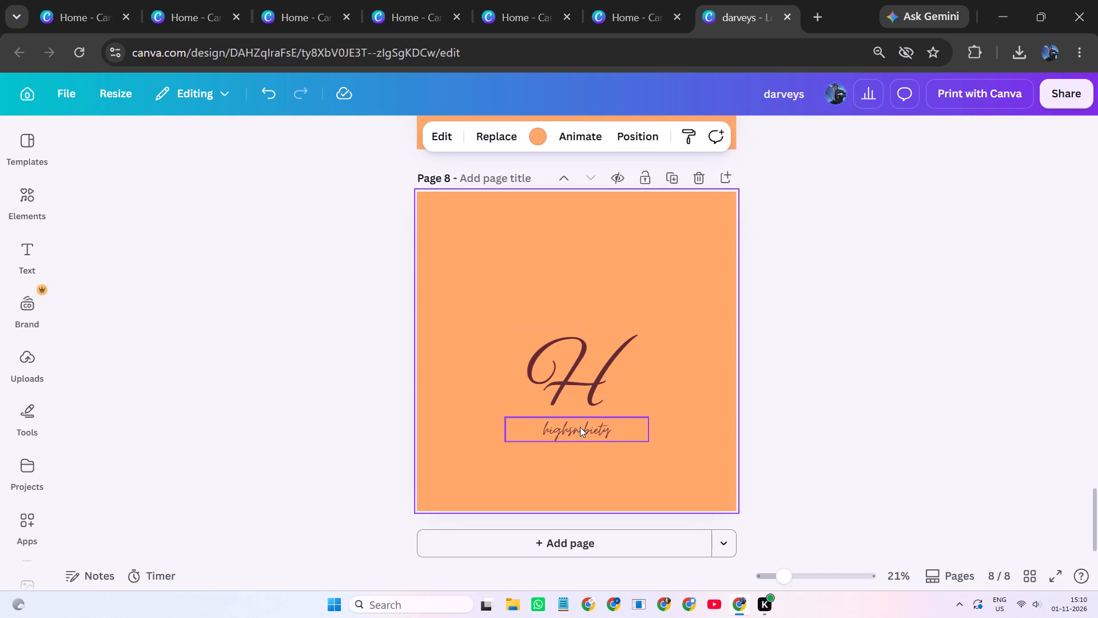
Change the highsnobiety text beneath the page 8 monogram to the Yeseva One font.
left_click(579, 430)
left_click(577, 432)
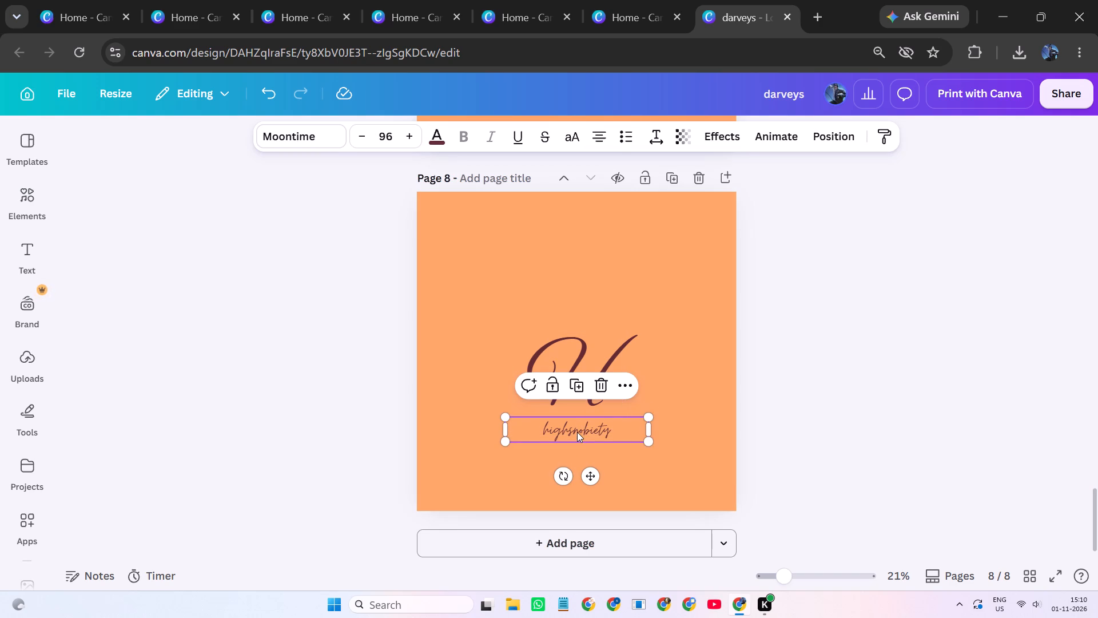
left_click(304, 140)
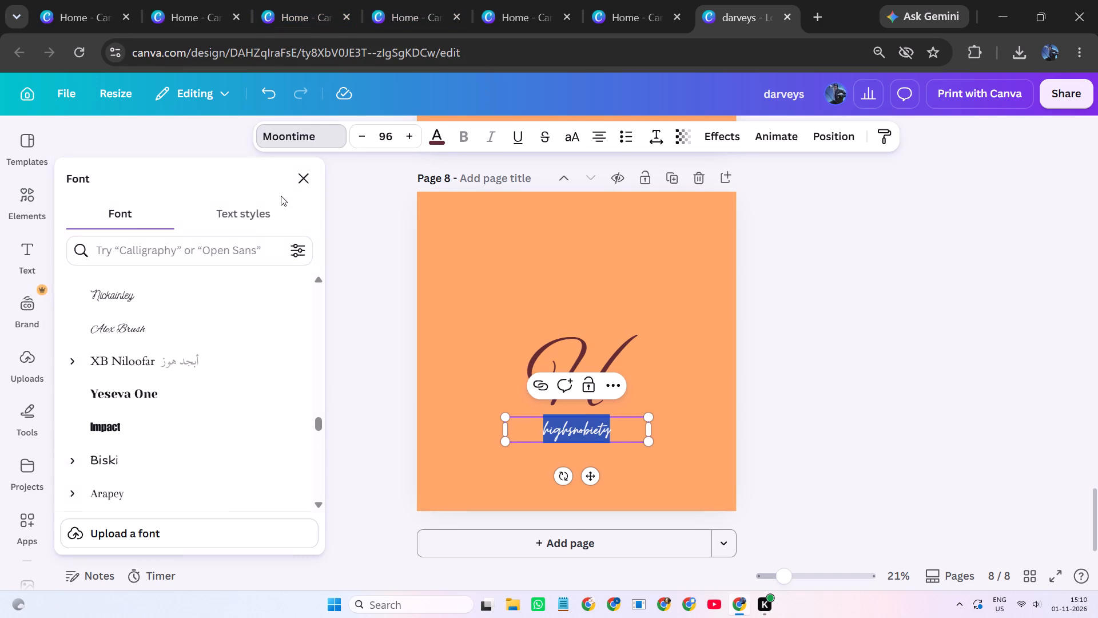
left_click(146, 409)
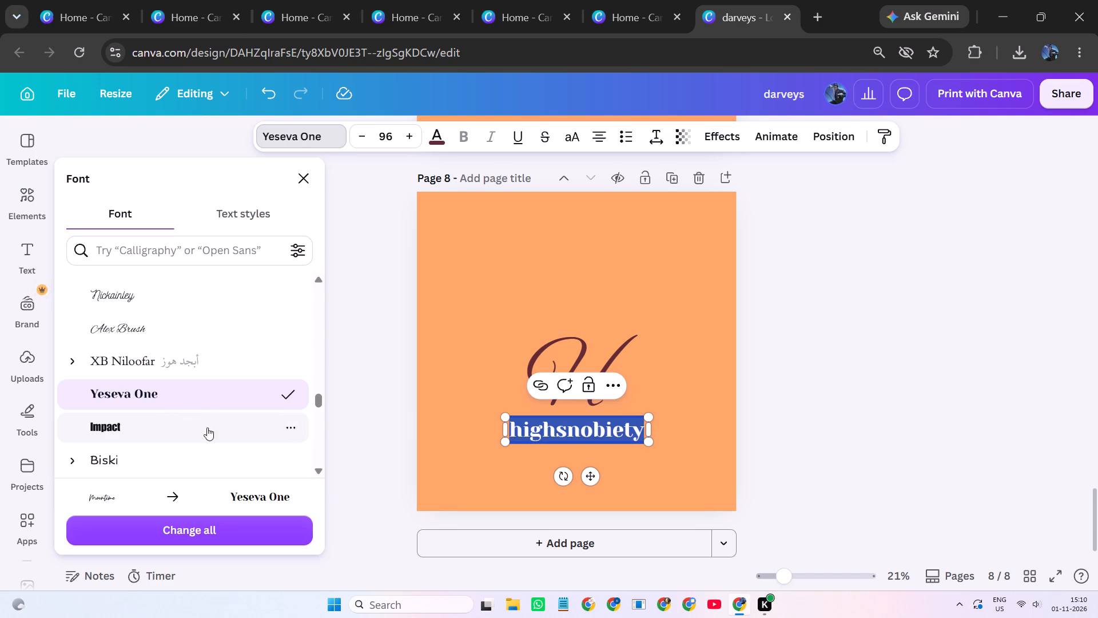
Make the highsnobiety text on page 8 uppercase and widen its box so it fits on one line.
left_click(572, 137)
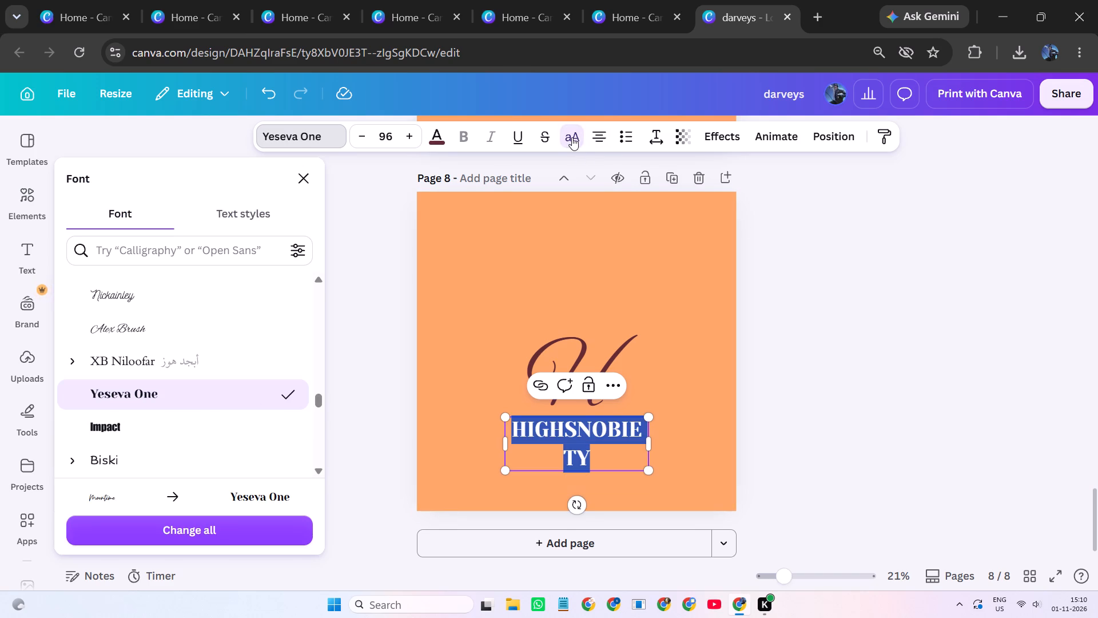
left_click_drag(649, 447, 659, 450)
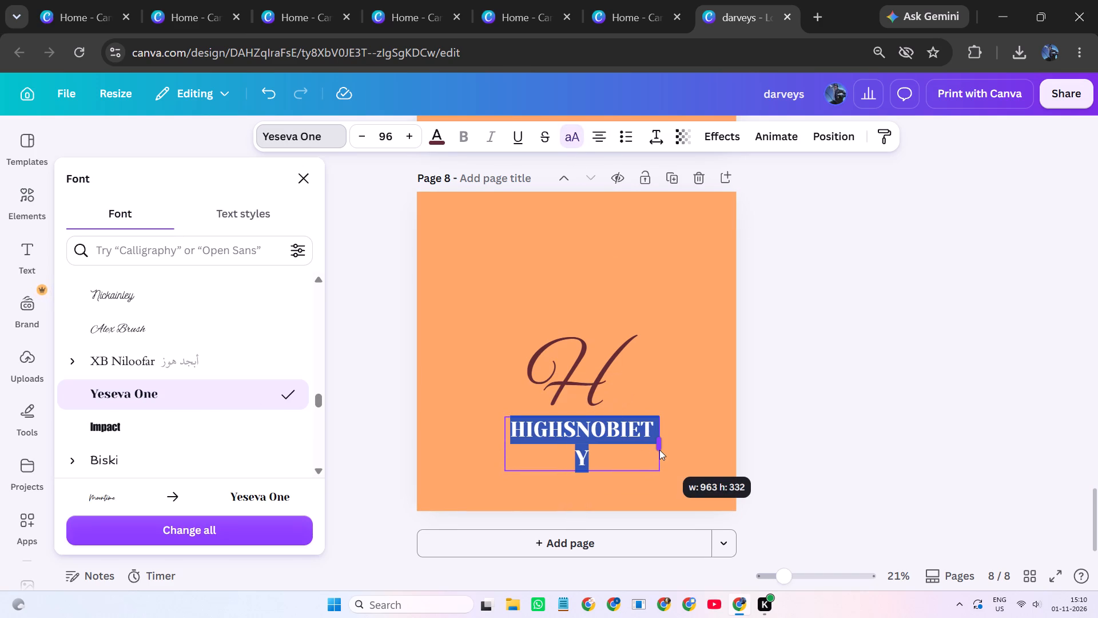
left_click_drag(659, 450, 665, 449)
left_click(738, 401)
left_click(582, 423)
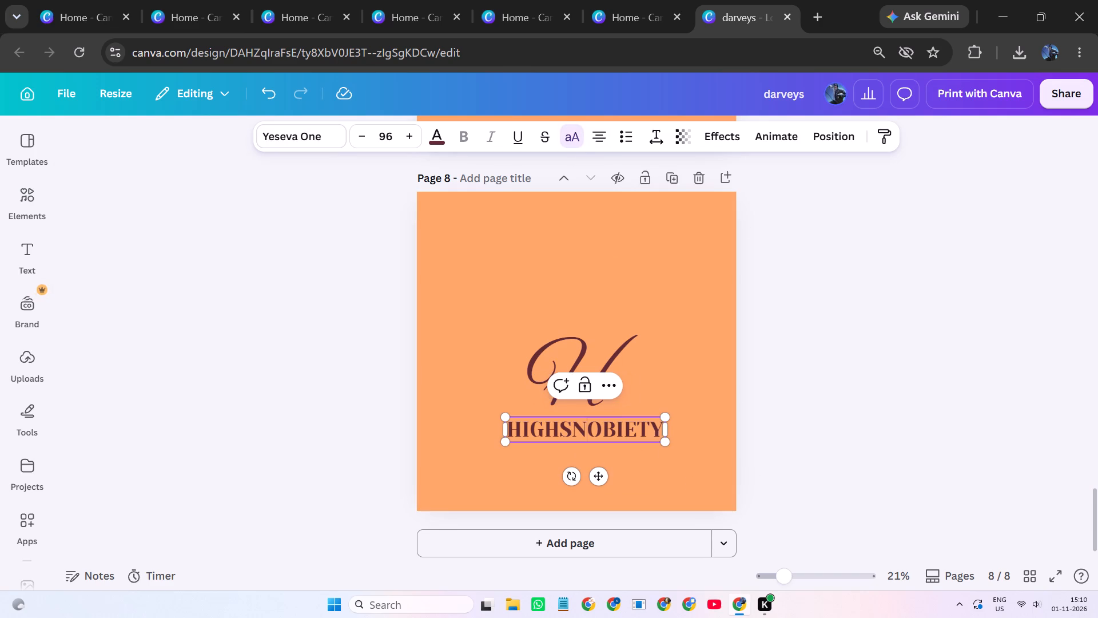
left_click(675, 374)
Scale the HIGHSNOBIETY text on page 8 down to about size 76.
left_click(642, 429)
left_click_drag(666, 440, 662, 439)
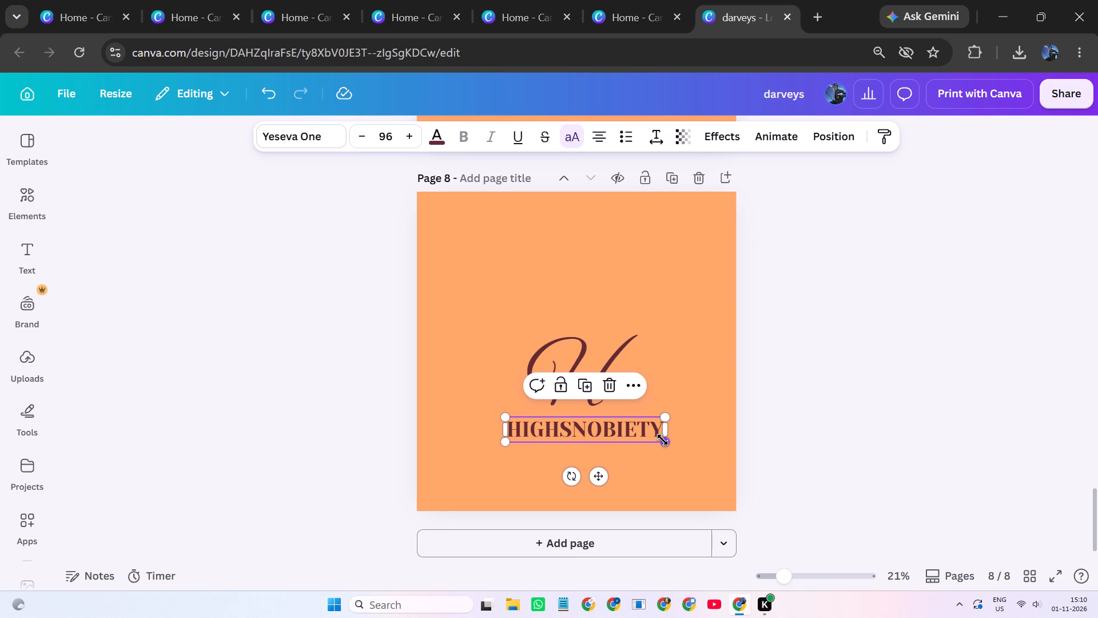
left_click_drag(662, 439, 632, 433)
left_click(678, 393)
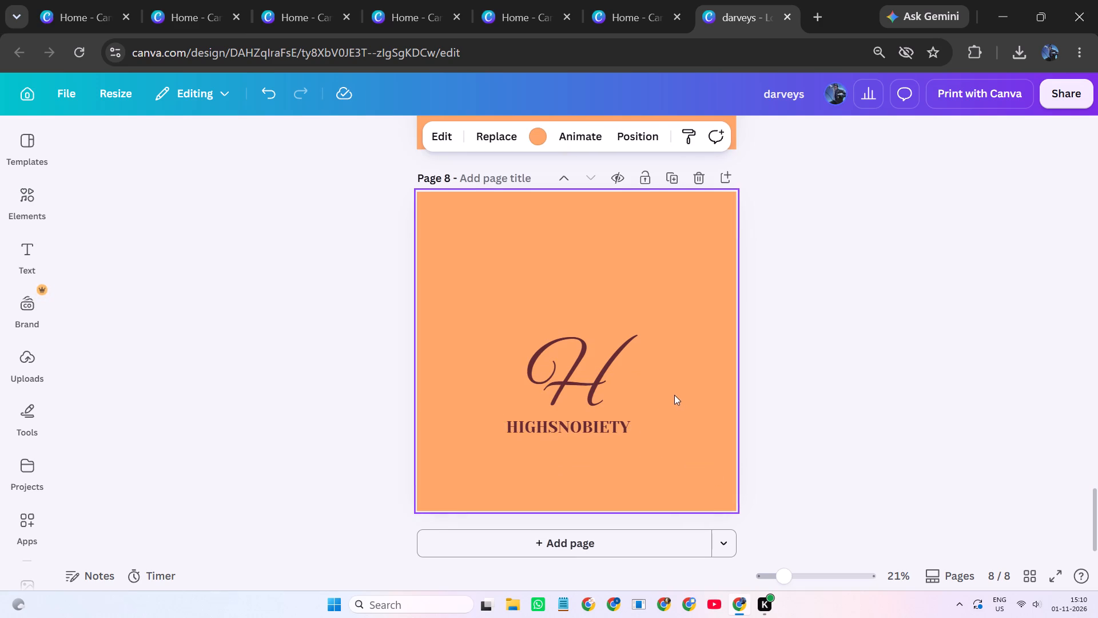
left_click(588, 423)
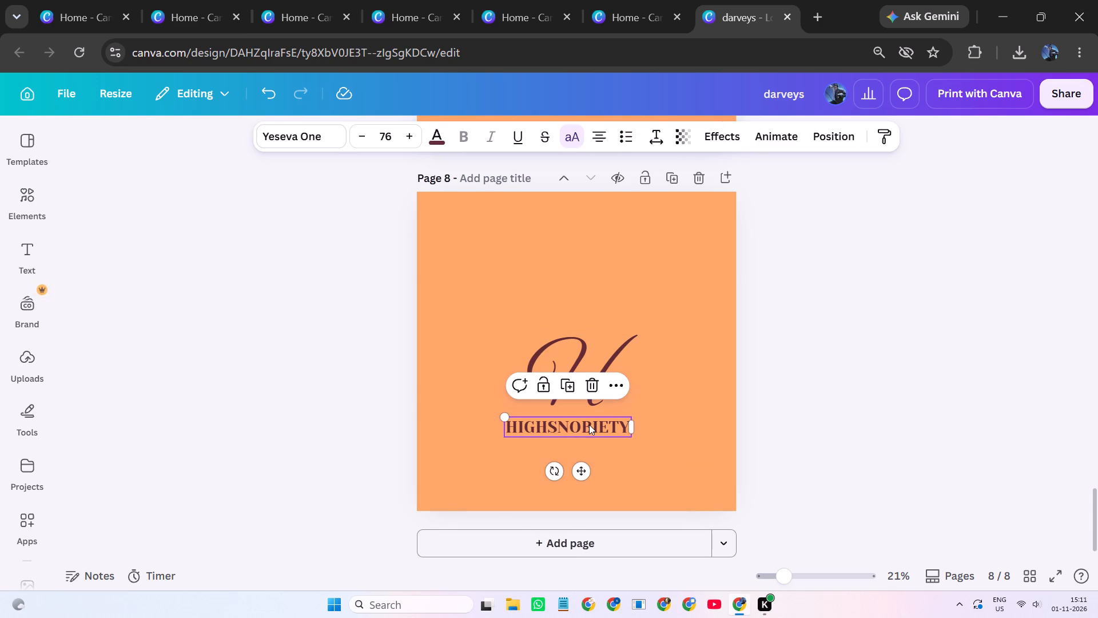
left_click(706, 335)
Move the H monogram on page 8 closer above the HIGHSNOBIETY text, aligning their boxes' left edges.
left_click(573, 355)
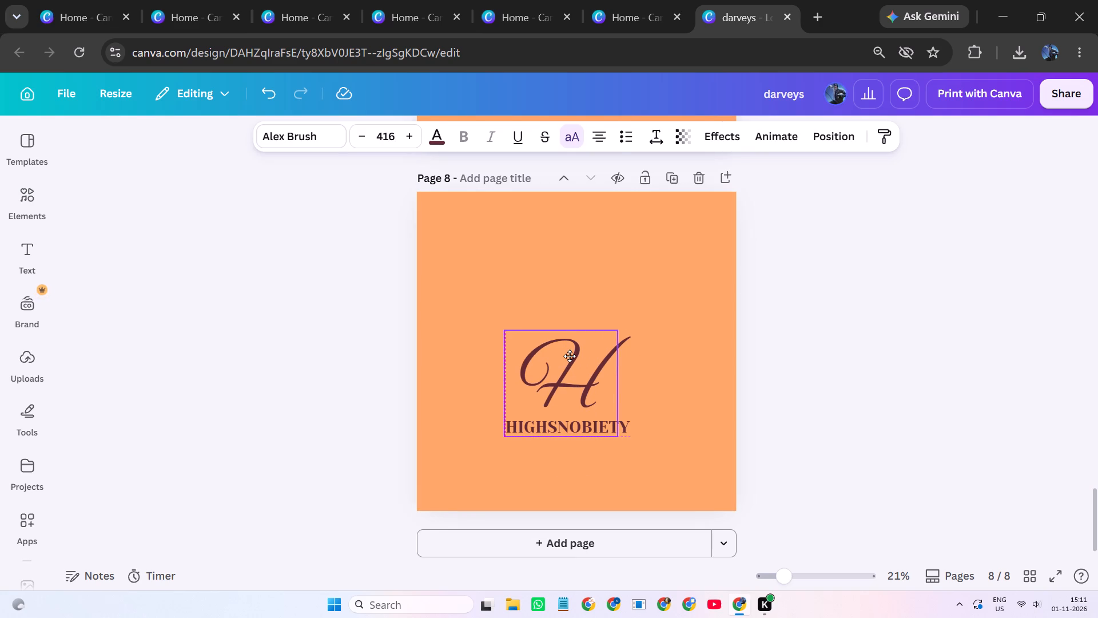
left_click(562, 356)
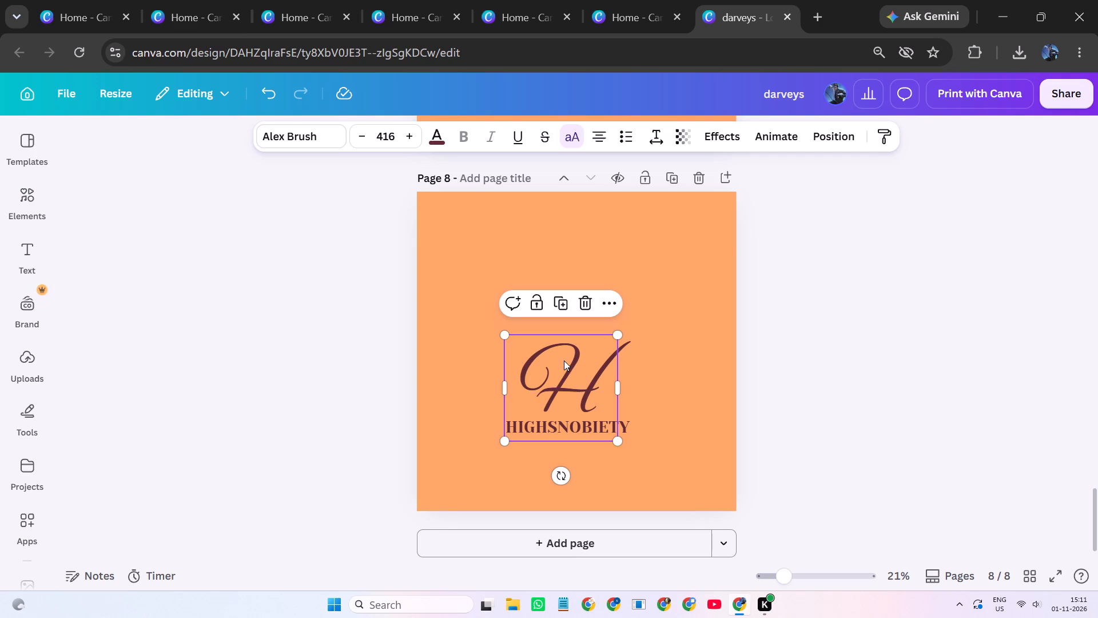
left_click(770, 338)
left_click(584, 365)
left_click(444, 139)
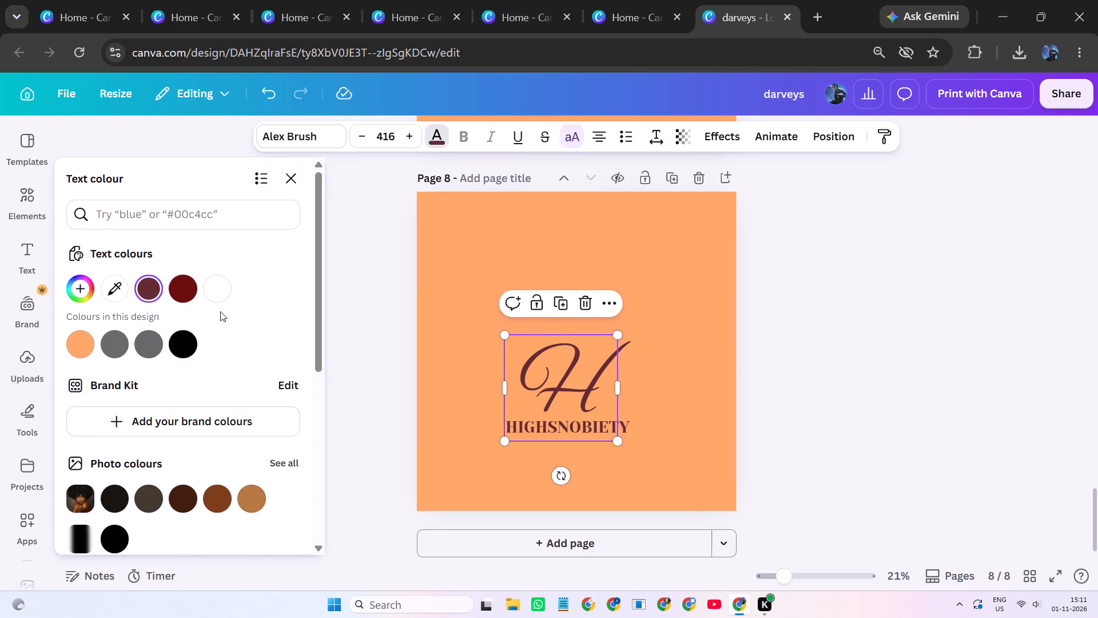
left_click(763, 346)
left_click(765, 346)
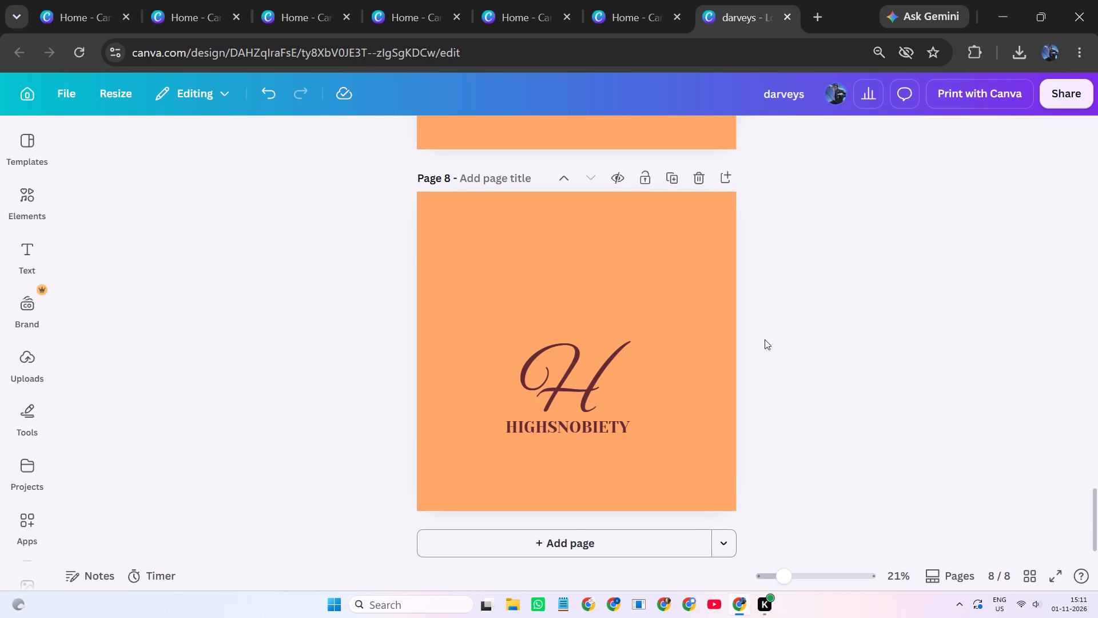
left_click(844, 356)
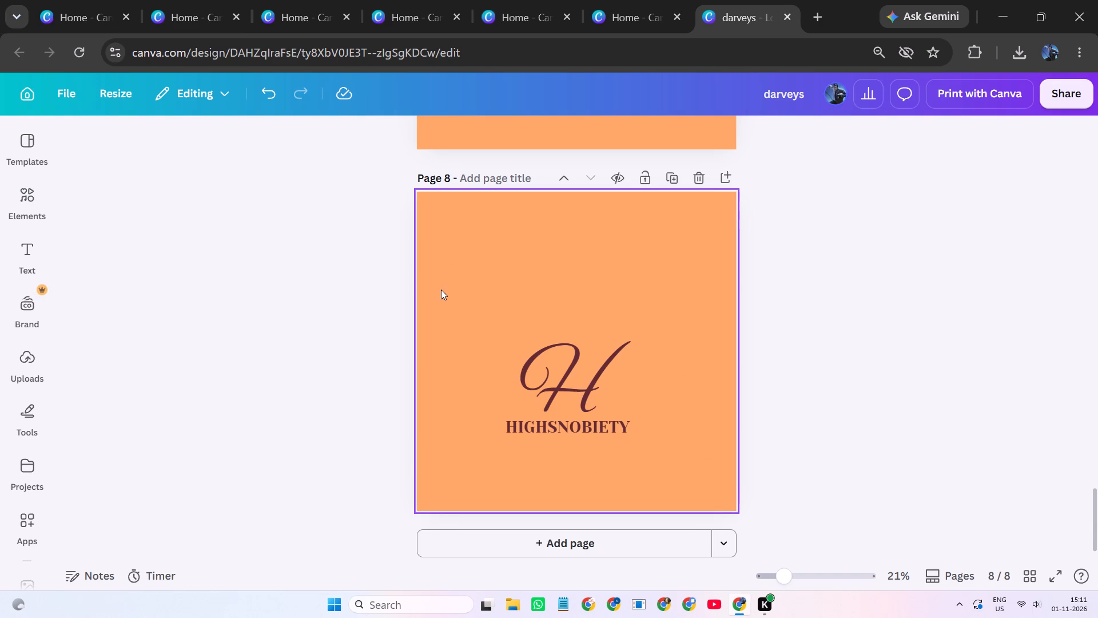
Show the rulers and place a horizontal guide at about 1535, just beneath the HIGHSNOBIETY text on page 8.
key("shift+r")
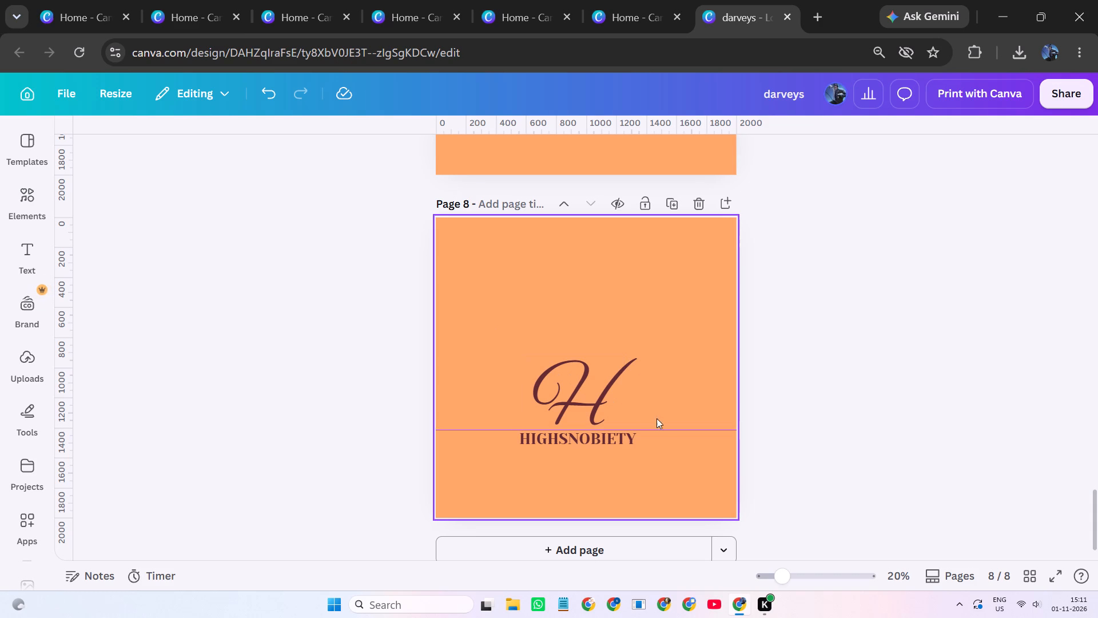
left_click_drag(674, 430, 680, 445)
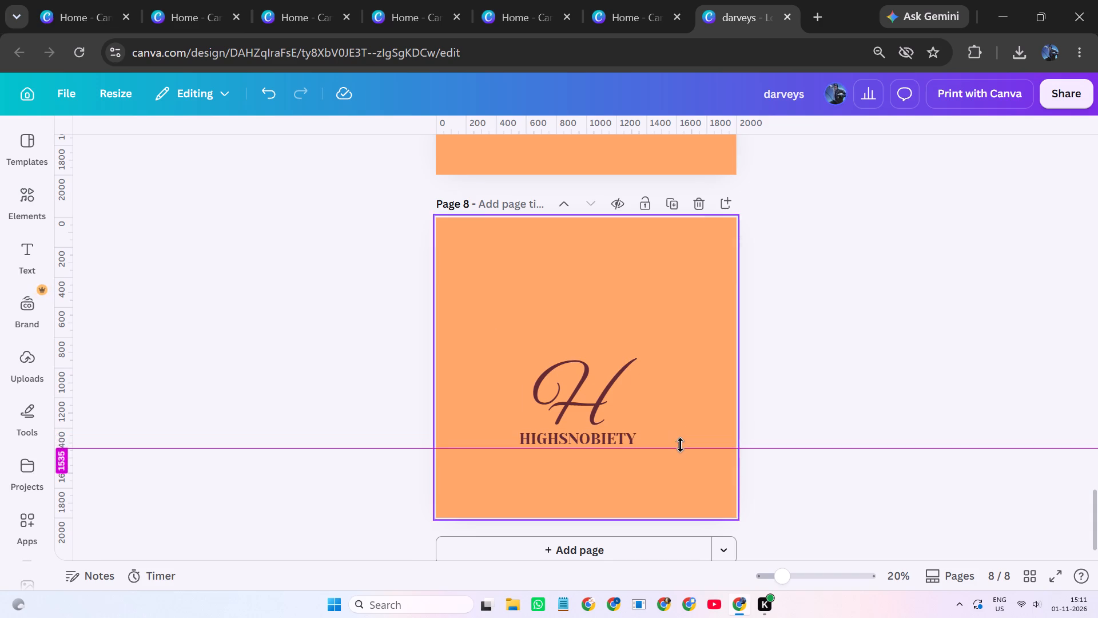
left_click_drag(680, 445, 683, 446)
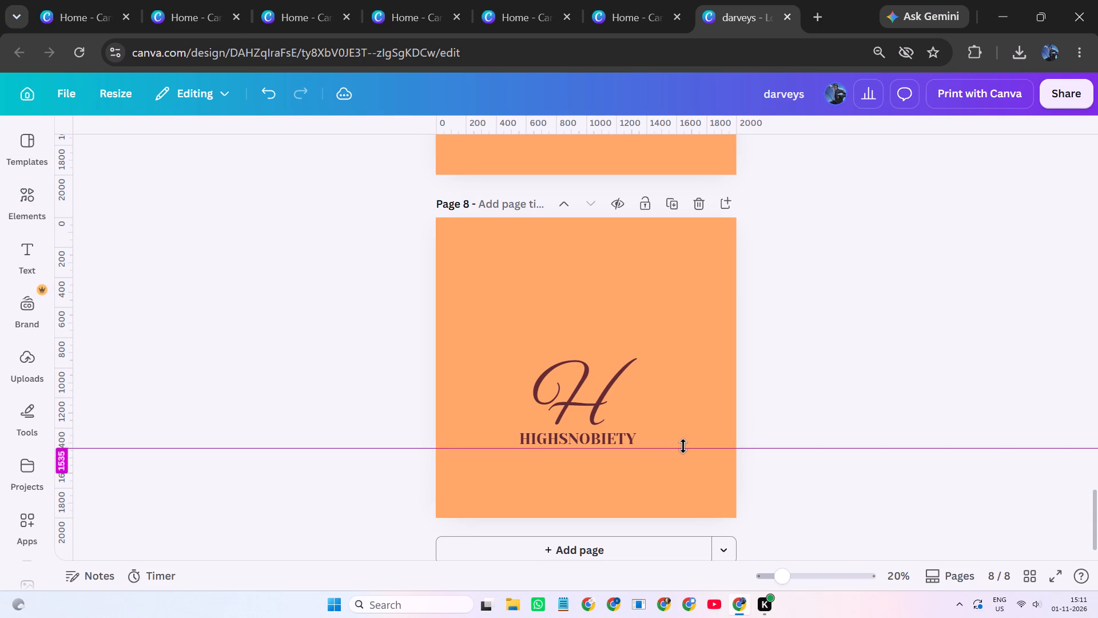
left_click_drag(683, 446, 684, 445)
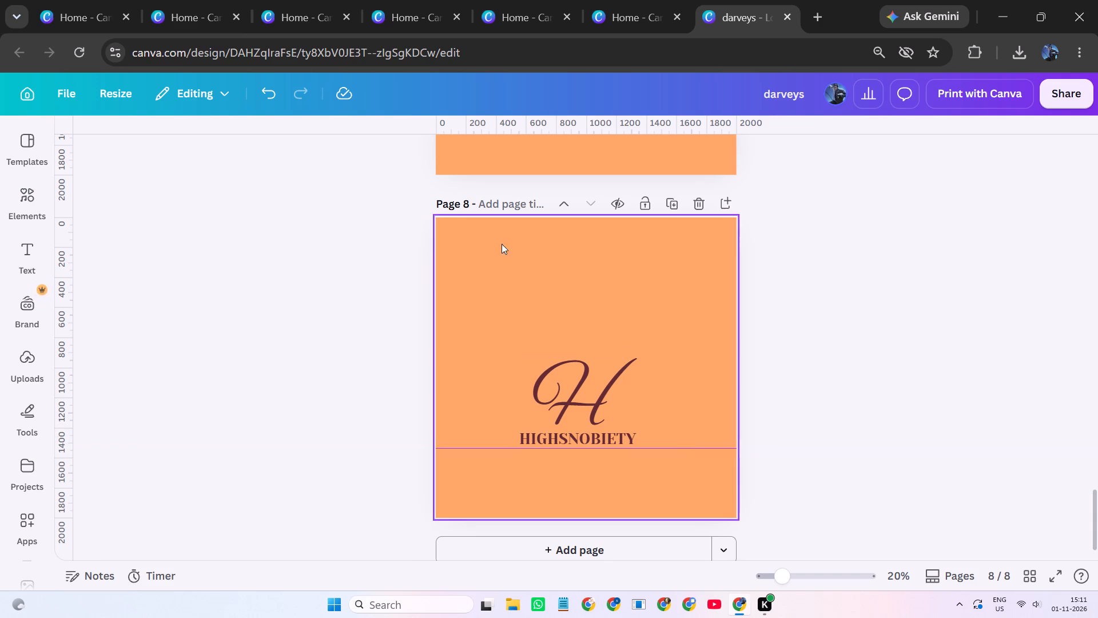
left_click_drag(444, 125, 475, 138)
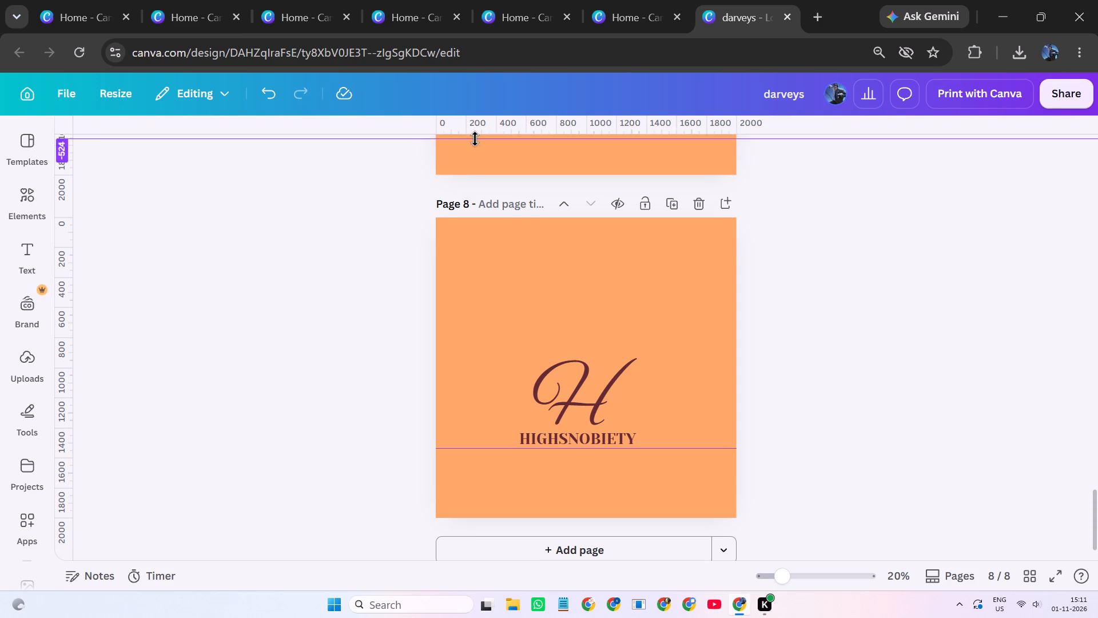
left_click_drag(475, 138, 475, 127)
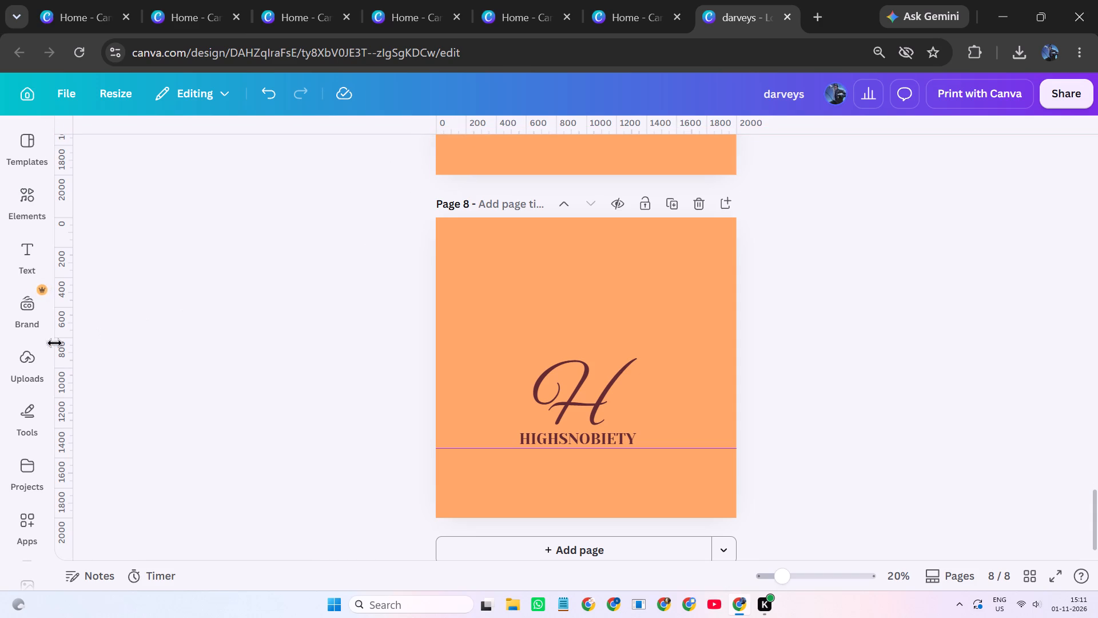
Add two vertical guides on page 8, one at the HIGHSNOBIETY text's left edge and one at about 1376 just past its right edge.
left_click_drag(64, 347, 201, 373)
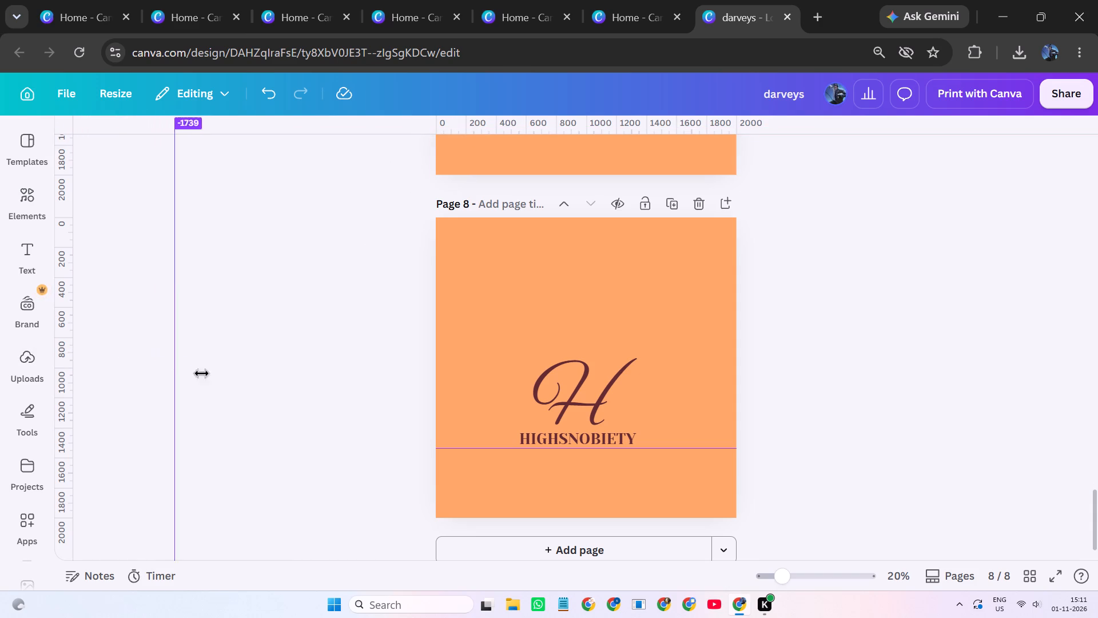
left_click_drag(201, 373, 522, 405)
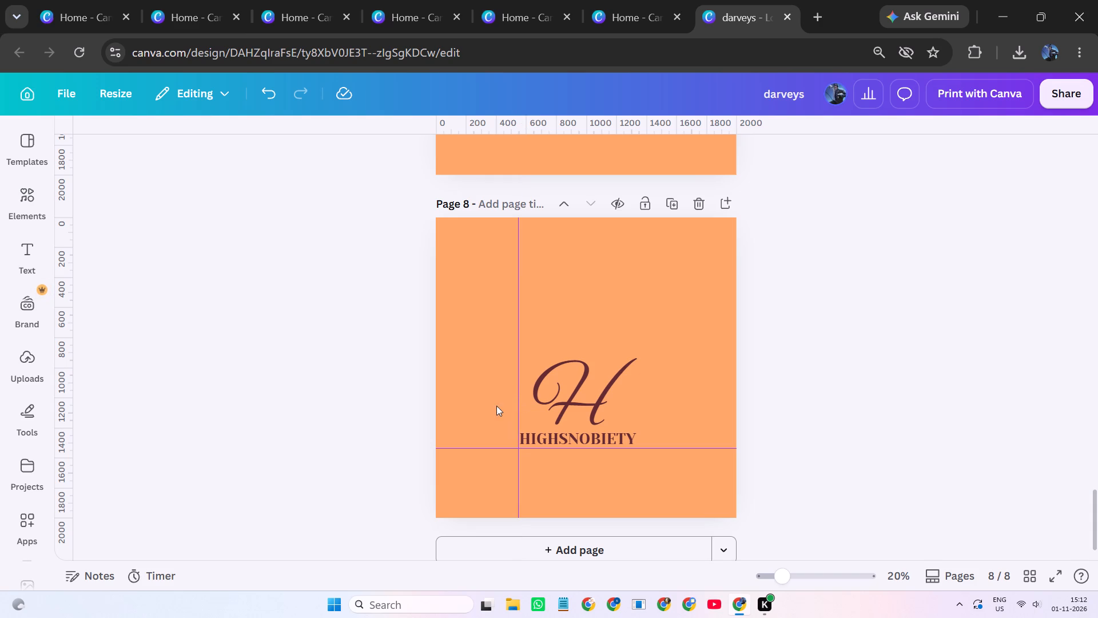
left_click_drag(70, 366, 475, 400)
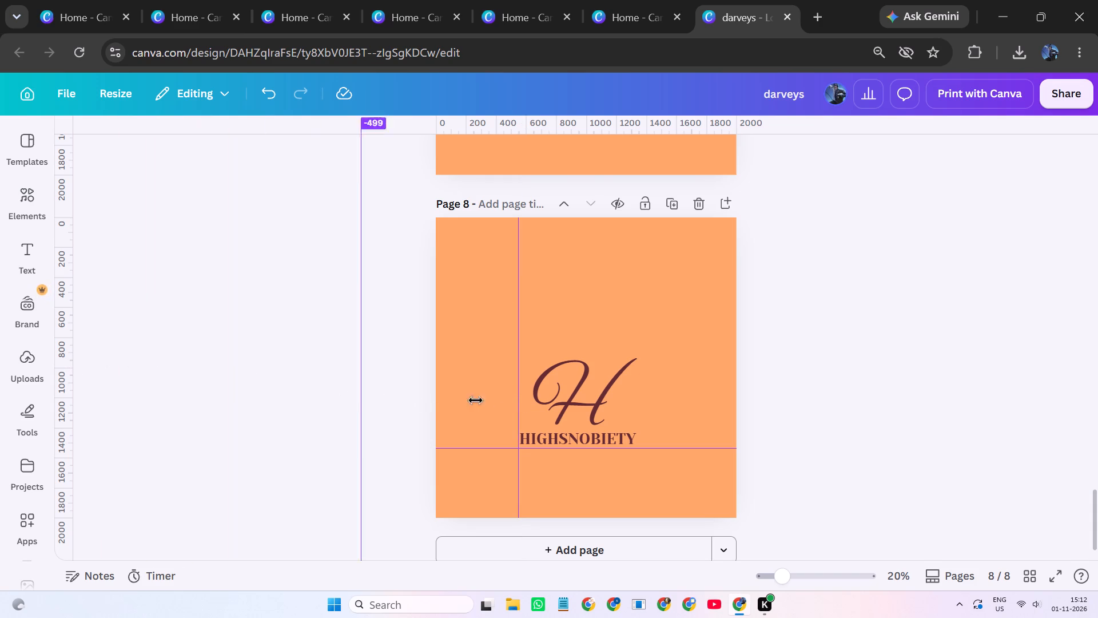
left_click_drag(475, 400, 643, 393)
left_click(815, 426)
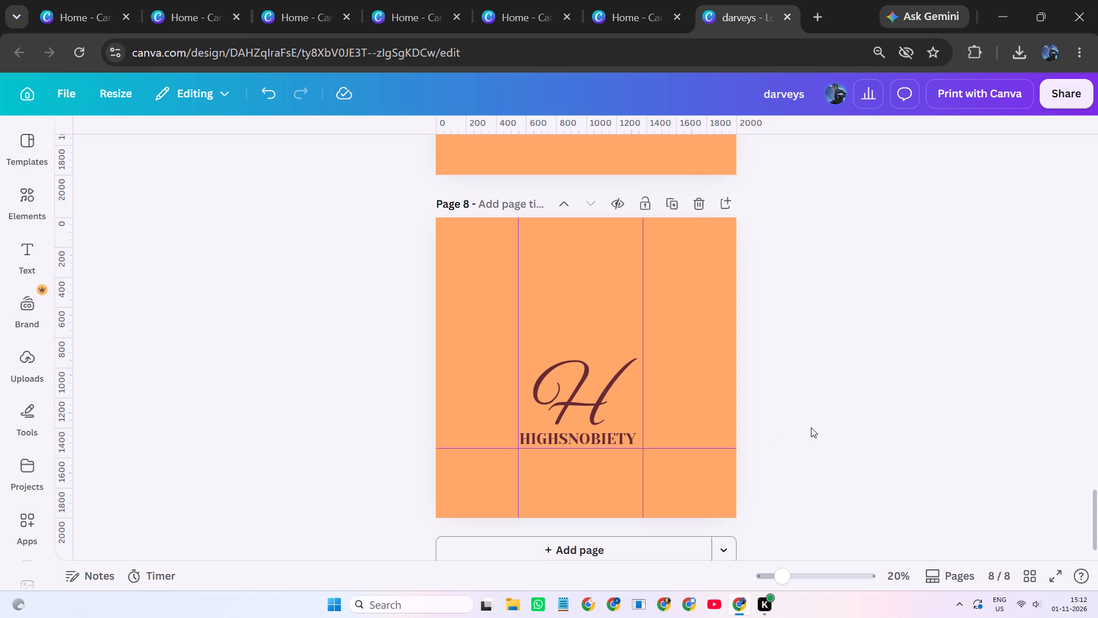
Shift the HIGHSNOBIETY text on page 8 against the right vertical guide and nudge the H monogram slightly down towards it.
left_click(607, 434)
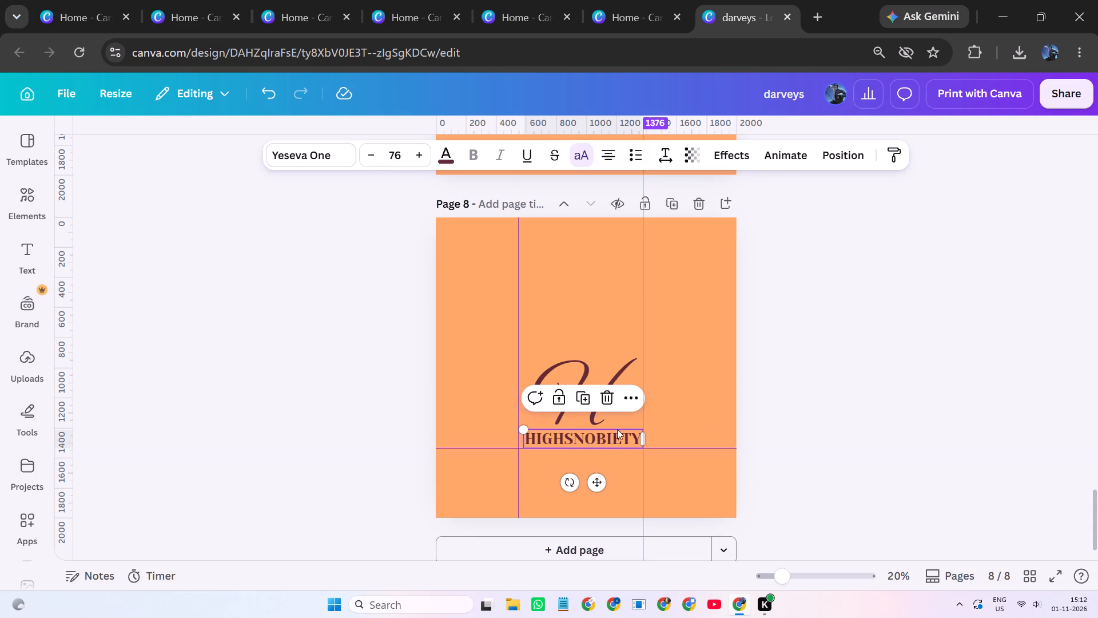
left_click(828, 366)
left_click(590, 385)
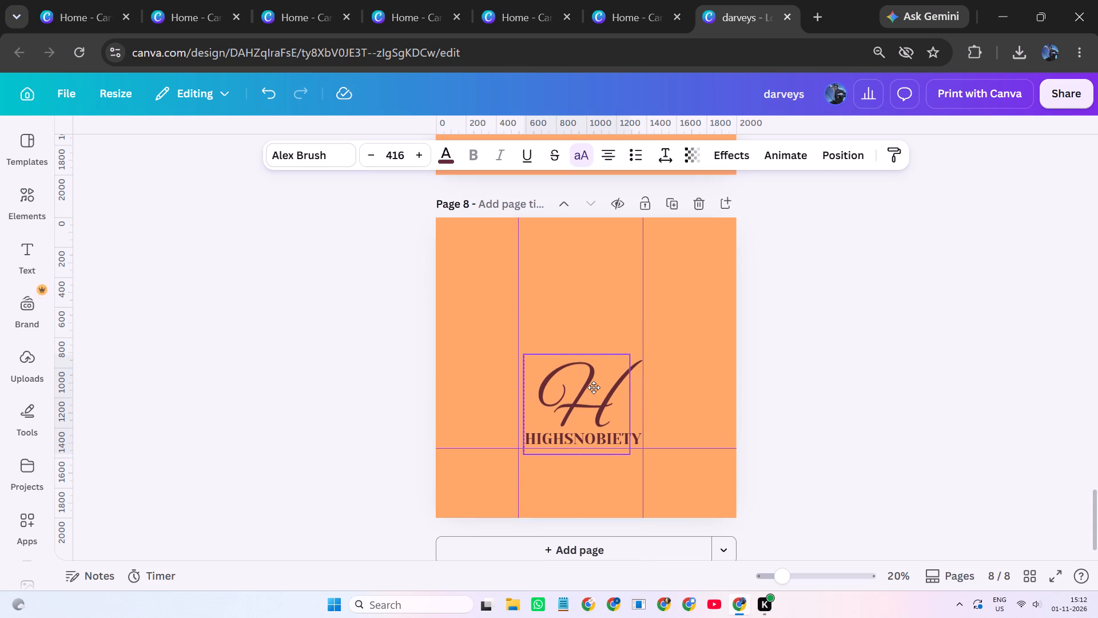
left_click(797, 347)
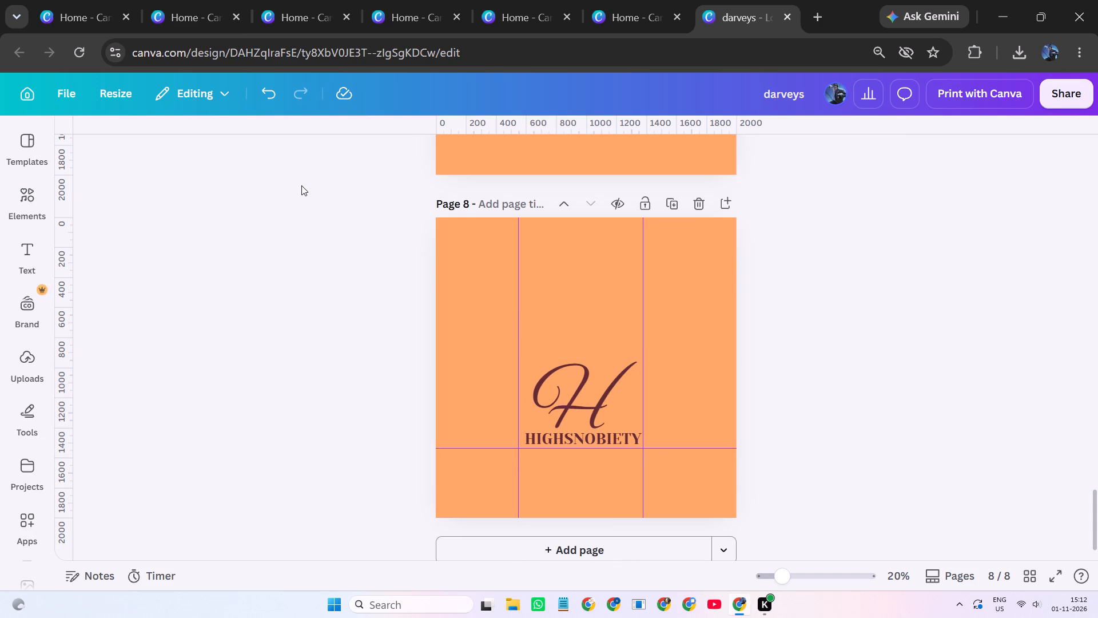
Hide the rulers and guides.
key("shift+r")
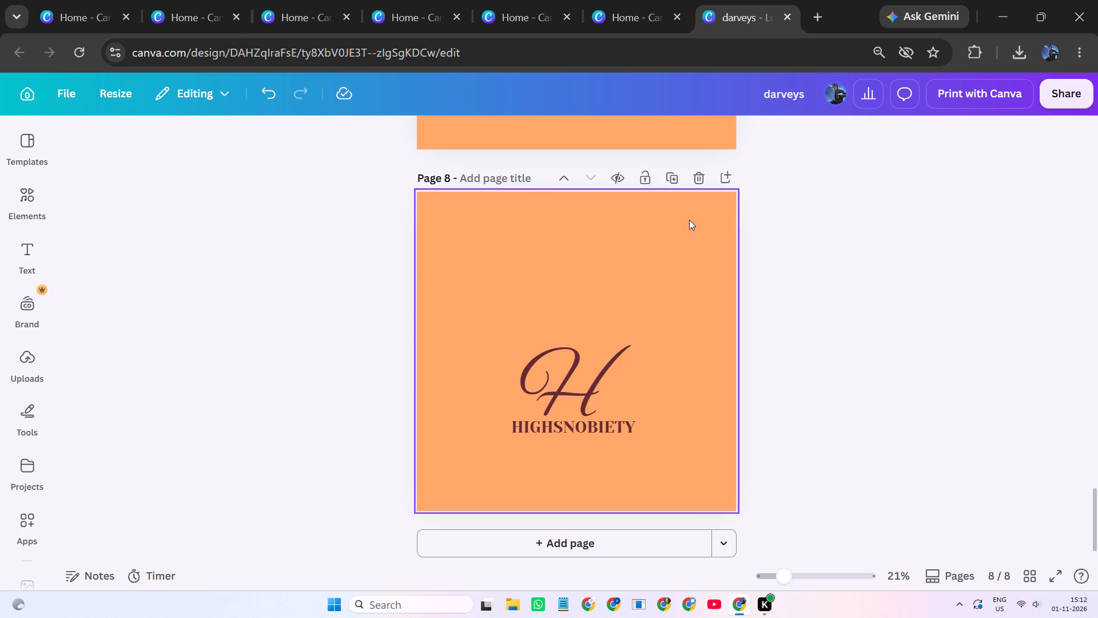
left_click(783, 202)
Change the HIGHSNOBIETY text on page 7 to the Slopes font.
scroll(612, 295, "up", 3)
scroll(610, 295, "down", 1)
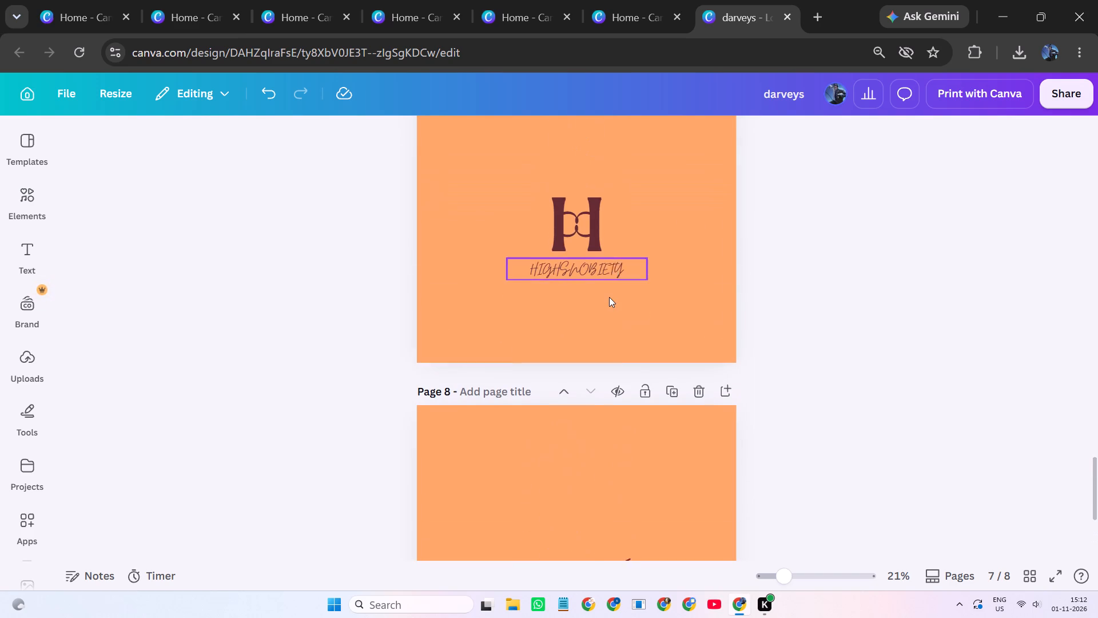
left_click(582, 227)
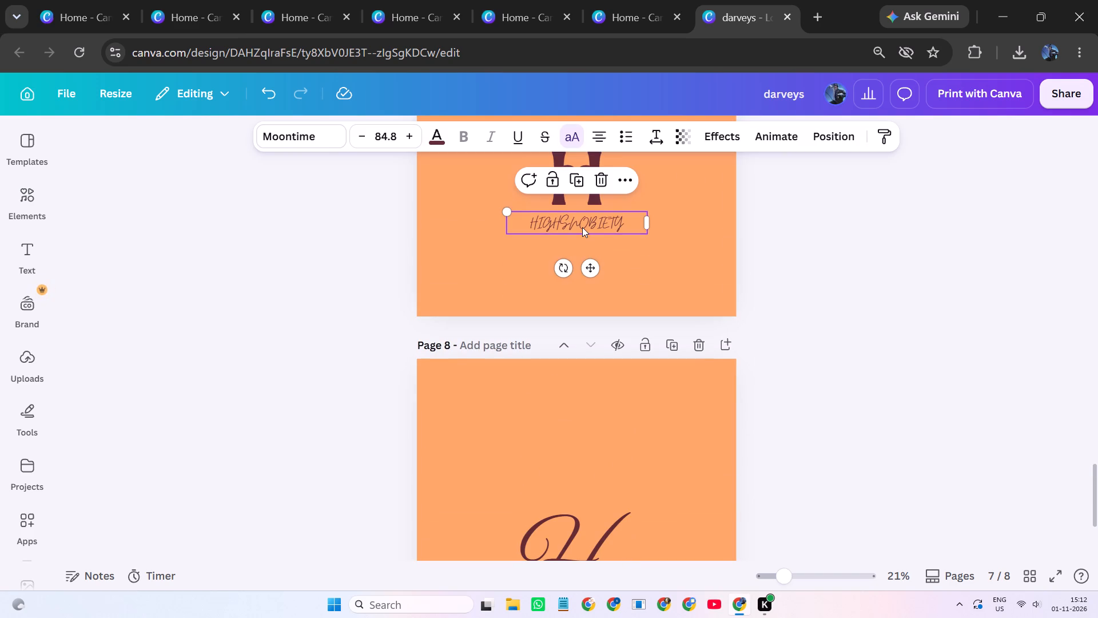
left_click(305, 130)
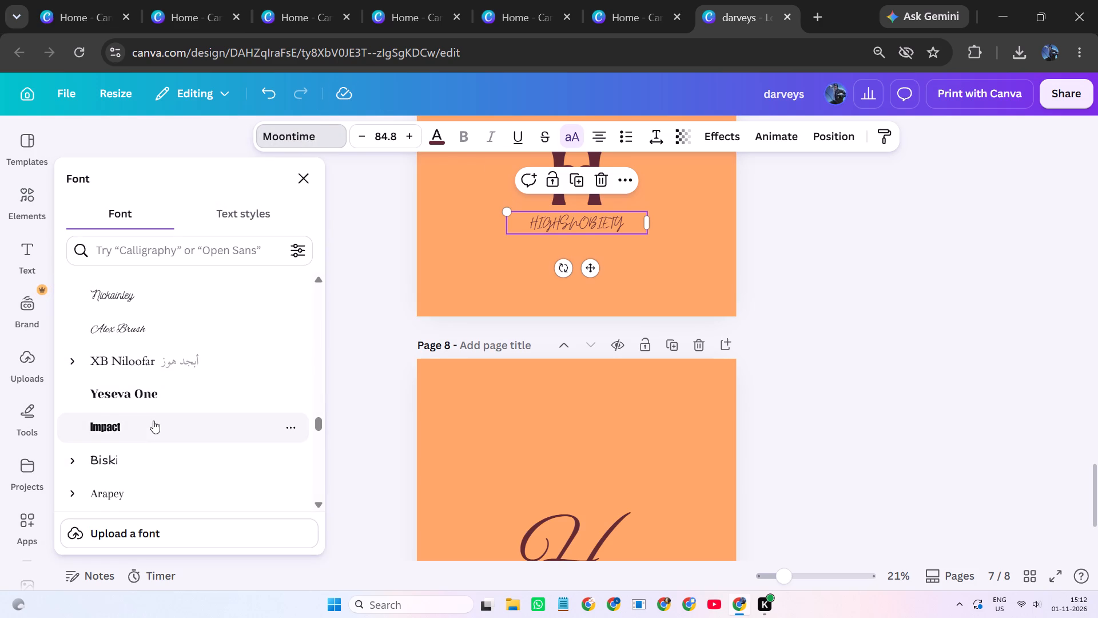
scroll(153, 421, "down", 2)
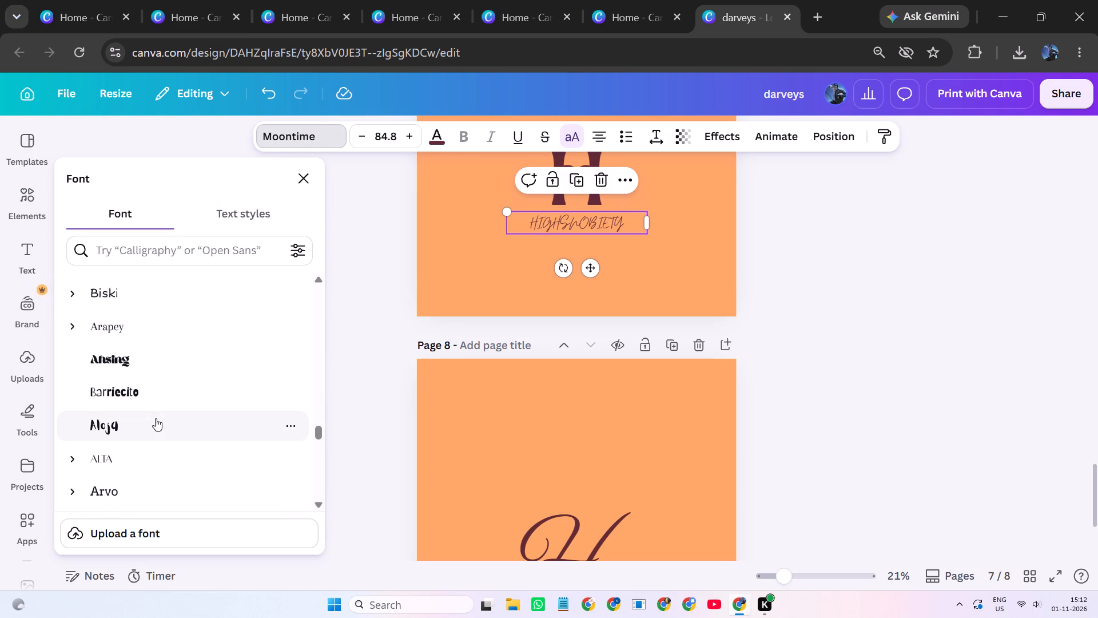
scroll(156, 418, "down", 2)
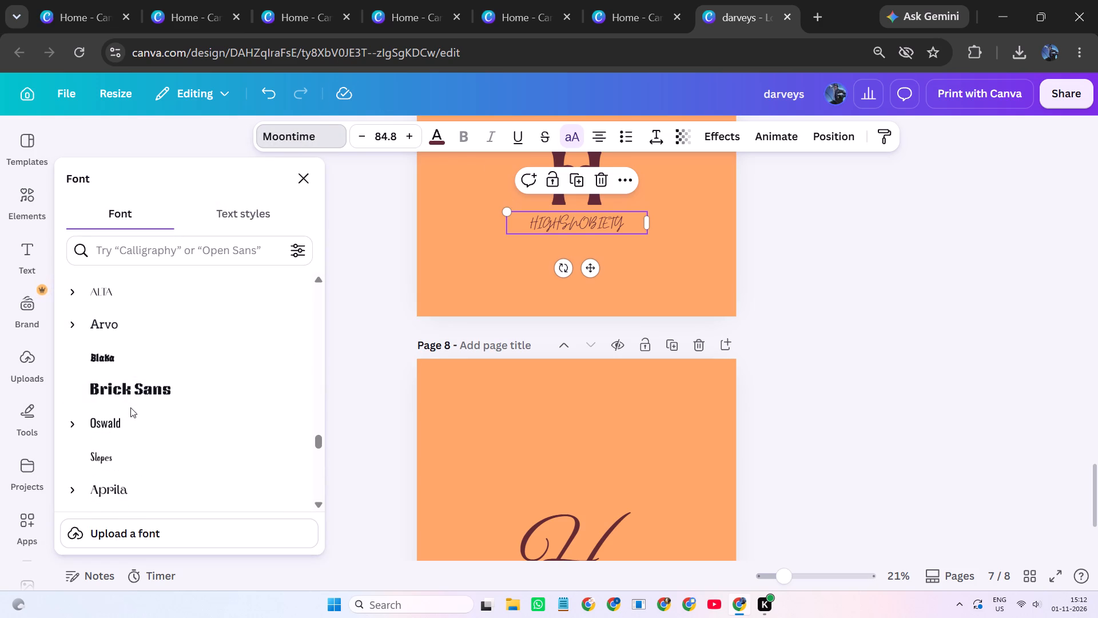
scroll(130, 407, "down", 1)
left_click(137, 374)
scroll(137, 374, "down", 1)
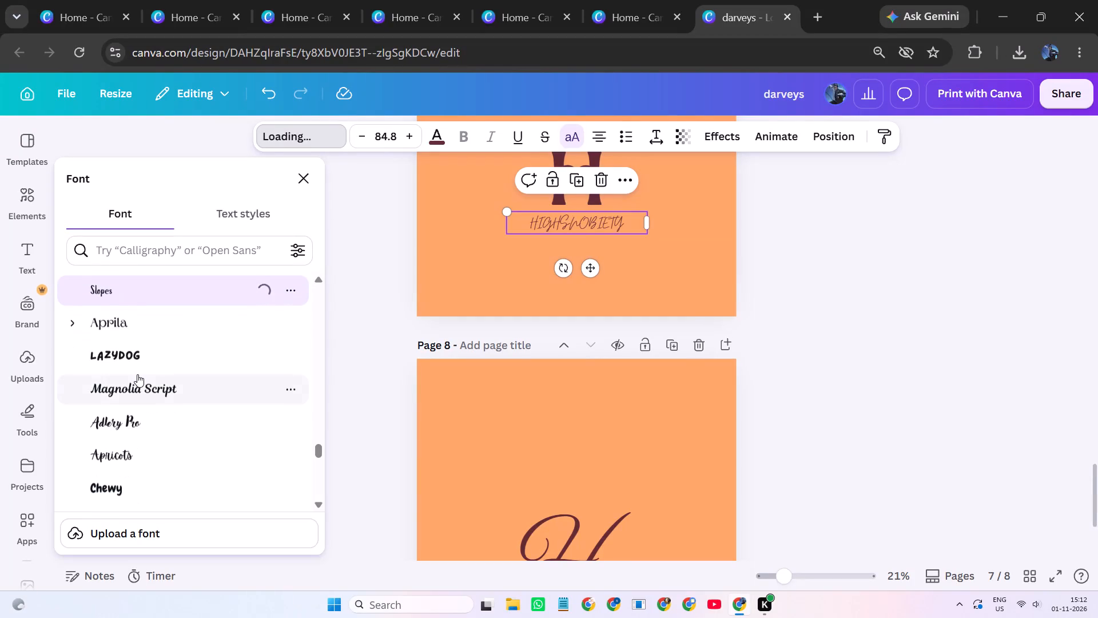
scroll(137, 374, "down", 1)
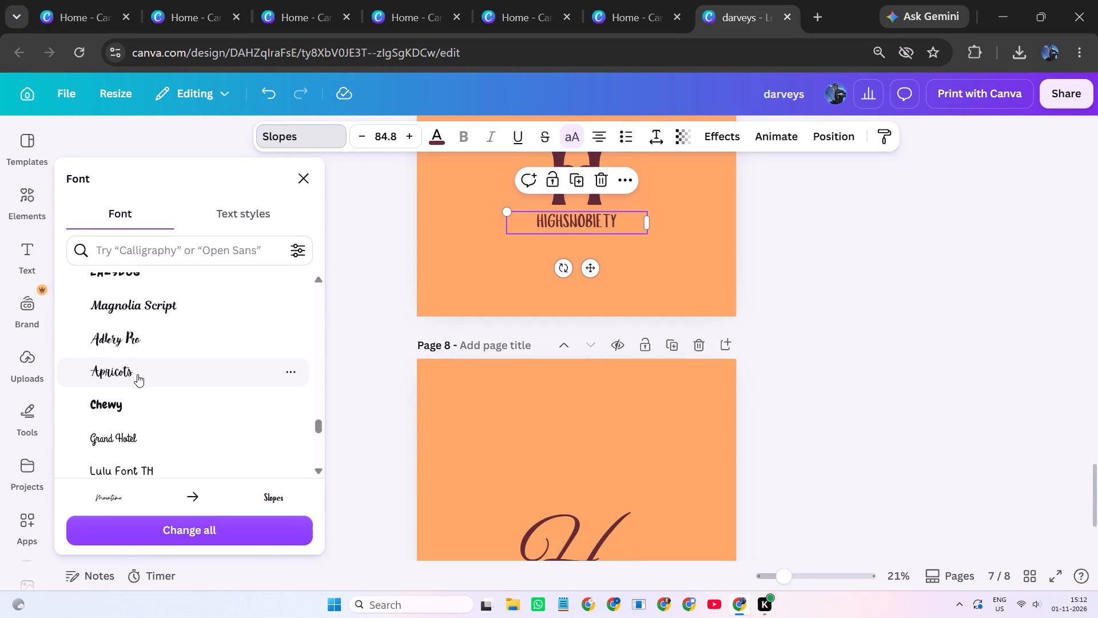
left_click(864, 287)
left_click(864, 286)
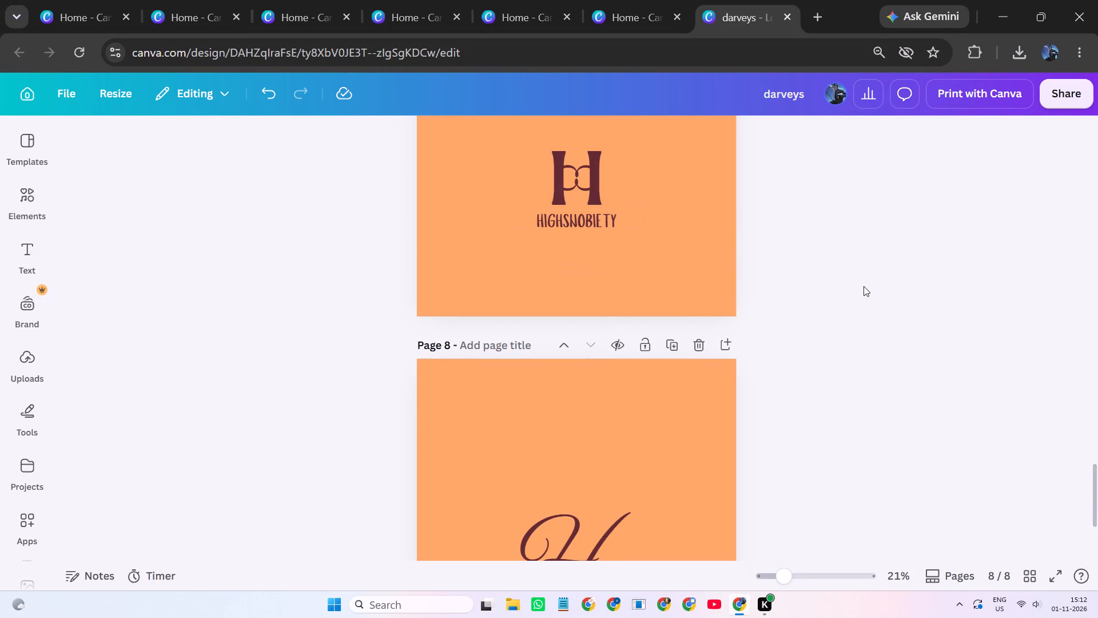
Compare the highsnobiety logos on pages 7 and 8.
scroll(864, 286, "up", 2)
scroll(848, 288, "down", 4)
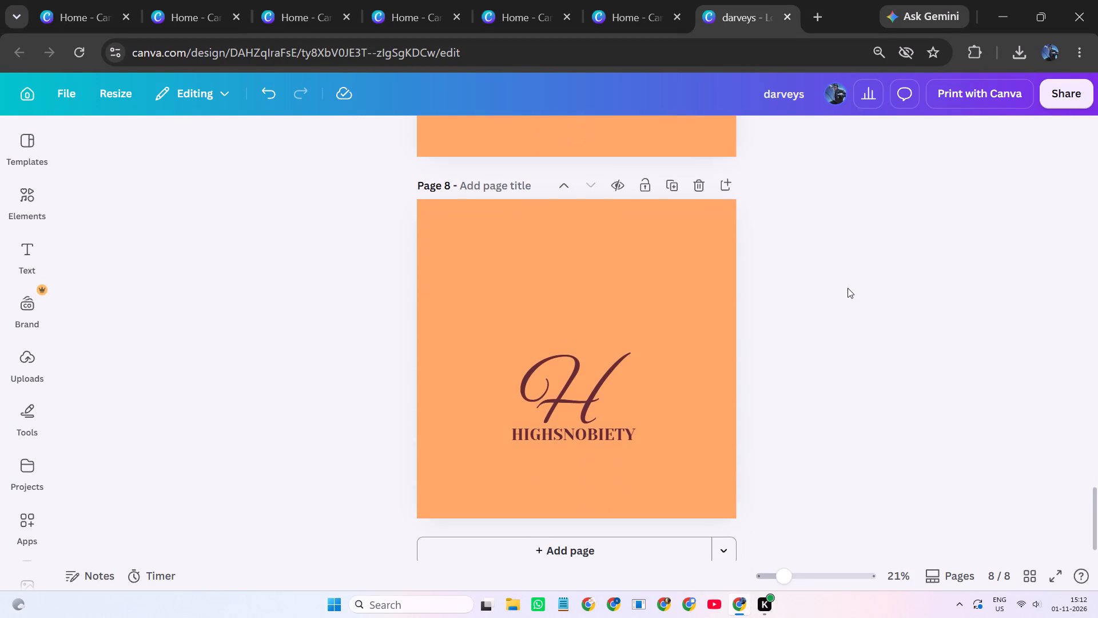
scroll(848, 288, "down", 2)
scroll(848, 288, "up", 4)
scroll(848, 288, "down", 2)
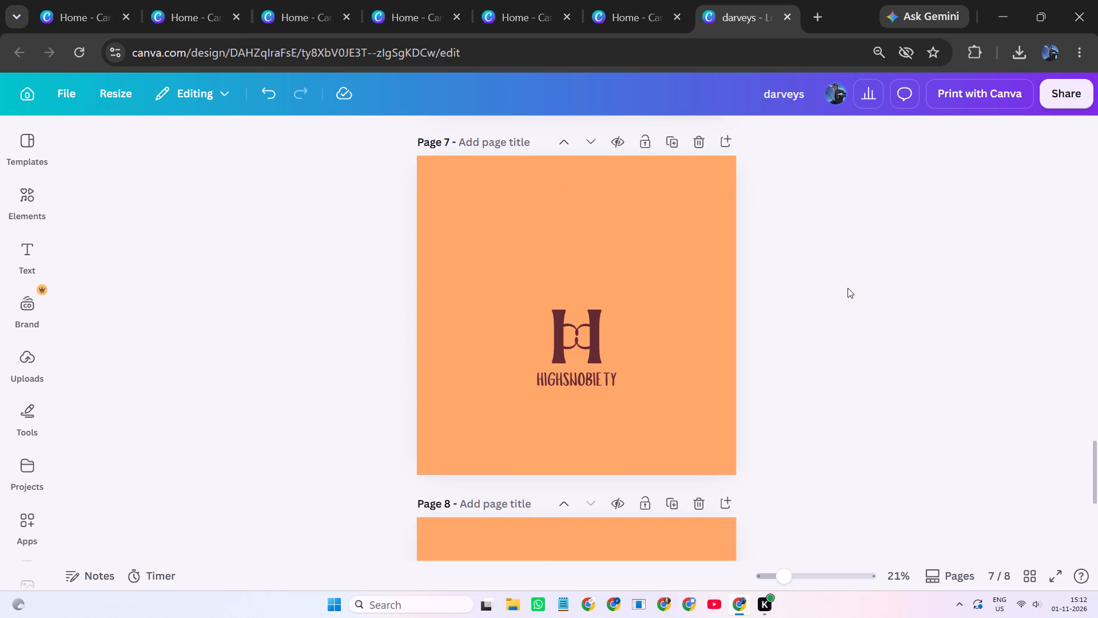
scroll(848, 288, "down", 3)
Move the HIGHSNOBIETY text on page 8 slightly down, leaving a gap beneath the H monogram.
left_click(577, 348)
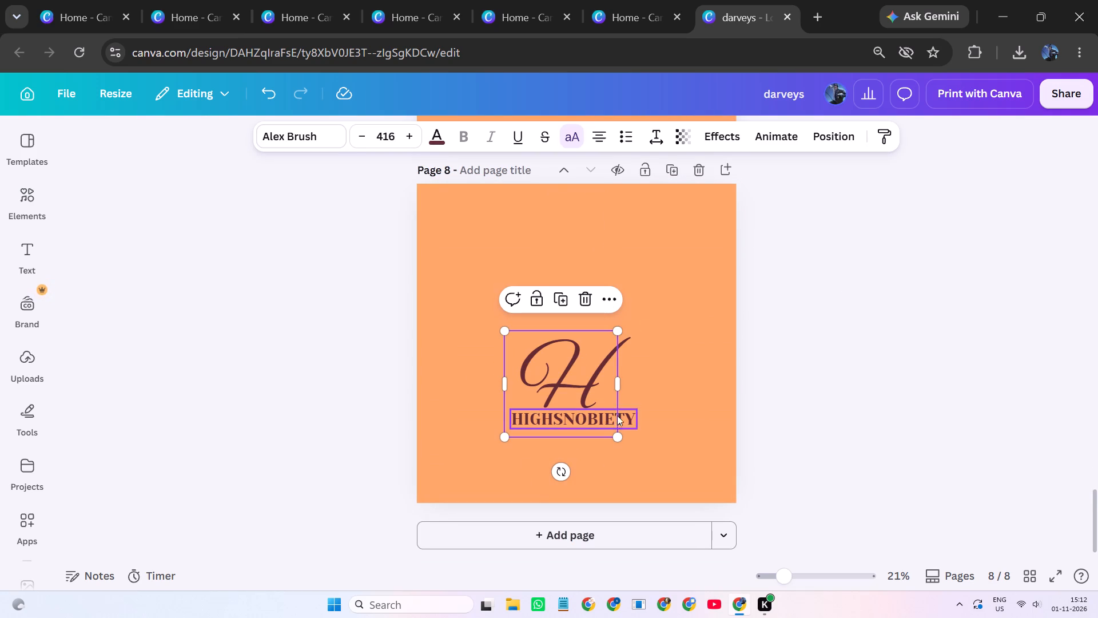
left_click_drag(626, 420, 627, 436)
left_click(646, 406)
left_click_drag(623, 418, 618, 432)
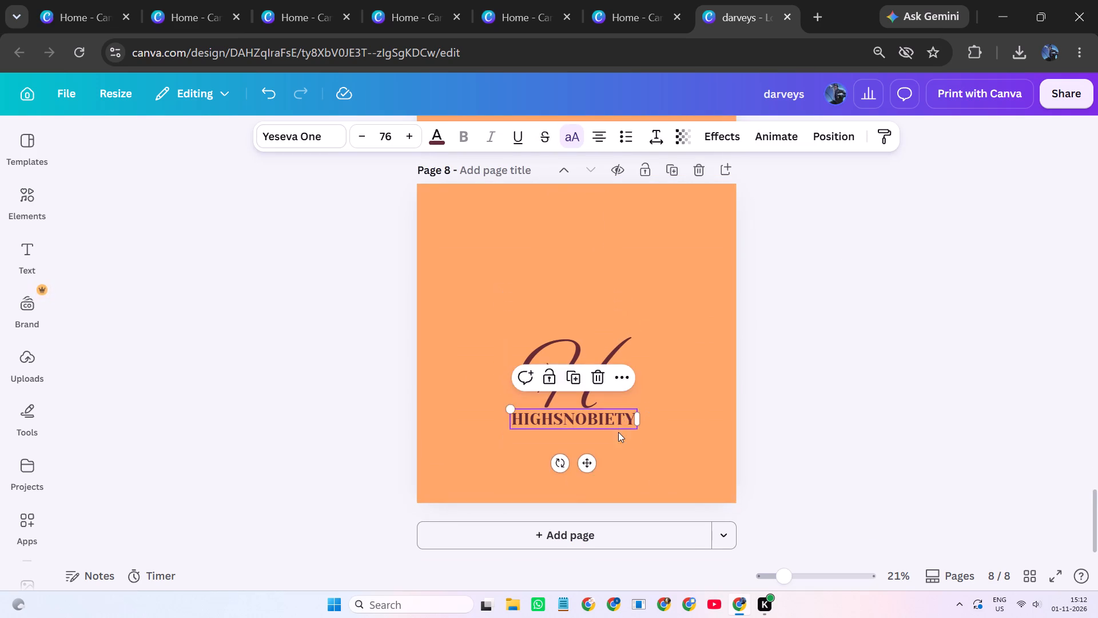
left_click_drag(618, 432, 616, 439)
Duplicate the H monogram on page 8 and place the copy above and to the right of the original.
left_click(578, 369)
left_click(564, 299)
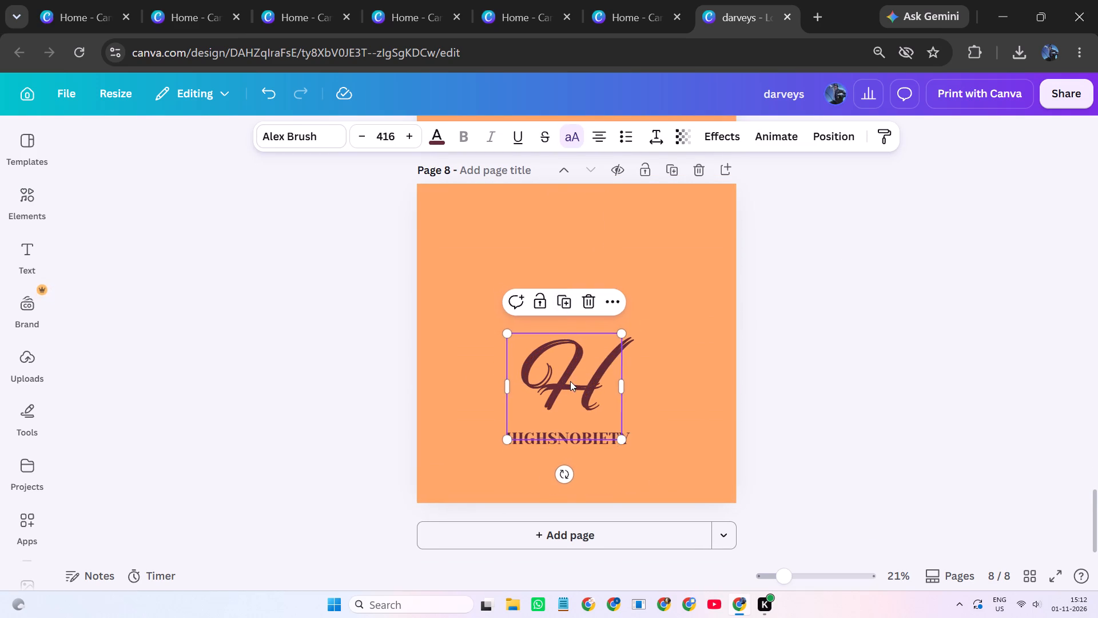
left_click_drag(570, 381, 602, 286)
Move the original H monogram on page 8 up and slightly left so it overlaps the lower left of its copy.
left_click(568, 391)
left_click(580, 378)
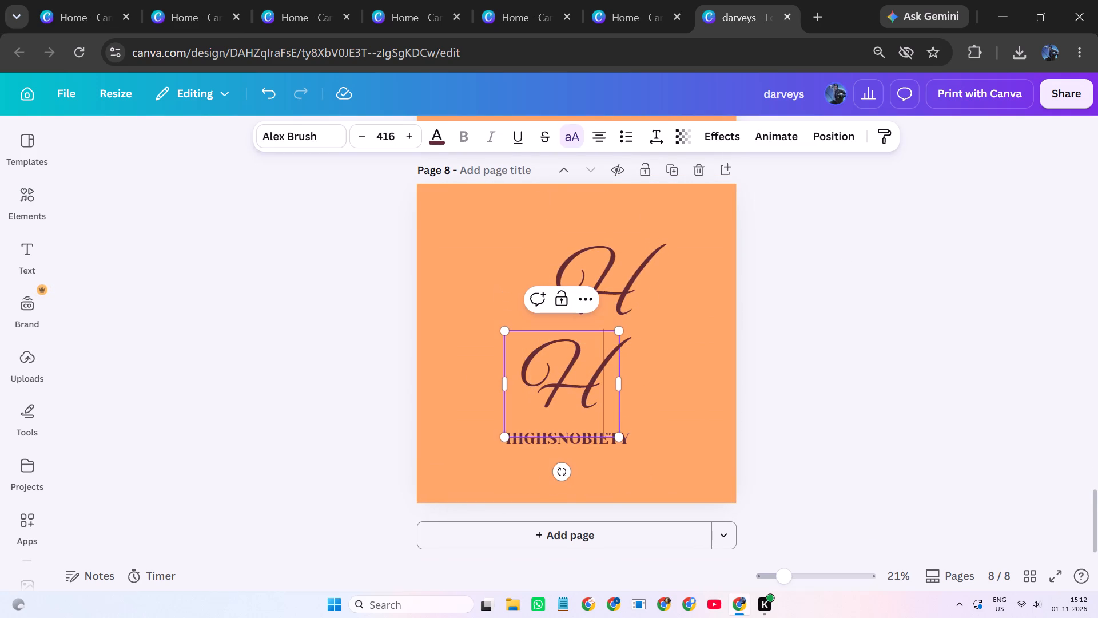
left_click(588, 383)
left_click_drag(583, 379, 570, 354)
left_click(694, 334)
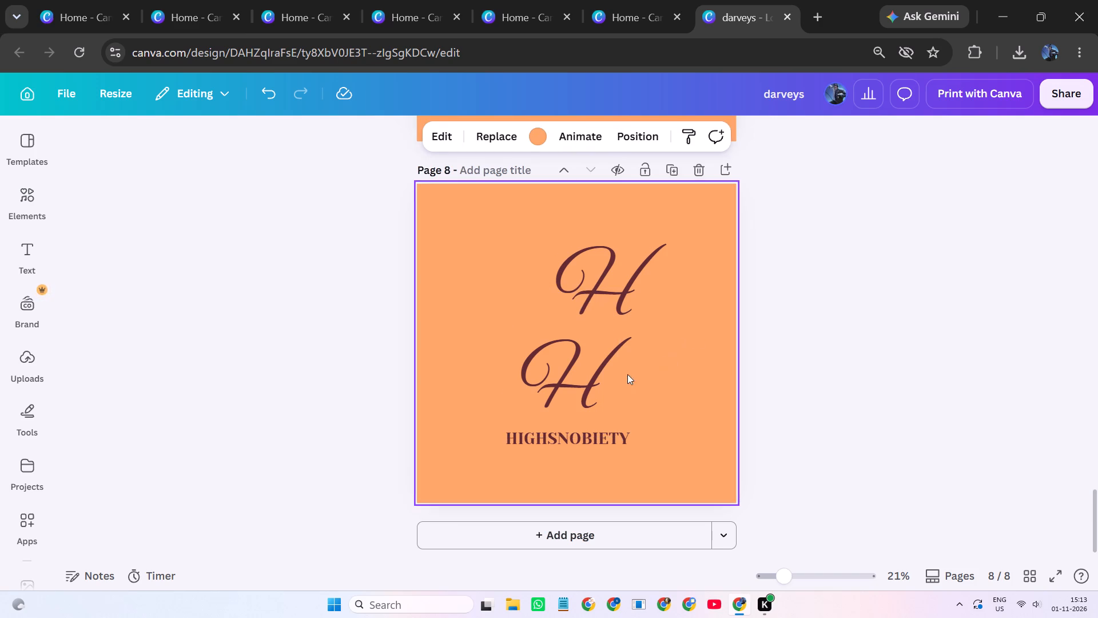
left_click_drag(609, 373, 596, 335)
Move the HIGHSNOBIETY text on page 8 down close to the page's bottom edge.
left_click_drag(598, 433, 602, 441)
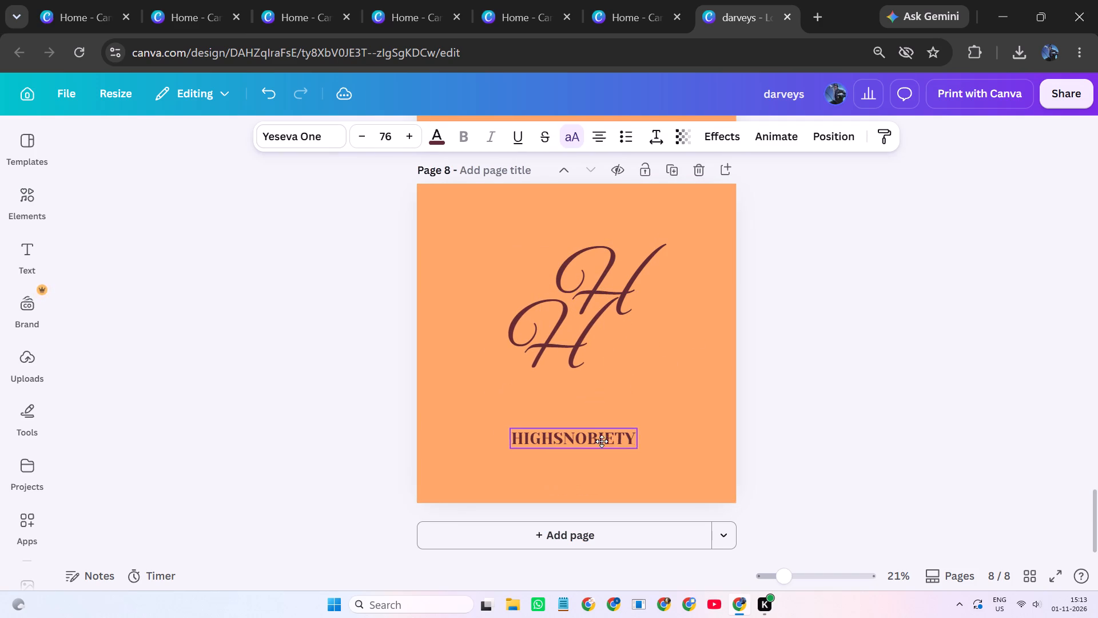
left_click_drag(602, 441, 600, 477)
left_click(775, 334)
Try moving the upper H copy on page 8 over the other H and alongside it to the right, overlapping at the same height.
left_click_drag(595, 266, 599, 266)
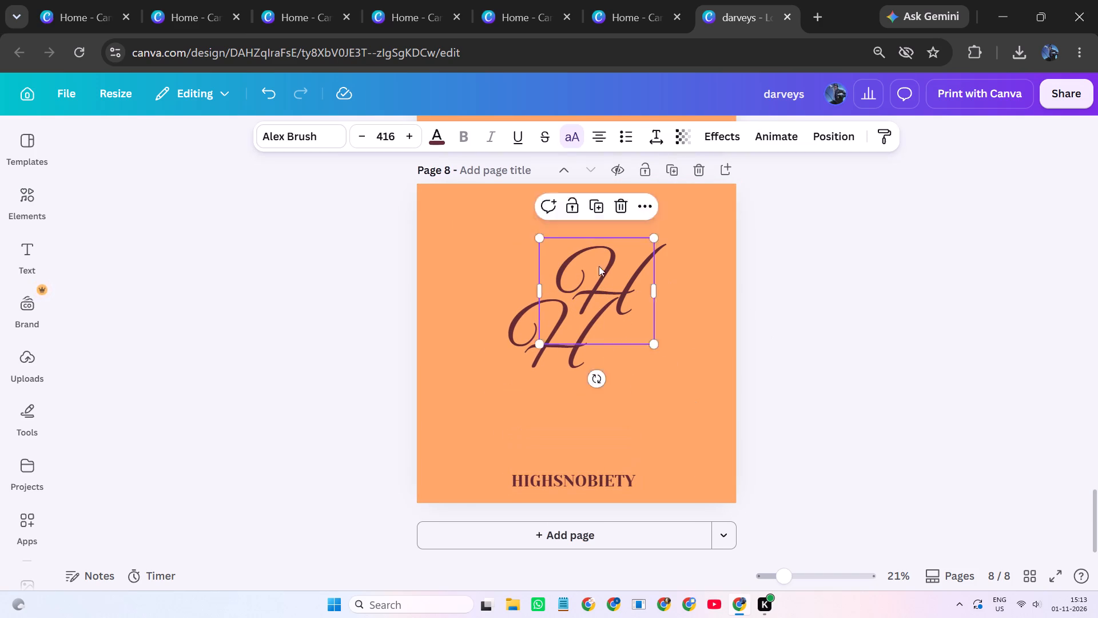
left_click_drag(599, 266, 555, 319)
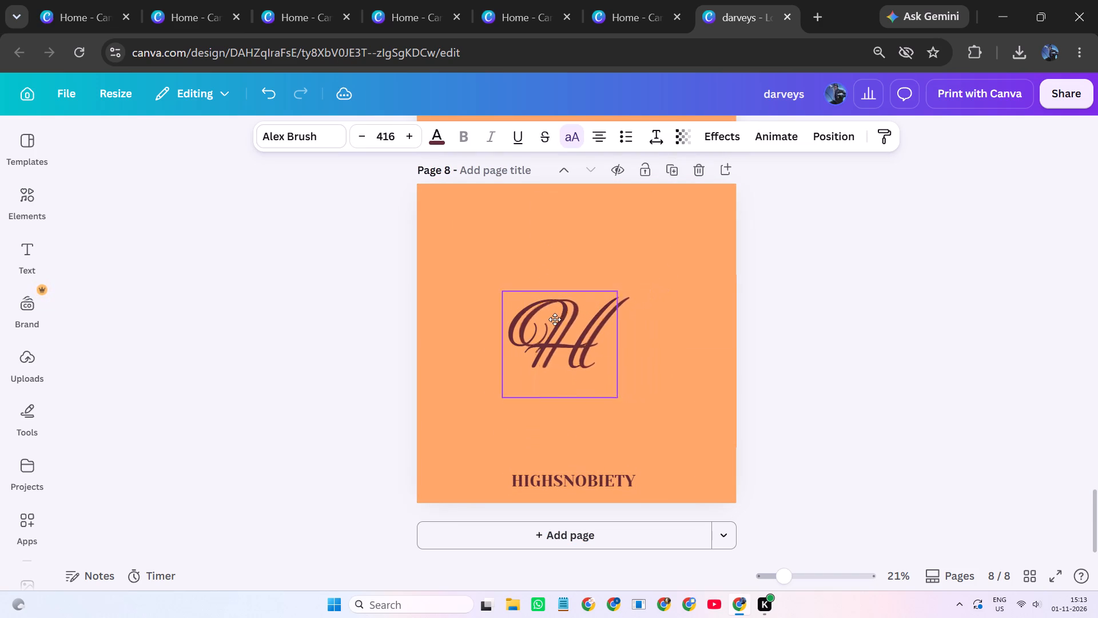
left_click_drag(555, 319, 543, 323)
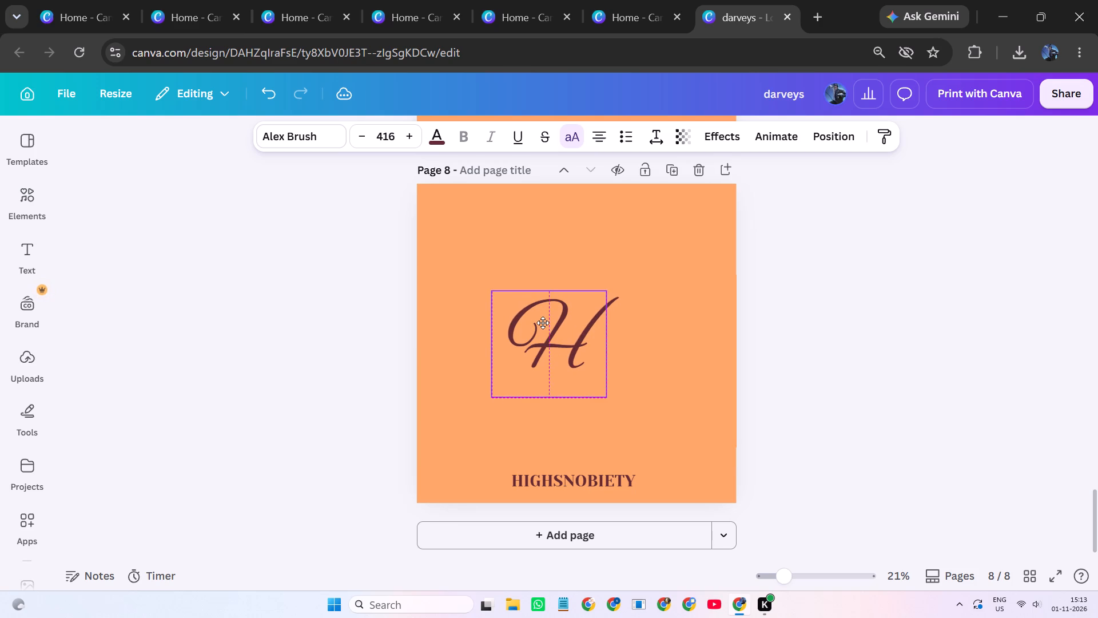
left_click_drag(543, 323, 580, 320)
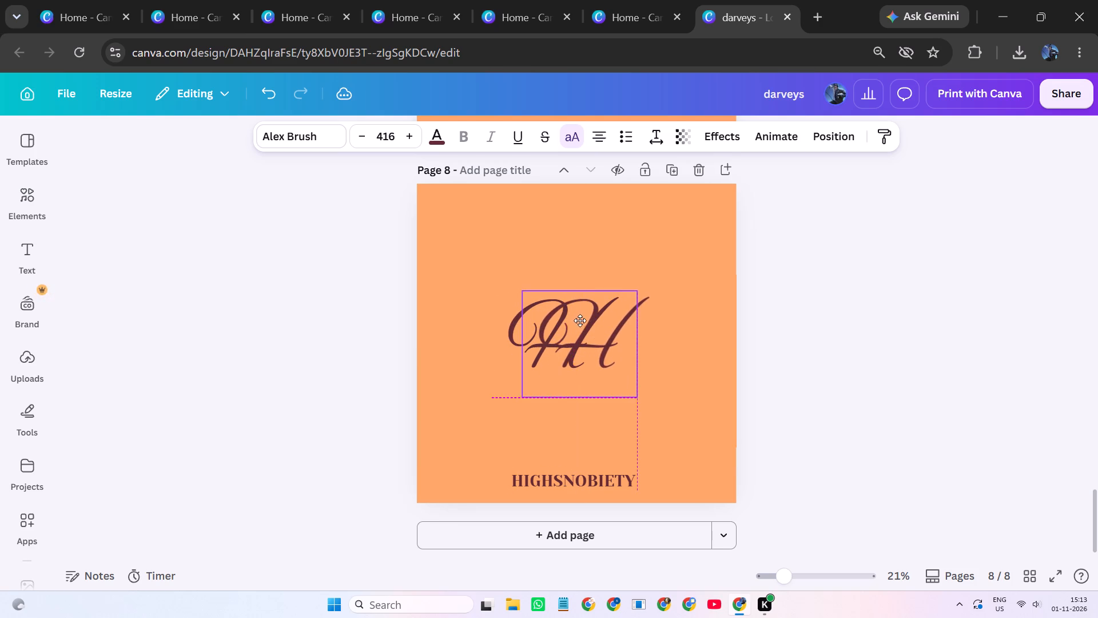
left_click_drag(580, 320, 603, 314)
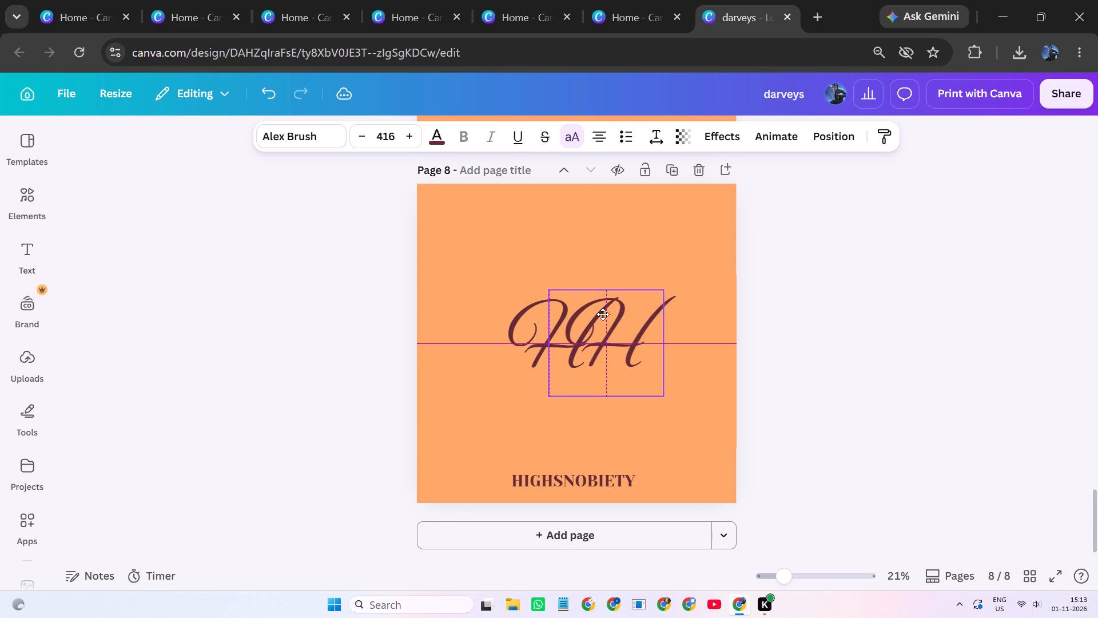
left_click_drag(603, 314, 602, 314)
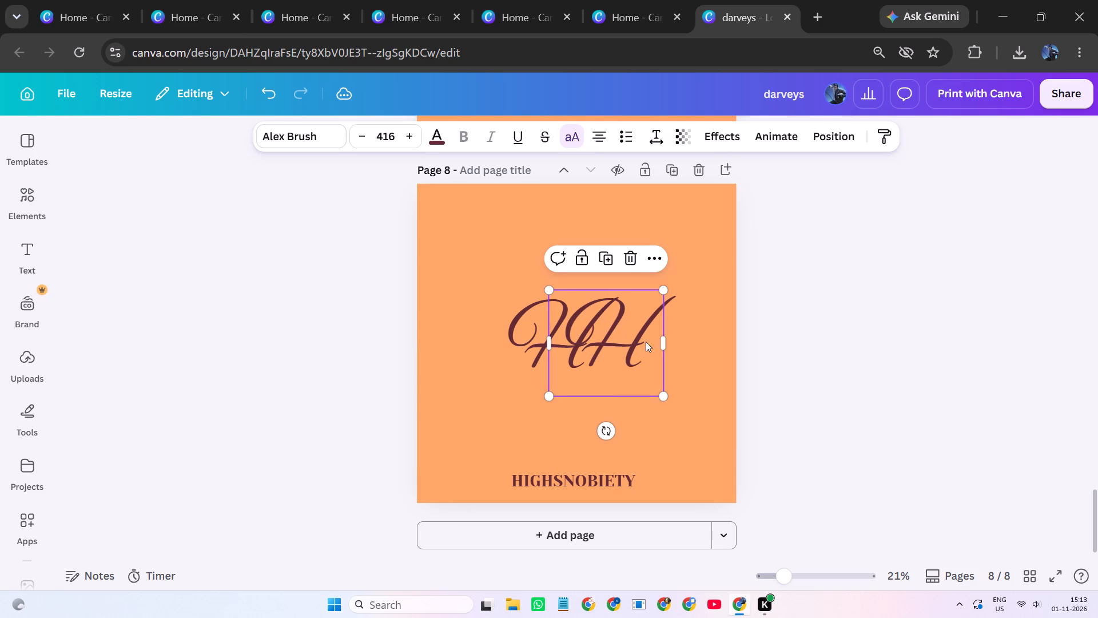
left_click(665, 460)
Move the H copy on page 8 down and right of the original H, and rotate it half a turn so it is upside down.
left_click_drag(603, 348, 615, 390)
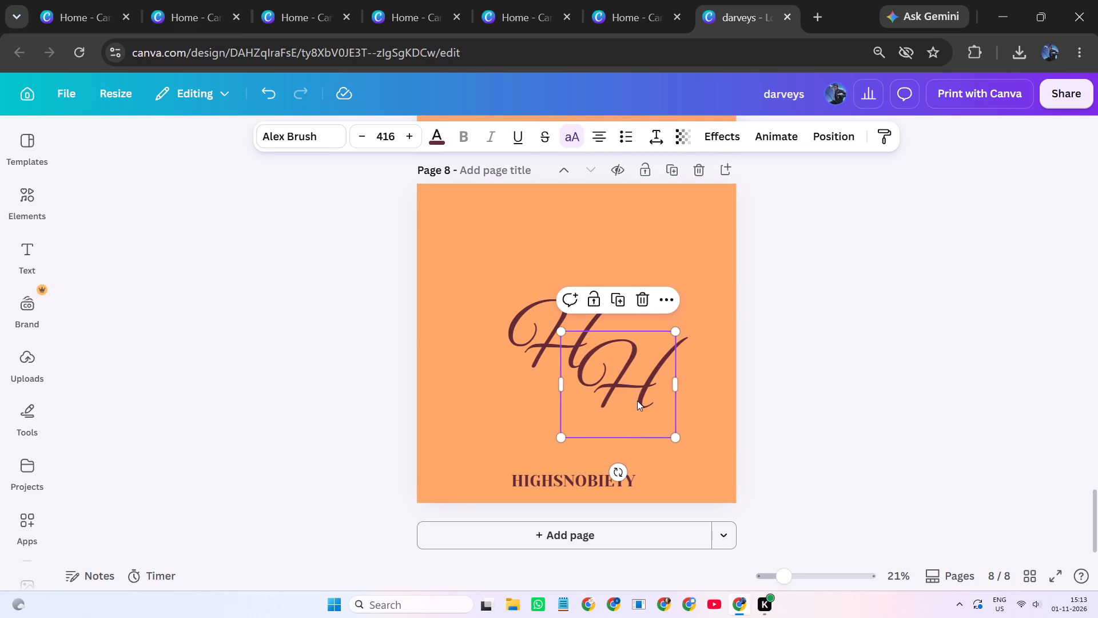
left_click_drag(619, 468, 631, 263)
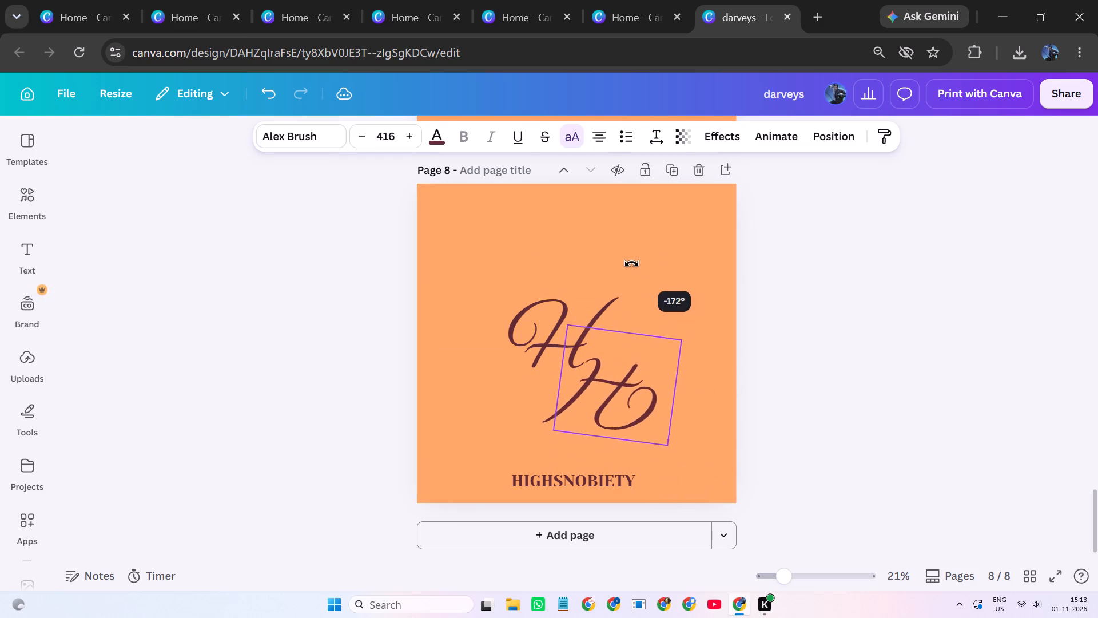
left_click_drag(631, 263, 618, 264)
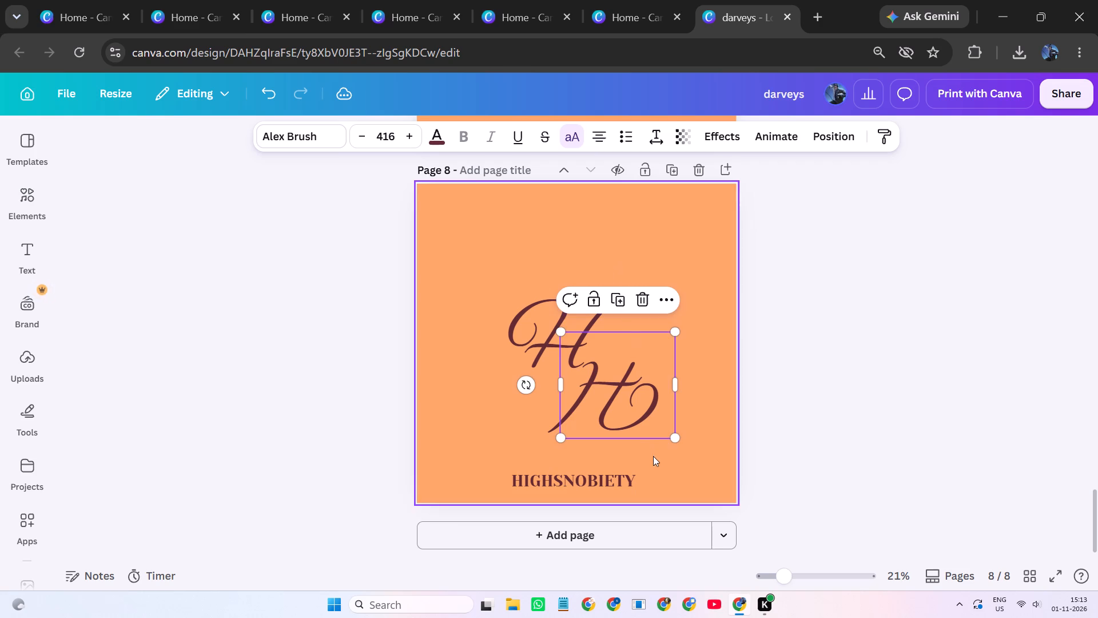
left_click(660, 465)
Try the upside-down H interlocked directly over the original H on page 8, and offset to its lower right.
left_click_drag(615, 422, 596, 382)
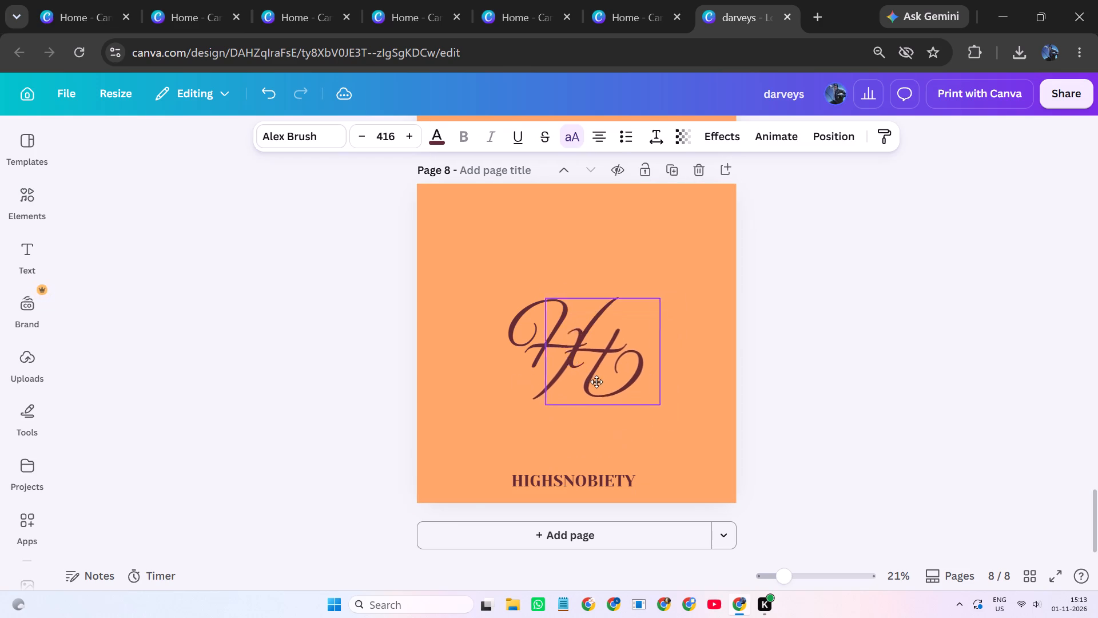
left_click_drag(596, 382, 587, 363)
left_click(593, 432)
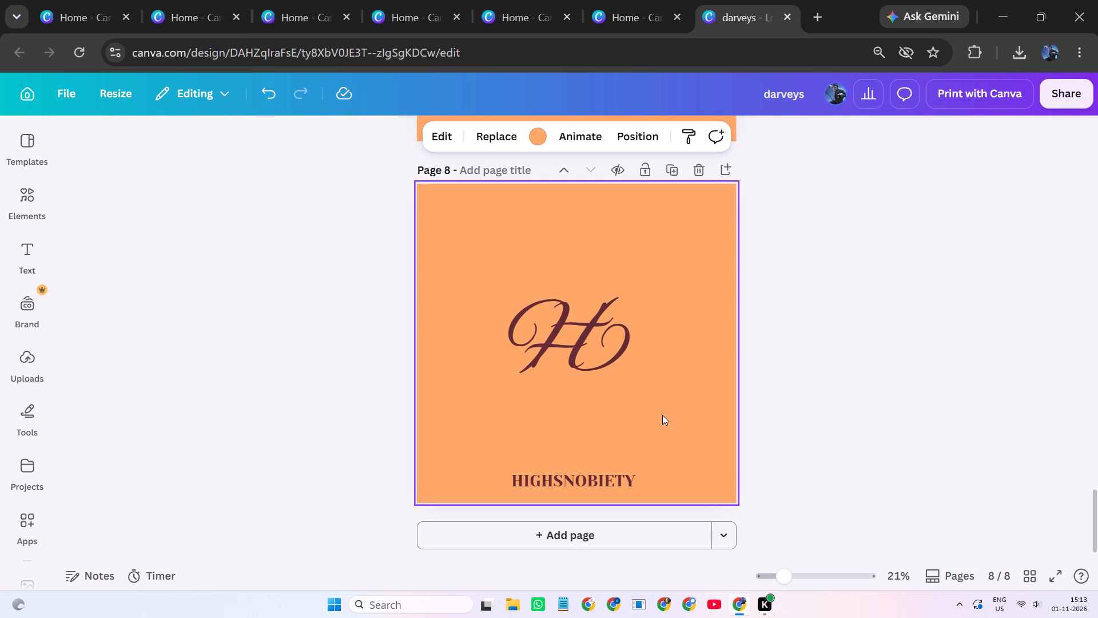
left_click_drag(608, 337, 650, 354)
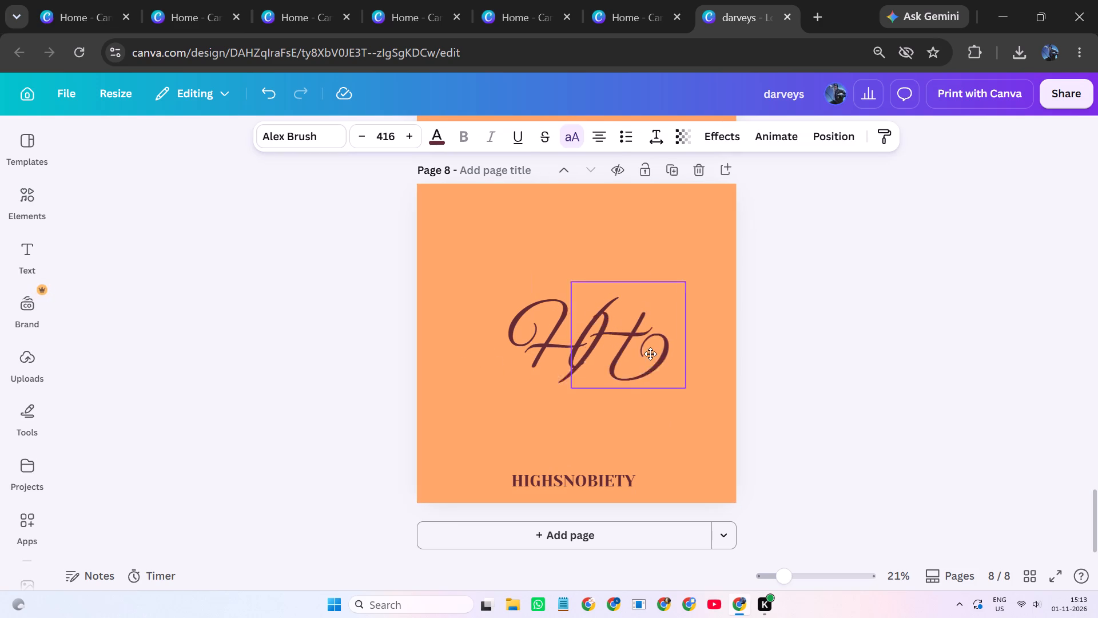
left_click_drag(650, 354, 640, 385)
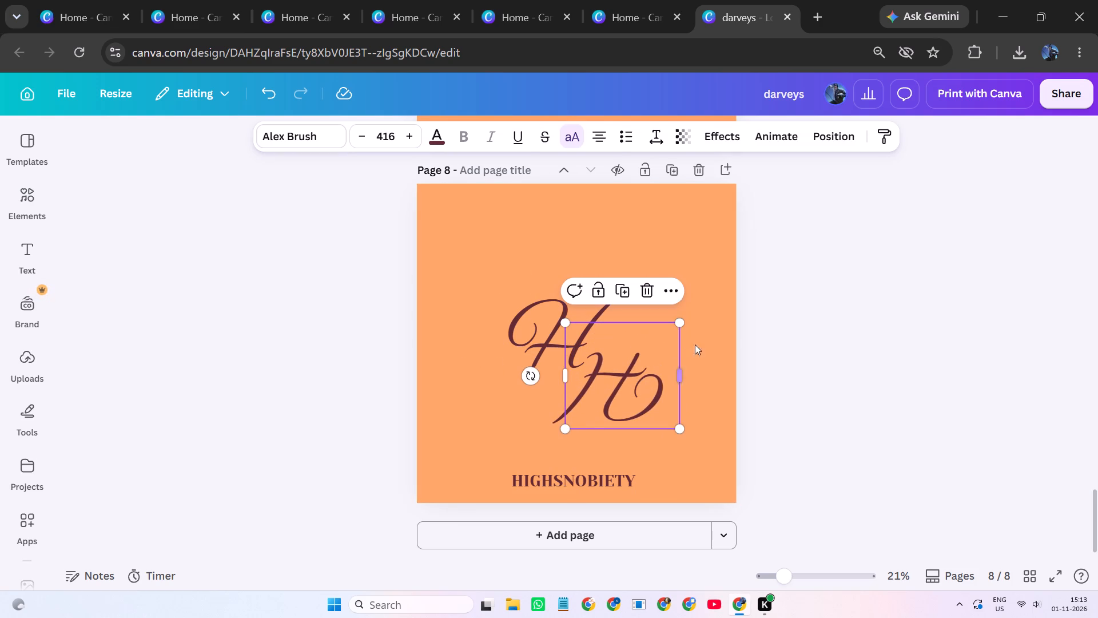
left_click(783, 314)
Delete the original upright H from page 8.
left_click(524, 324)
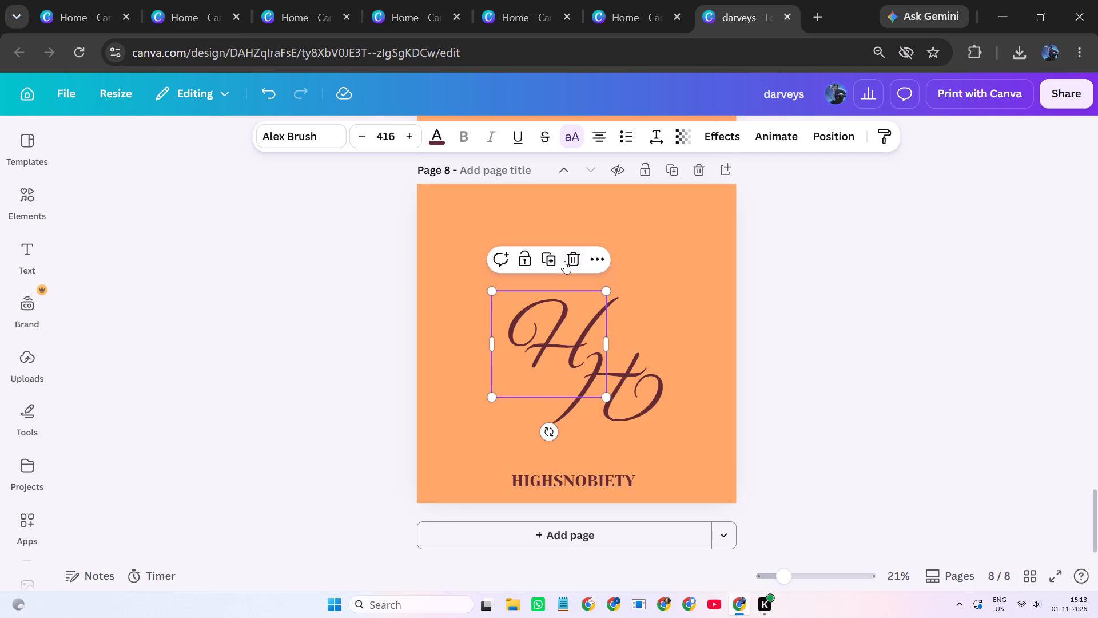
left_click(565, 260)
Move the remaining upside-down H on page 8 up and left, near the middle of the page.
left_click_drag(625, 373, 602, 356)
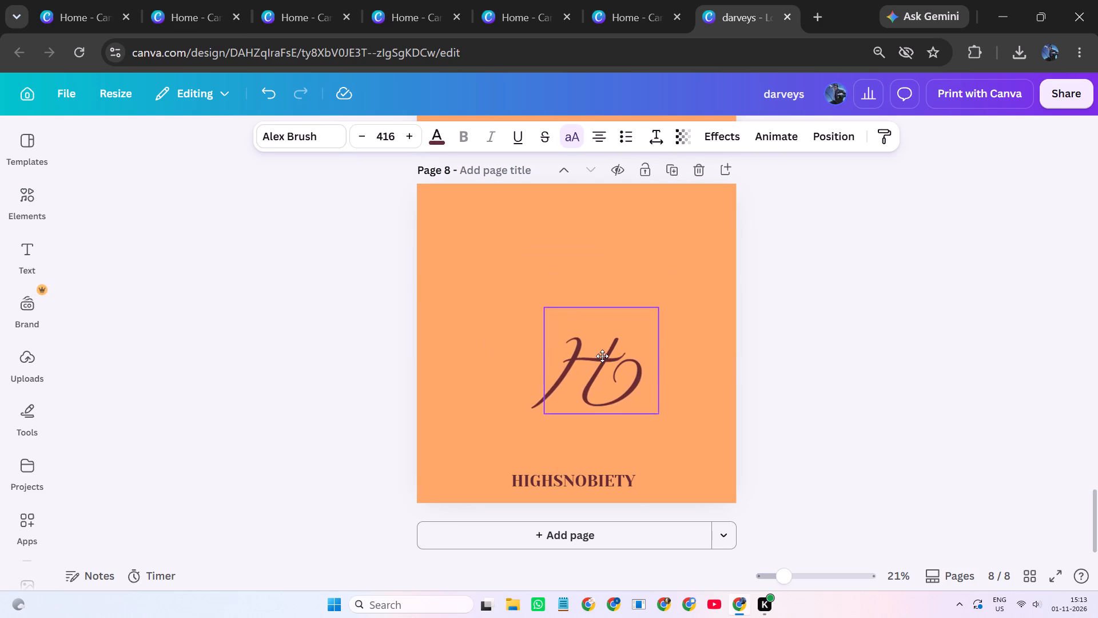
left_click_drag(602, 356, 597, 344)
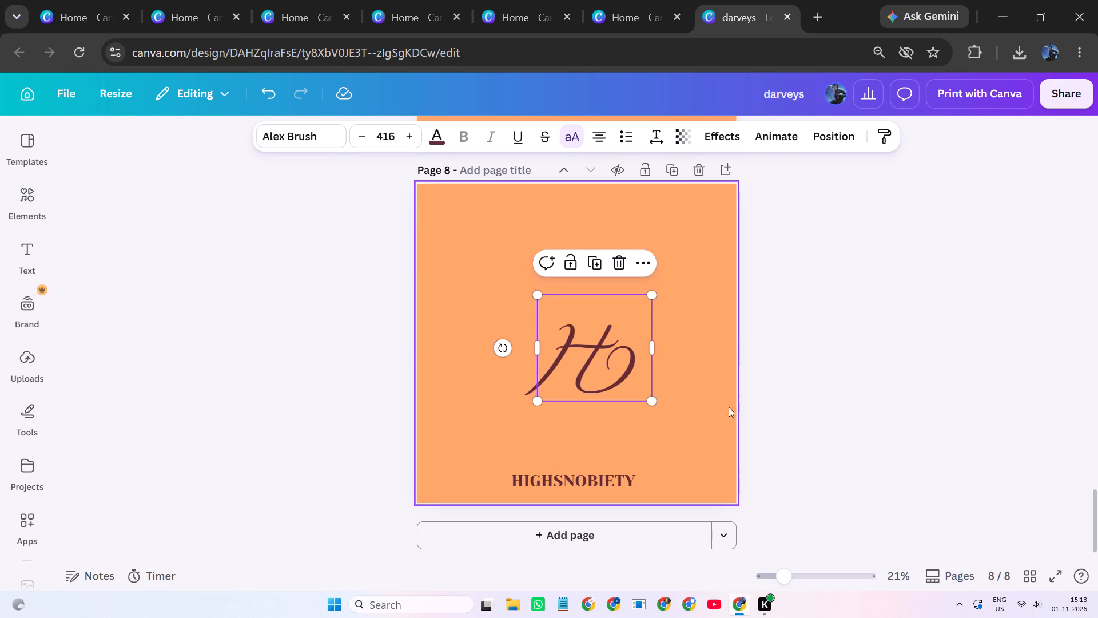
left_click(840, 359)
Move the HIGHSNOBIETY text on page 8 up to sit just beneath the H monogram.
left_click_drag(615, 485, 620, 433)
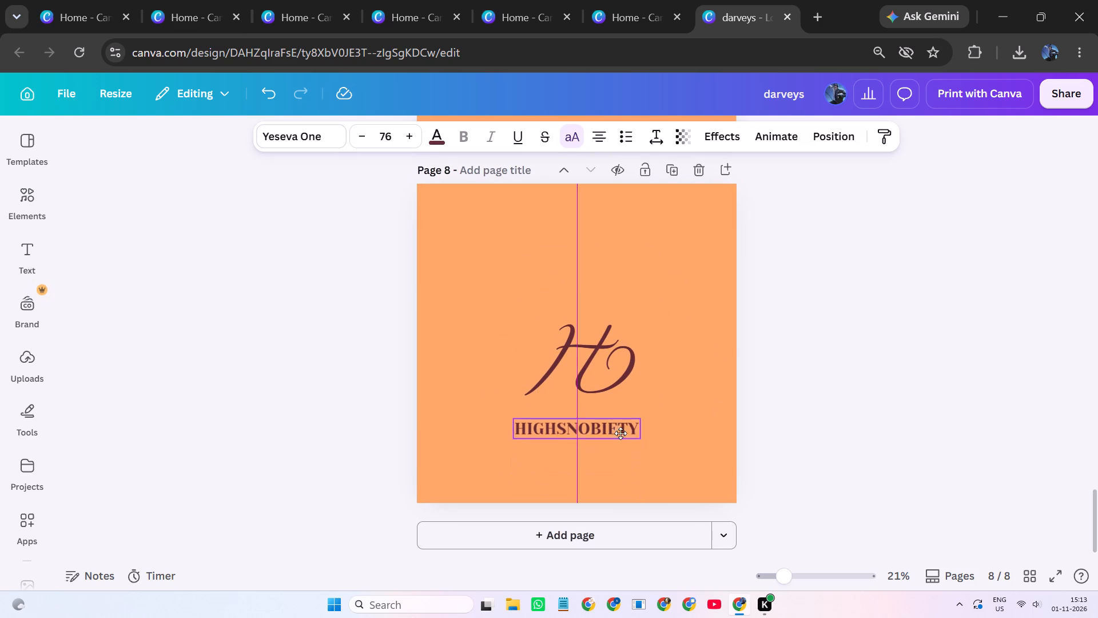
left_click_drag(620, 433, 609, 422)
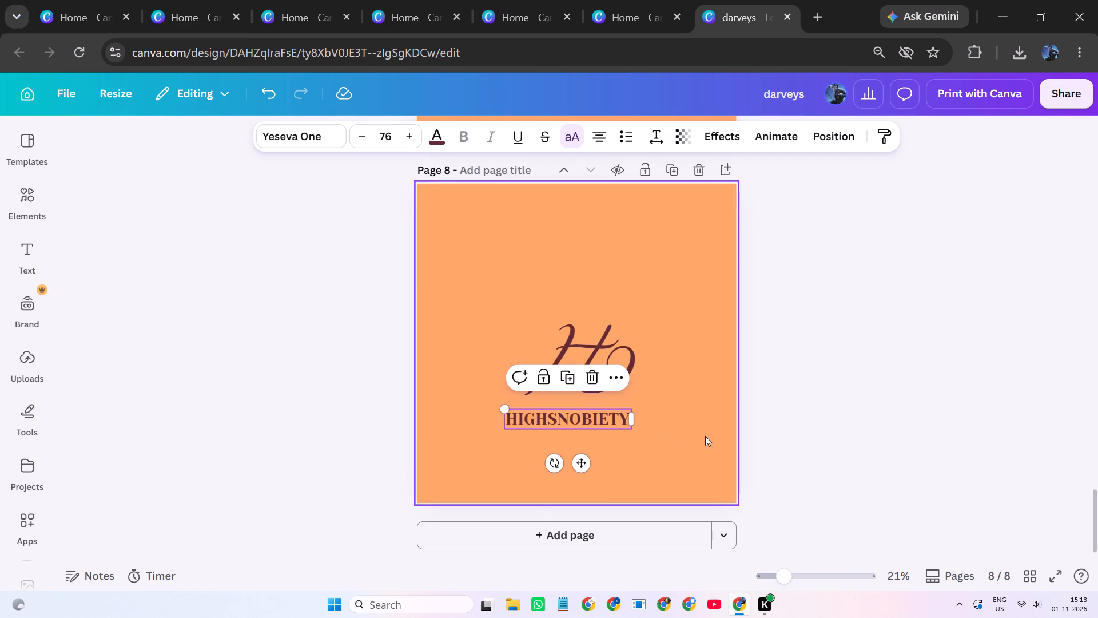
left_click(801, 392)
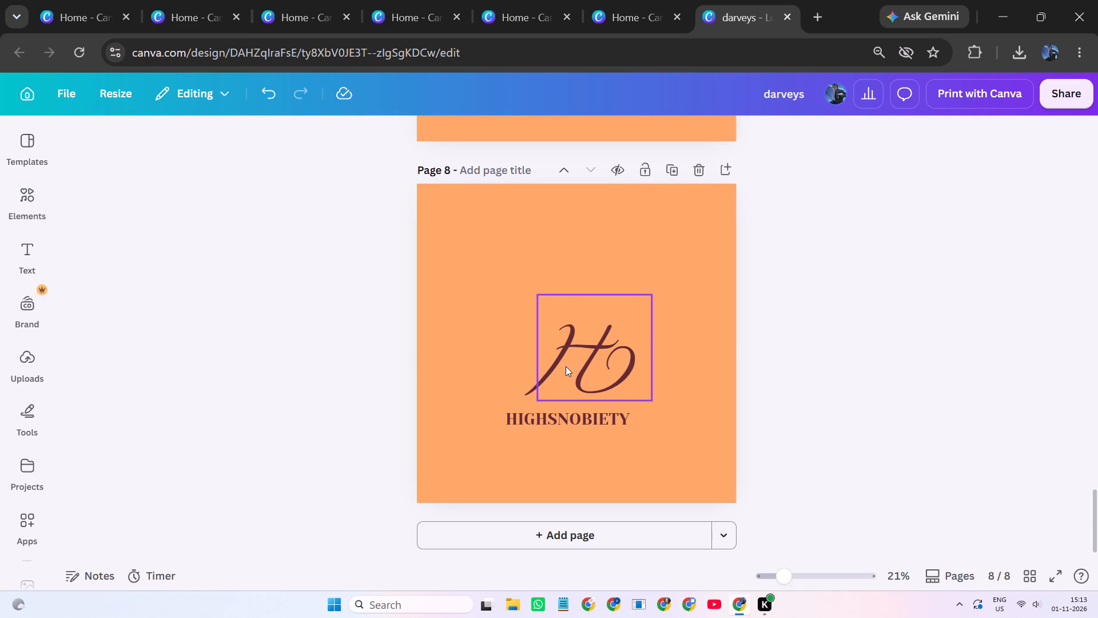
Nudge the H monogram on page 8 down and slightly left, closer to the HIGHSNOBIETY text.
left_click_drag(566, 366, 561, 373)
left_click(807, 364)
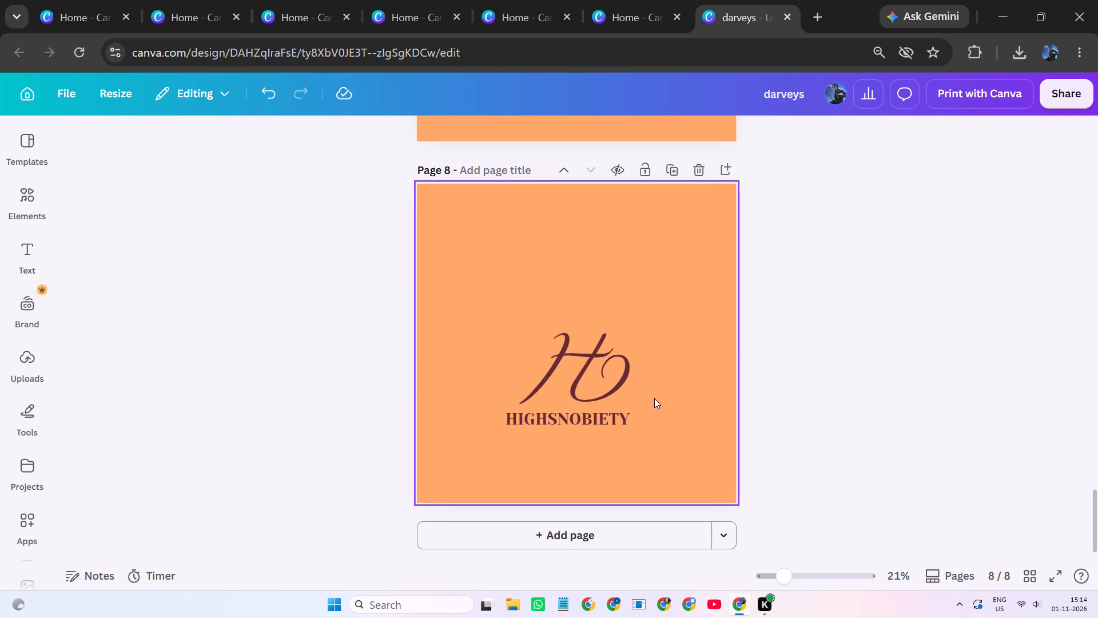
left_click(564, 377)
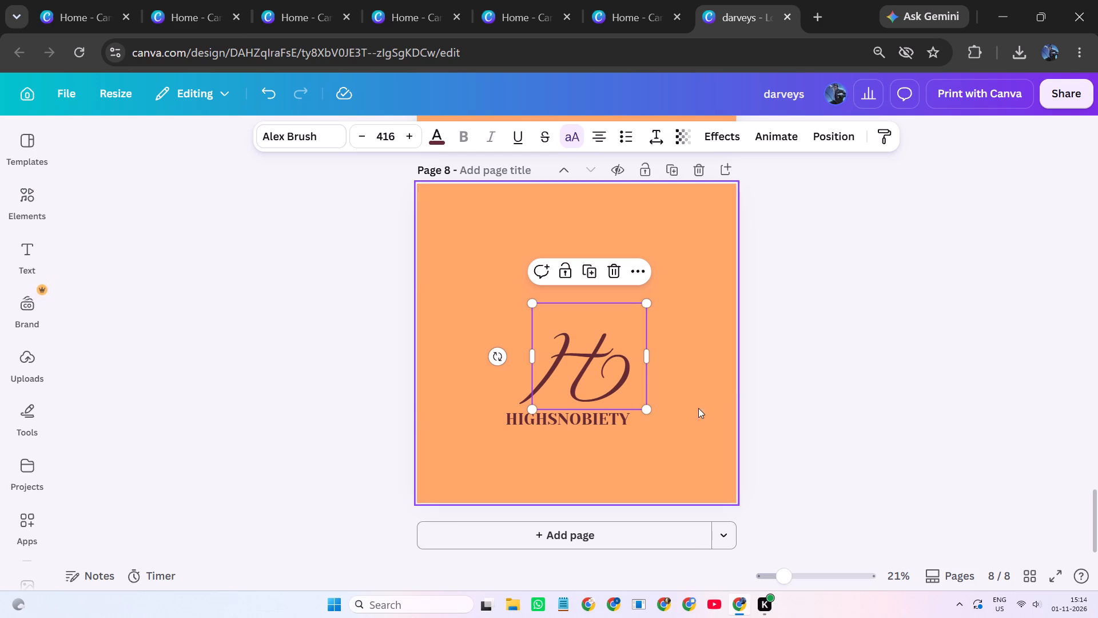
left_click(745, 397)
Try Alice and Abril Fatface on page 8's HIGHSNOBIETY text, and set its font to Cinzel Decorative.
left_click(586, 418)
left_click(592, 416)
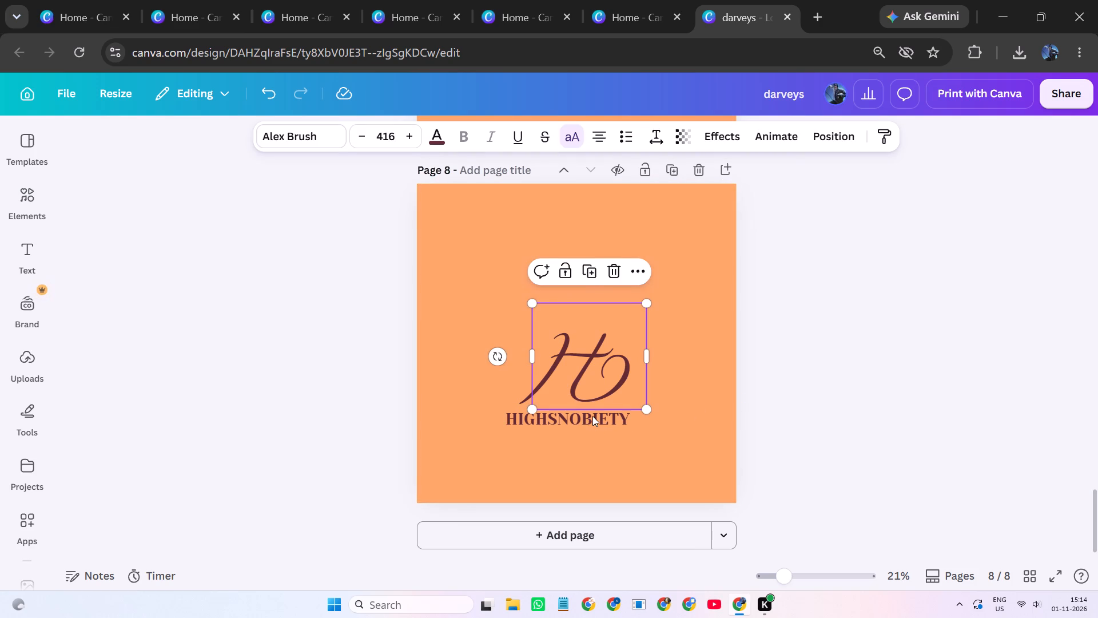
left_click(588, 435)
left_click(583, 423)
left_click(298, 131)
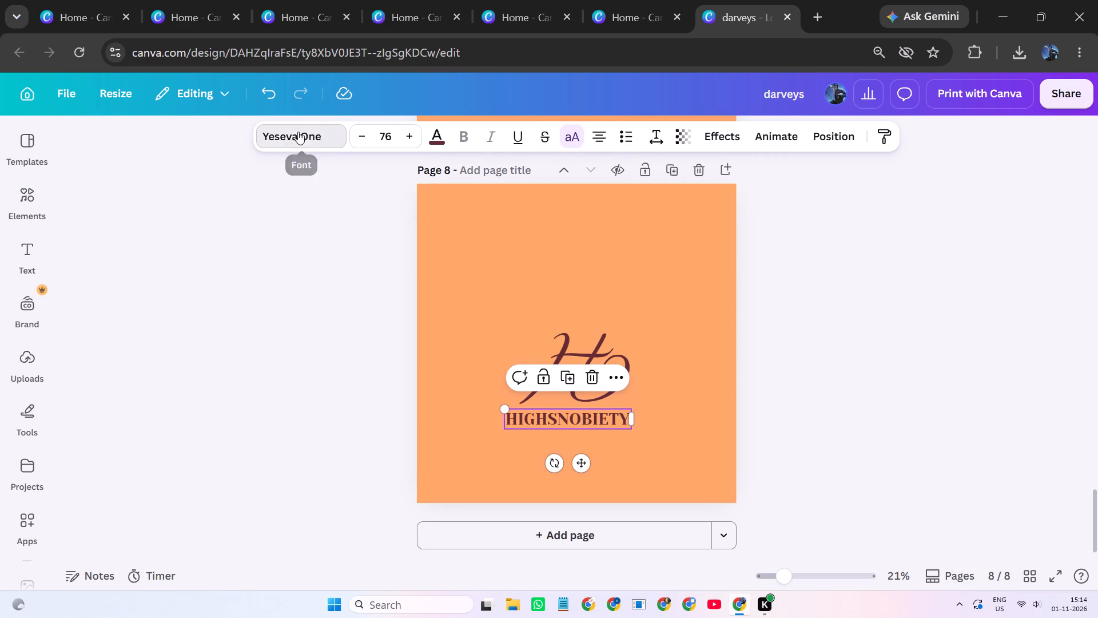
scroll(213, 351, "up", 12)
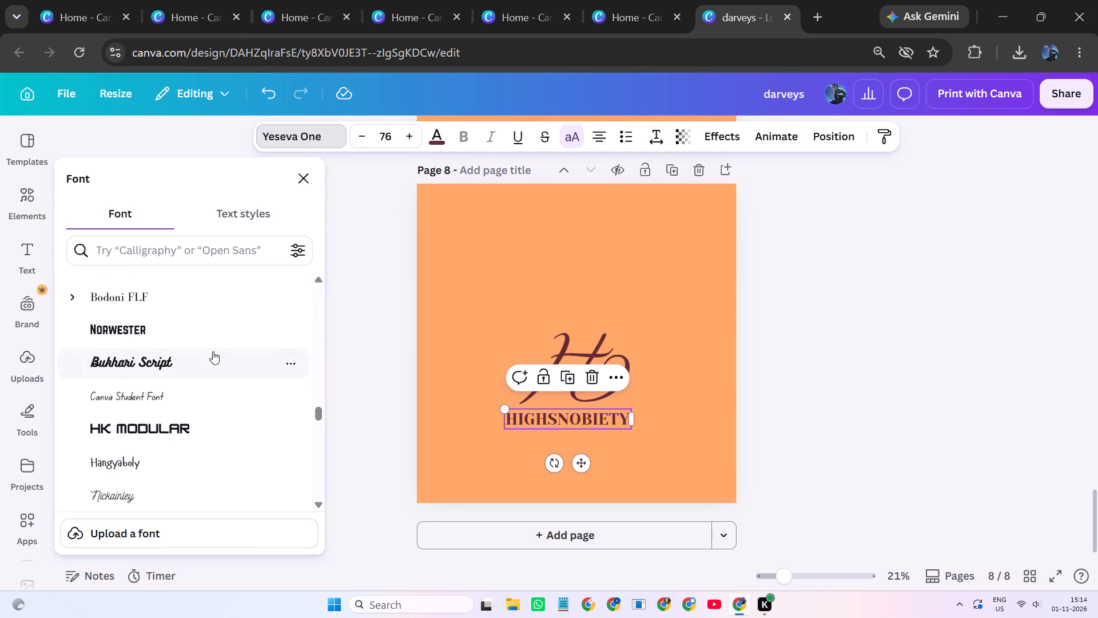
scroll(213, 351, "up", 19)
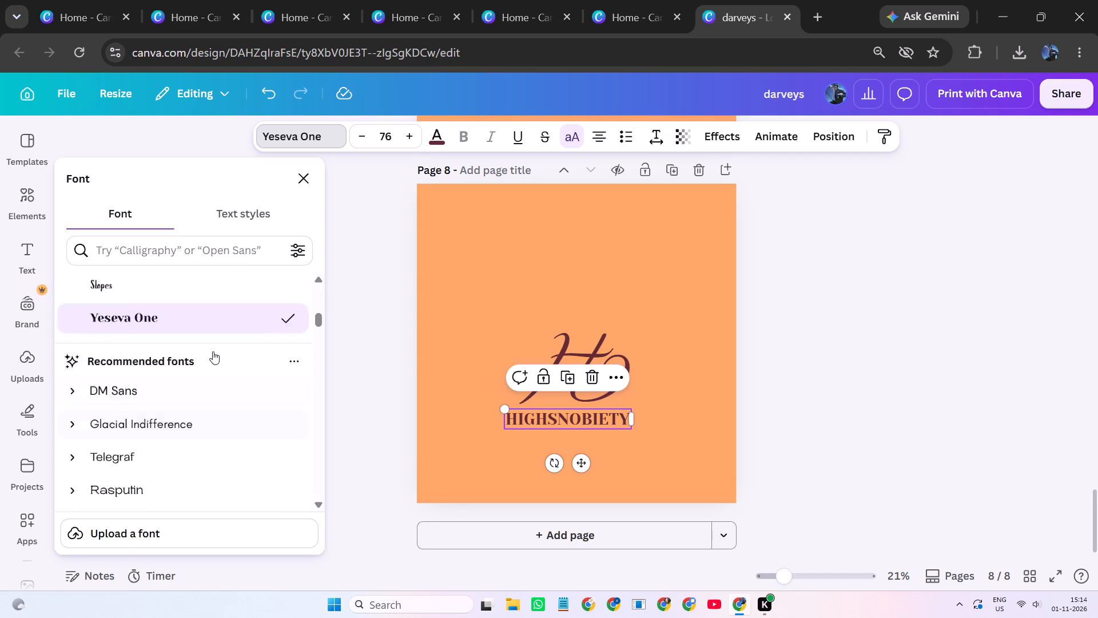
scroll(213, 351, "up", 6)
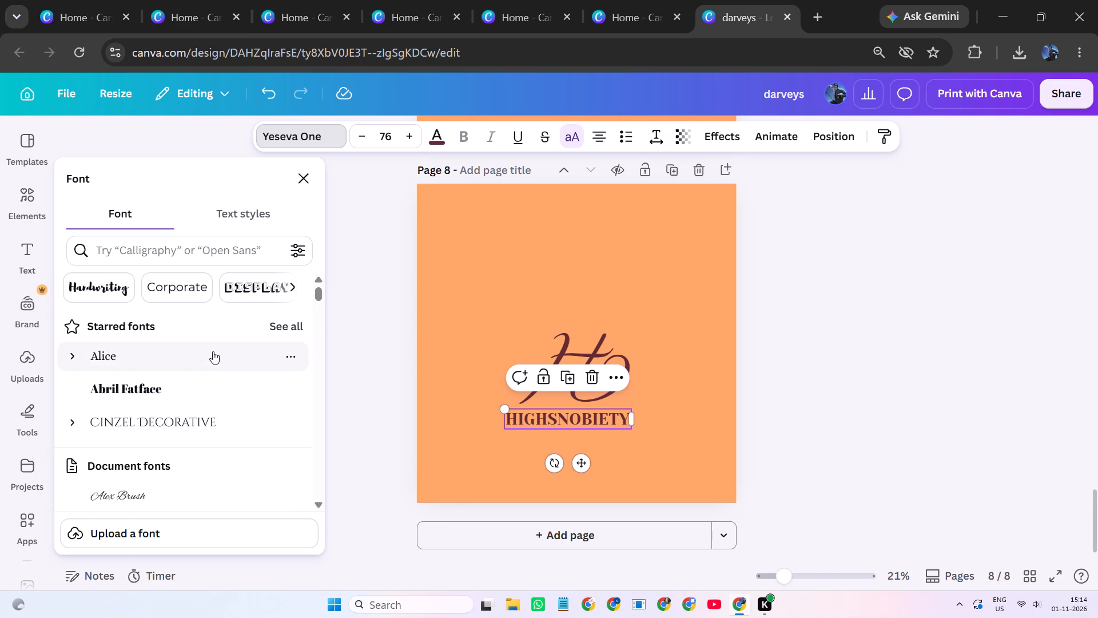
left_click(209, 352)
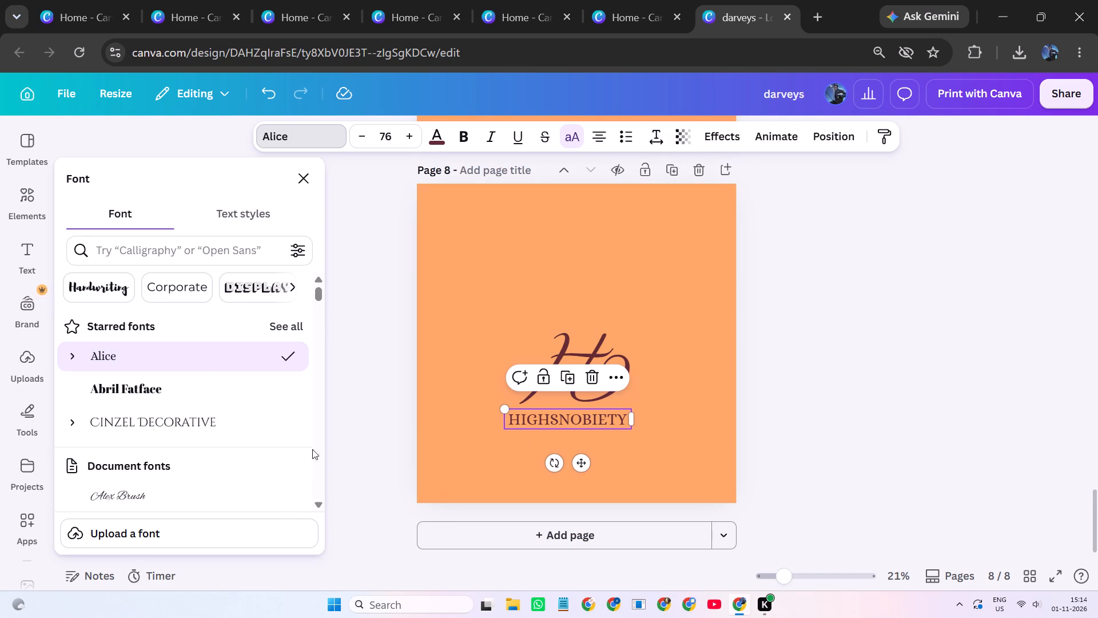
left_click(192, 388)
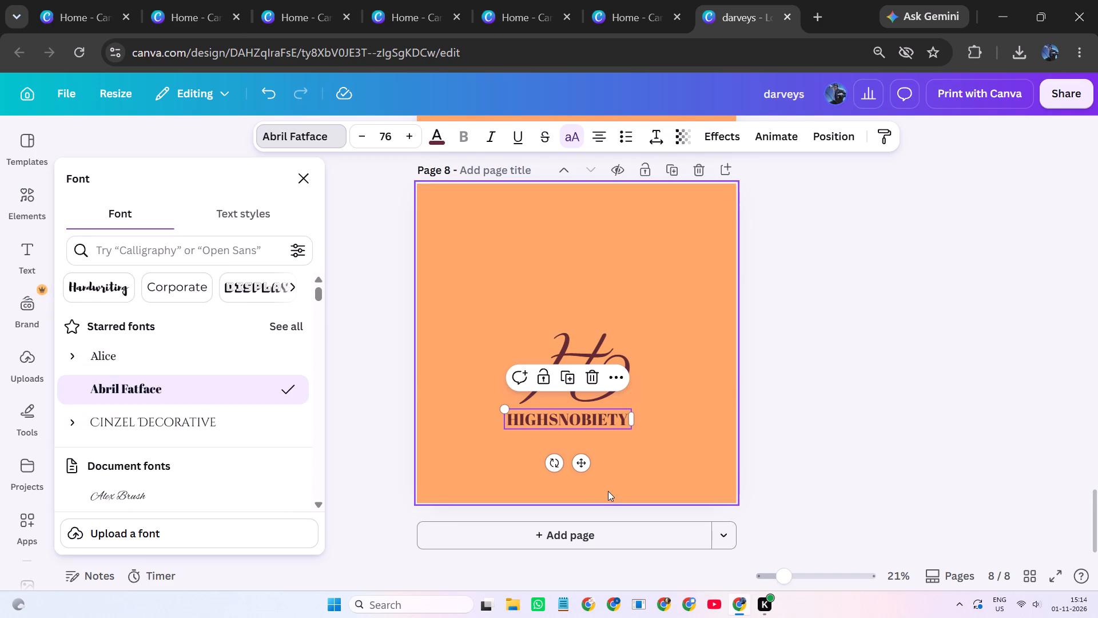
left_click(142, 427)
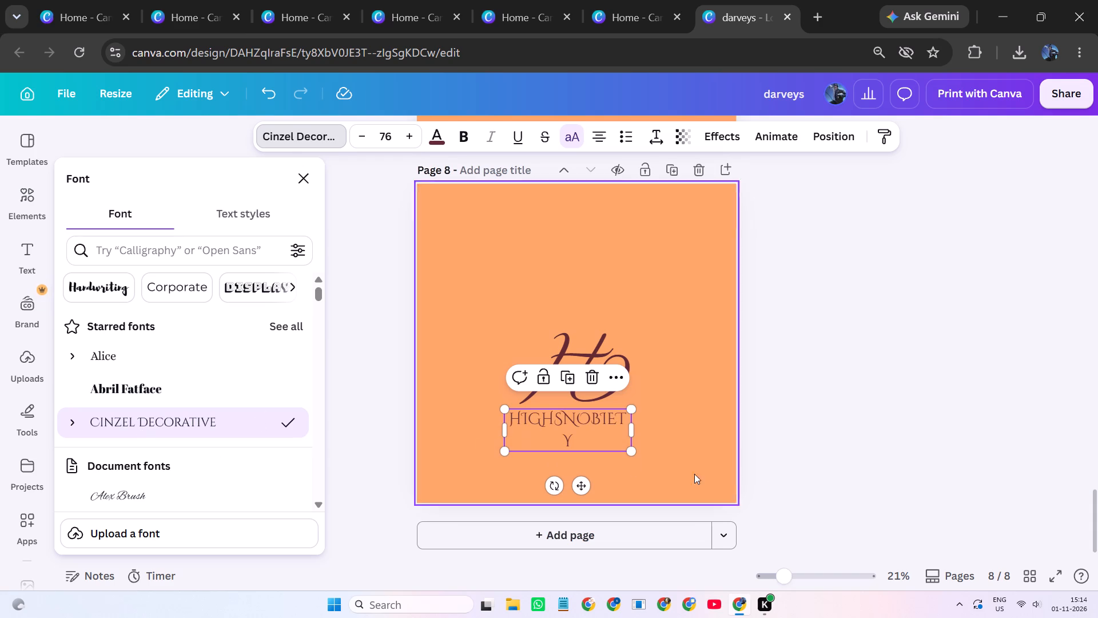
Widen the HIGHSNOBIETY text box on page 8 slightly so the whole word fits on one line.
left_click_drag(635, 429, 643, 431)
left_click(772, 382)
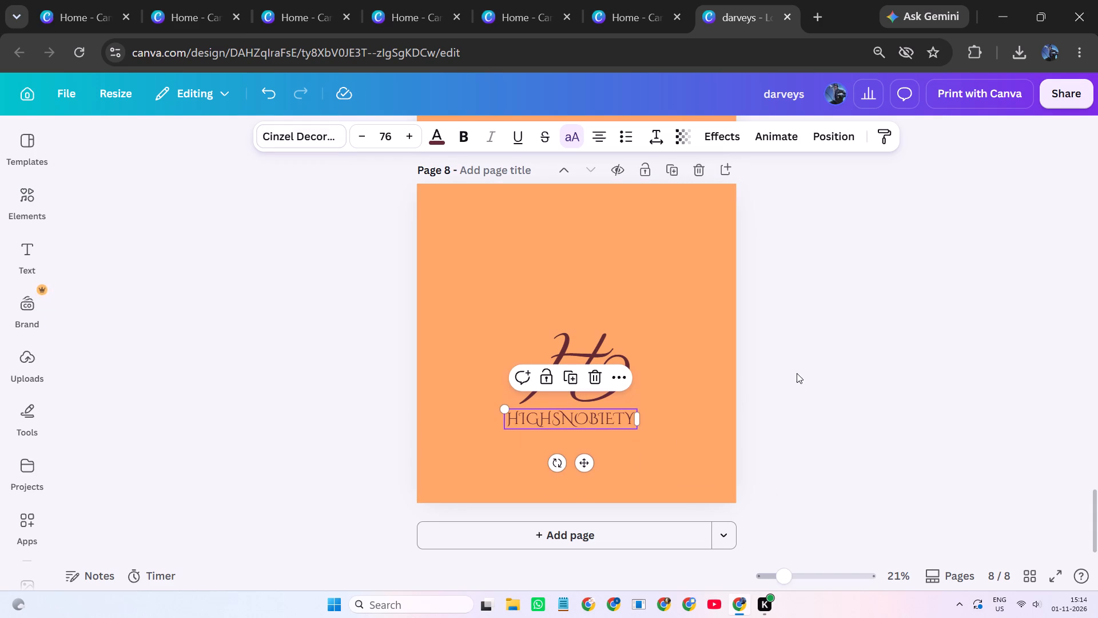
left_click(798, 373)
Duplicate page 8 as page 9, keeping only one copy.
left_click(671, 168)
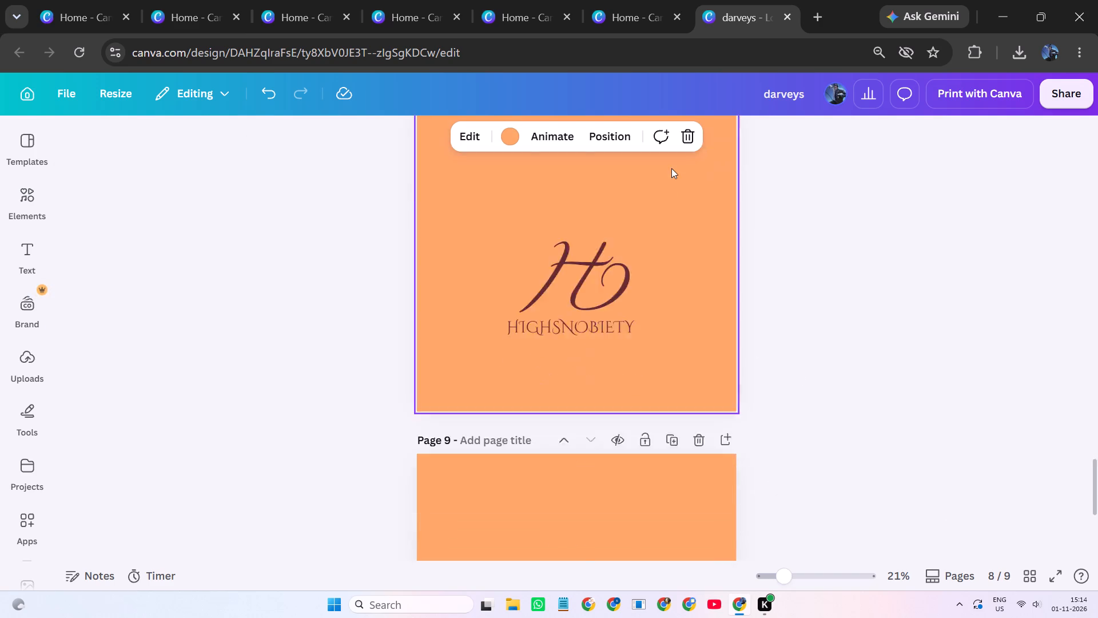
left_click(693, 173)
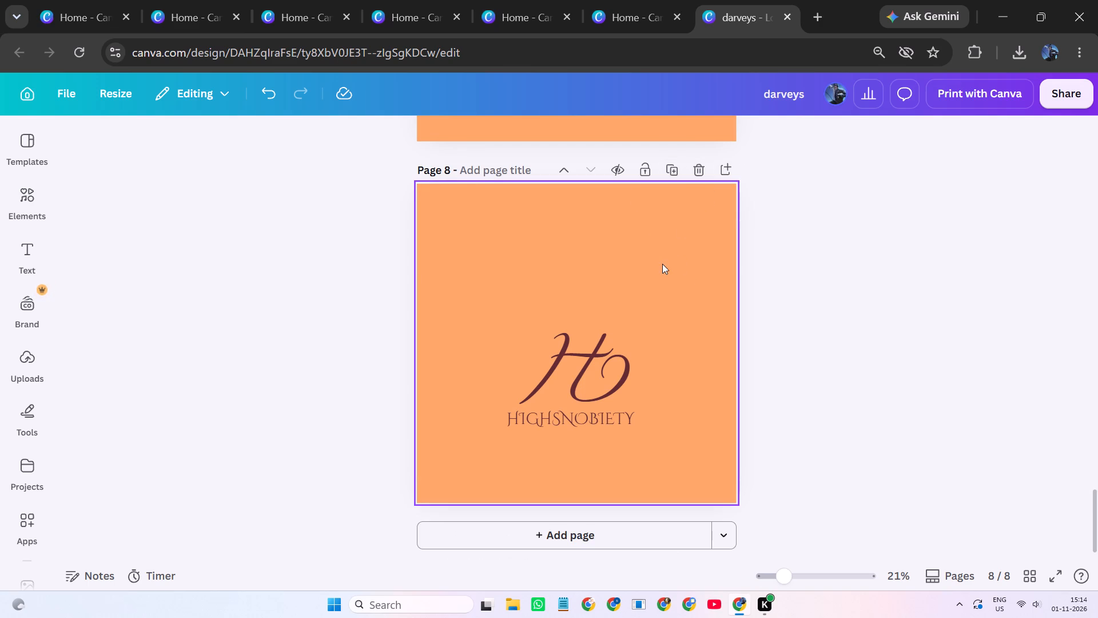
left_click(665, 166)
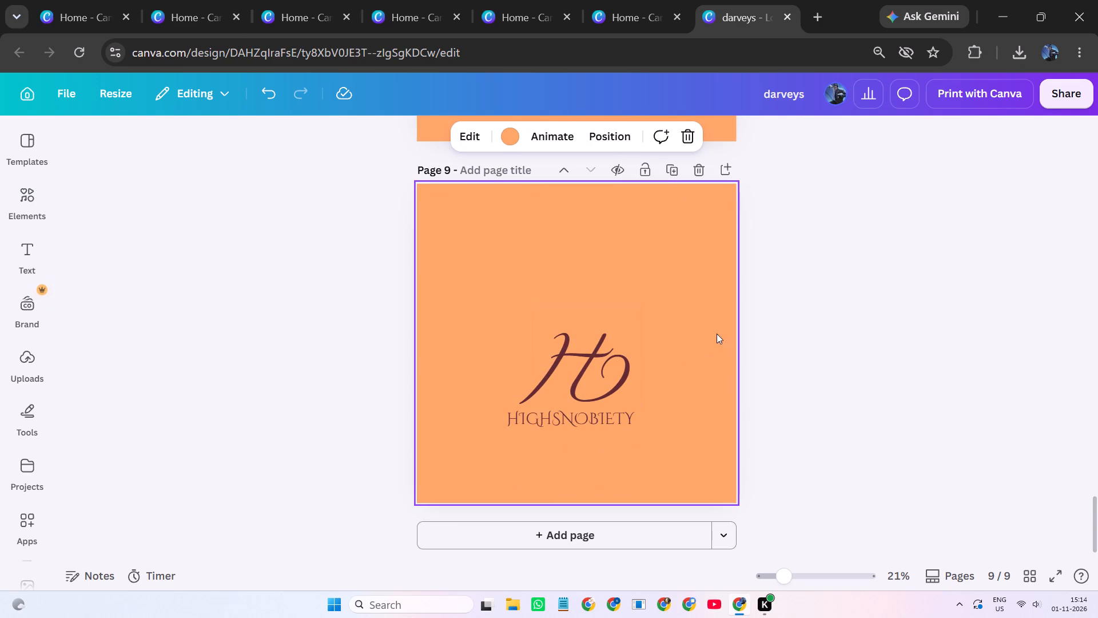
Delete the H monogram from page 9, keeping the HIGHSNOBIETY text.
left_click(691, 311)
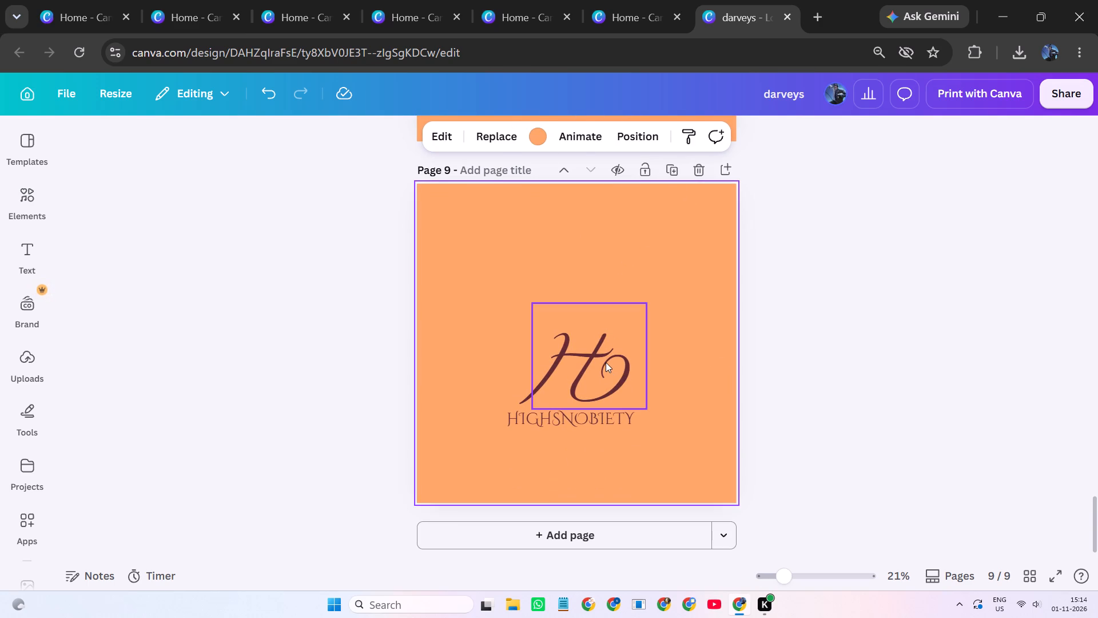
left_click(608, 355)
left_click(613, 270)
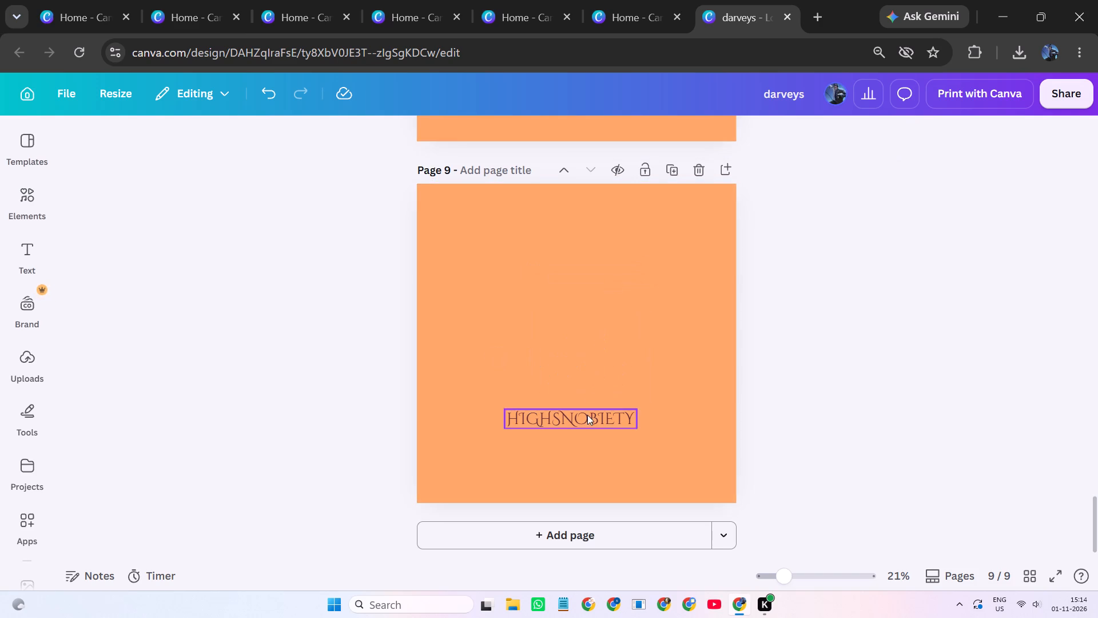
Delete the HIGHSNOBIETY text from page 9, leaving only the orange background.
left_click(587, 415)
left_click(597, 375)
Group the script H monogram and the HIGHSNOBIETY text on page 8.
scroll(597, 375, "up", 3)
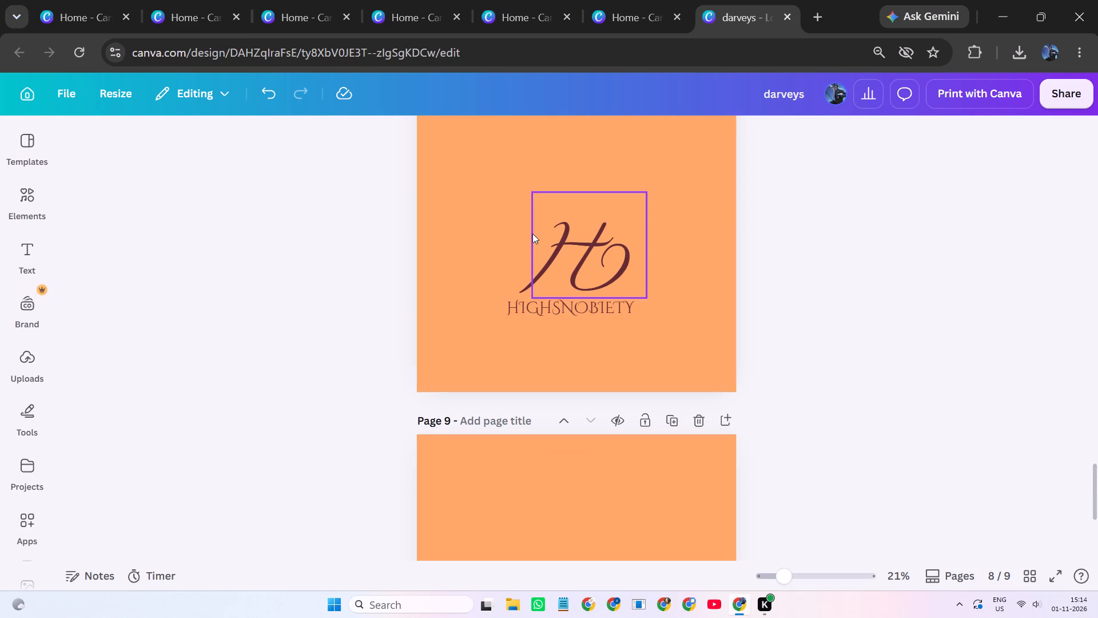
left_click_drag(511, 220, 628, 311)
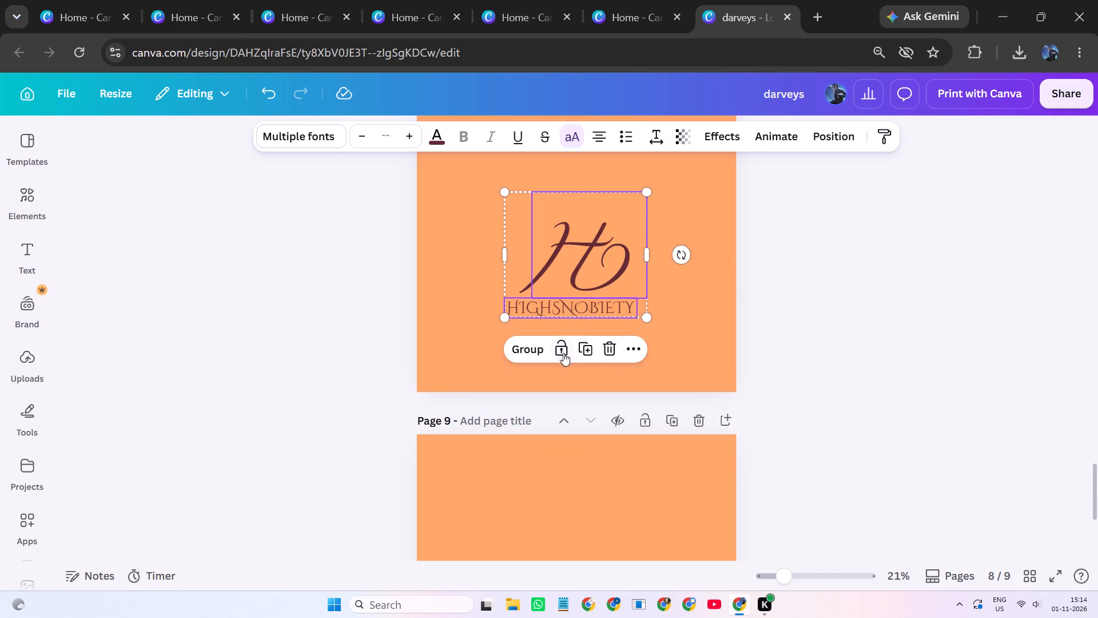
left_click(525, 348)
left_click(868, 347)
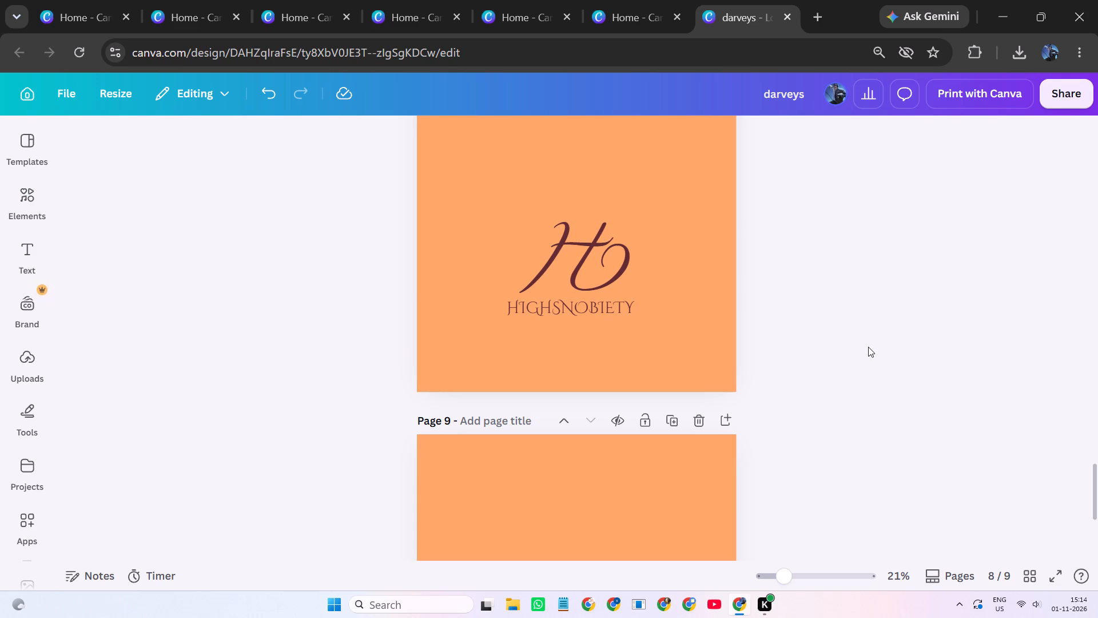
left_click(826, 330)
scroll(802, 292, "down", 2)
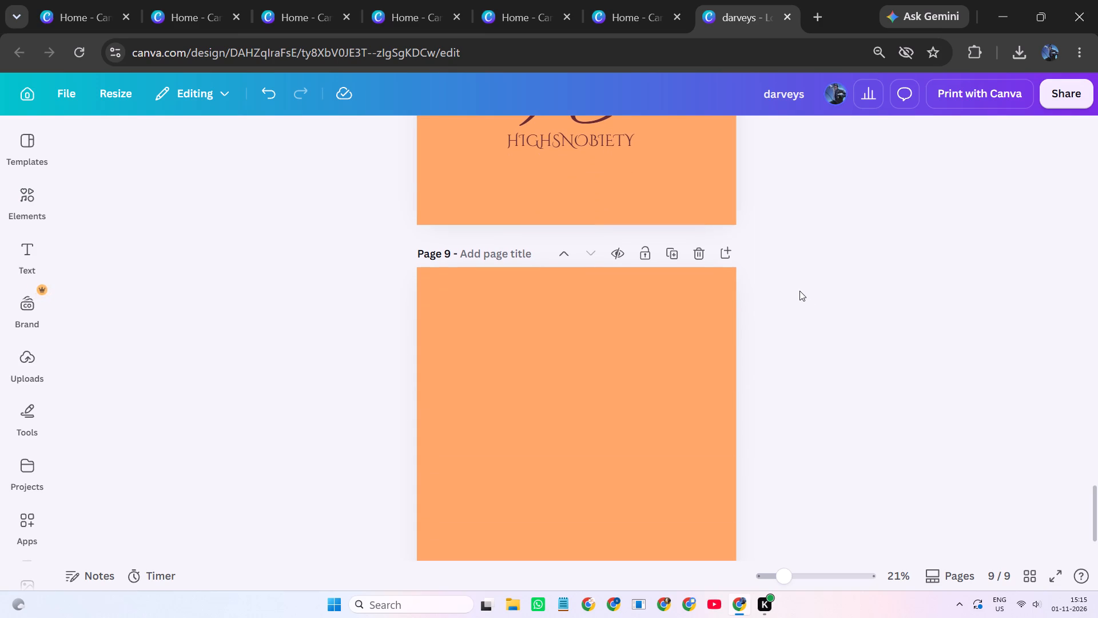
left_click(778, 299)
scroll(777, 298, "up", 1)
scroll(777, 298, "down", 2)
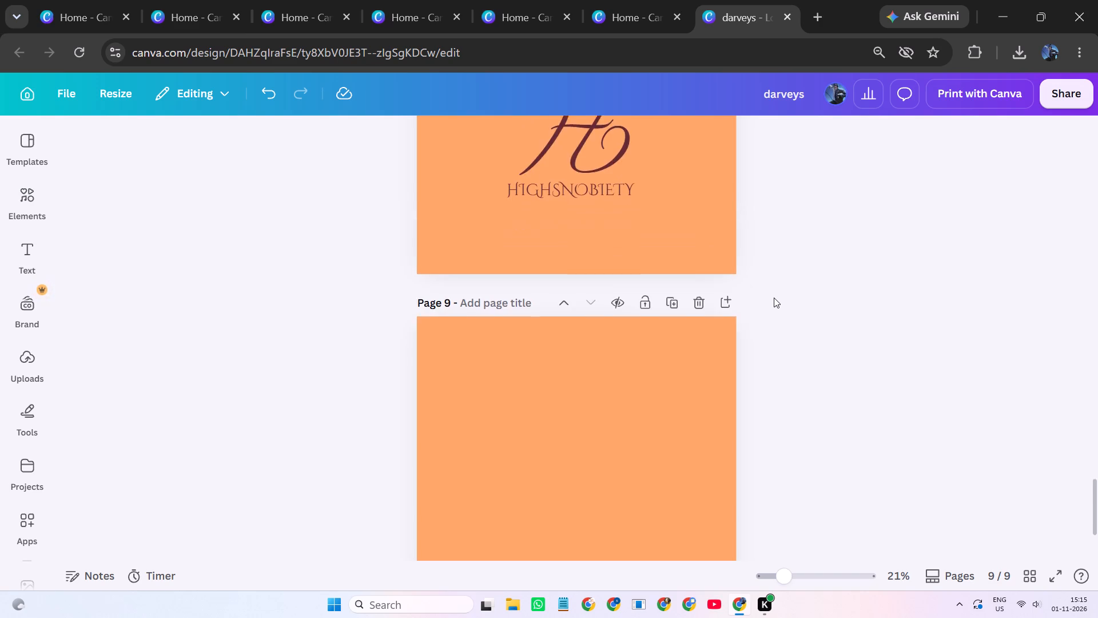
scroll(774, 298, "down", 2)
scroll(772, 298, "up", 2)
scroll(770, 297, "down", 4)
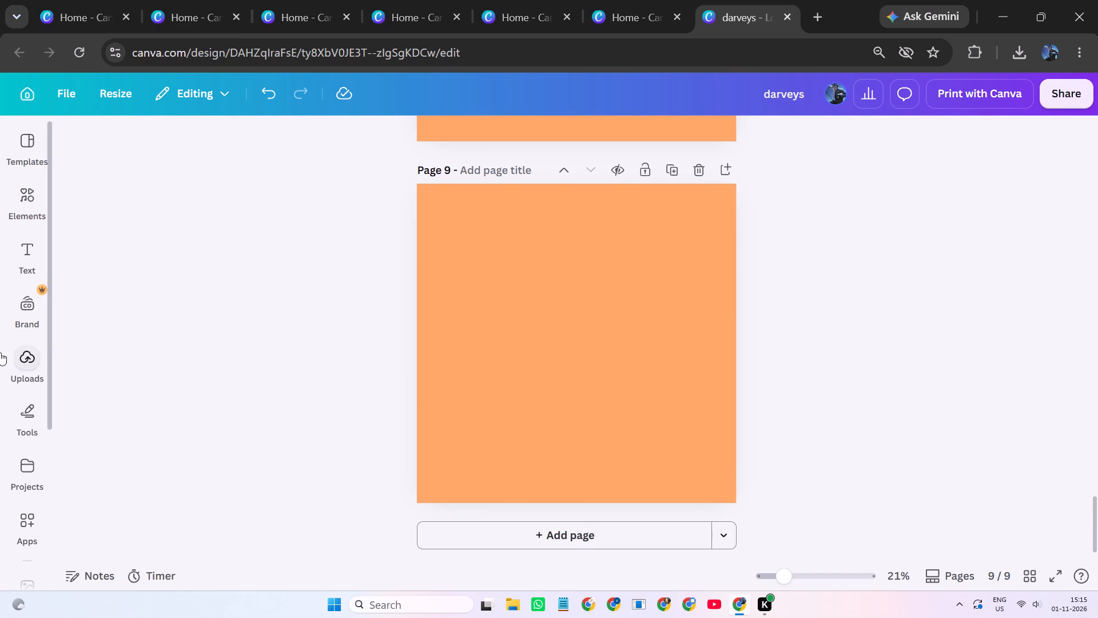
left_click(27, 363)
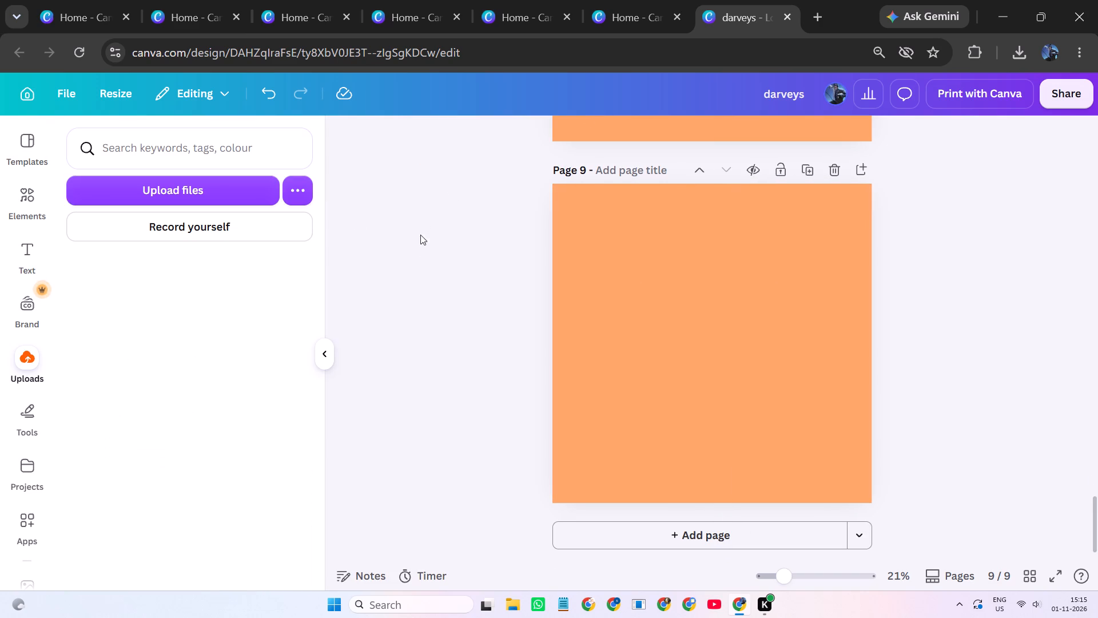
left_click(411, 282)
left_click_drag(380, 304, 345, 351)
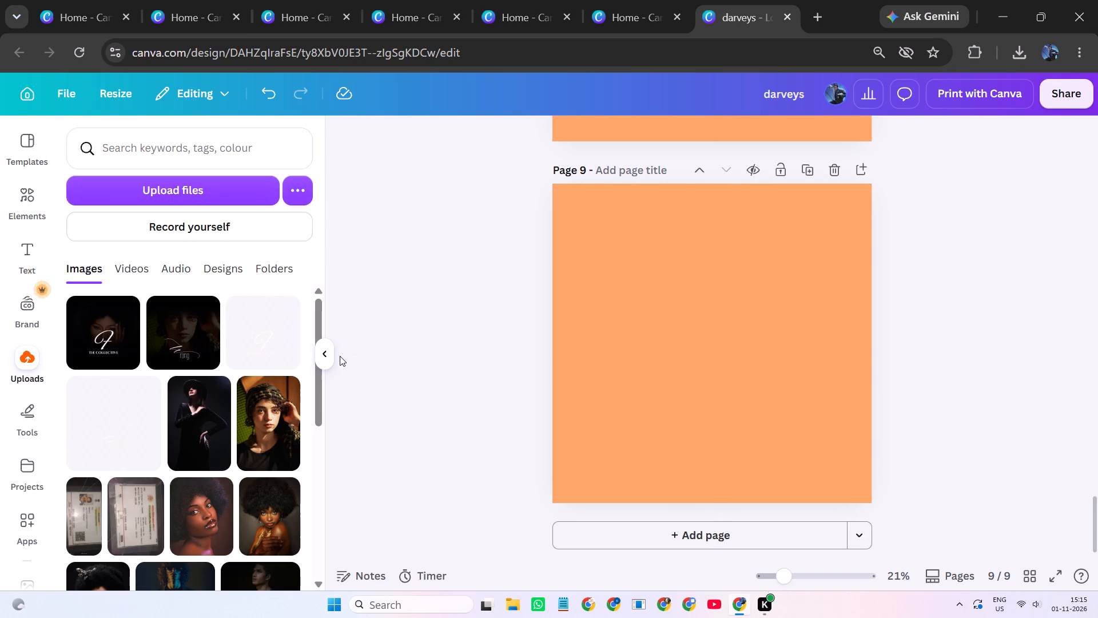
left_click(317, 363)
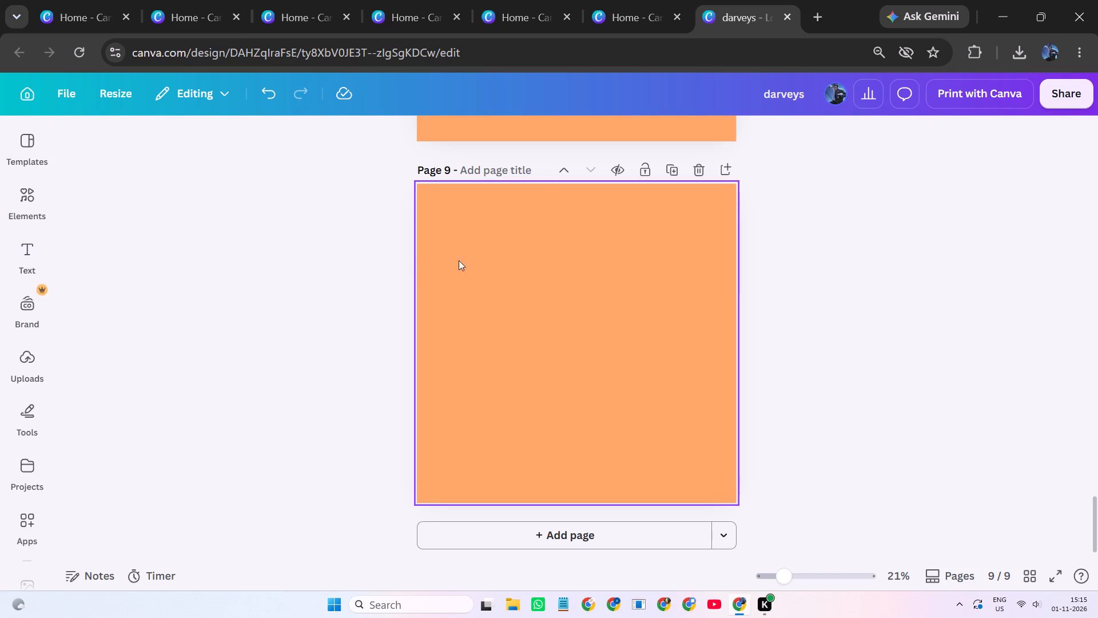
Review the HIGHSNOBIETY logo versions on pages 7 and 8 and compare them with the blank page 9.
left_click(900, 306)
scroll(891, 292, "up", 4)
scroll(884, 267, "down", 3)
scroll(881, 261, "up", 7)
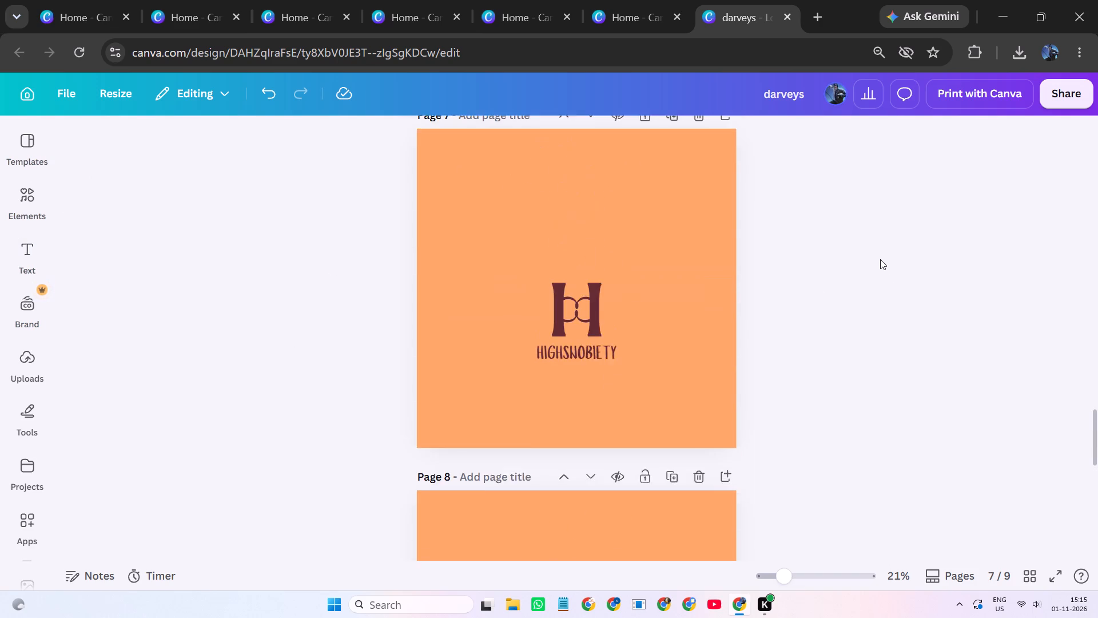
scroll(880, 259, "up", 2)
scroll(880, 259, "down", 1)
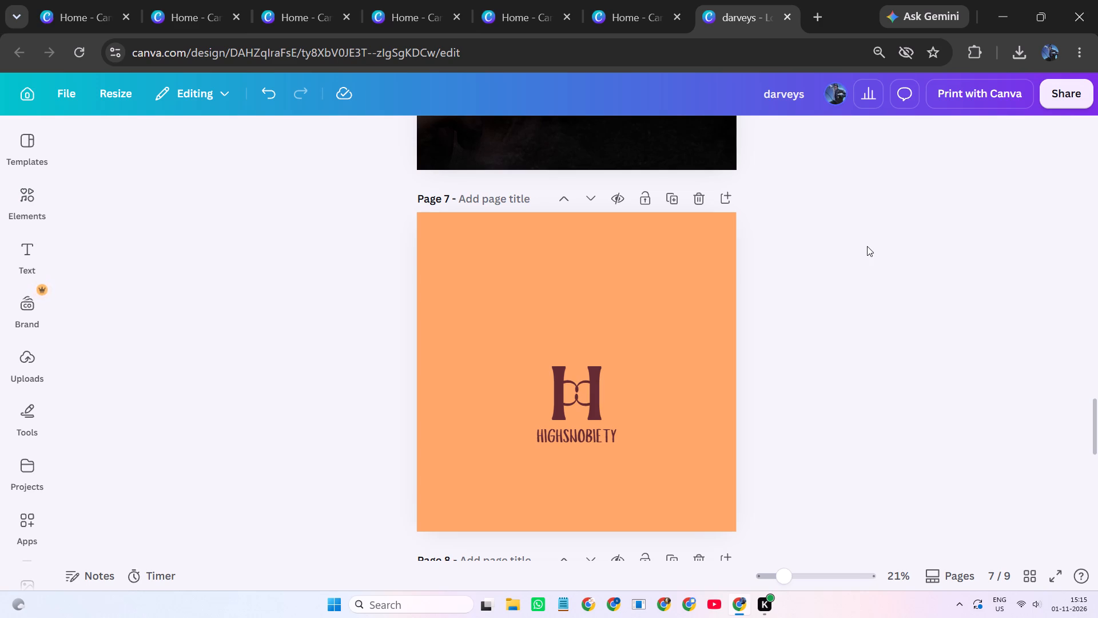
scroll(865, 246, "down", 6)
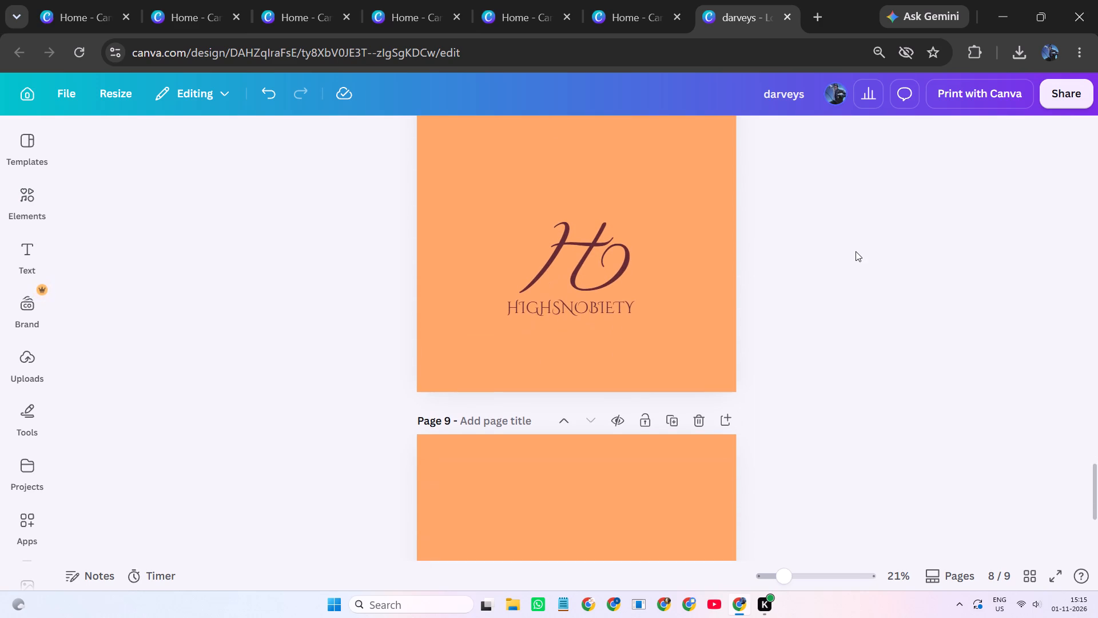
scroll(856, 251, "down", 3)
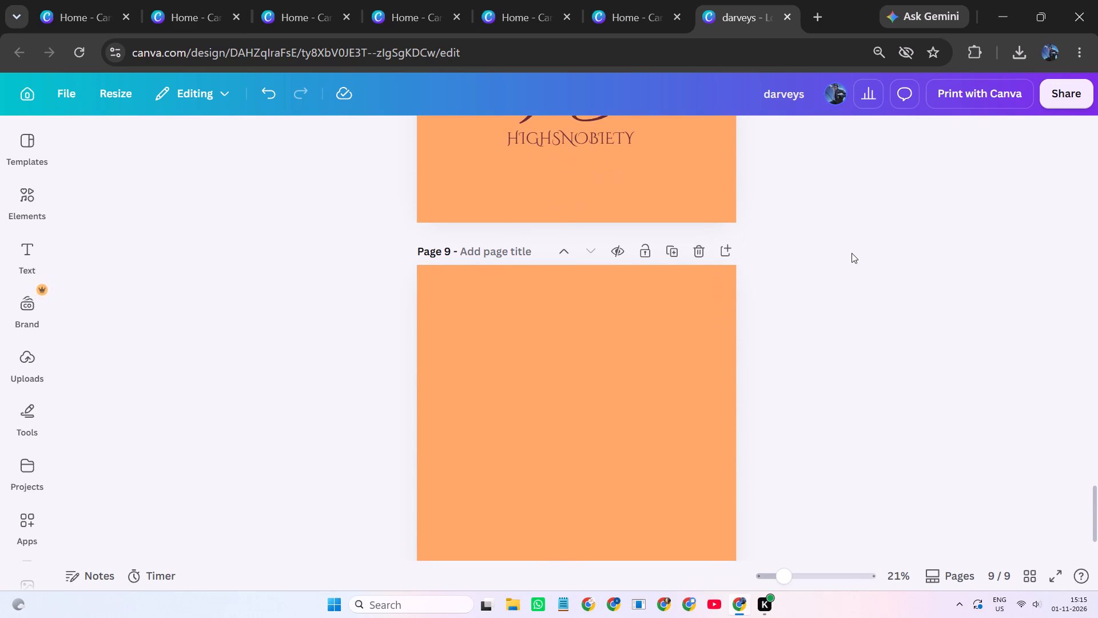
scroll(852, 253, "down", 1)
scroll(847, 255, "up", 3)
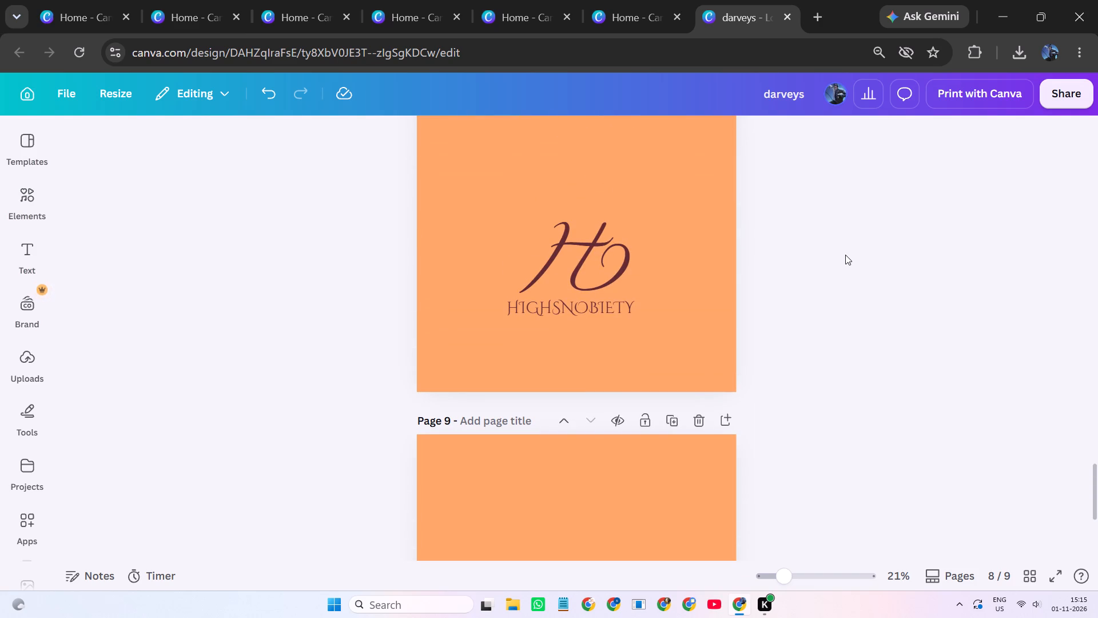
scroll(832, 258, "down", 1)
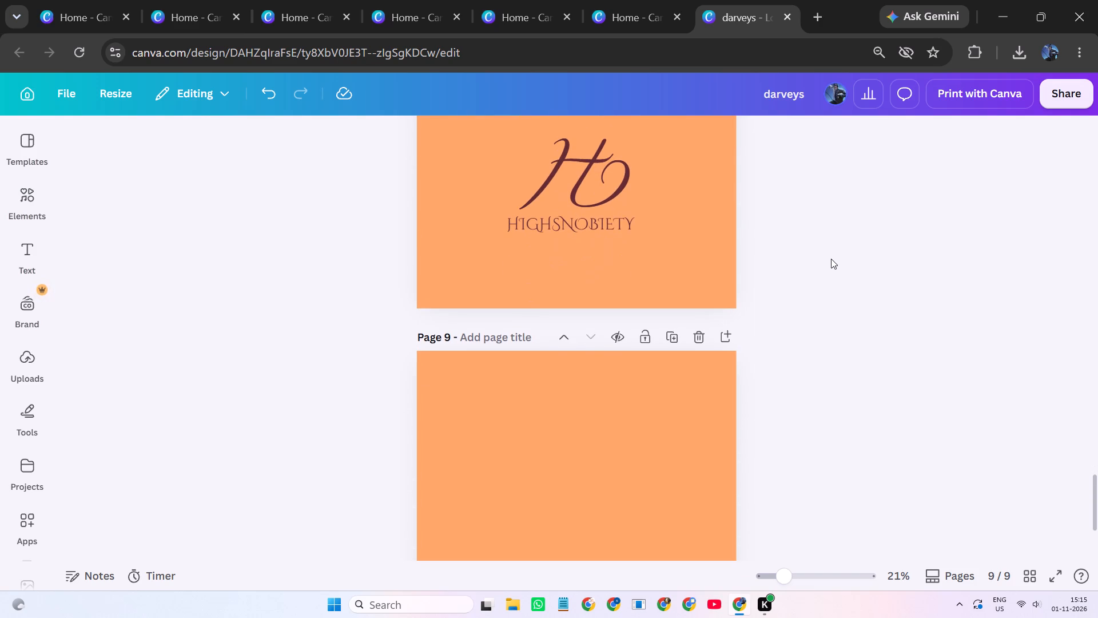
scroll(831, 259, "down", 1)
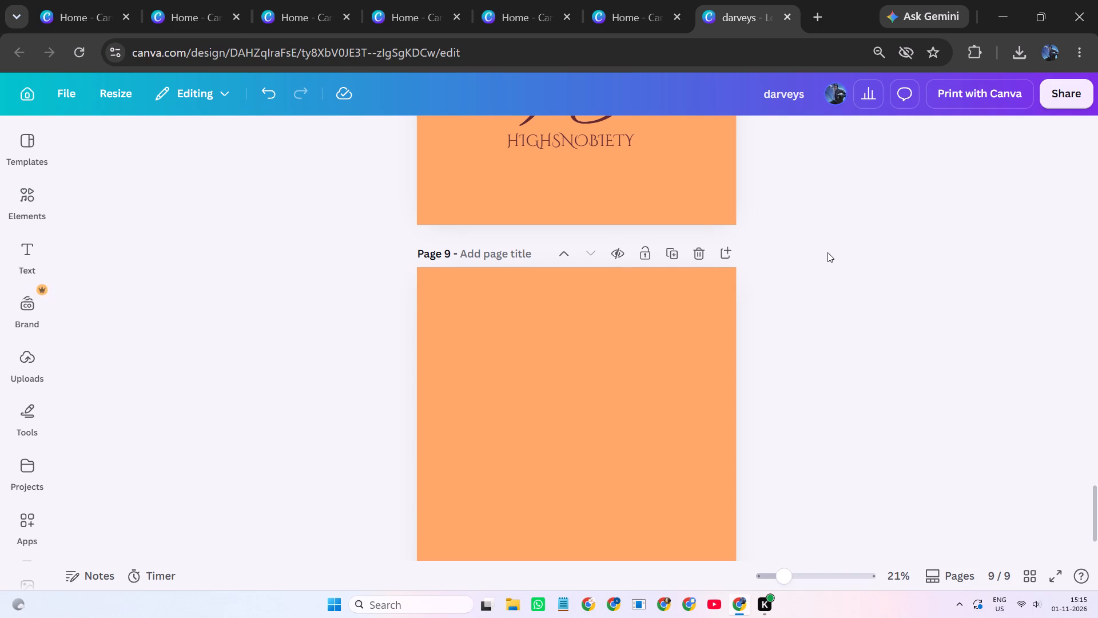
scroll(828, 252, "down", 3)
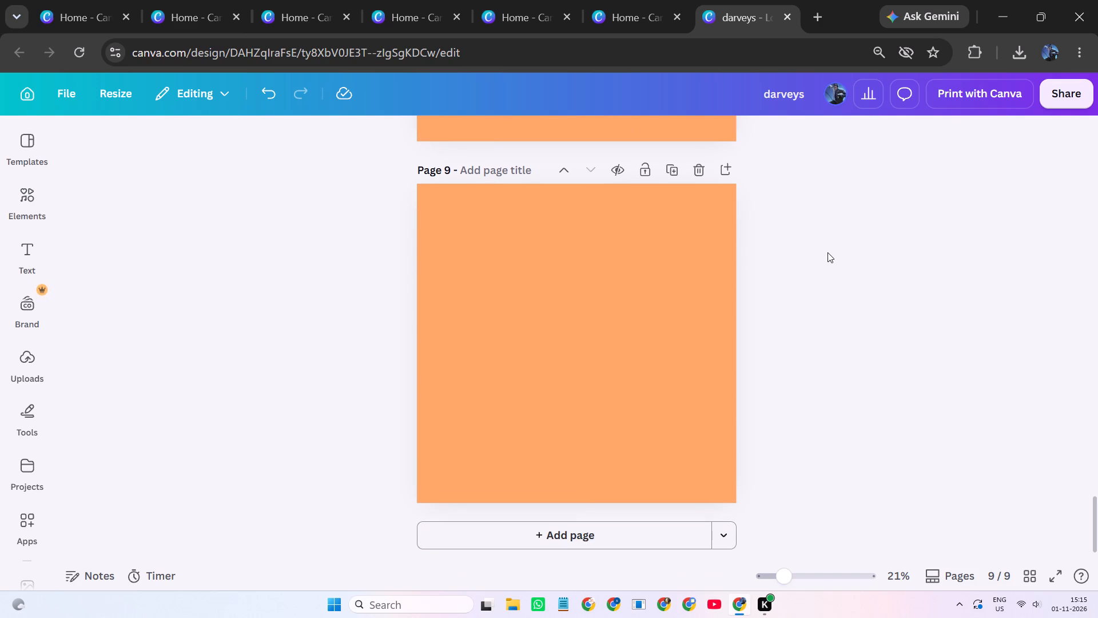
scroll(825, 252, "up", 2)
scroll(825, 252, "down", 1)
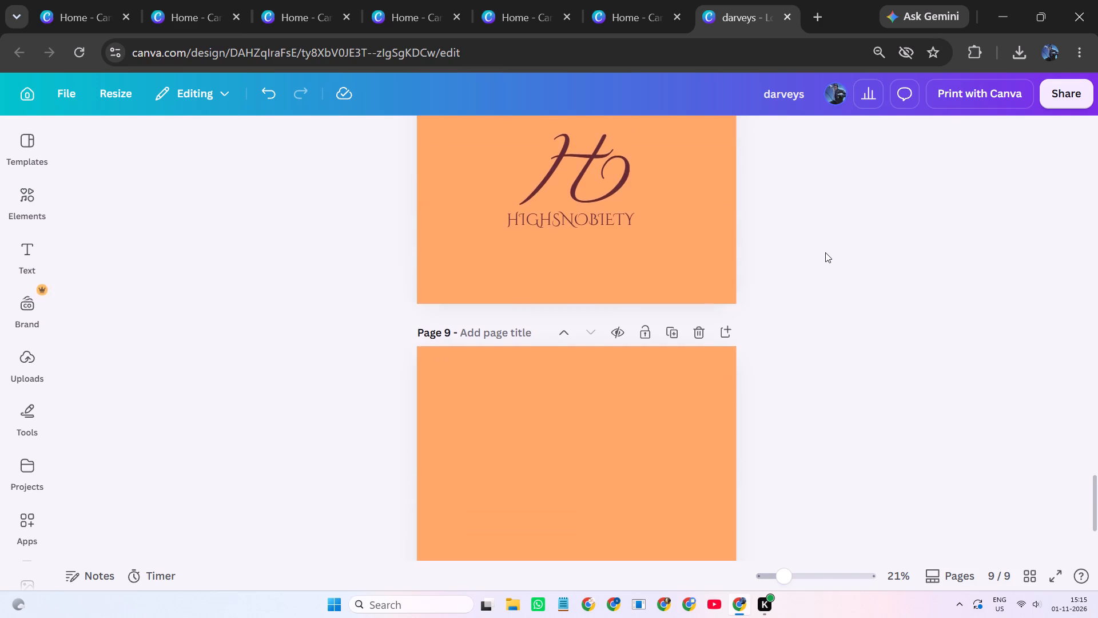
scroll(825, 252, "down", 2)
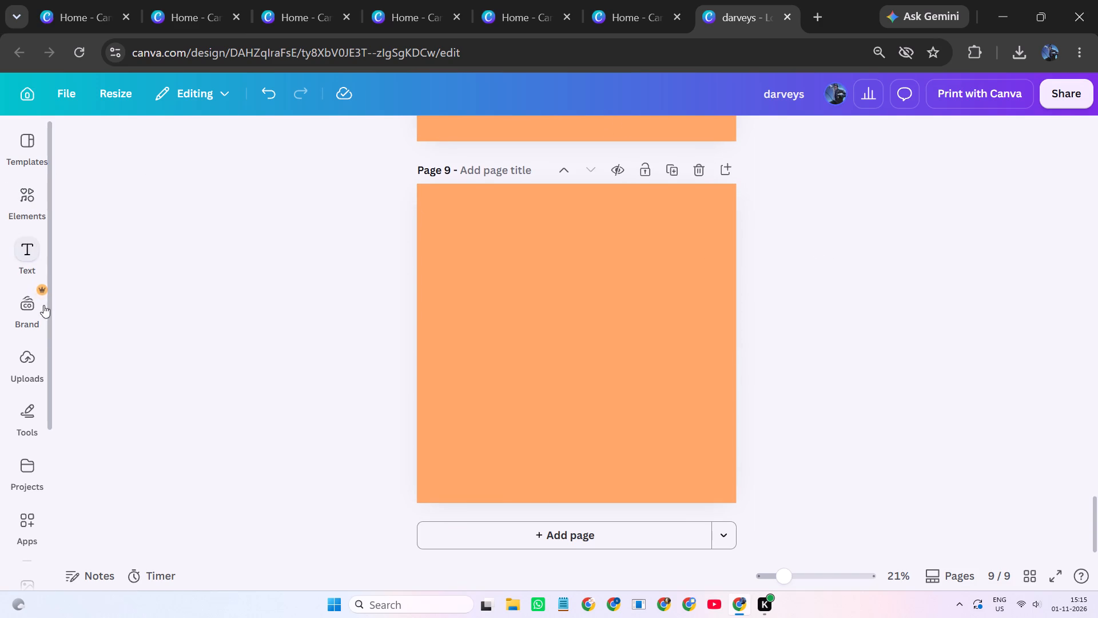
Place the uploaded dark photo of a standing woman with striped shadows on page 9, at the page's upper-left corner.
left_click(31, 354)
scroll(208, 360, "down", 3)
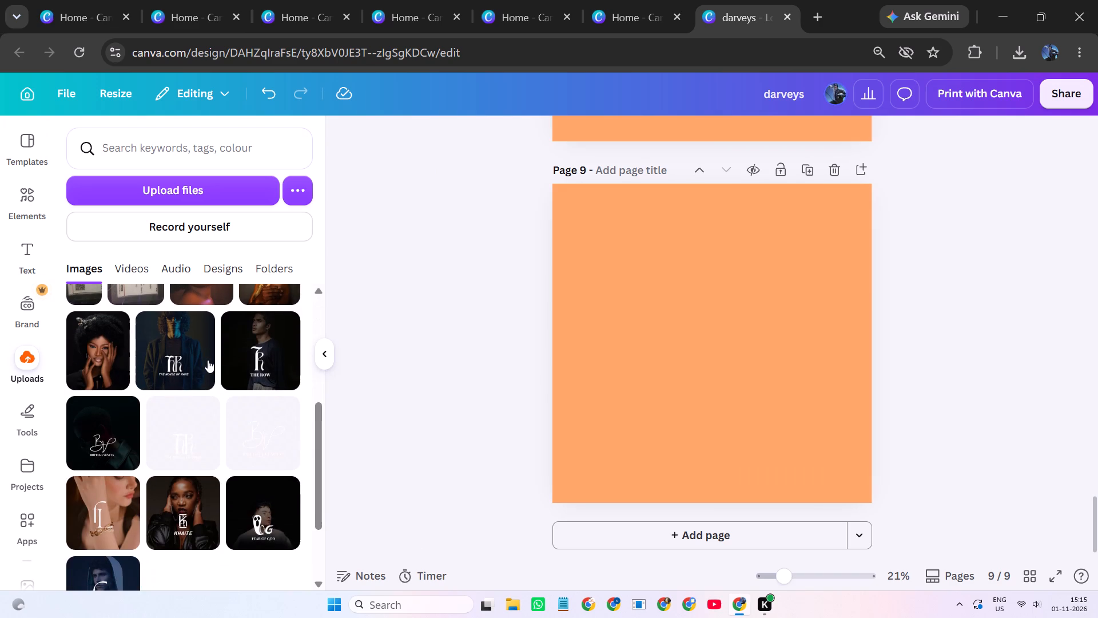
scroll(208, 360, "up", 1)
scroll(198, 381, "down", 2)
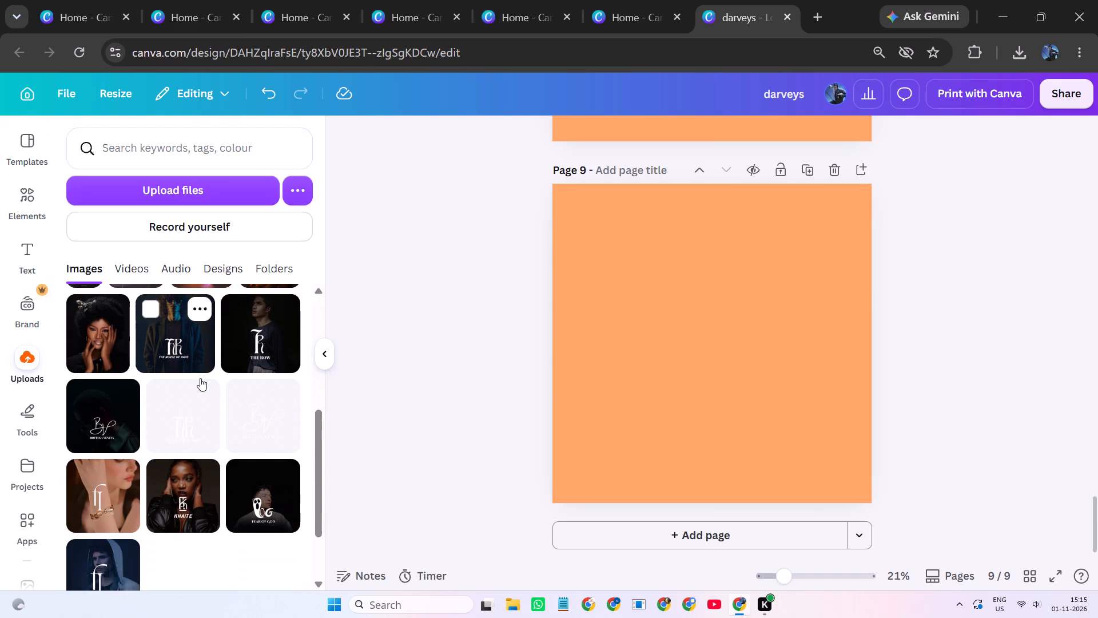
scroll(200, 378, "down", 4)
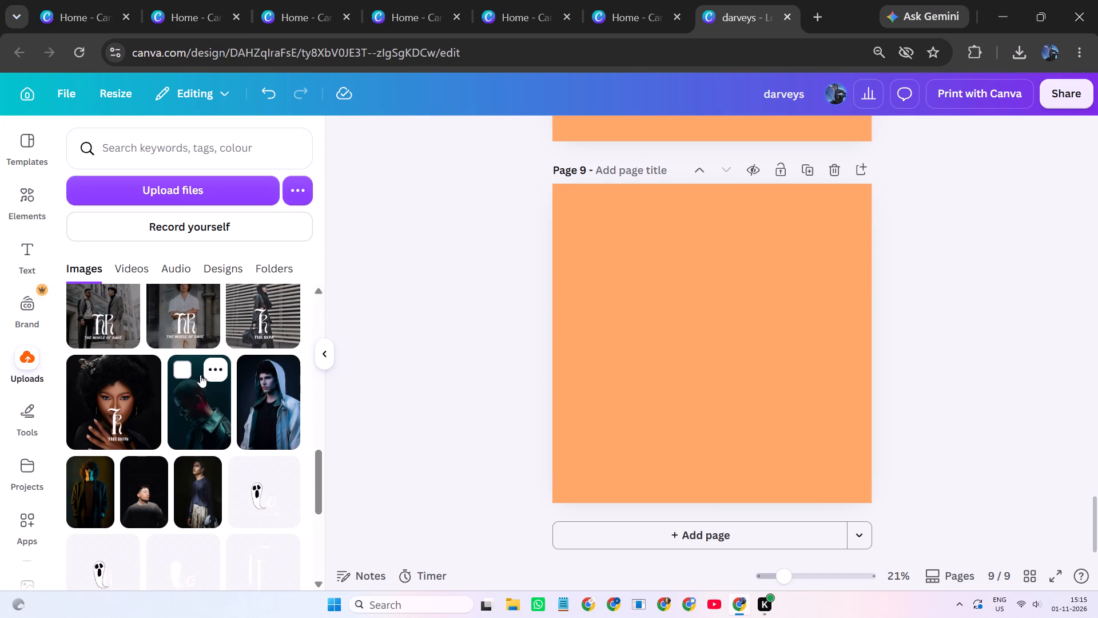
scroll(200, 374, "down", 3)
scroll(196, 371, "up", 3)
scroll(196, 383, "down", 5)
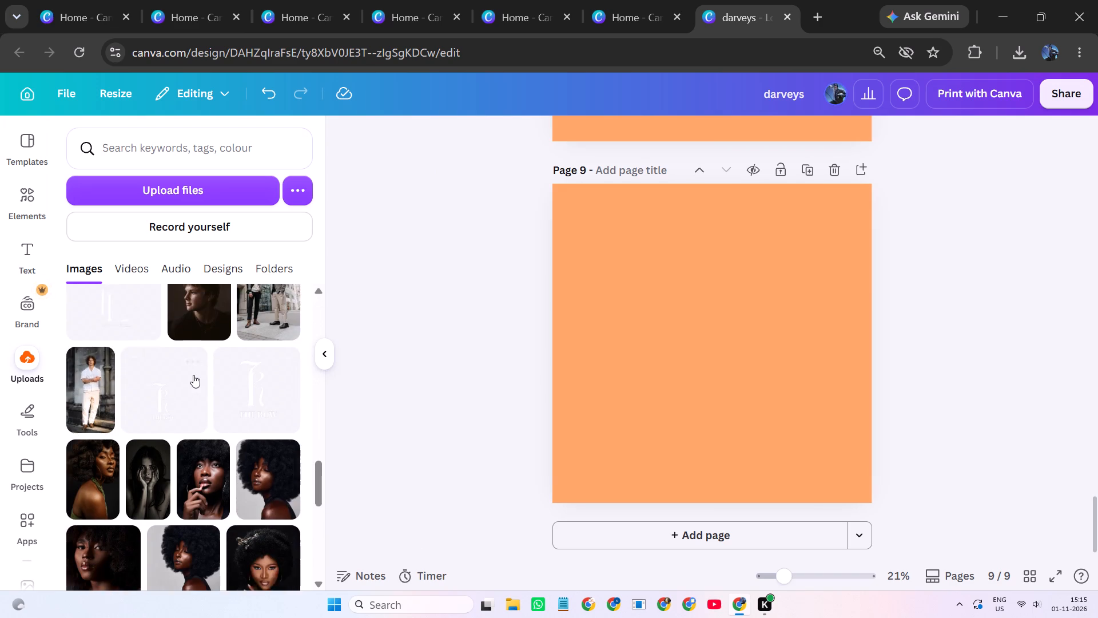
scroll(193, 371, "down", 2)
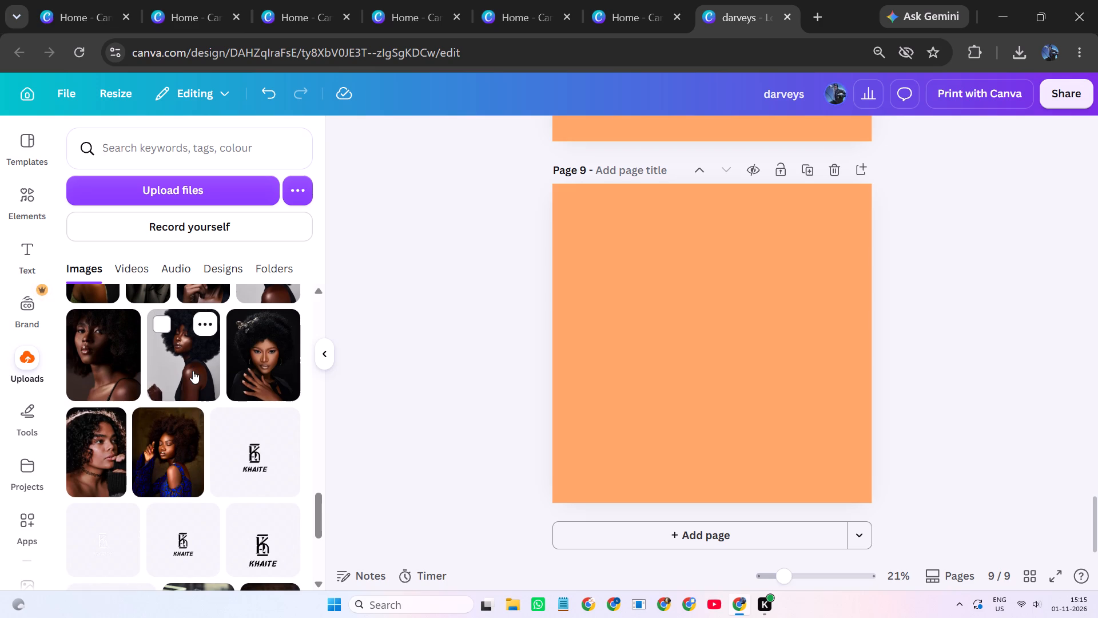
scroll(193, 370, "down", 3)
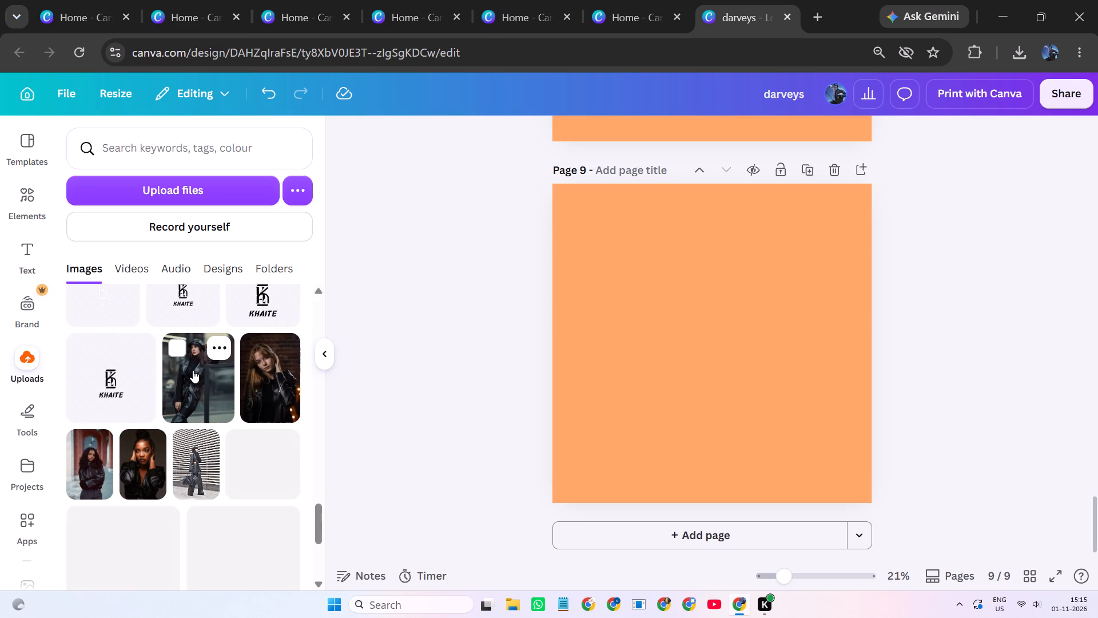
scroll(193, 370, "down", 2)
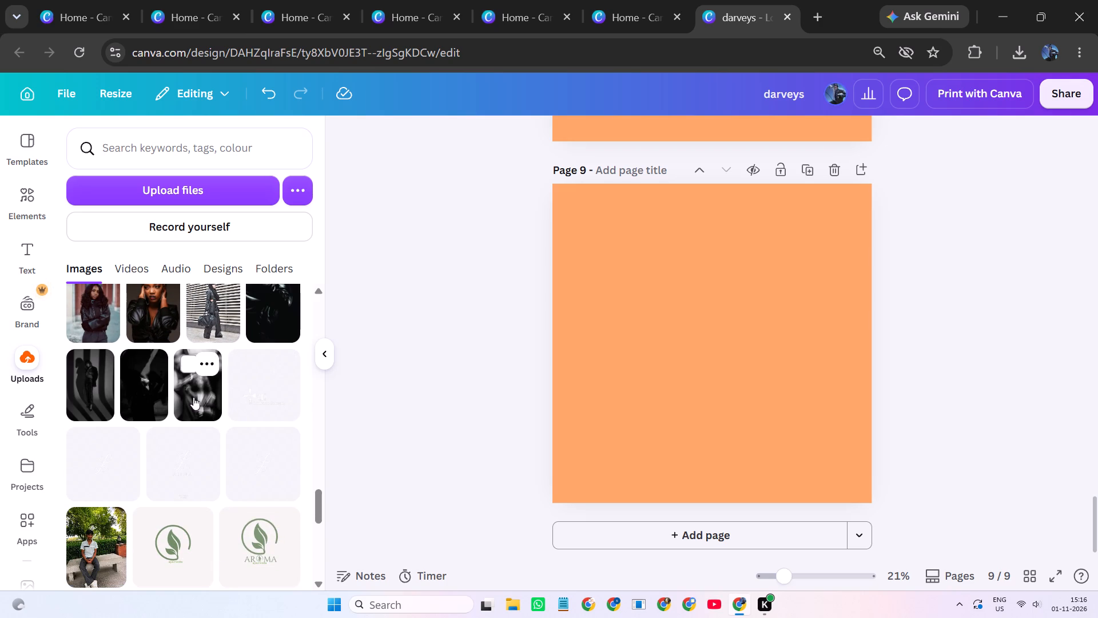
left_click_drag(94, 389, 478, 400)
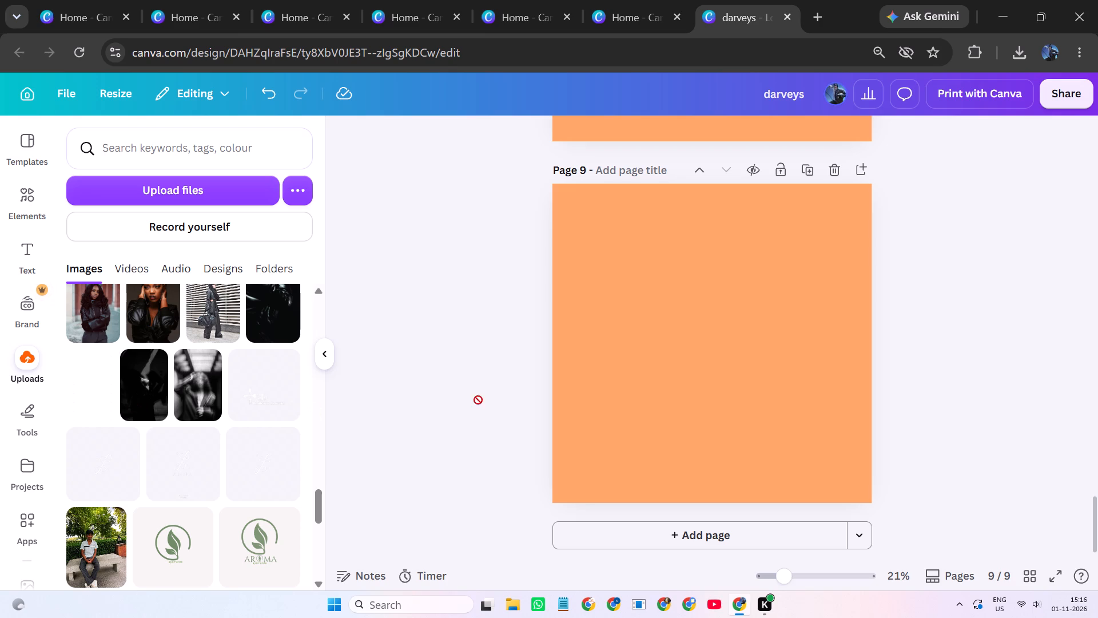
left_click_drag(478, 400, 604, 364)
left_click_drag(648, 385, 611, 314)
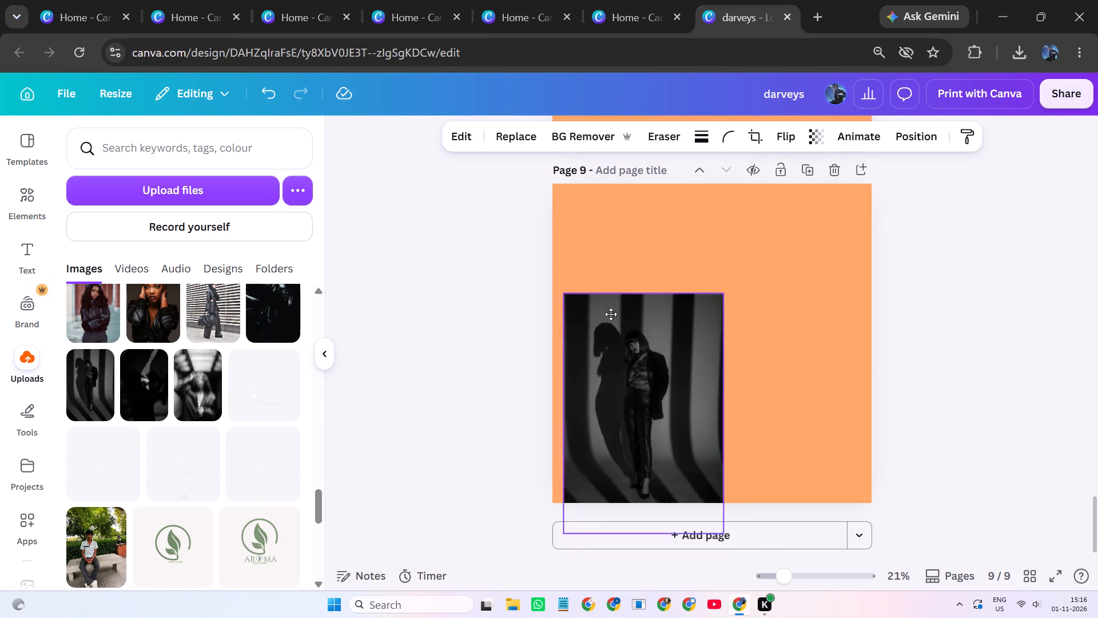
left_click_drag(611, 314, 614, 239)
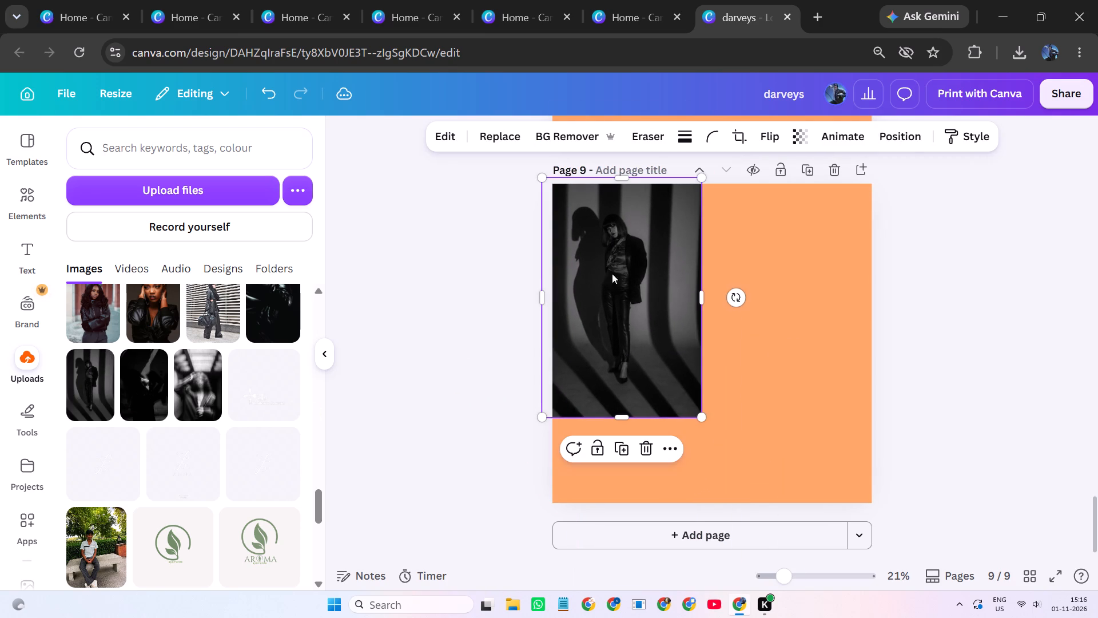
Resize and reposition the standing woman photo to cover the left half of page 9 at full page height.
left_click_drag(628, 419, 624, 460)
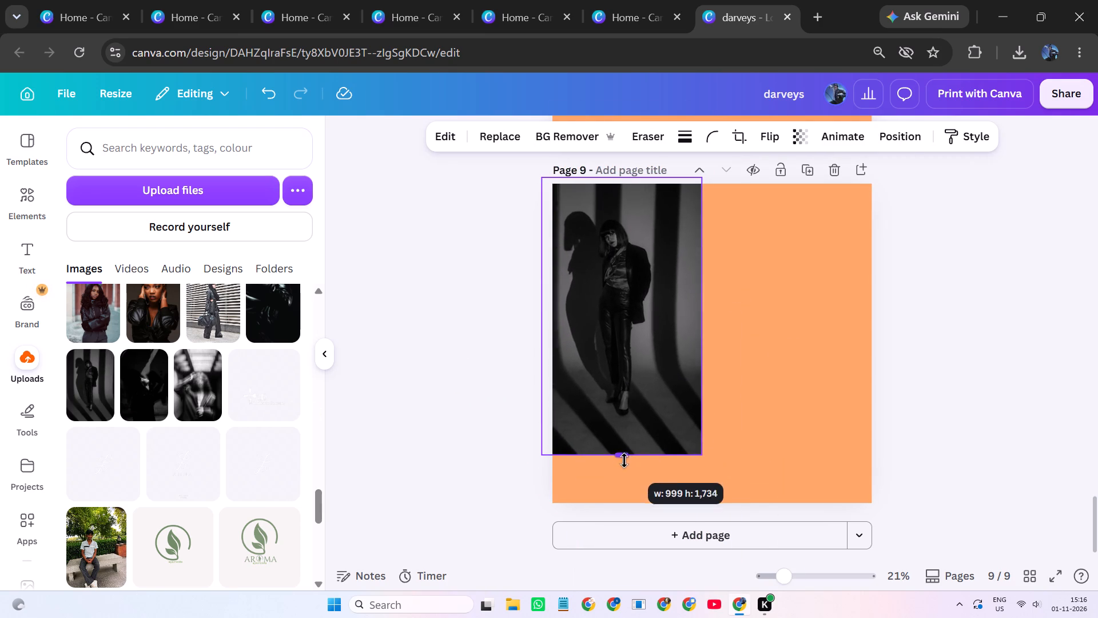
left_click_drag(624, 460, 632, 521)
left_click_drag(701, 350, 706, 353)
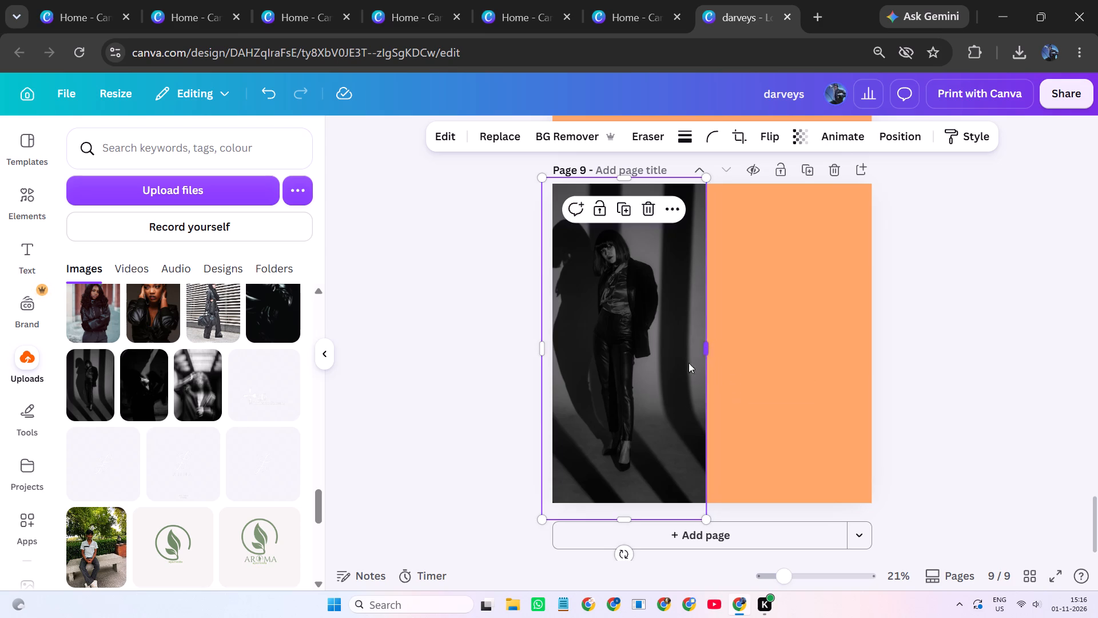
left_click_drag(681, 366, 679, 374)
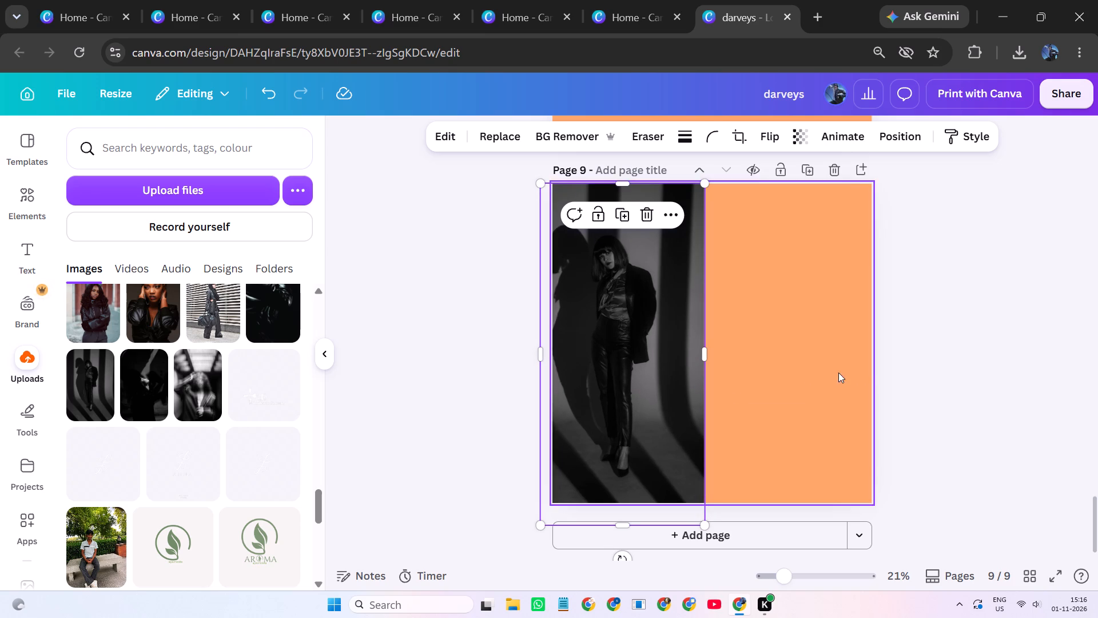
left_click(705, 352)
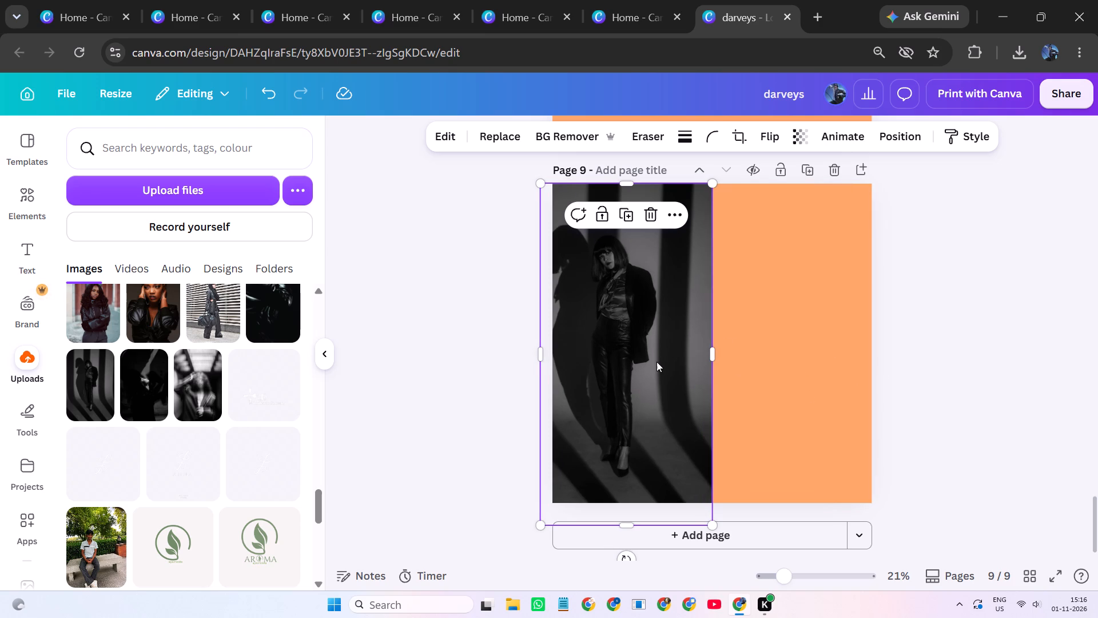
left_click(901, 371)
left_click(791, 268)
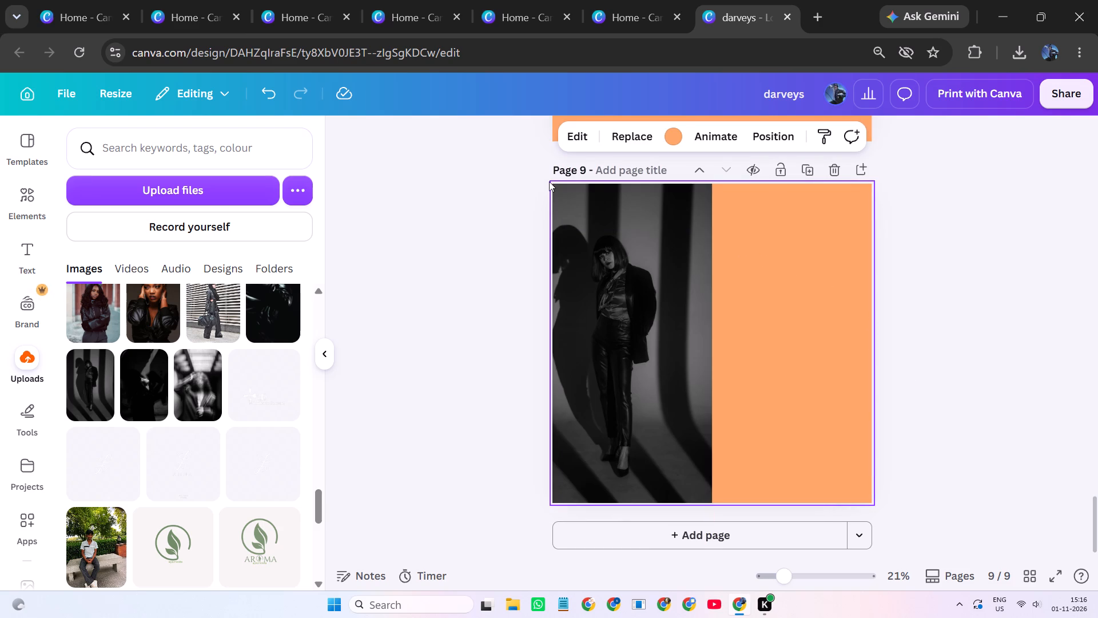
Change page 9's background colour from orange to black.
left_click(670, 130)
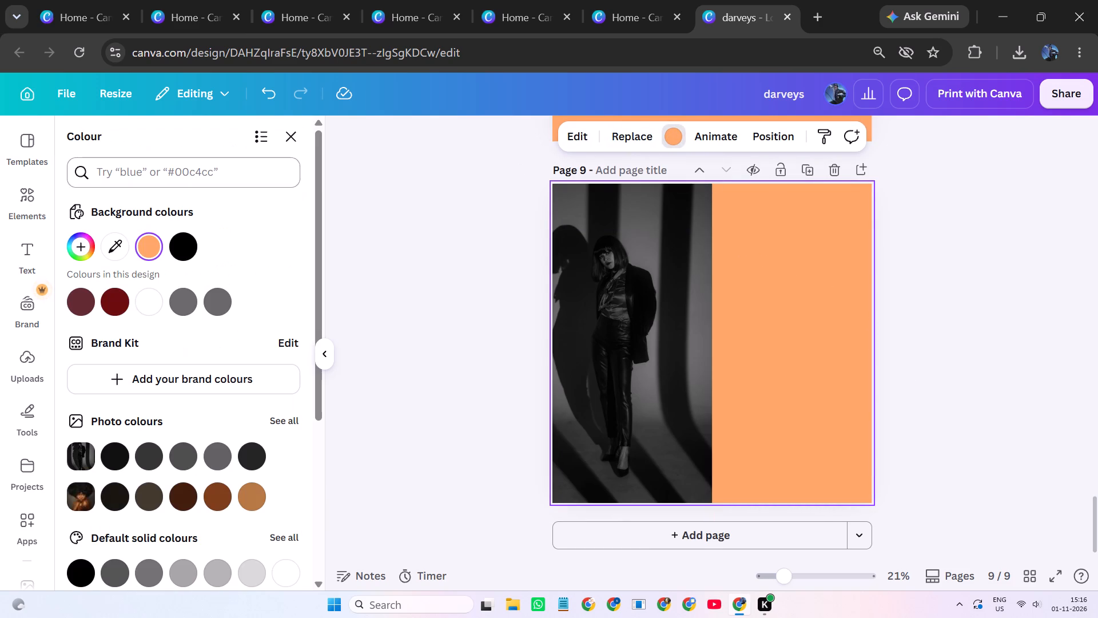
left_click(183, 238)
left_click(496, 252)
left_click(1003, 343)
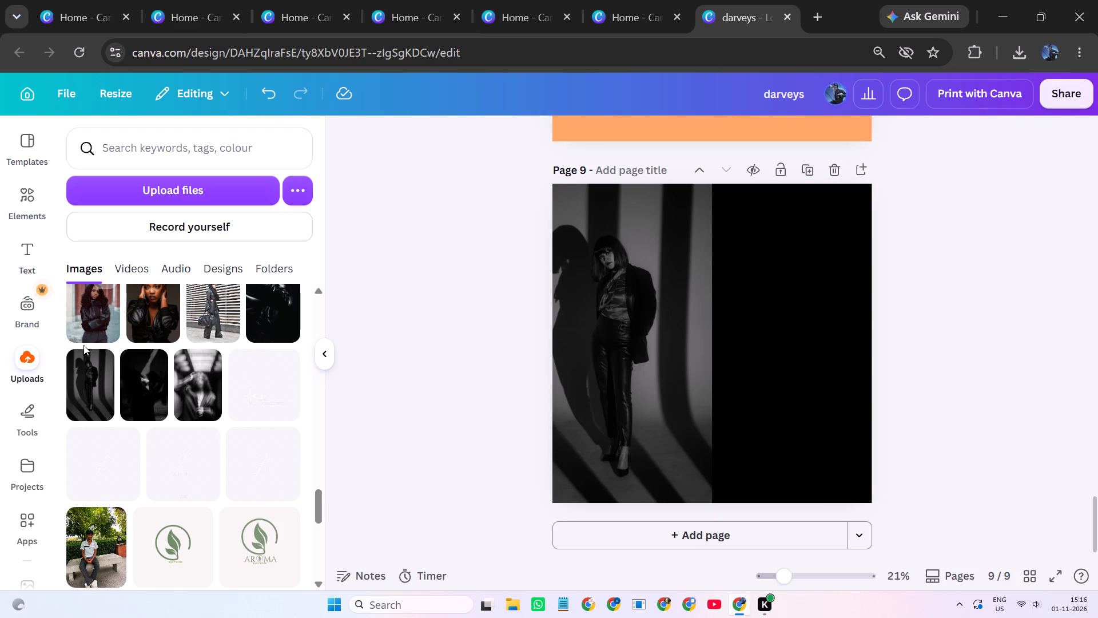
Add the blurred black rectangle over the photo's right edge on page 9 and stretch it past both page edges, about 2,772 high.
left_click(30, 192)
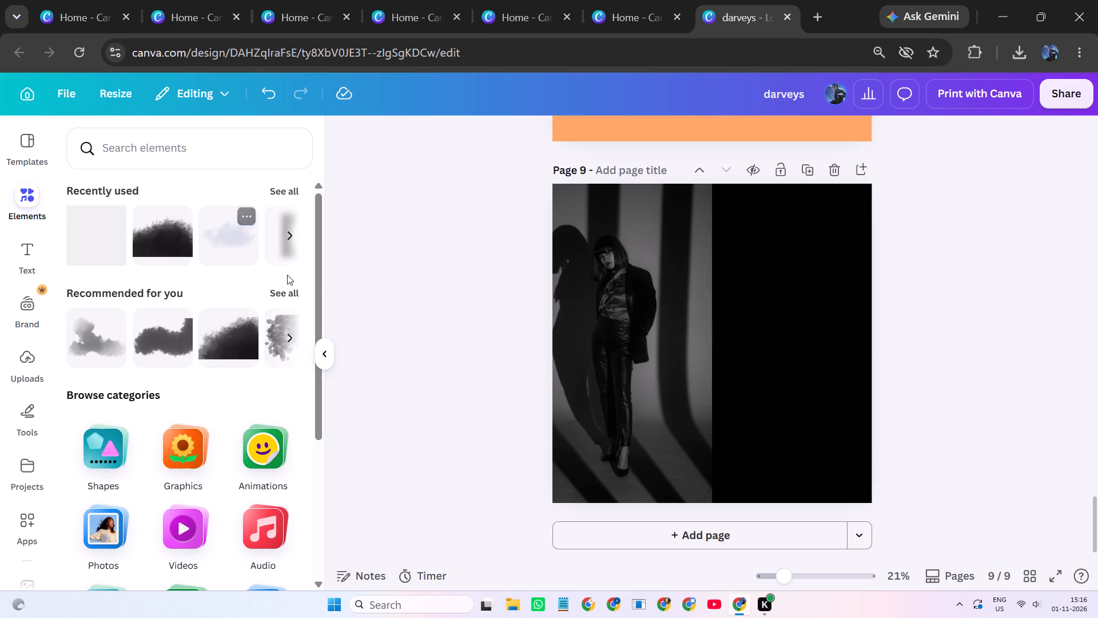
left_click(287, 231)
left_click(157, 243)
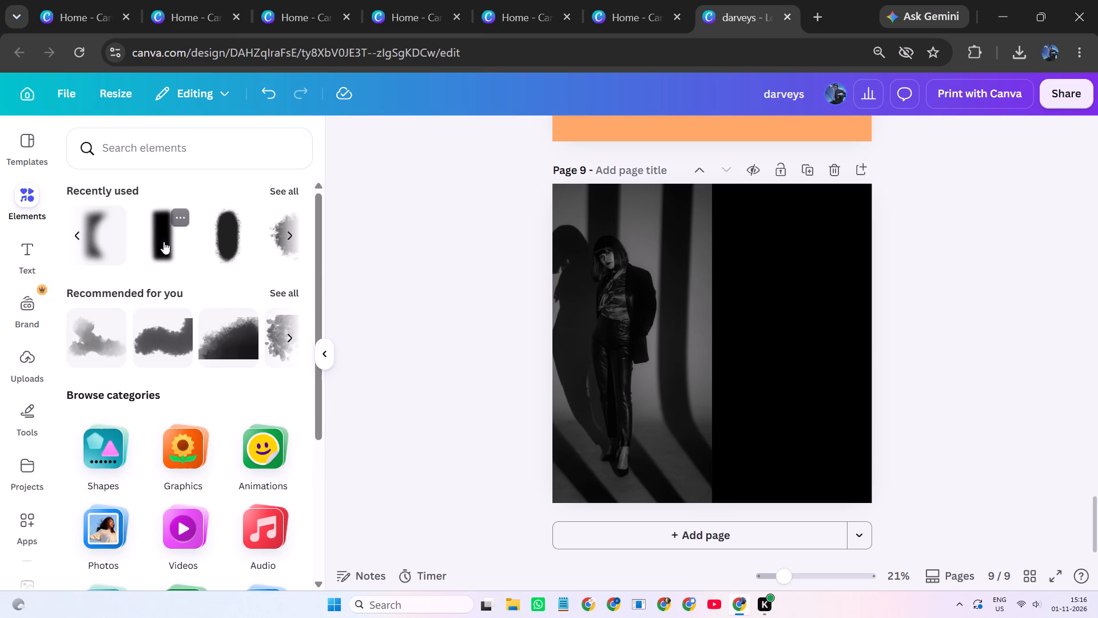
left_click(922, 278)
left_click(669, 289)
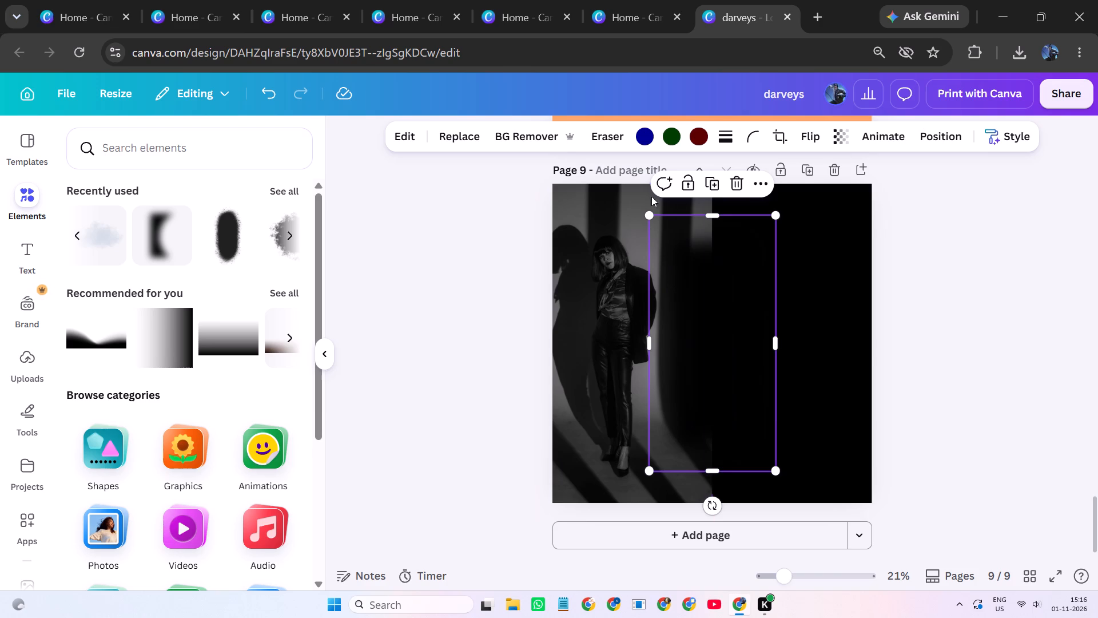
left_click_drag(718, 214, 717, 194)
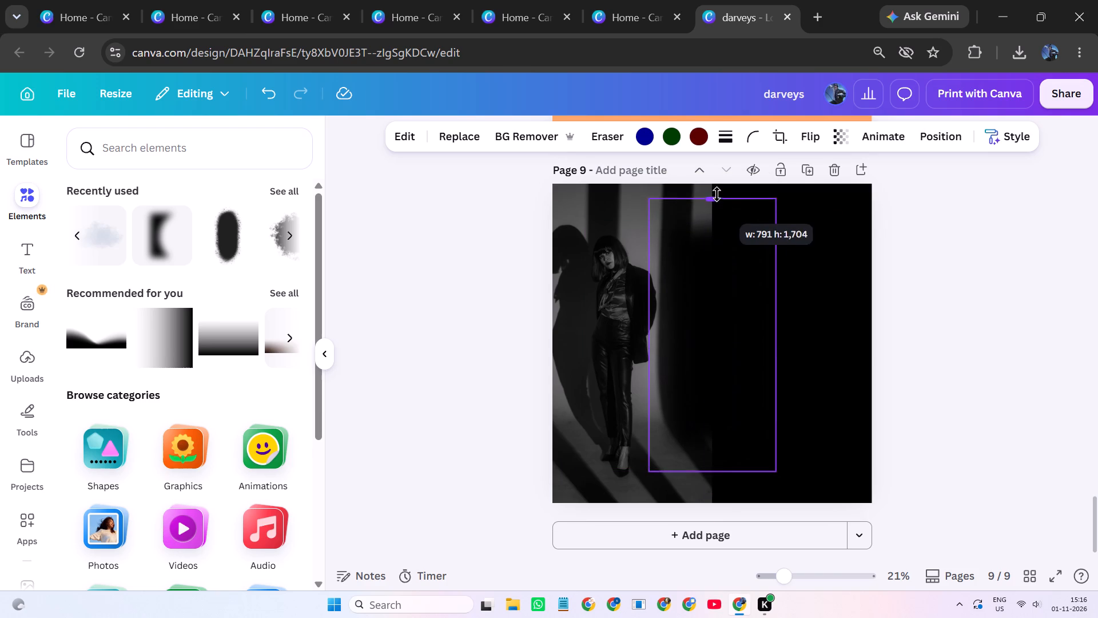
left_click_drag(717, 194, 724, 144)
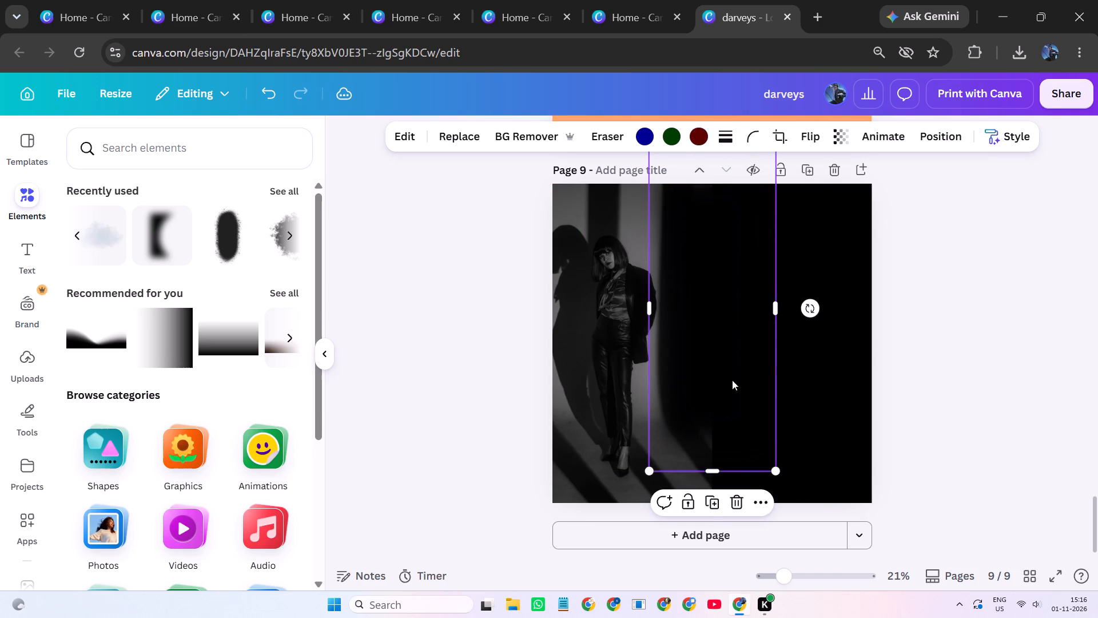
left_click_drag(714, 463, 714, 548)
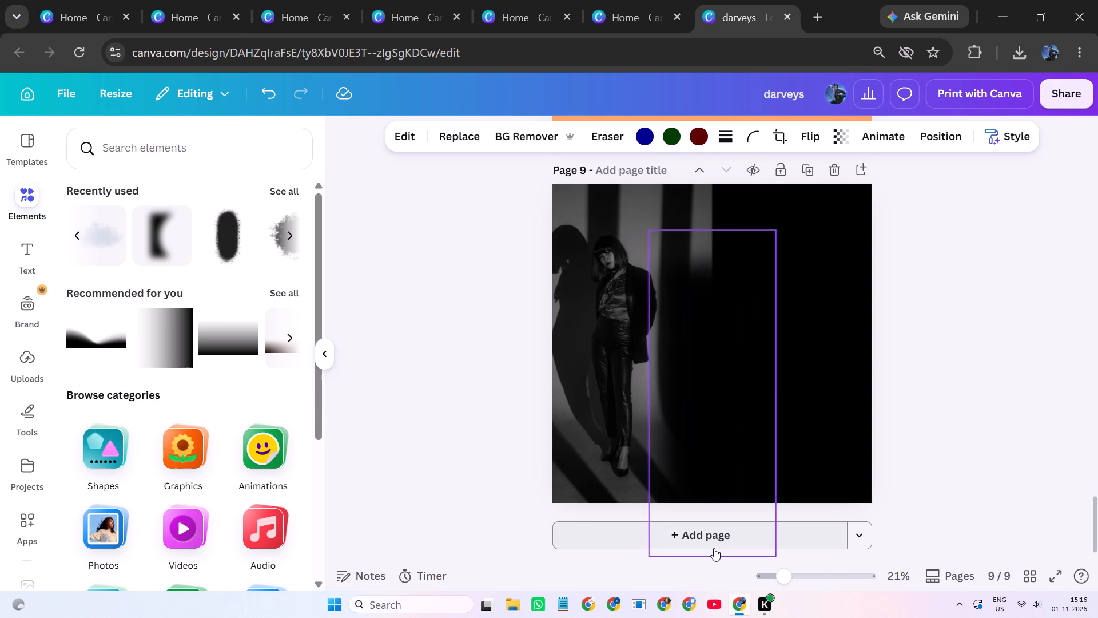
left_click_drag(714, 548, 714, 546)
left_click_drag(712, 233, 727, 116)
left_click_drag(673, 412, 679, 435)
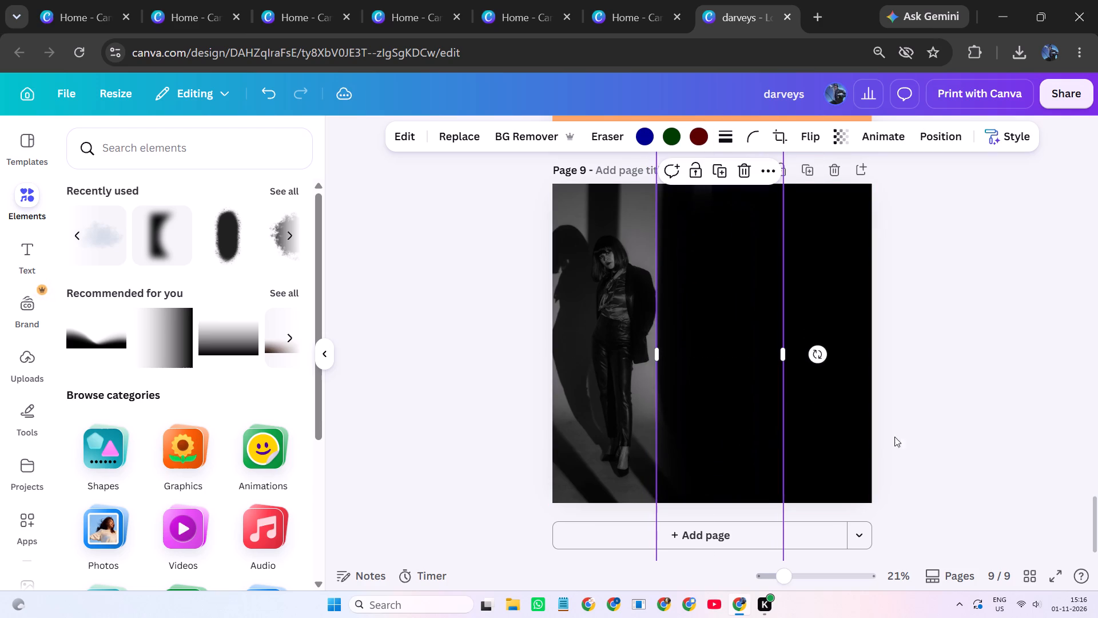
left_click(943, 399)
Widen the blurred black rectangle toward the woman and shift it so the photo fades gradually into the black half.
left_click(697, 382)
left_click_drag(658, 352, 631, 352)
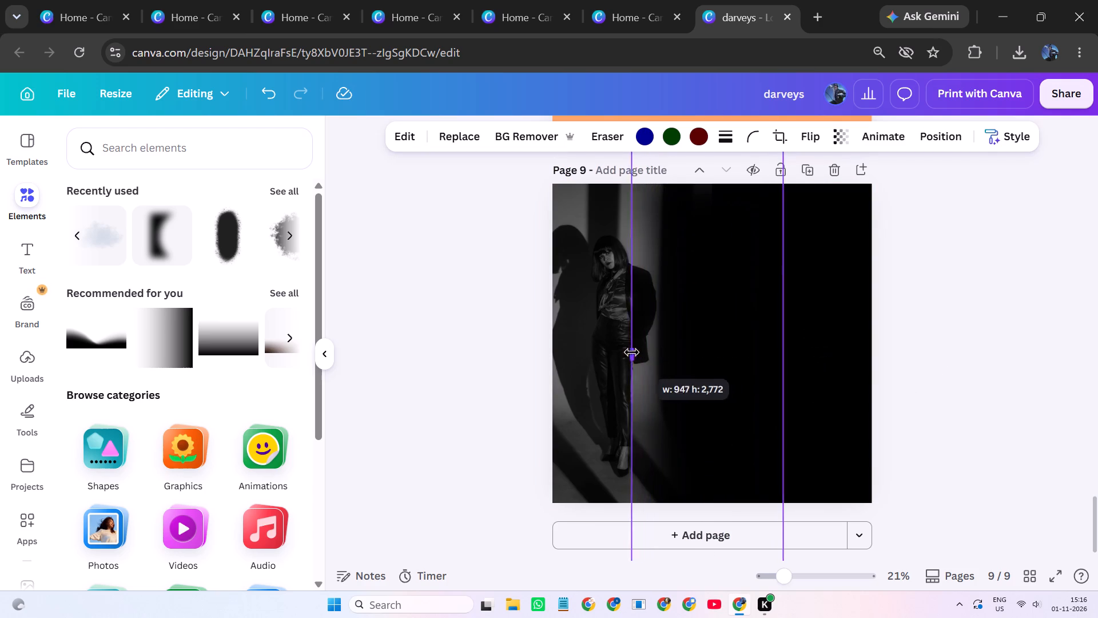
left_click_drag(631, 352, 605, 352)
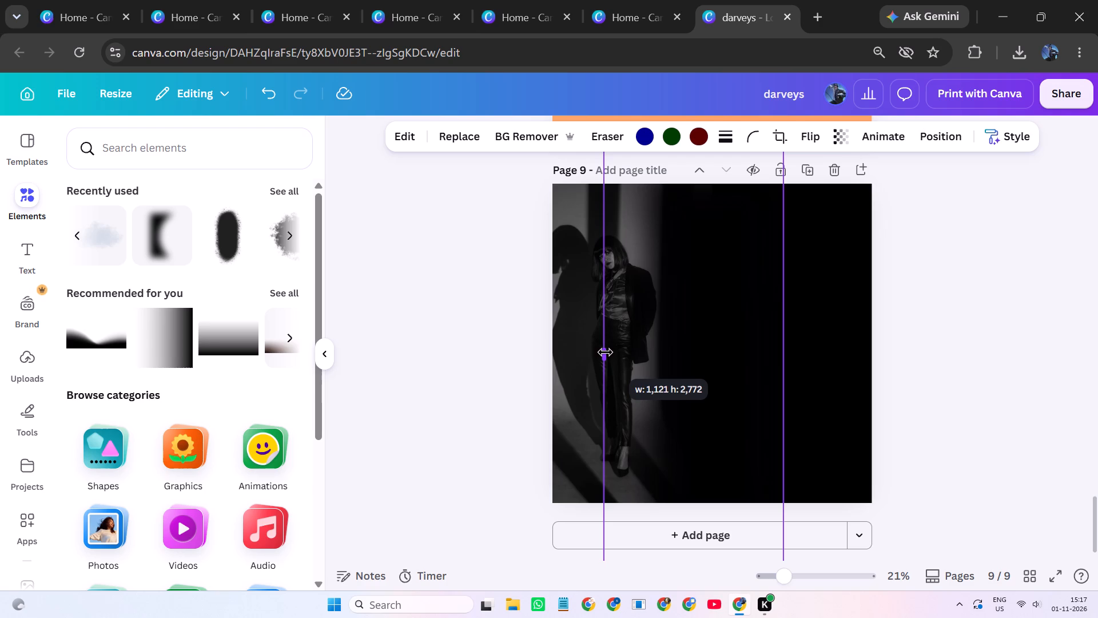
left_click_drag(605, 352, 586, 352)
left_click_drag(710, 362, 721, 365)
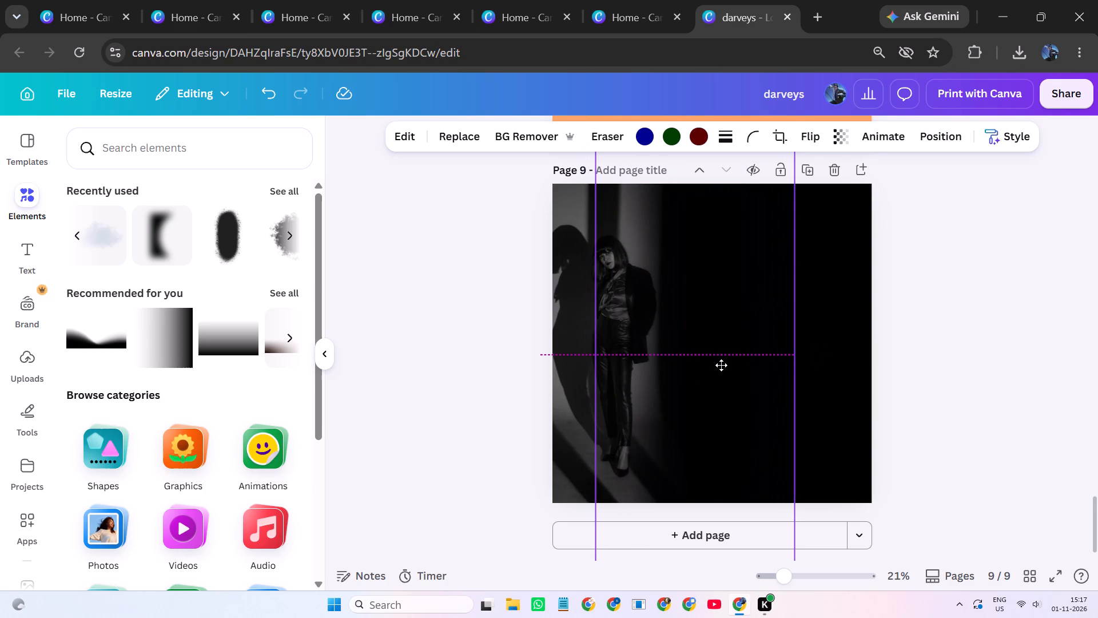
left_click_drag(721, 365, 733, 364)
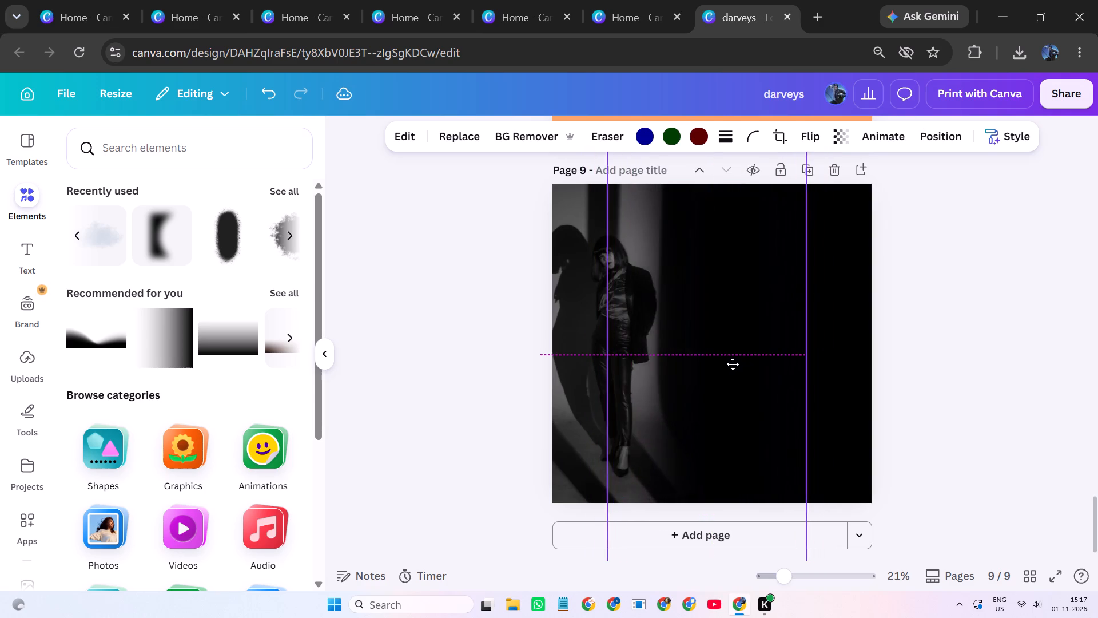
left_click_drag(733, 364, 726, 364)
left_click(973, 349)
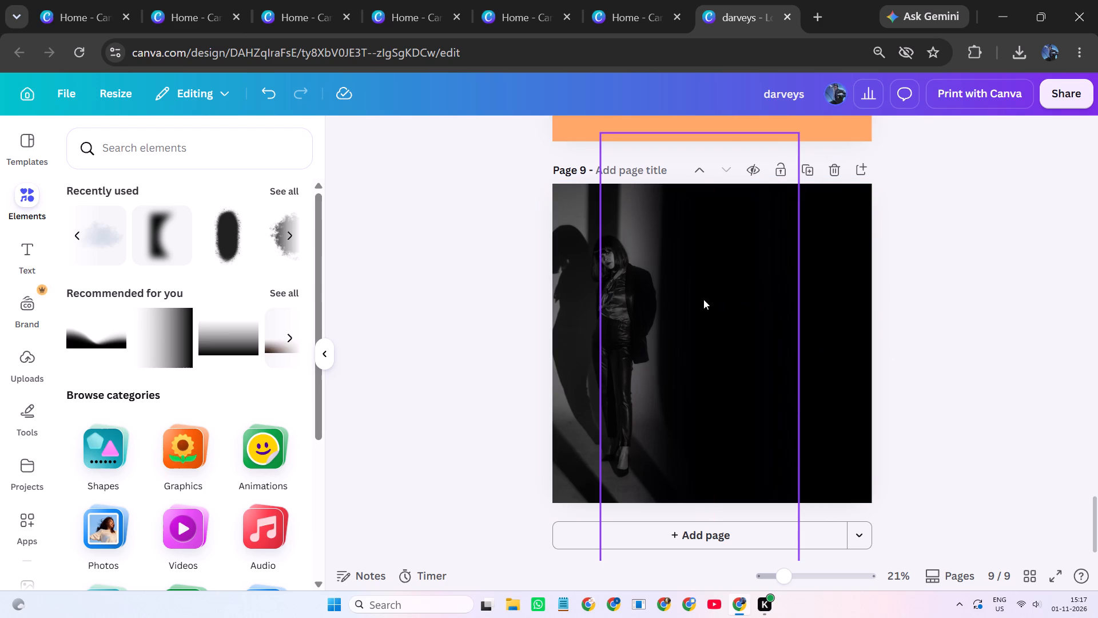
left_click(420, 283)
Add a rectangle shape on page 9 and enlarge it to cover the whole woman photo.
left_click(680, 324)
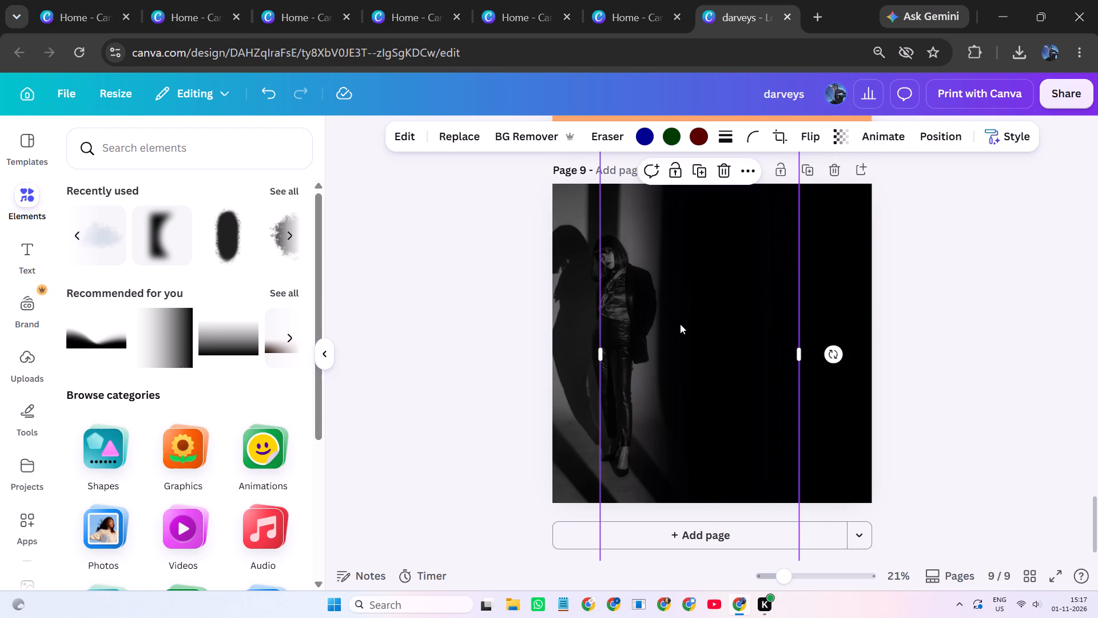
key("r")
left_click(964, 347)
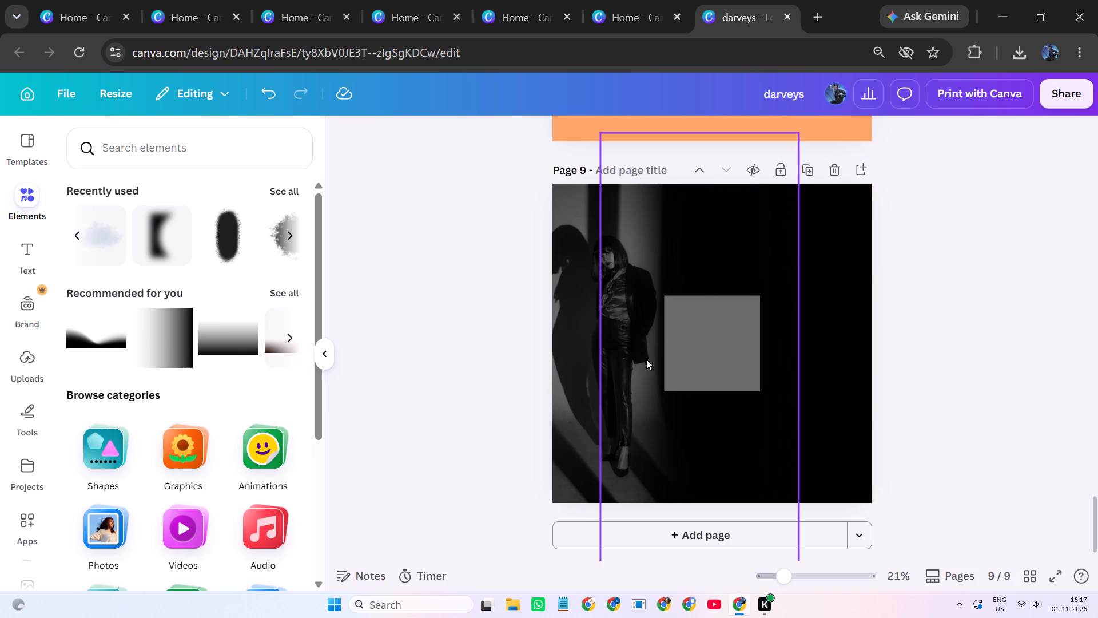
left_click_drag(719, 359, 563, 216)
left_click_drag(603, 247, 603, 247)
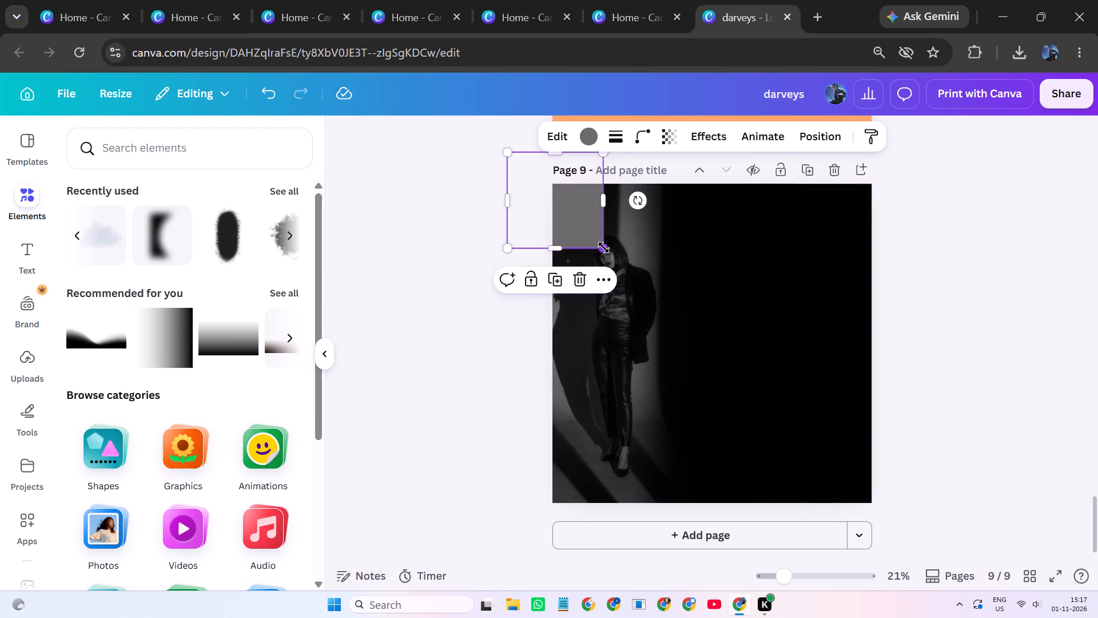
left_click_drag(603, 247, 733, 516)
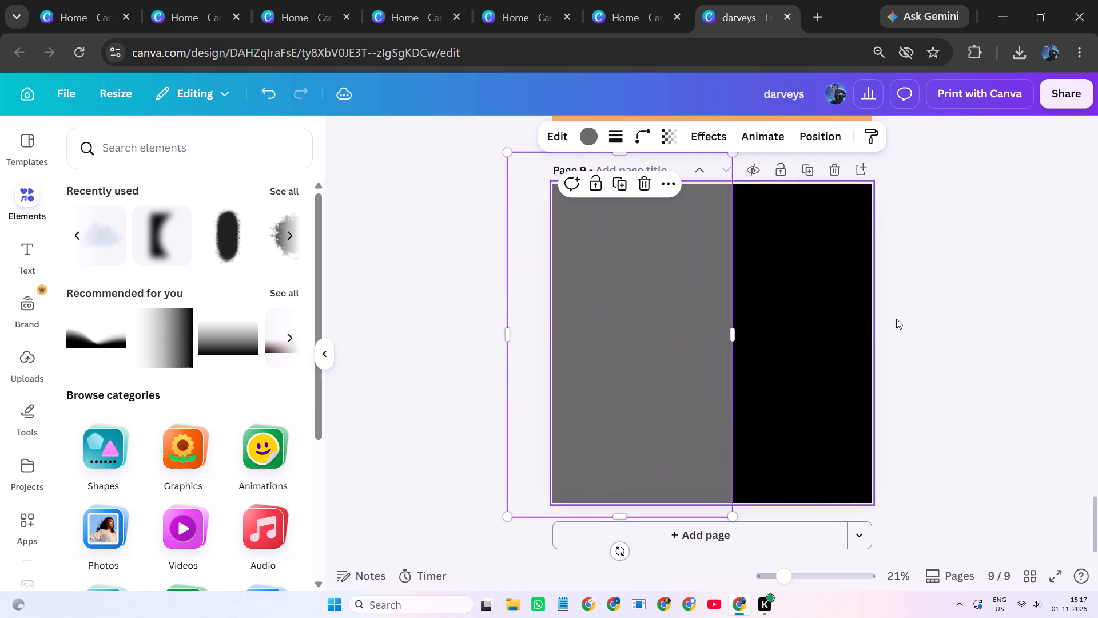
Make the rectangle over the photo semi-transparent and colour it black to darken the image.
left_click(673, 141)
left_click_drag(666, 195, 655, 208)
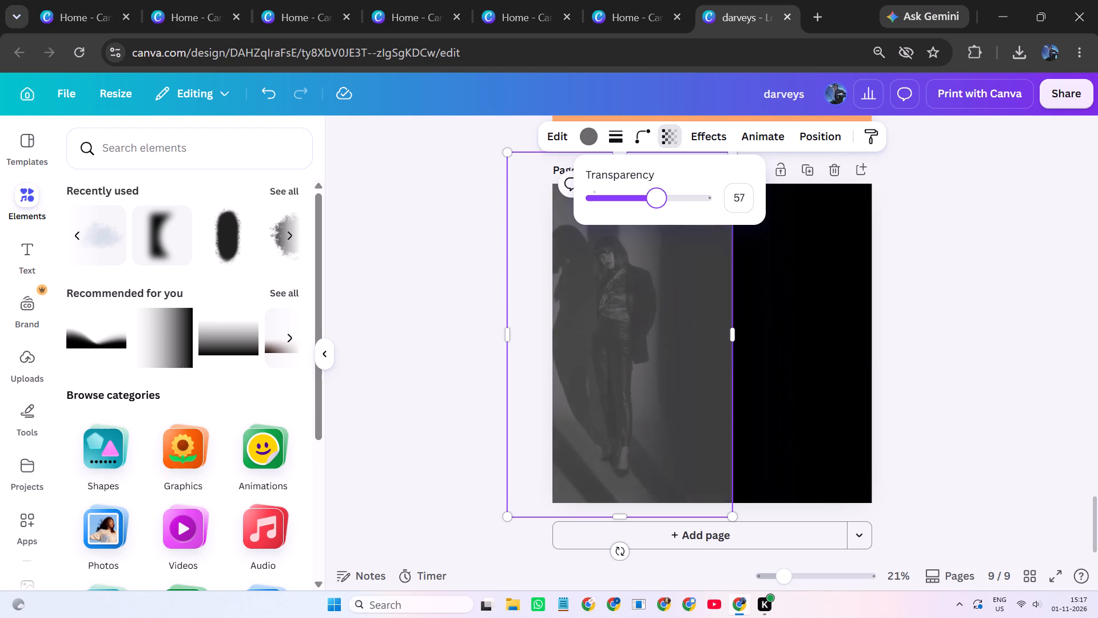
left_click_drag(655, 208, 649, 212)
left_click(583, 139)
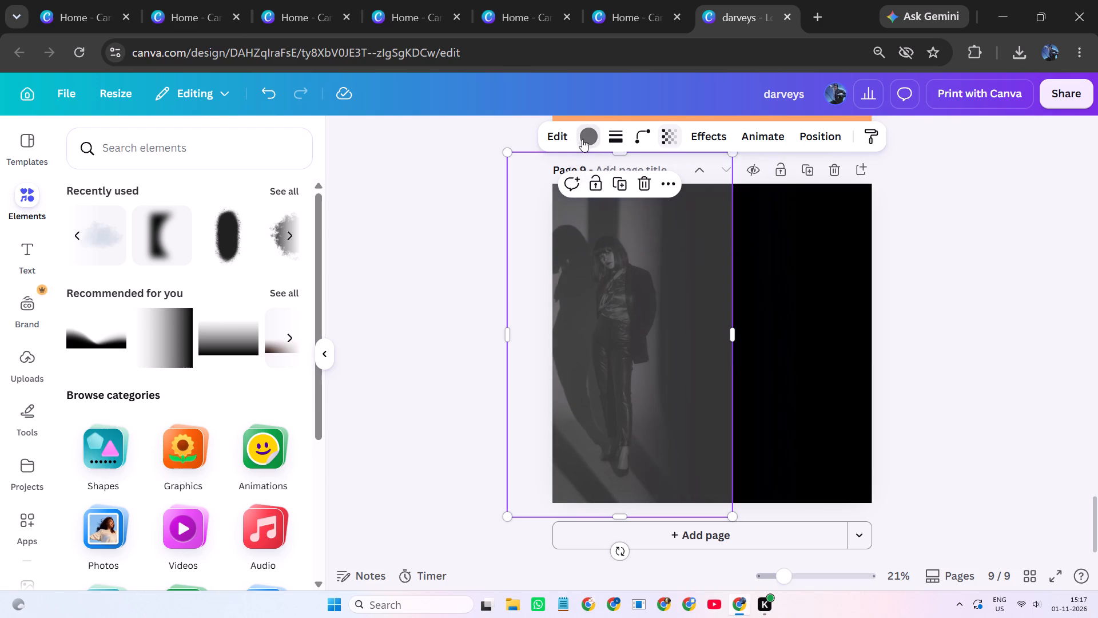
left_click(209, 241)
double_click(433, 197)
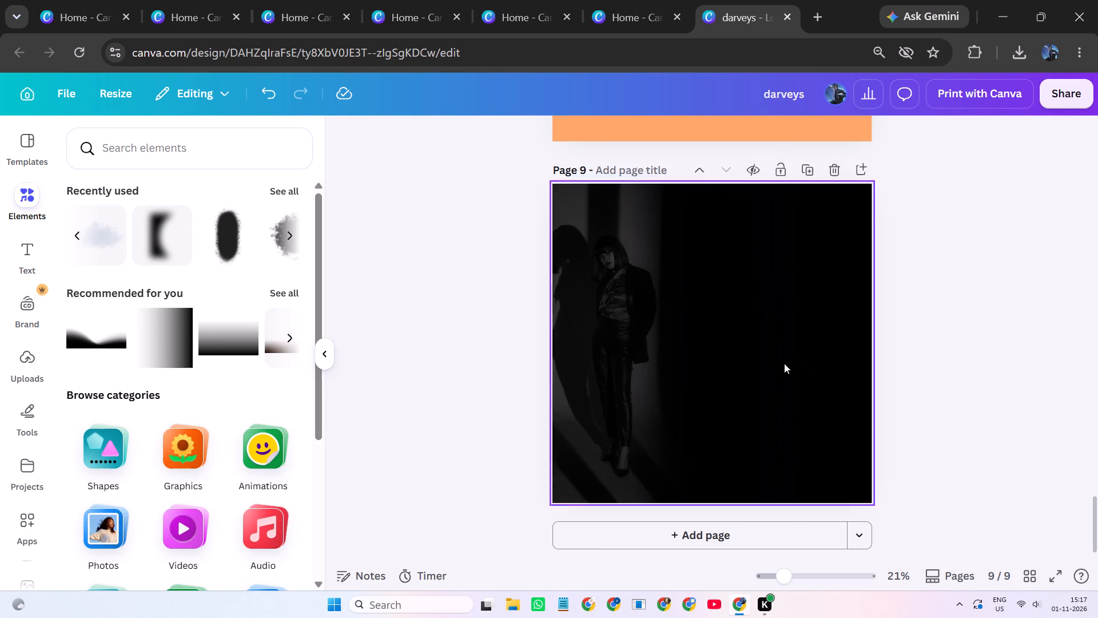
left_click(711, 263)
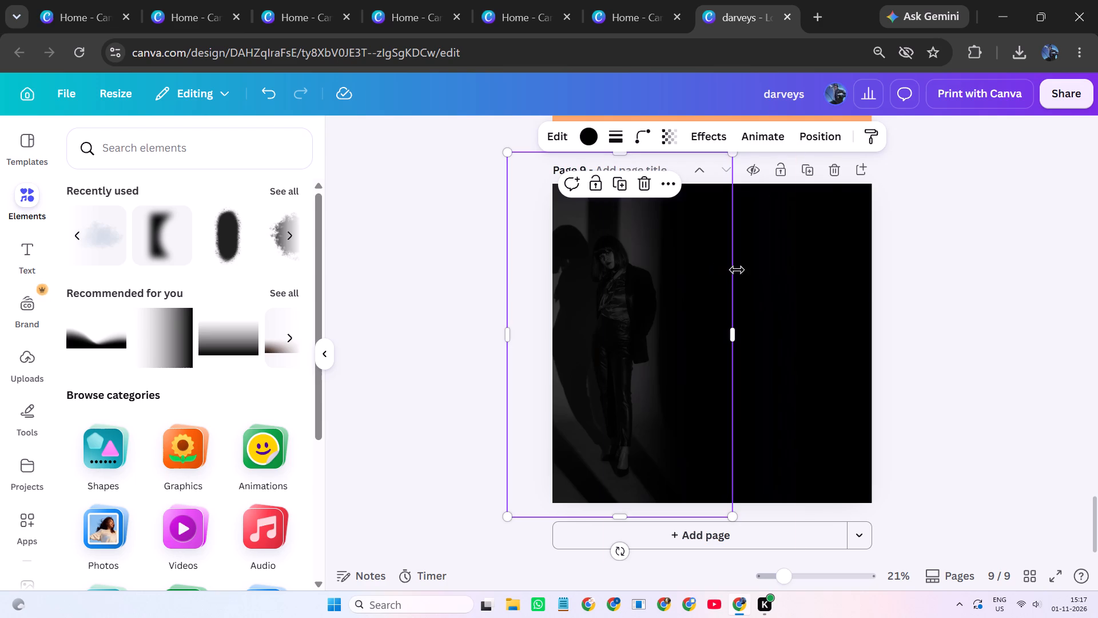
left_click(937, 276)
Duplicate the grouped HIGHSNOBIETY logo from page 8 onto the black right half of page 9.
scroll(763, 303, "up", 3)
left_click(727, 275)
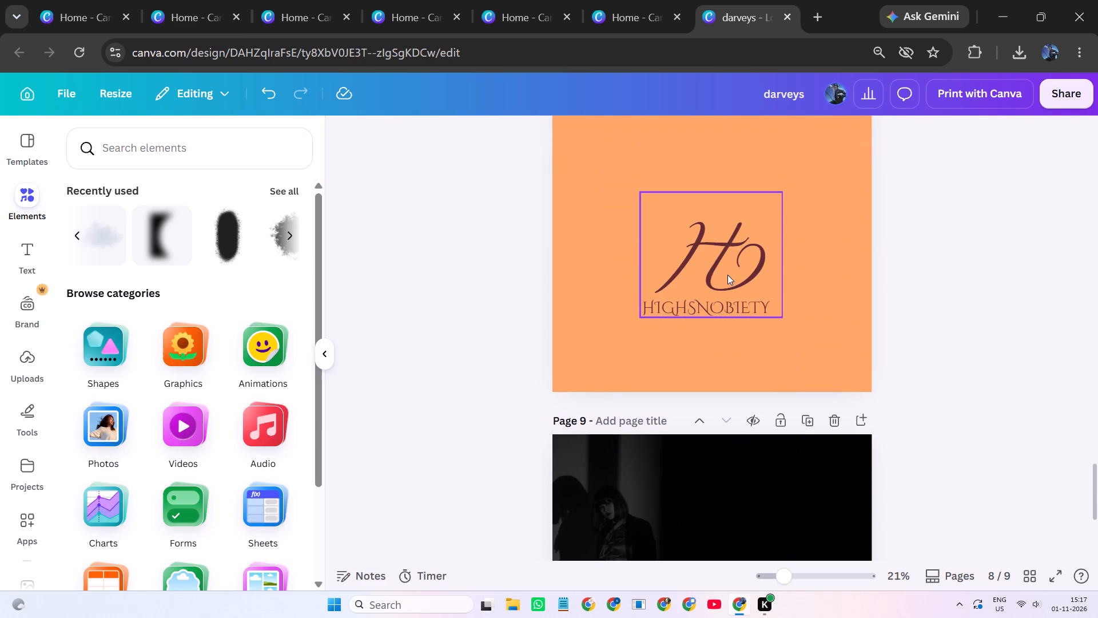
left_click(738, 350)
left_click_drag(756, 271, 786, 383)
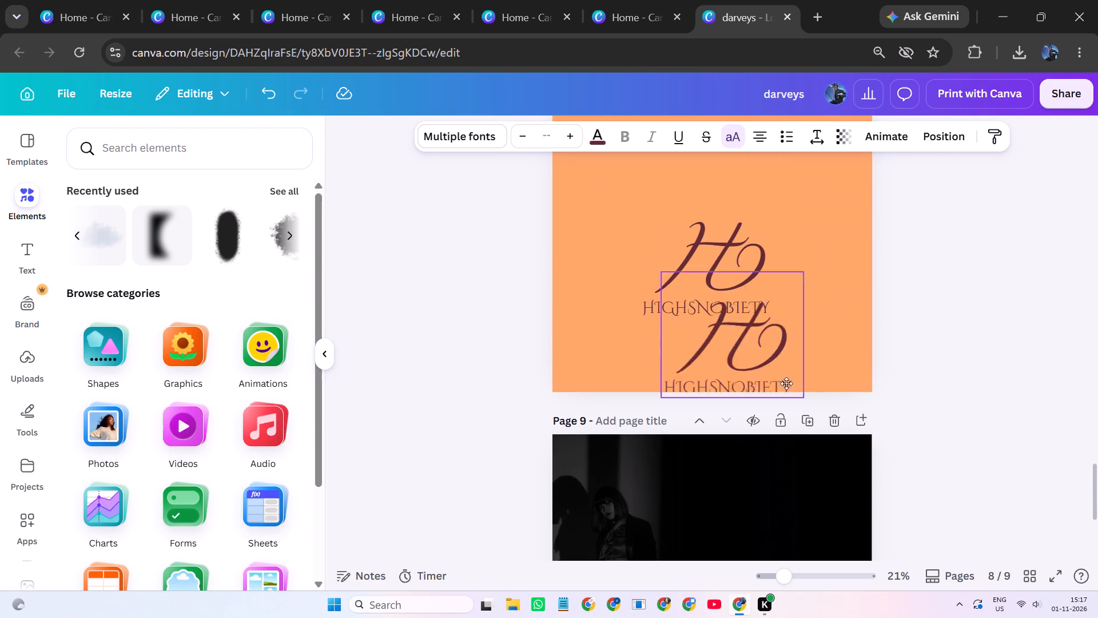
left_click_drag(786, 383, 794, 424)
scroll(794, 412, "down", 3)
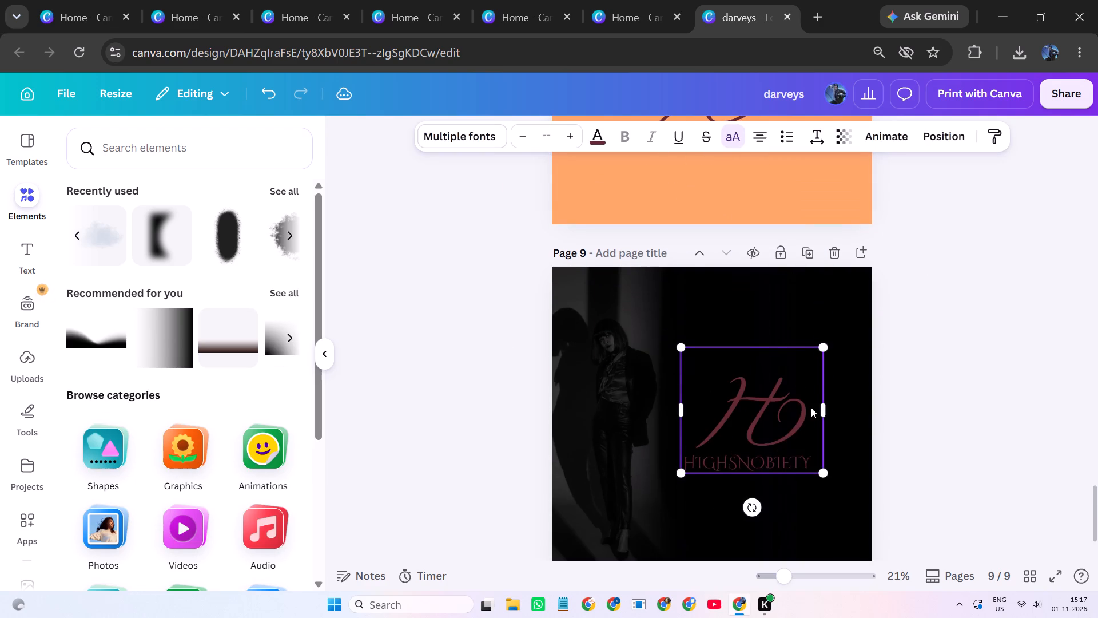
left_click_drag(757, 356, 762, 370)
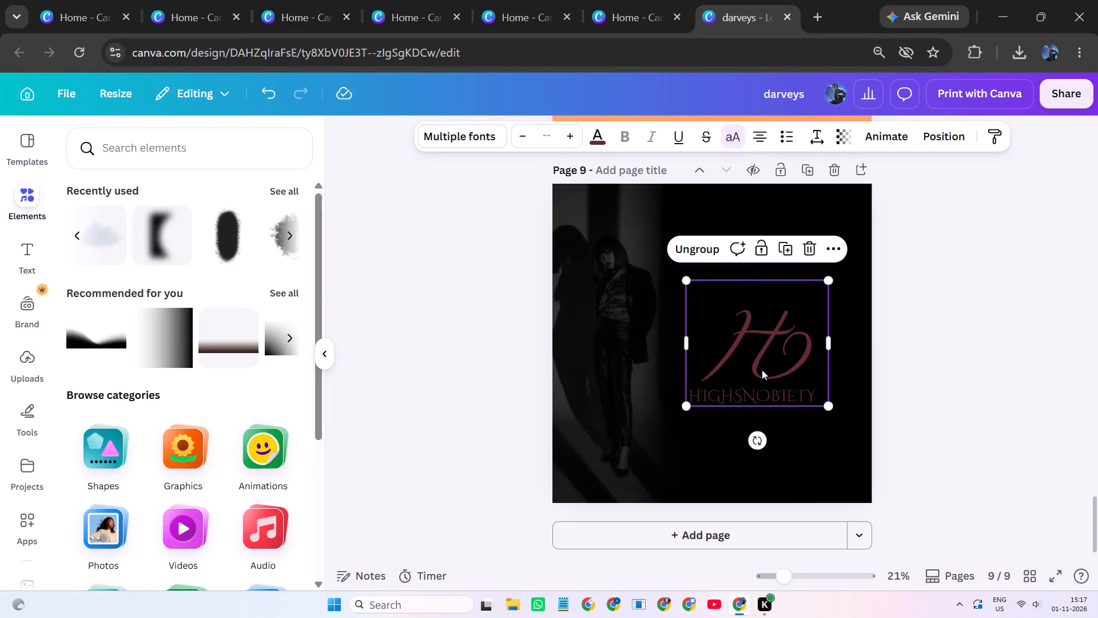
Recolour the HIGHSNOBIETY logo on page 9 white and make it slightly transparent.
left_click(596, 136)
left_click(236, 244)
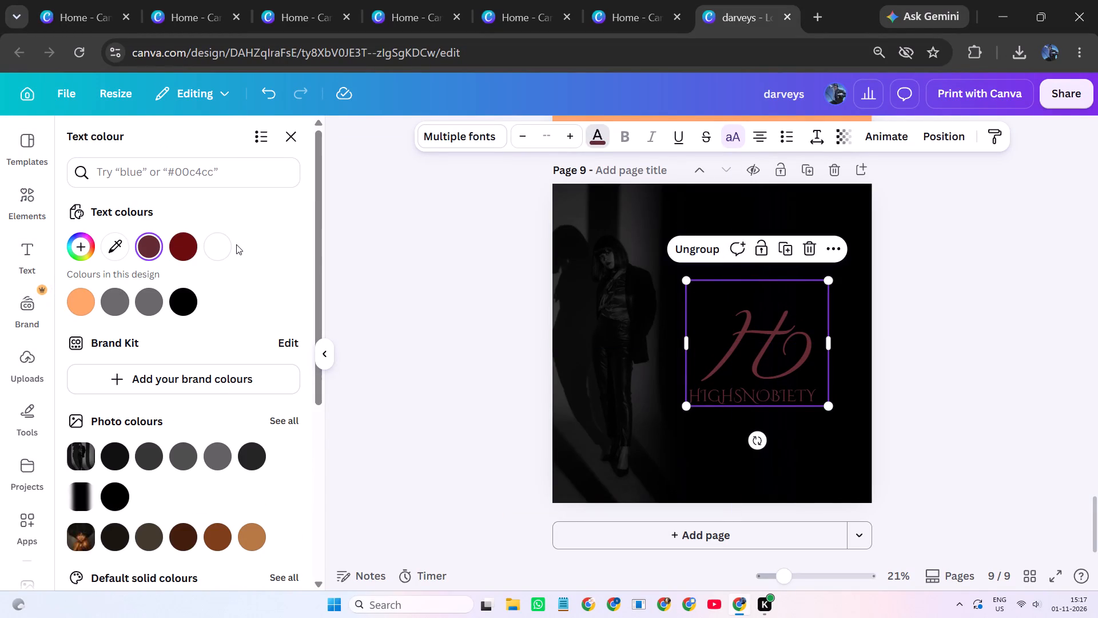
left_click(229, 248)
left_click(389, 254)
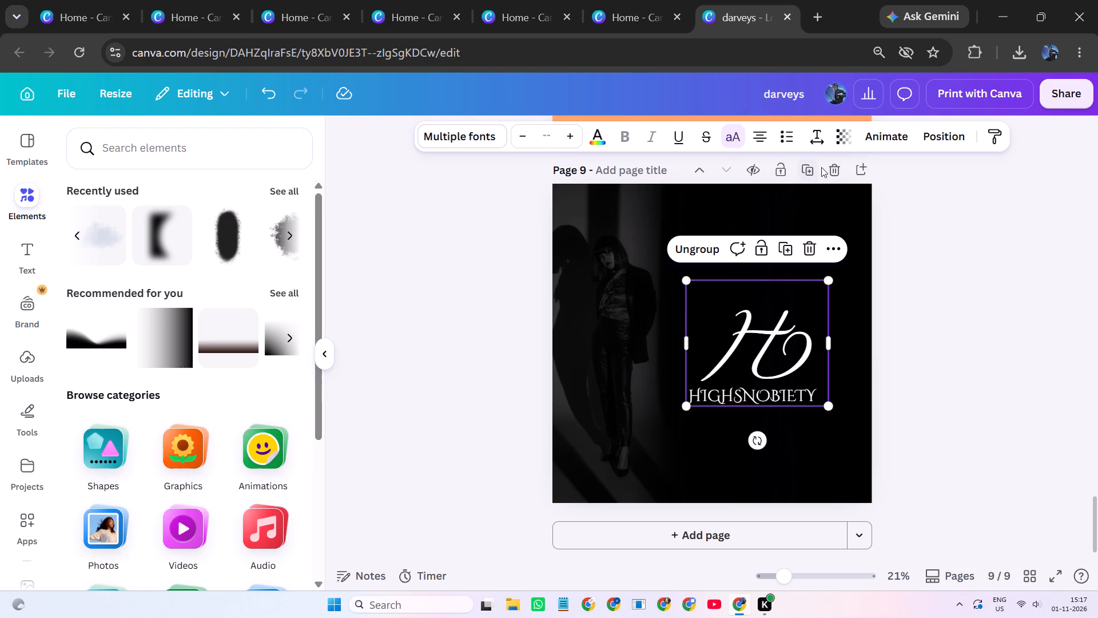
left_click(848, 132)
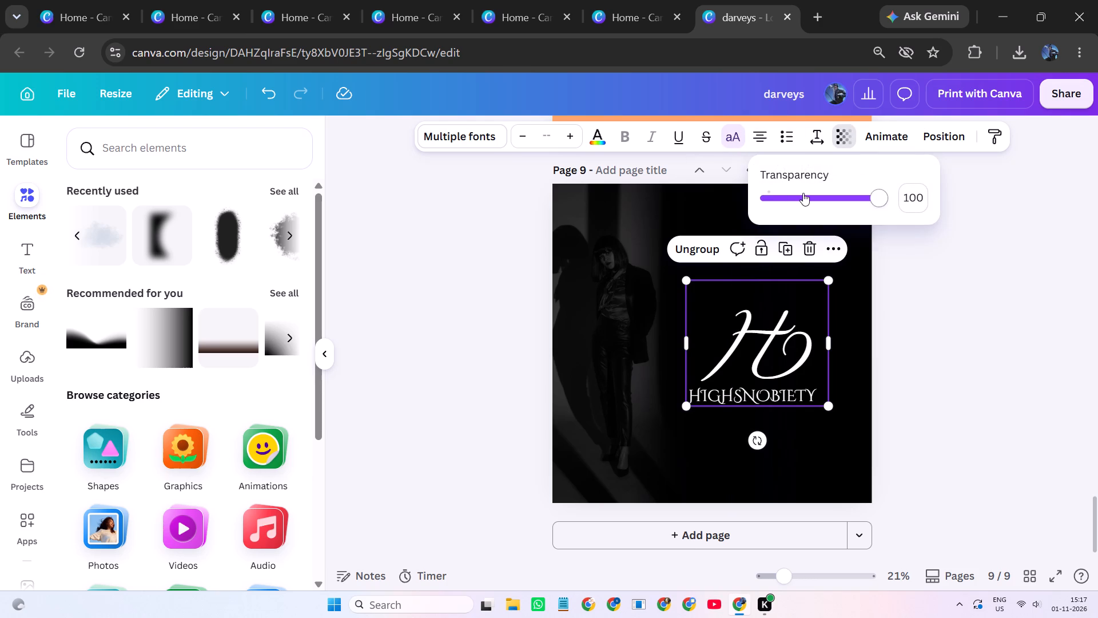
left_click_drag(803, 193, 853, 208)
left_click(957, 360)
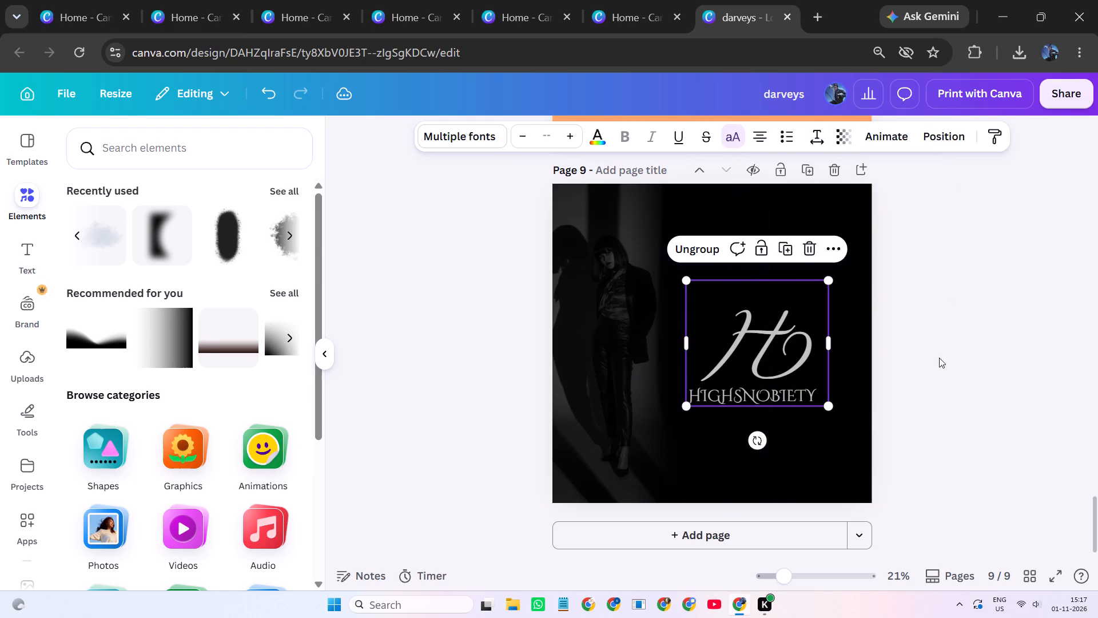
left_click(913, 351)
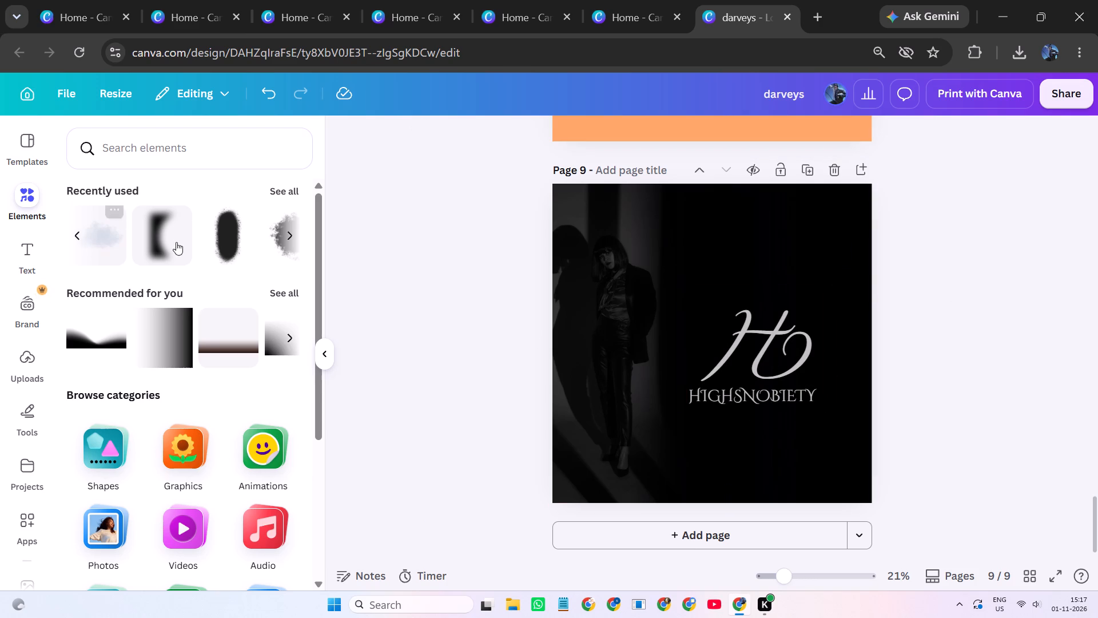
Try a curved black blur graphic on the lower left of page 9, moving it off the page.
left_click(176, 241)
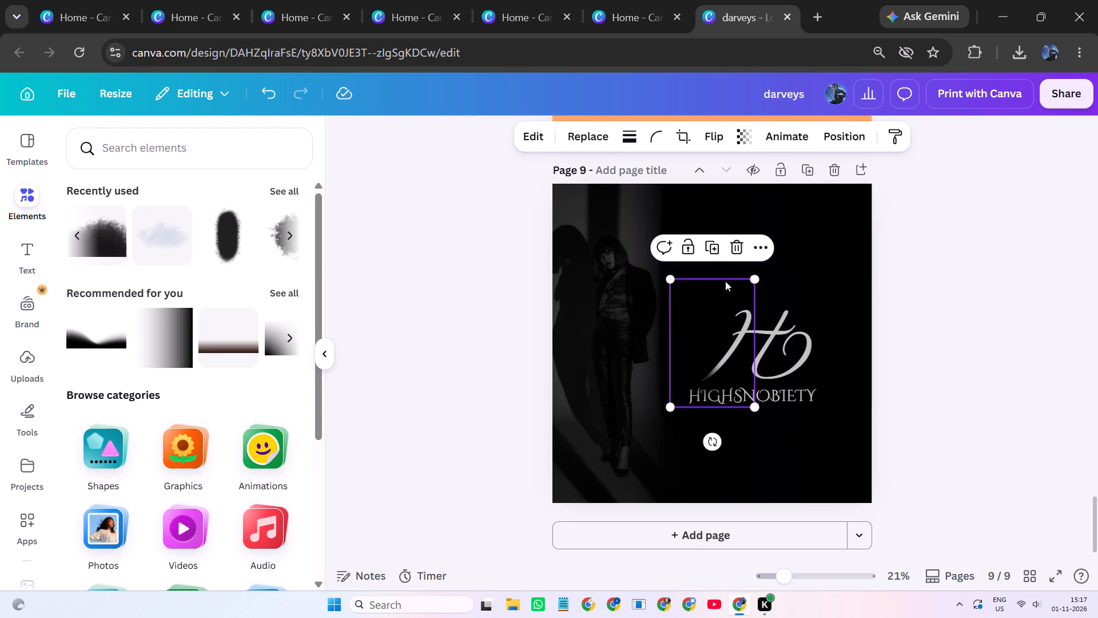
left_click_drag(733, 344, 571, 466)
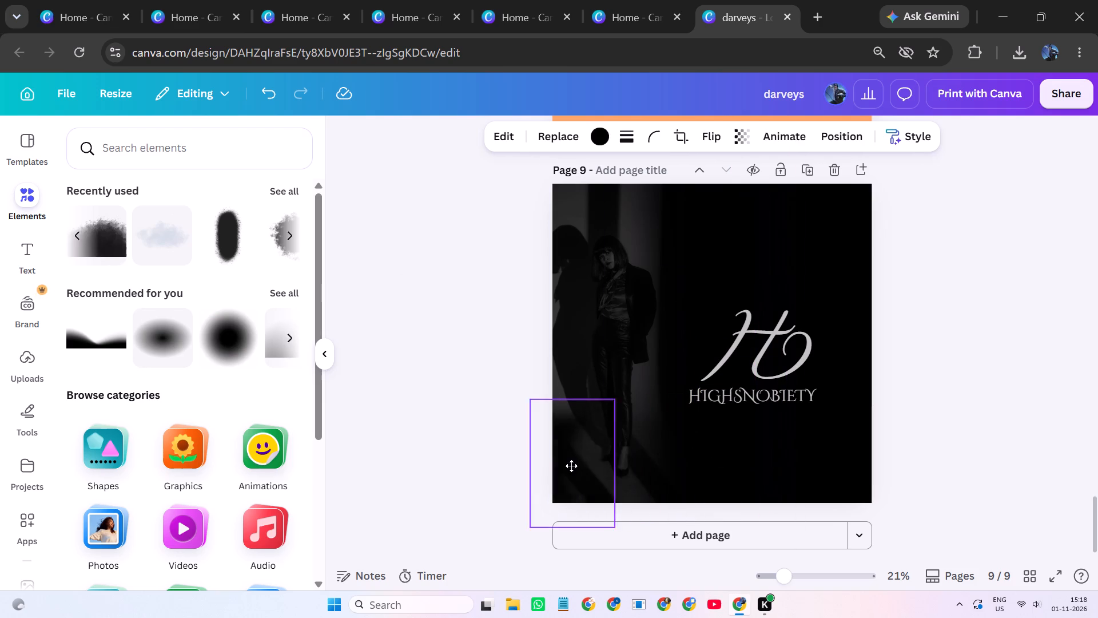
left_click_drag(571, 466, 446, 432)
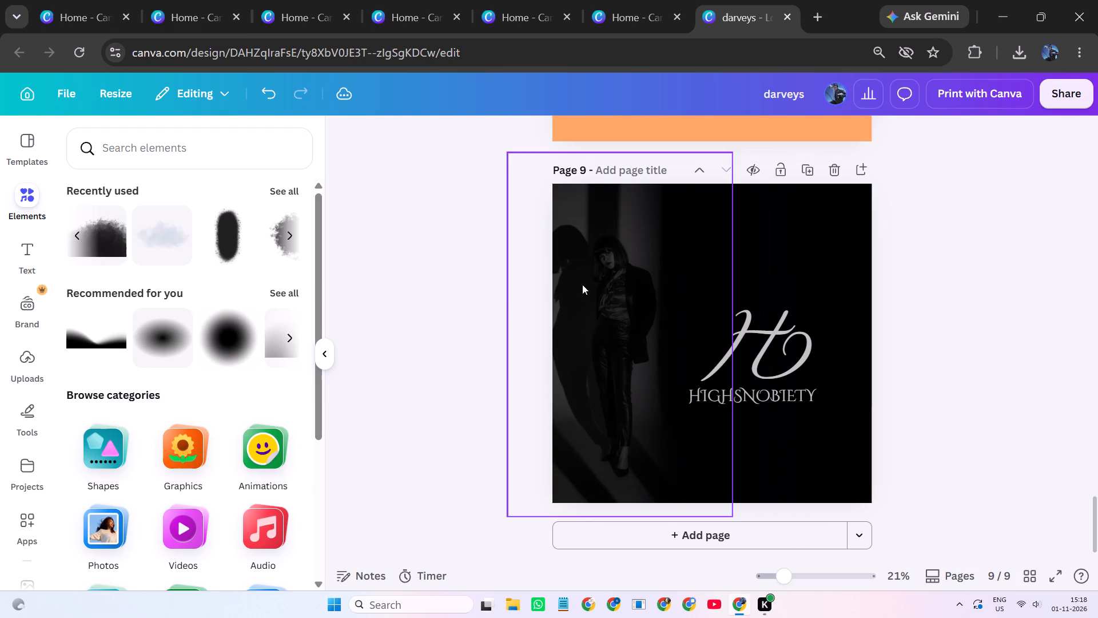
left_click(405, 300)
Add the dark soft-edged oval brush graphic to page 9, rotate it to horizontal, and enlarge it across the upper half.
scroll(439, 265, "up", 1)
scroll(268, 282, "up", 1)
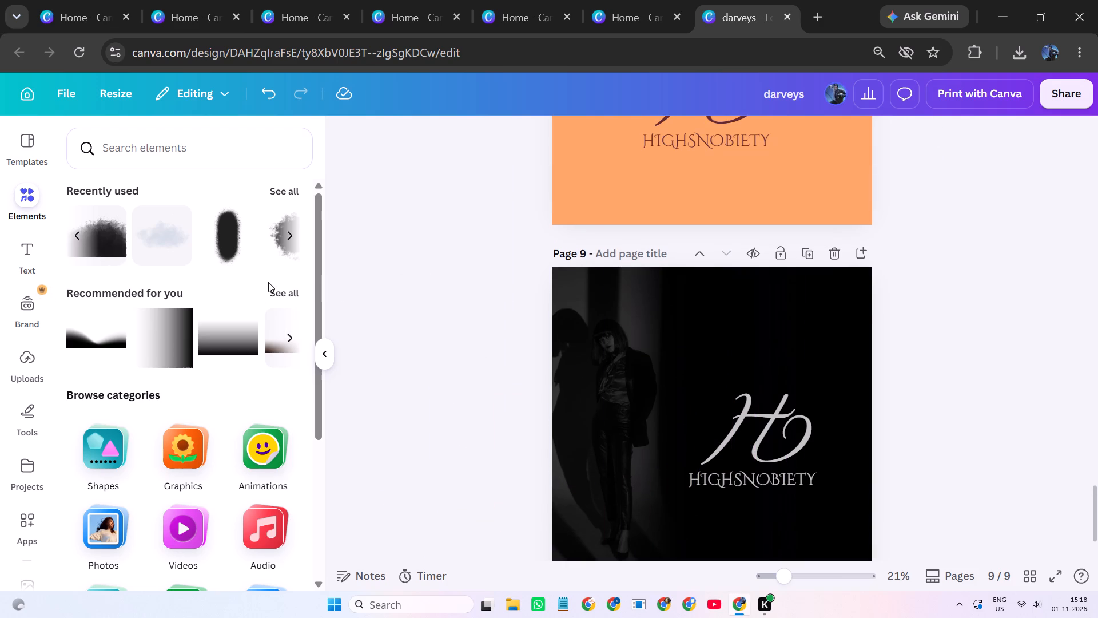
left_click(239, 243)
left_click_drag(709, 427, 703, 394)
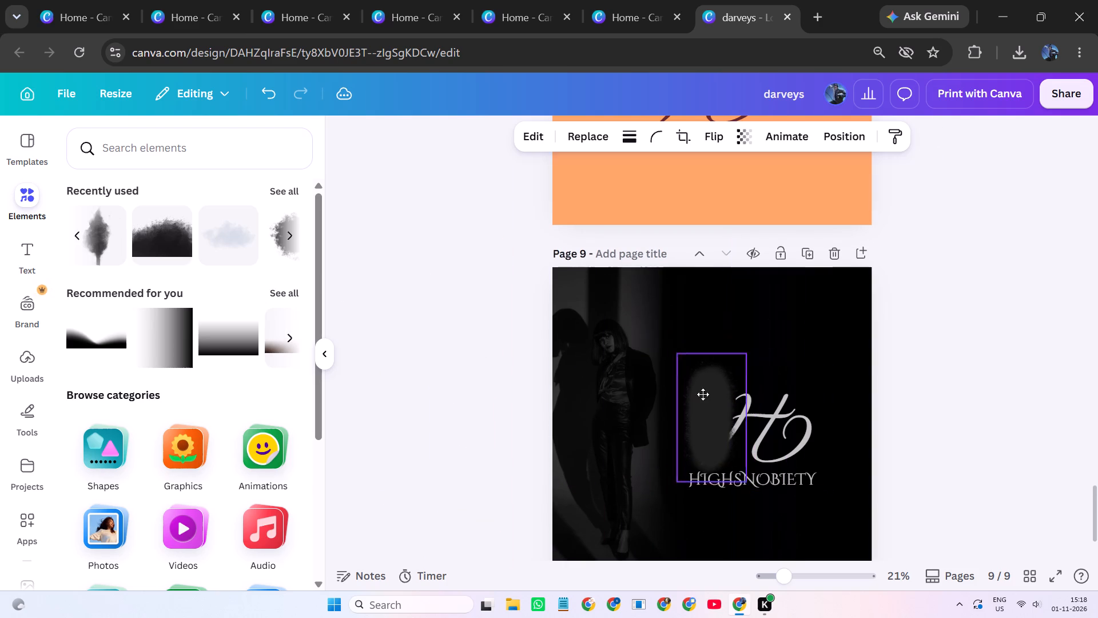
left_click_drag(703, 394, 680, 340)
left_click_drag(681, 430, 826, 409)
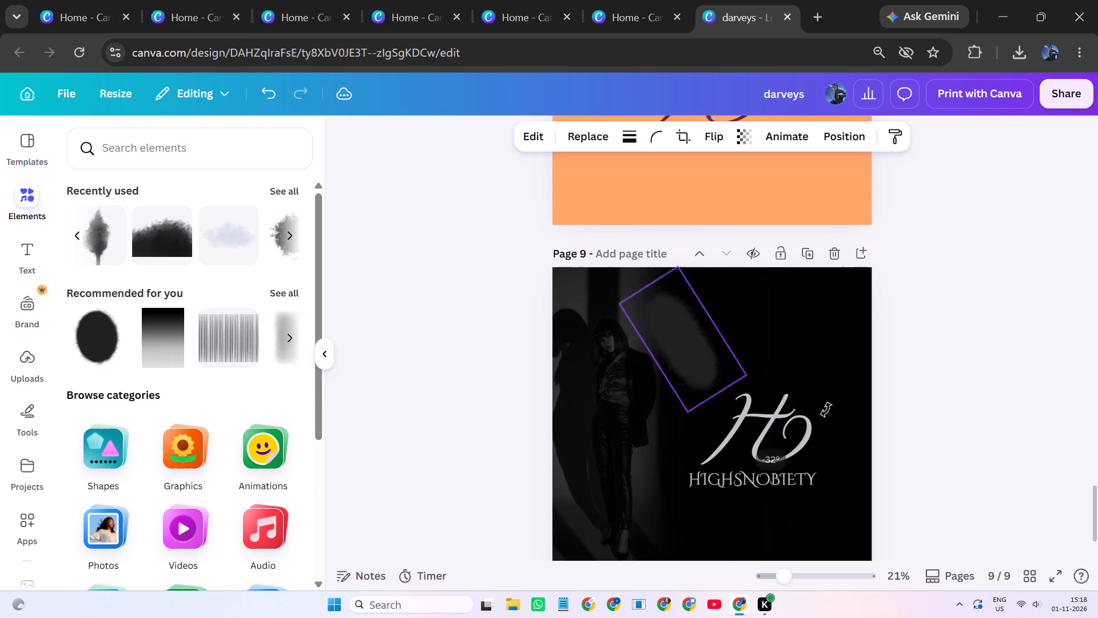
left_click_drag(826, 409, 964, 335)
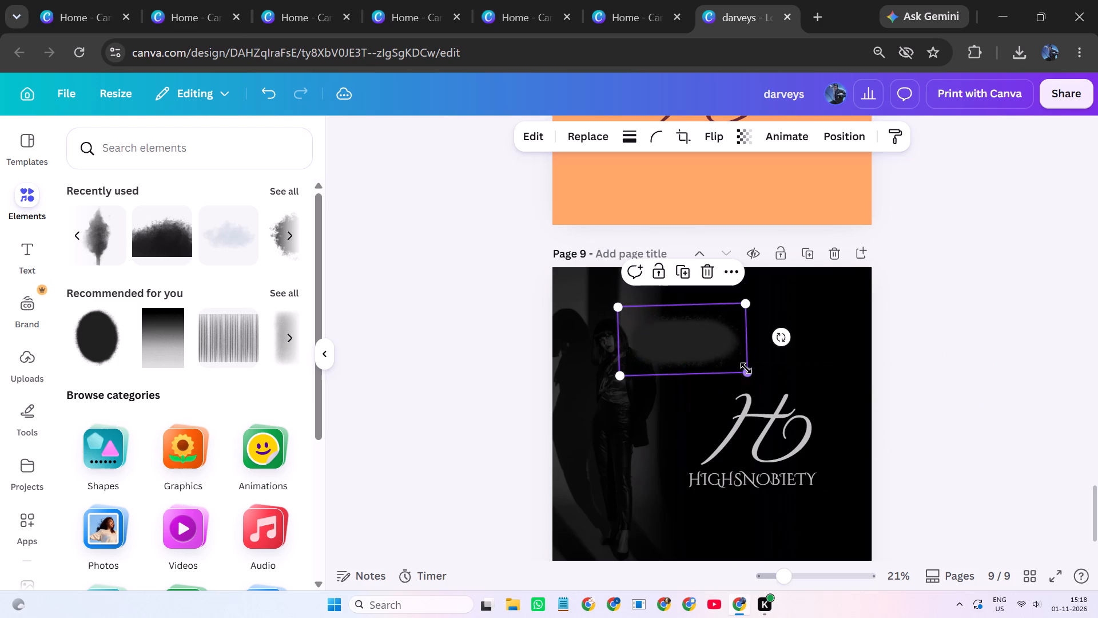
left_click_drag(746, 368, 1097, 617)
left_click_drag(1026, 454, 881, 418)
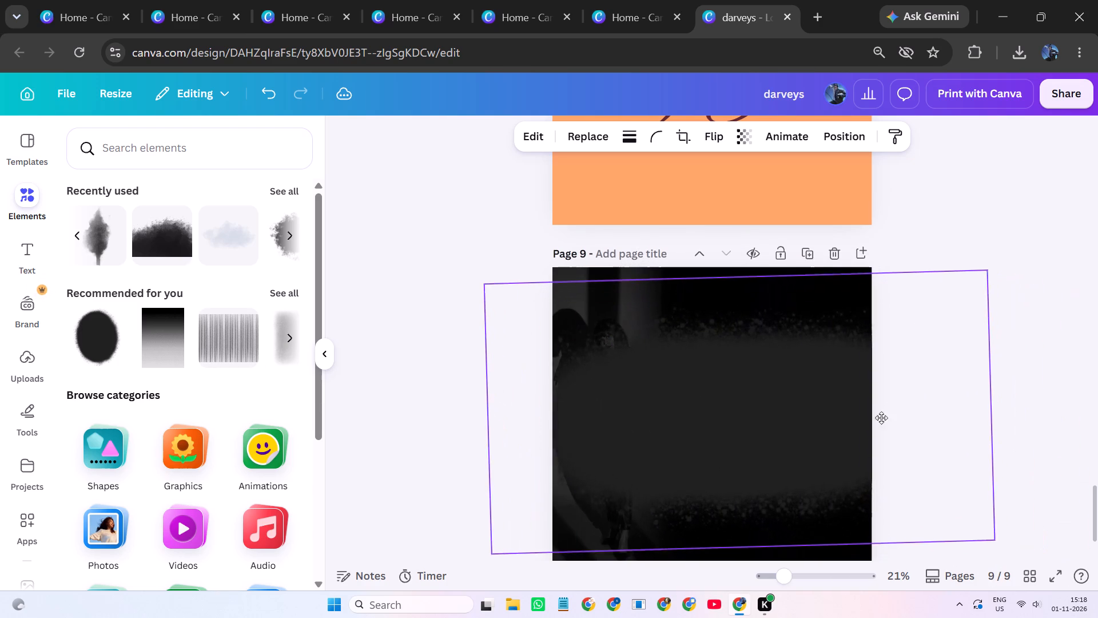
left_click_drag(881, 418, 864, 301)
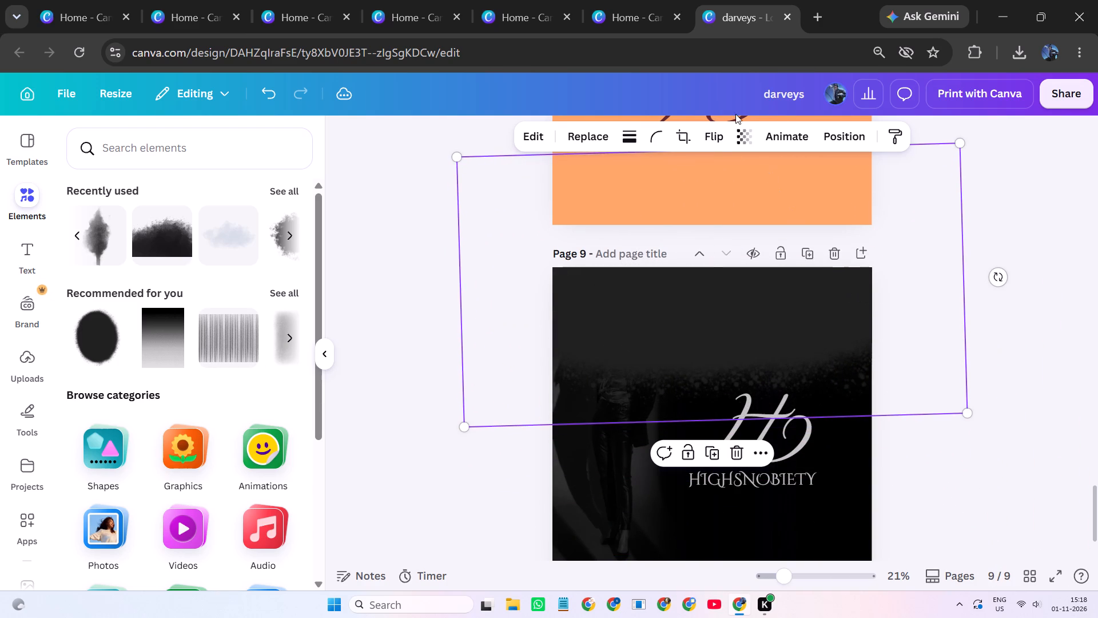
Make the oval brush graphic more transparent and shift it further up past the top edge of page 9.
left_click(740, 125)
left_click_drag(739, 180, 733, 207)
left_click(732, 207)
left_click_drag(729, 195, 697, 207)
left_click(1037, 485)
scroll(968, 441, "down", 2)
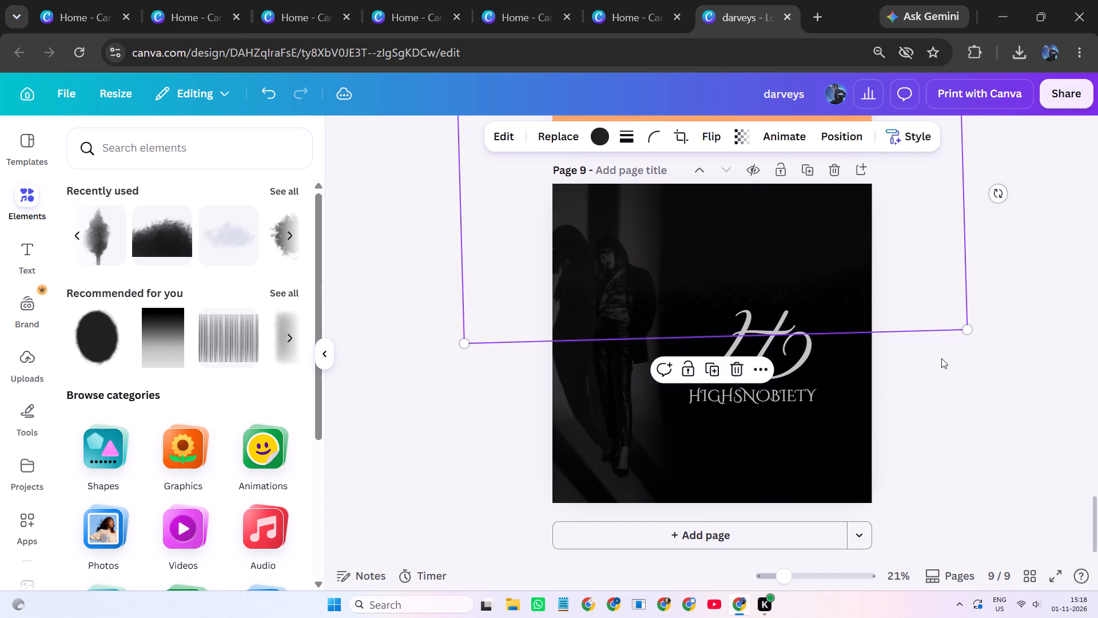
left_click(941, 358)
left_click_drag(815, 253, 813, 209)
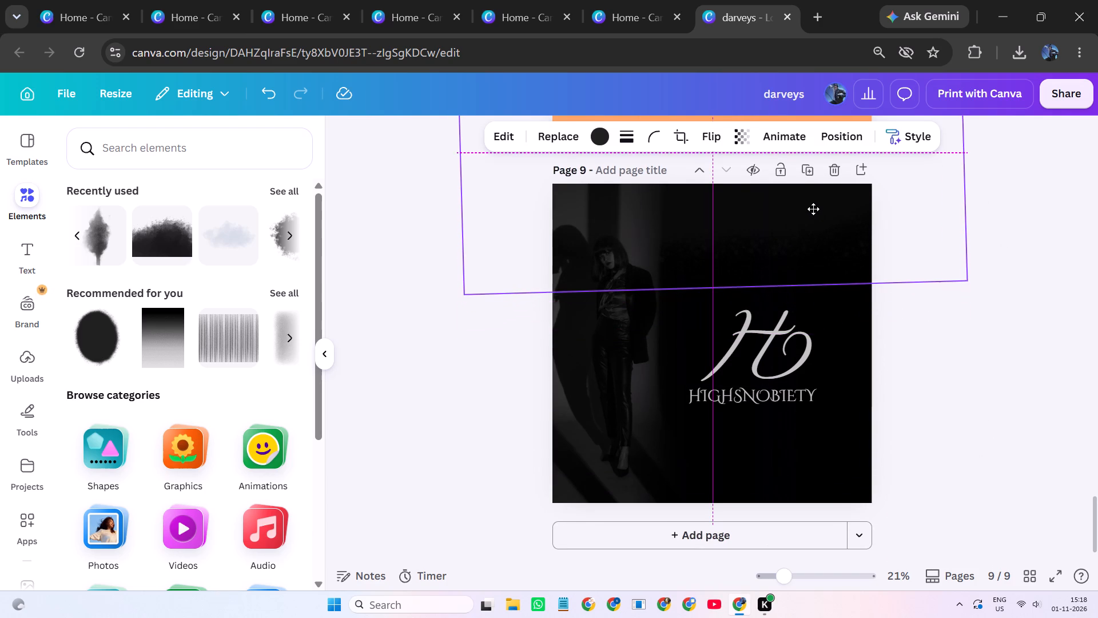
left_click_drag(813, 209, 813, 207)
left_click(939, 378)
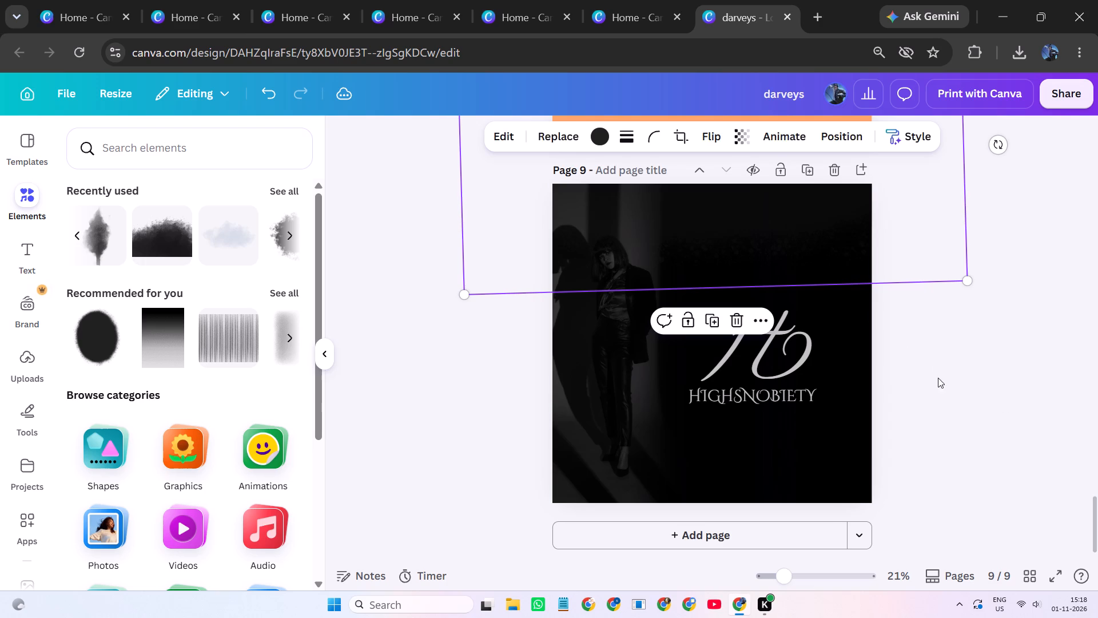
Duplicate the faint brush graphic and place the copy across the bottom part of page 9.
left_click(725, 272)
left_click(717, 315)
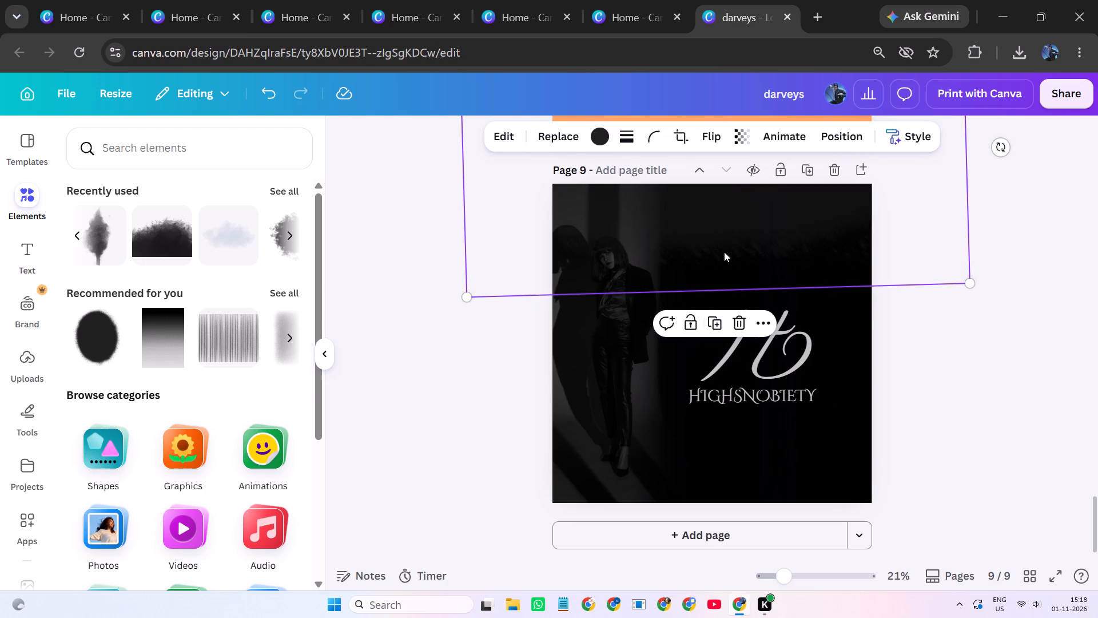
left_click_drag(724, 247, 725, 597)
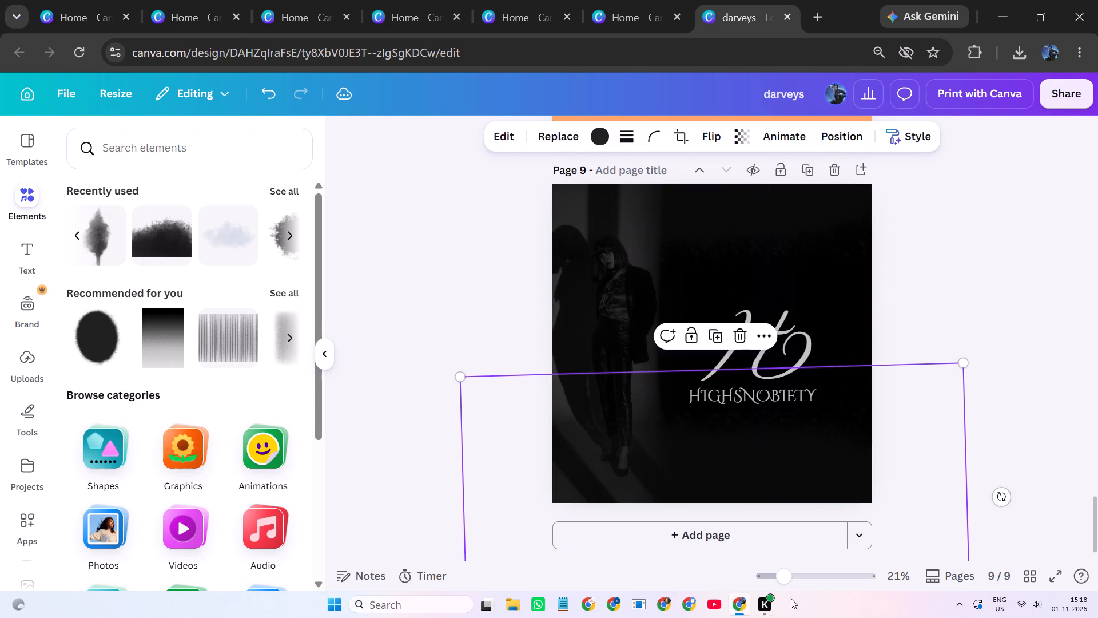
left_click(940, 287)
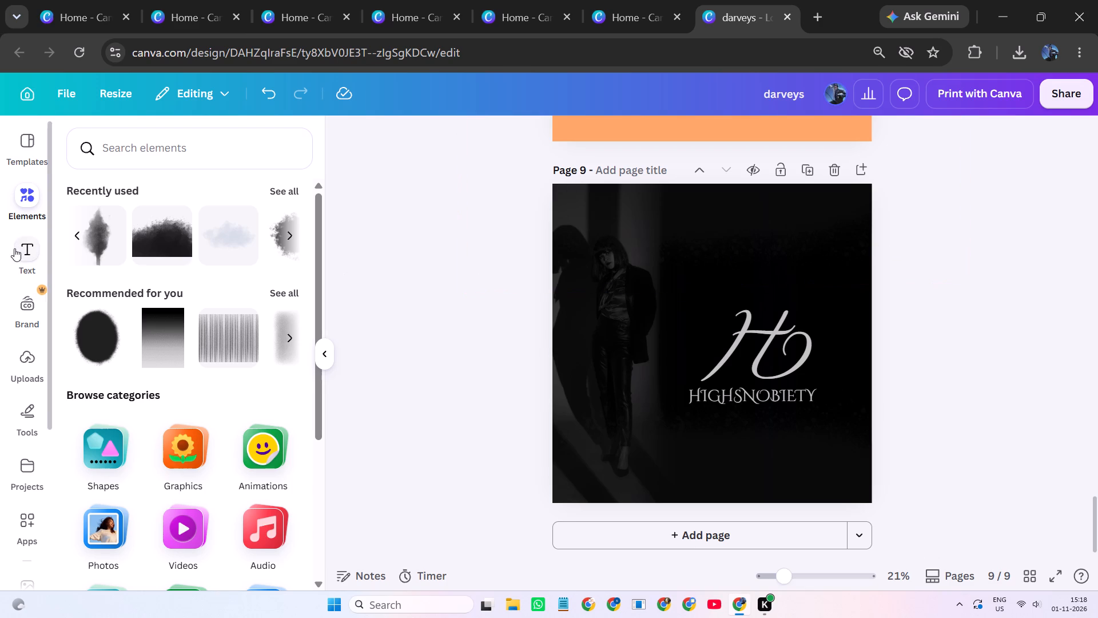
Add the dark smoke graphic to page 9, stretch it wider and taller, and place it over the lower part.
left_click(289, 343)
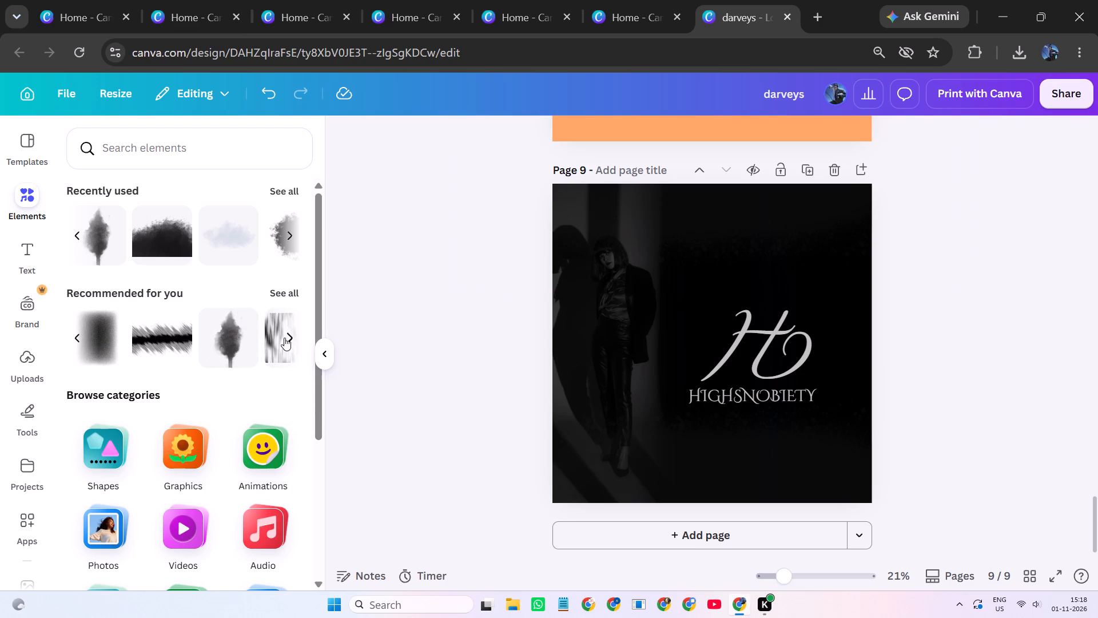
left_click(162, 250)
left_click_drag(855, 388, 866, 539)
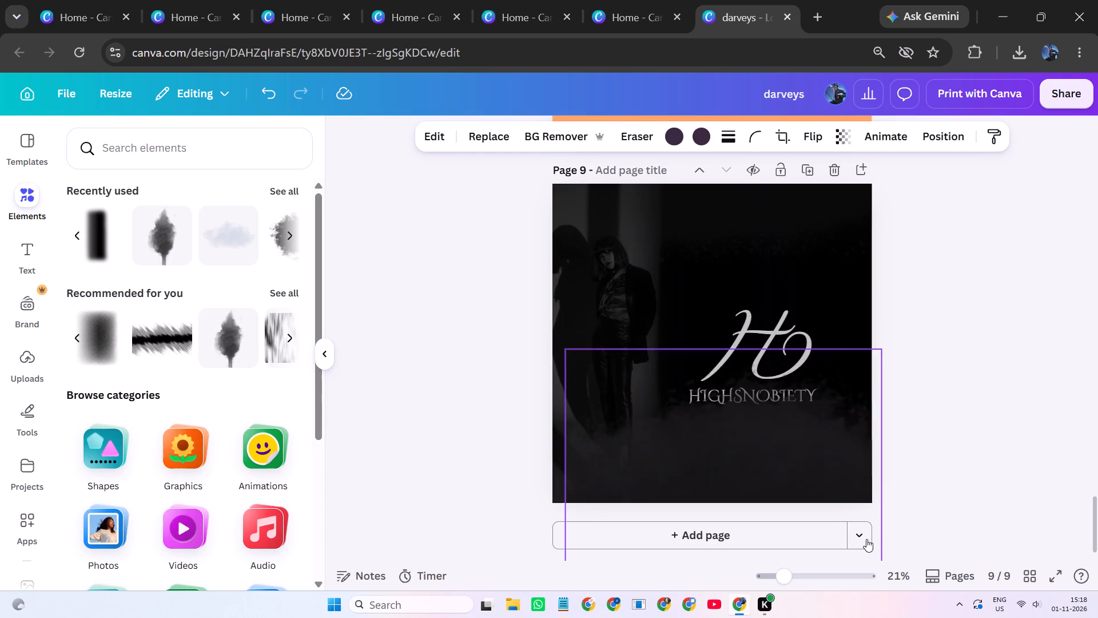
left_click_drag(866, 539, 812, 536)
left_click_drag(830, 497, 1039, 482)
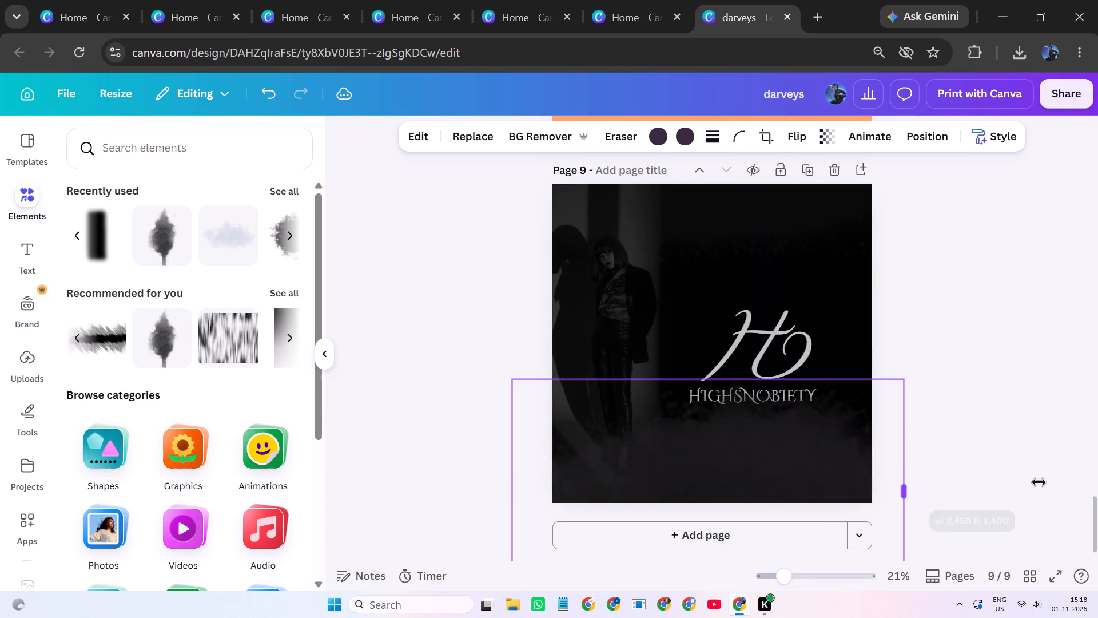
left_click_drag(1039, 482, 1077, 481)
left_click_drag(922, 481, 880, 504)
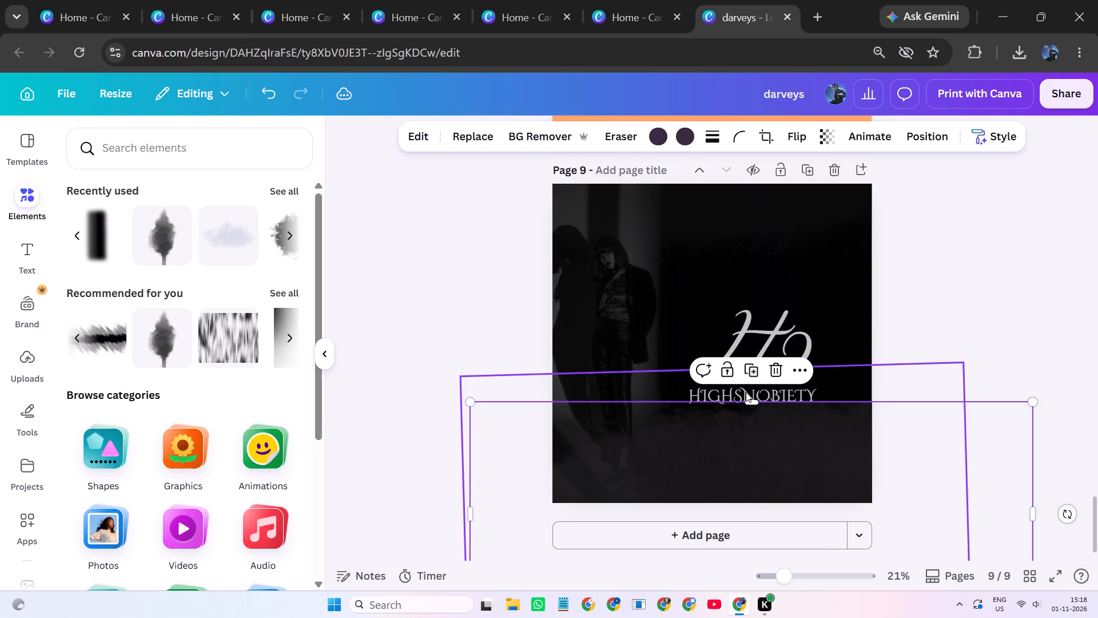
left_click_drag(754, 401, 762, 224)
left_click_drag(767, 369, 757, 435)
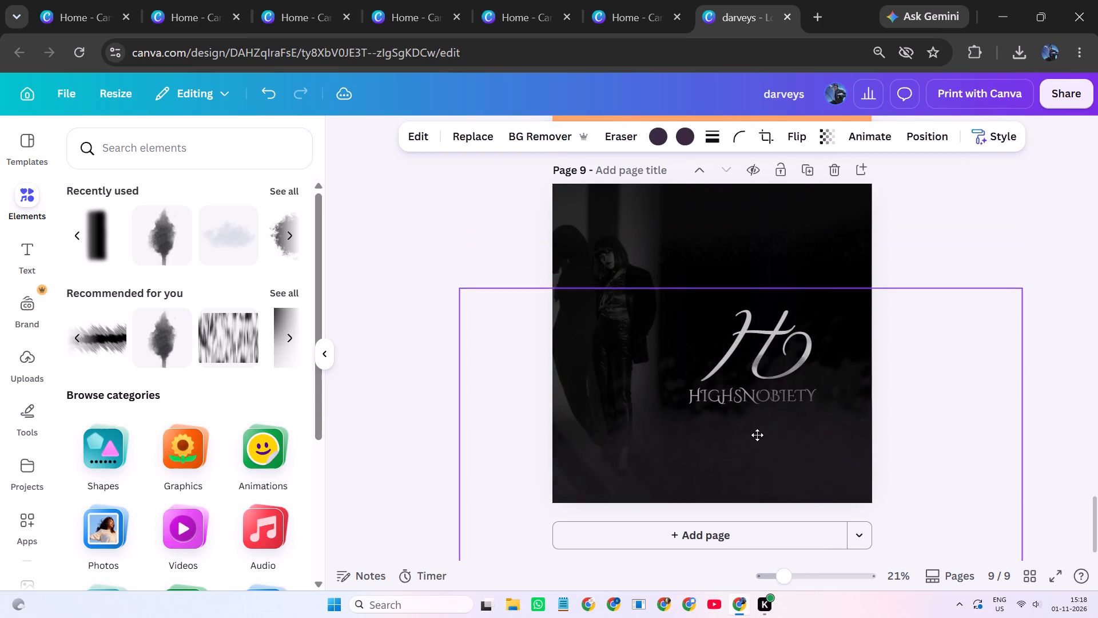
left_click_drag(757, 435, 755, 443)
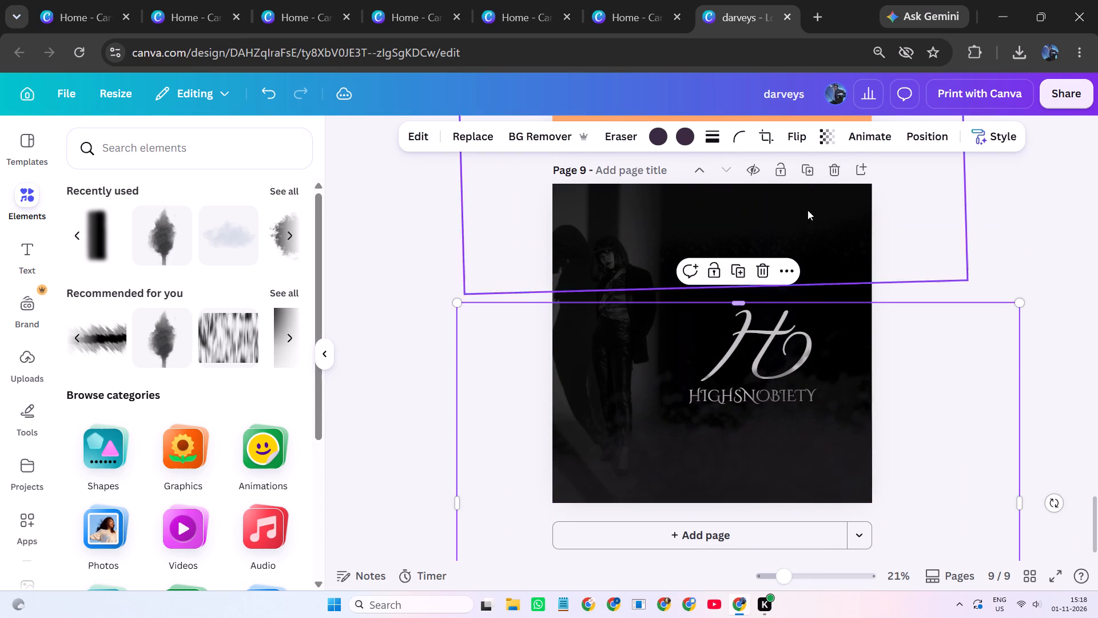
Make the smoke graphic over the lower part of page 9 semi-transparent.
left_click(832, 137)
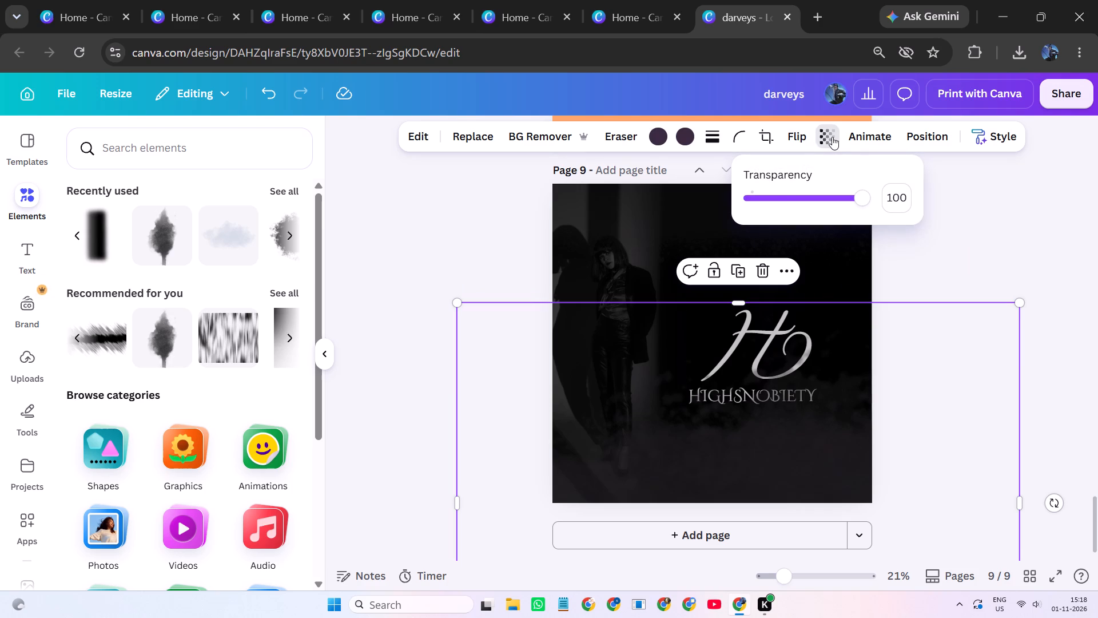
left_click_drag(842, 193, 833, 209)
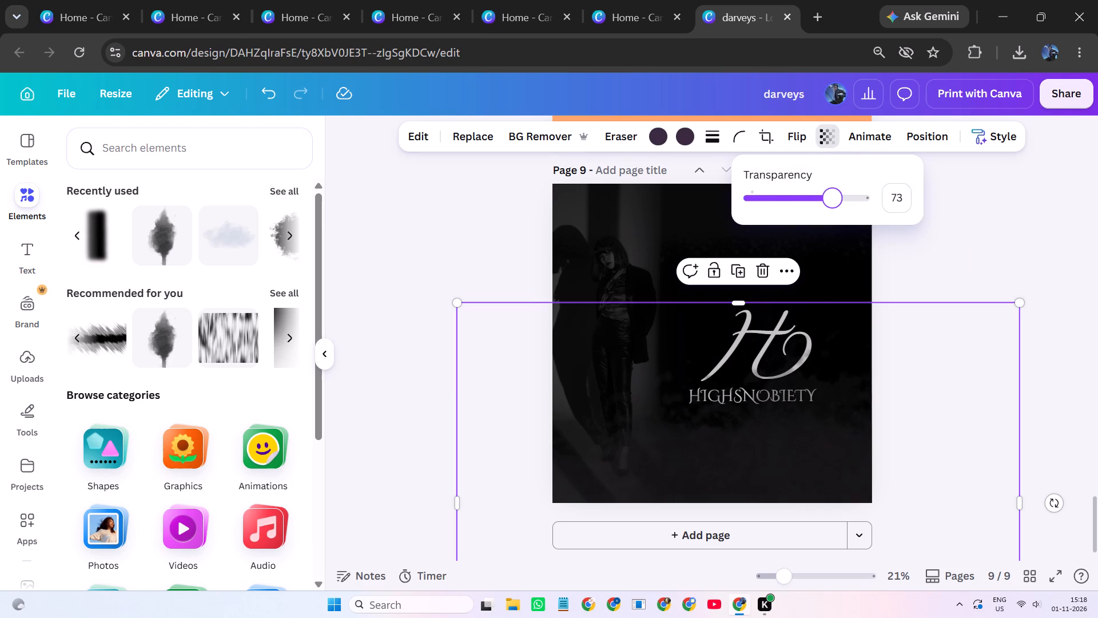
left_click_drag(833, 209, 818, 251)
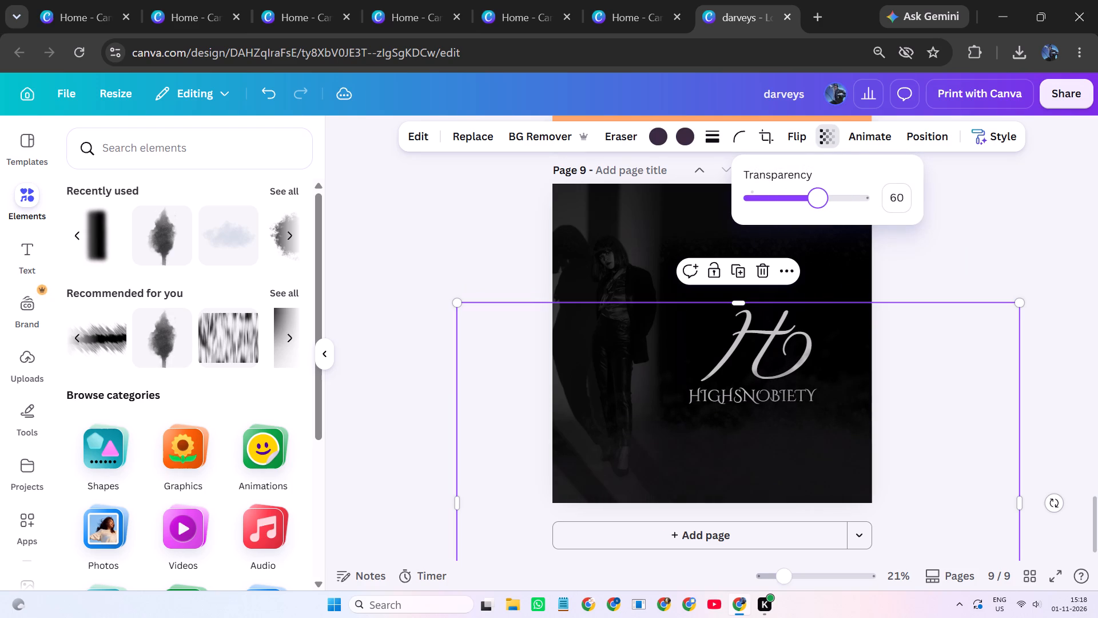
left_click_drag(818, 251, 835, 257)
left_click(944, 284)
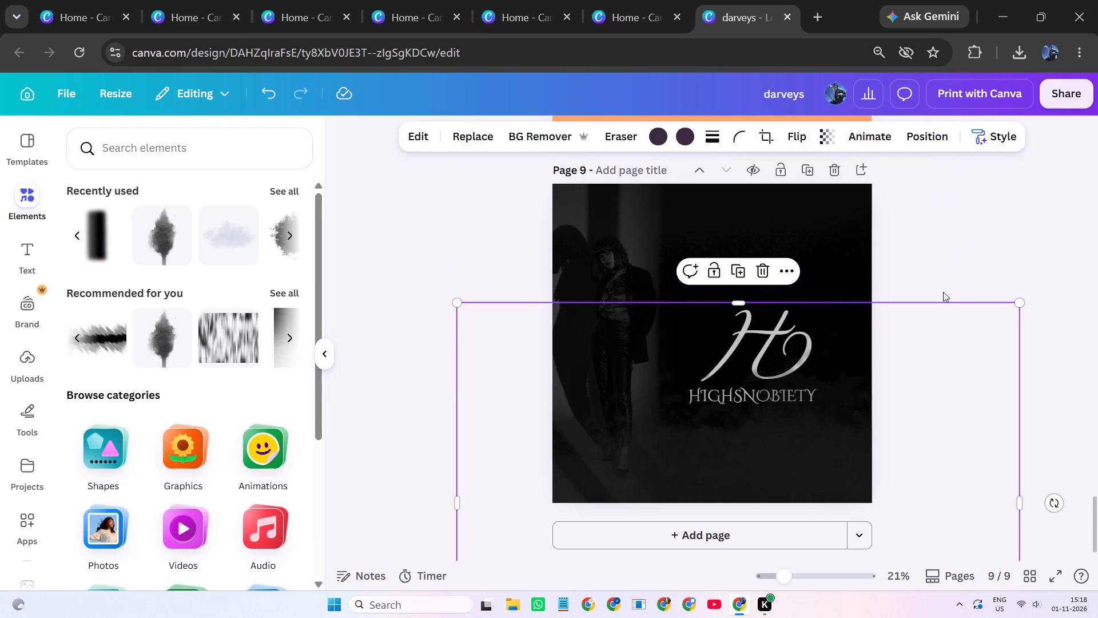
left_click(942, 231)
Duplicate the semi-transparent smoke graphic on page 9.
left_click(761, 446)
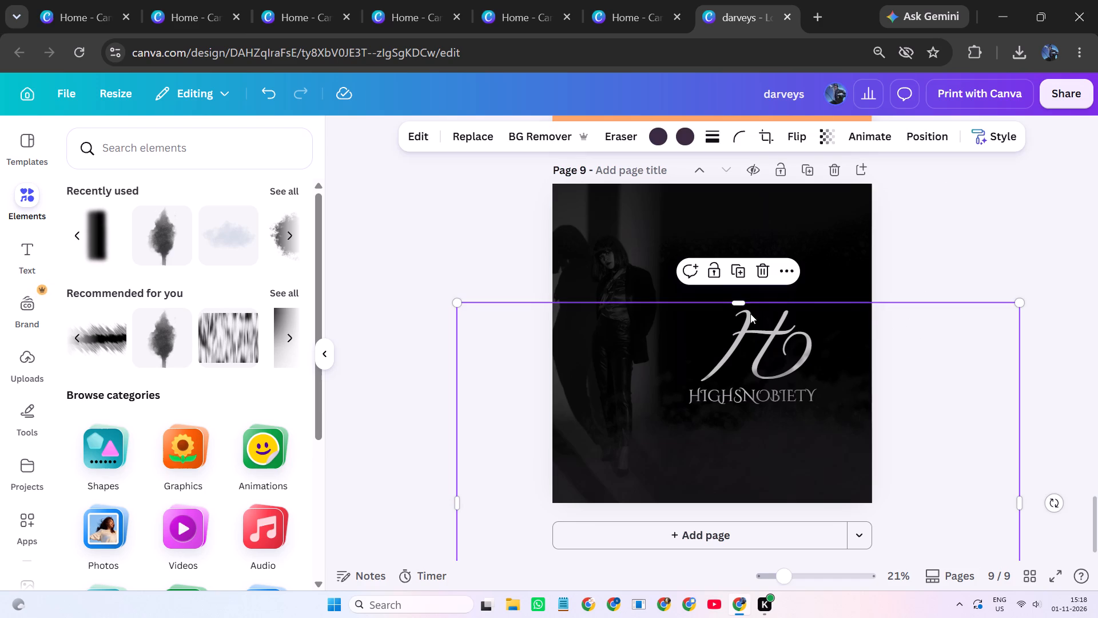
left_click(739, 271)
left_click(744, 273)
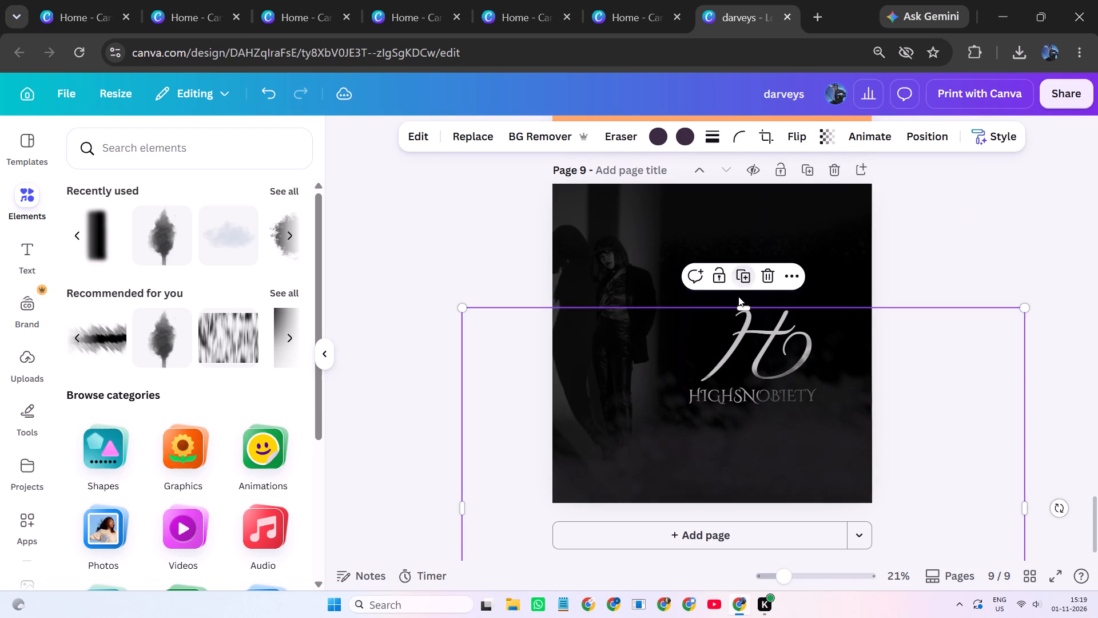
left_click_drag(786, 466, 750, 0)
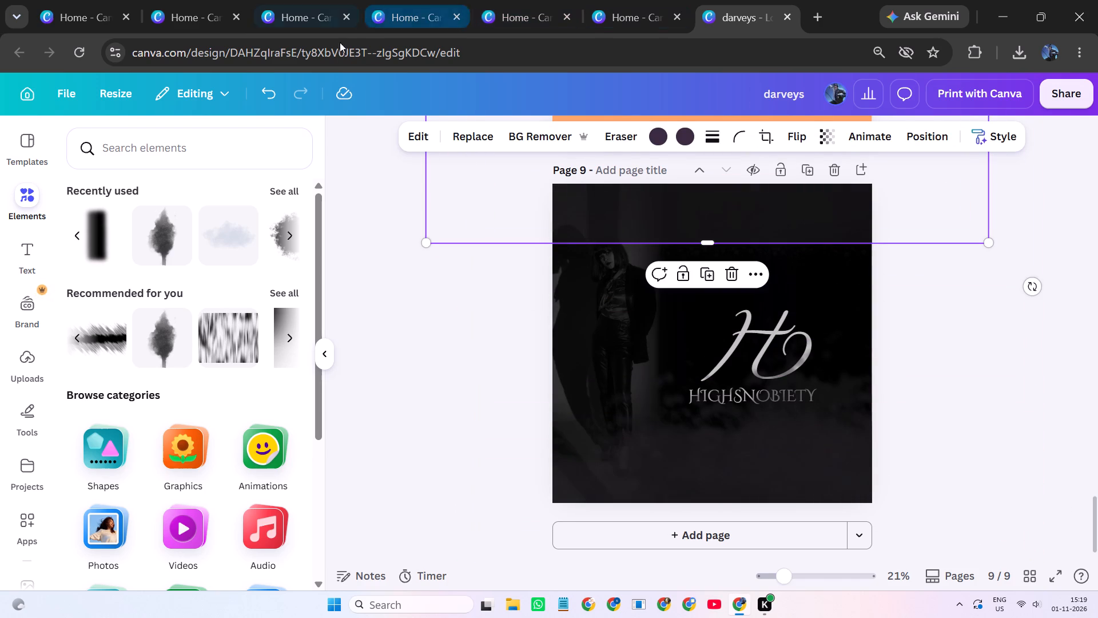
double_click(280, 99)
Move the smoke graphic's copy to the top edge of page 9 and flip it vertically.
left_click(655, 489)
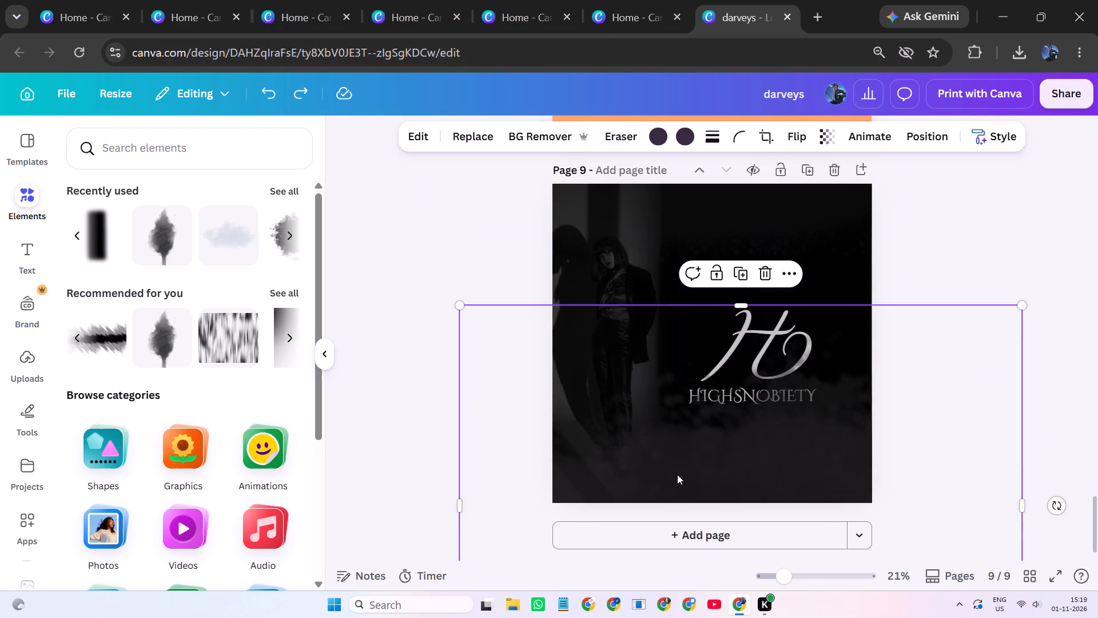
left_click_drag(725, 427, 1097, 57)
left_click_drag(1033, 193, 640, 113)
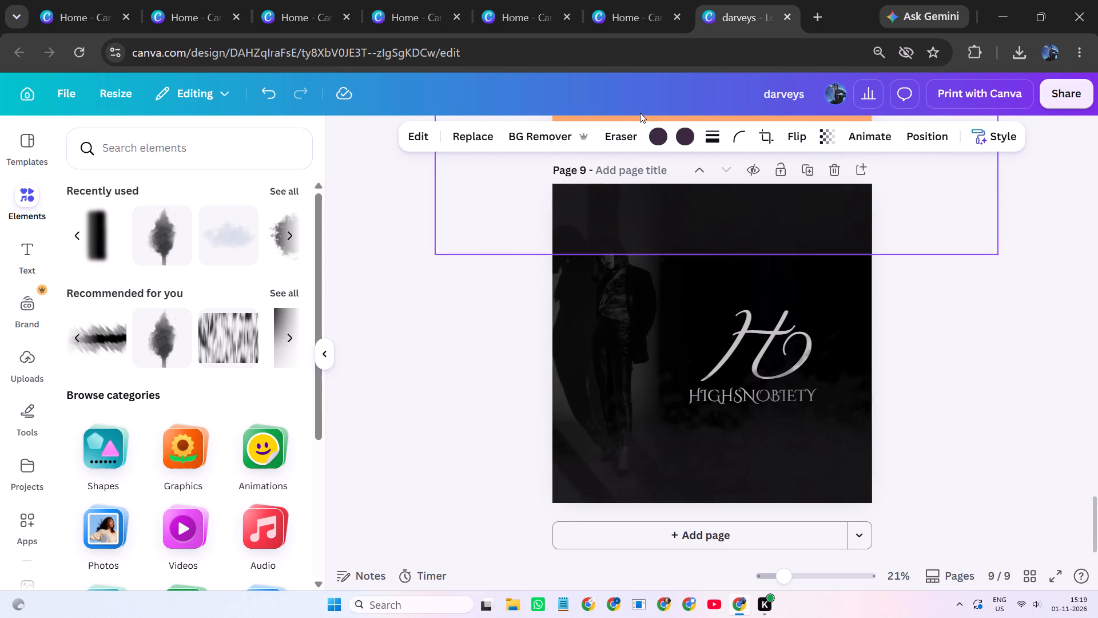
left_click_drag(640, 113, 666, 81)
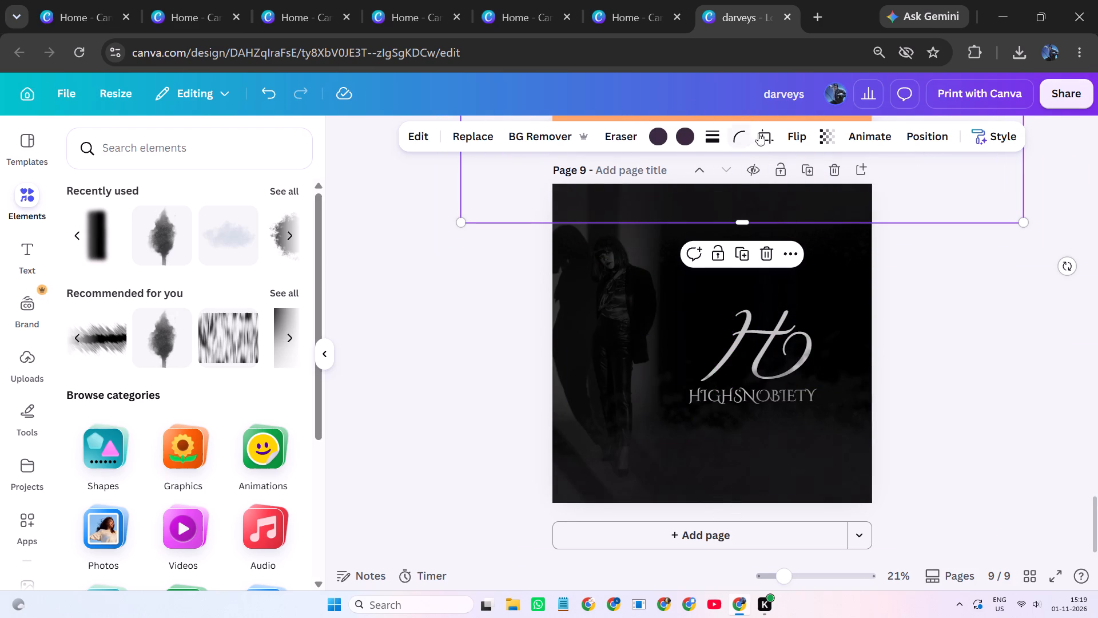
left_click(805, 140)
left_click(780, 216)
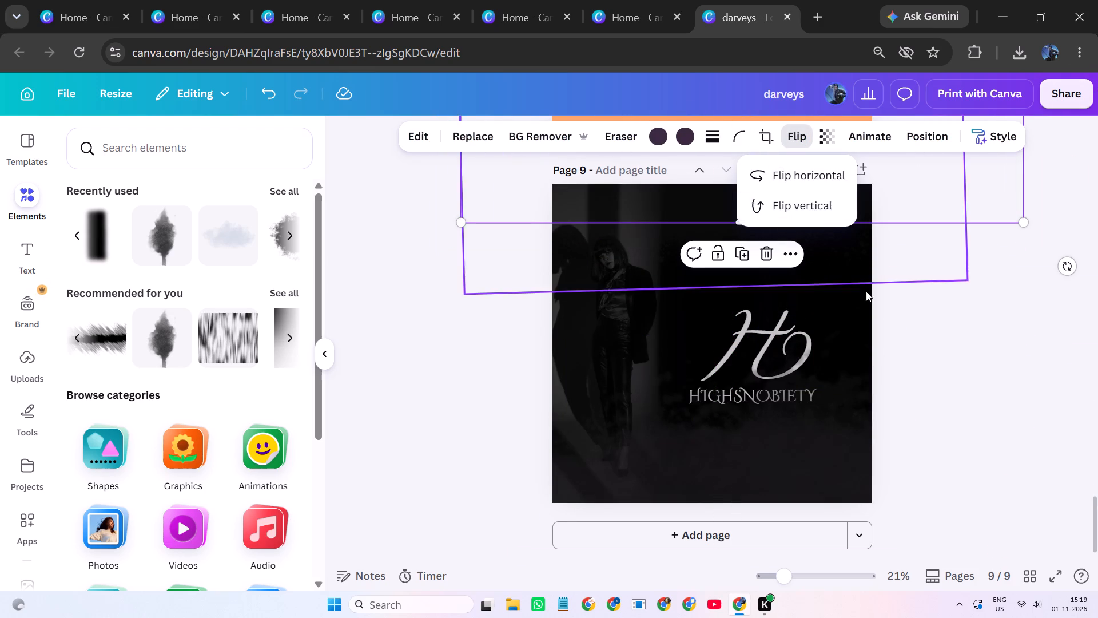
left_click(910, 296)
left_click(913, 296)
Shift the flipped smoke copy down and to the left so it covers the upper part of the woman photo.
left_click(805, 207)
left_click_drag(807, 205, 807, 212)
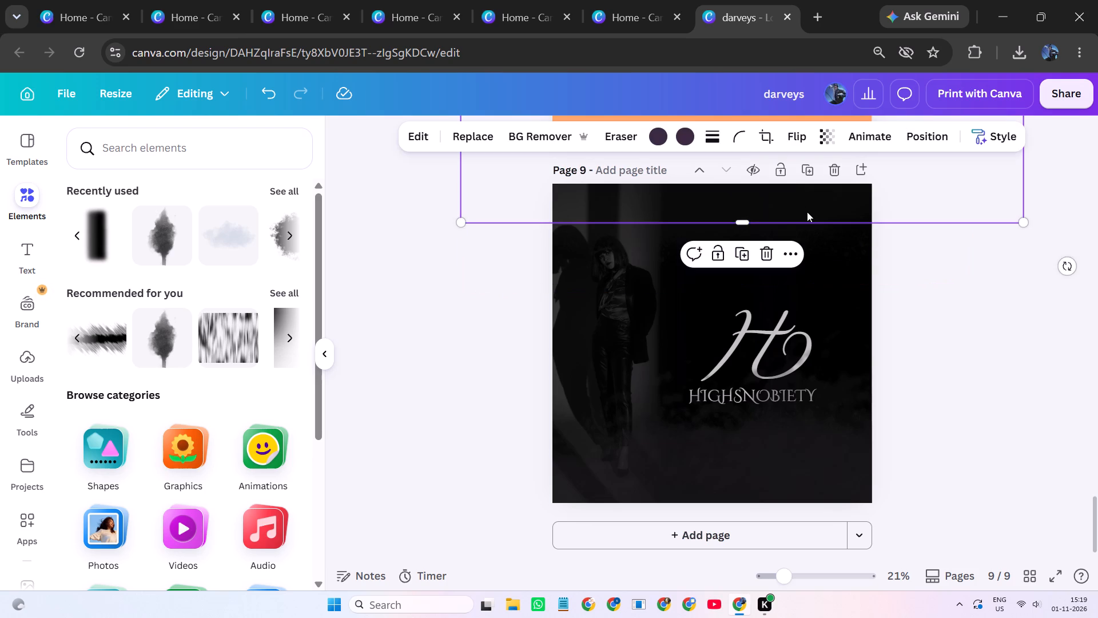
left_click_drag(807, 212, 631, 274)
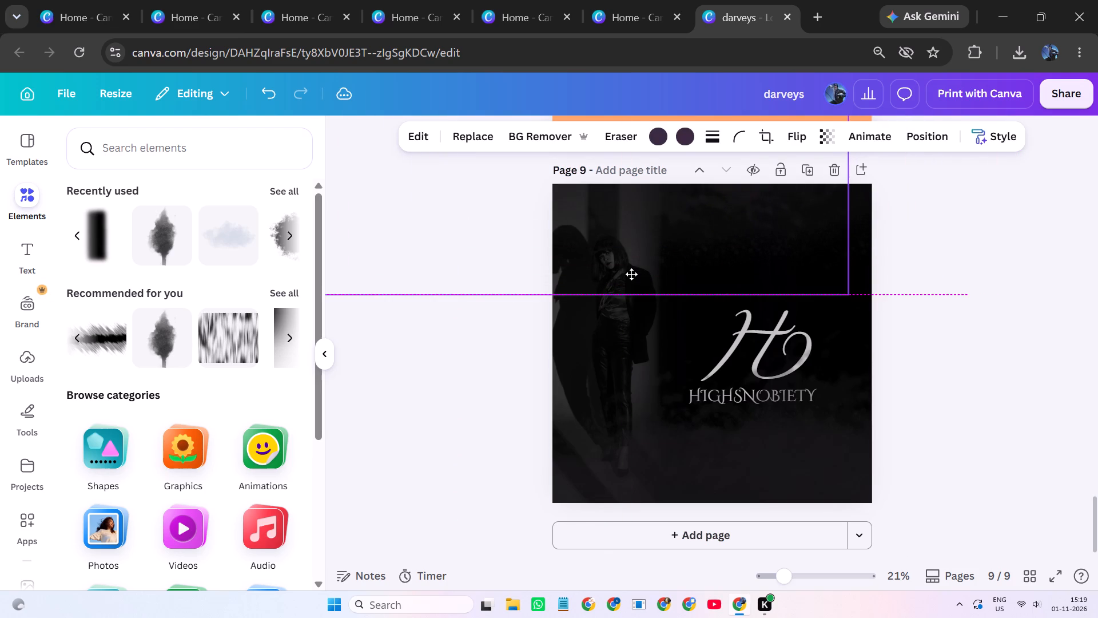
left_click_drag(631, 274, 611, 280)
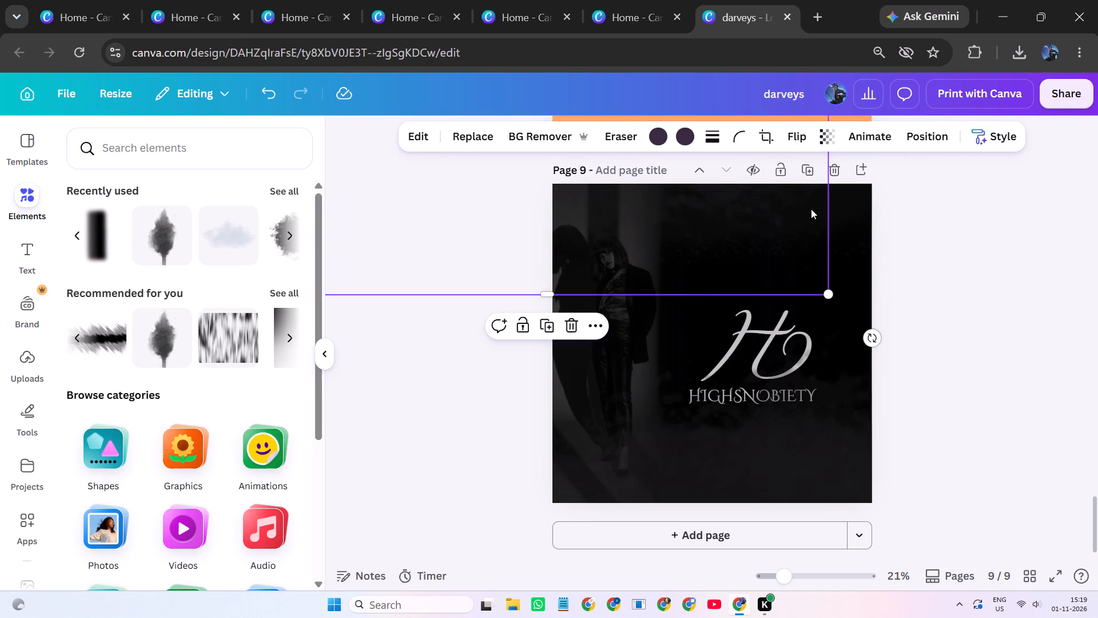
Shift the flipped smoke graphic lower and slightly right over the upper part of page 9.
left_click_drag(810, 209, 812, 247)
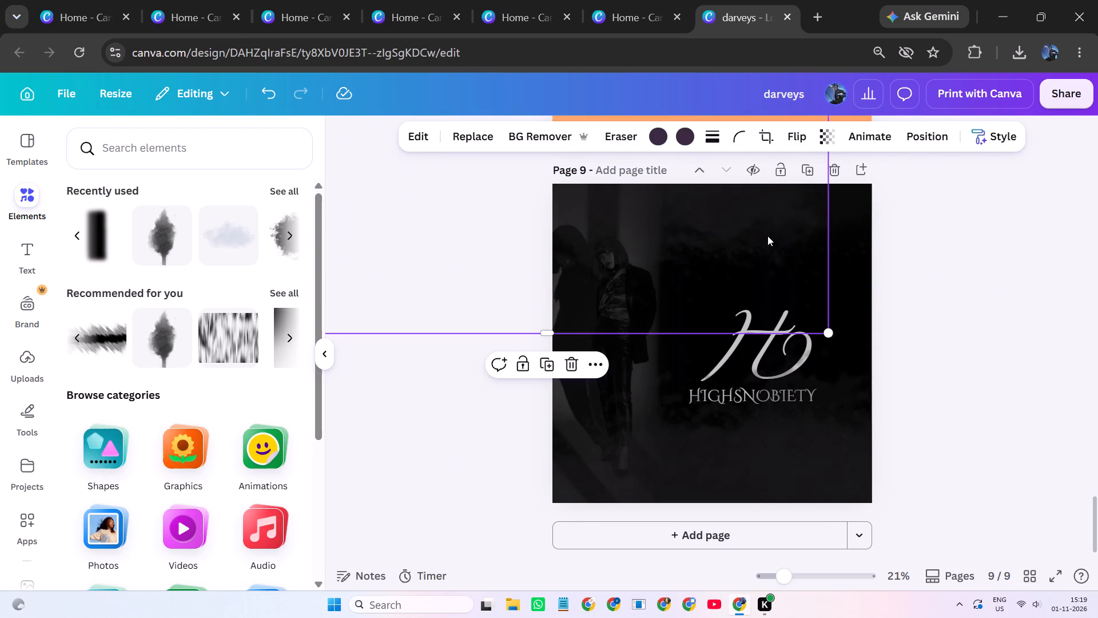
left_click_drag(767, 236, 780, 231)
Recolour both colours of the flipped smoke graphic on page 9 to black.
left_click(678, 132)
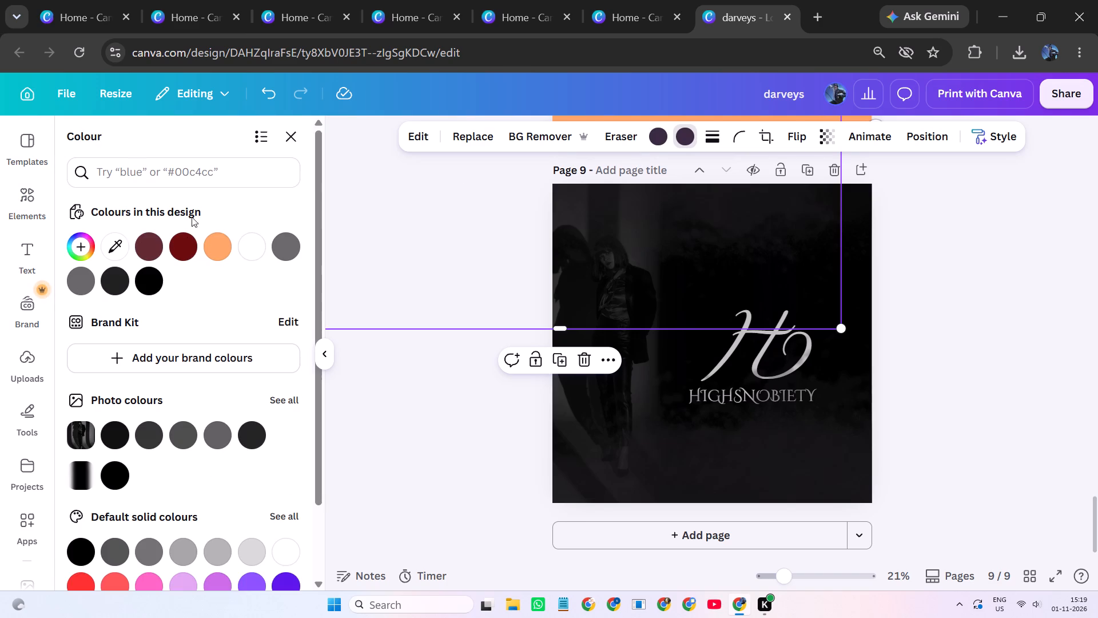
left_click(146, 287)
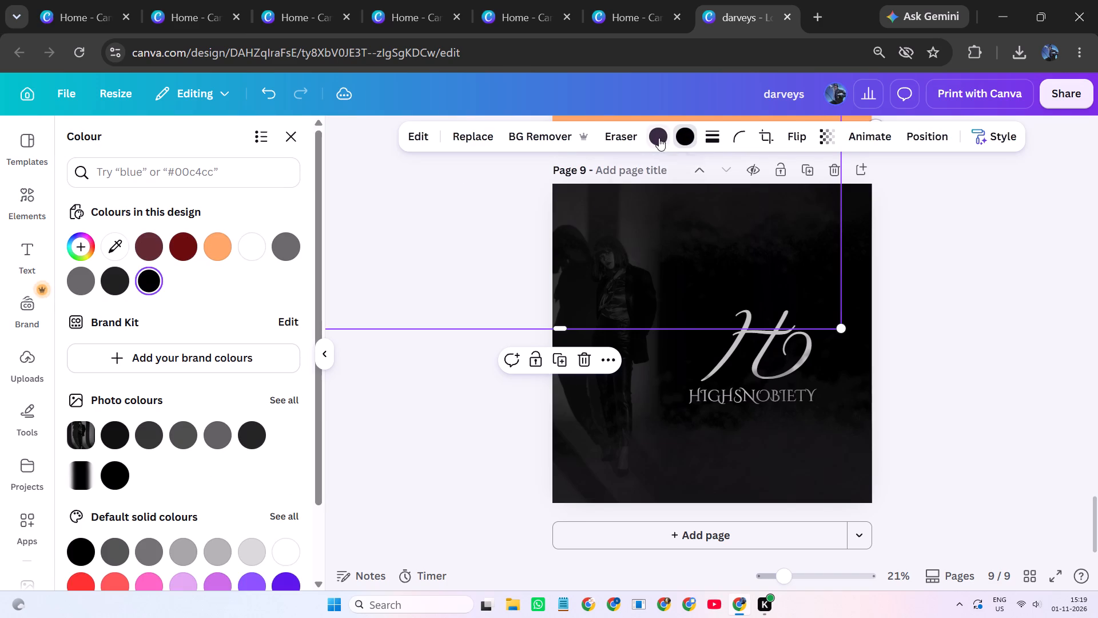
left_click(659, 138)
left_click(149, 277)
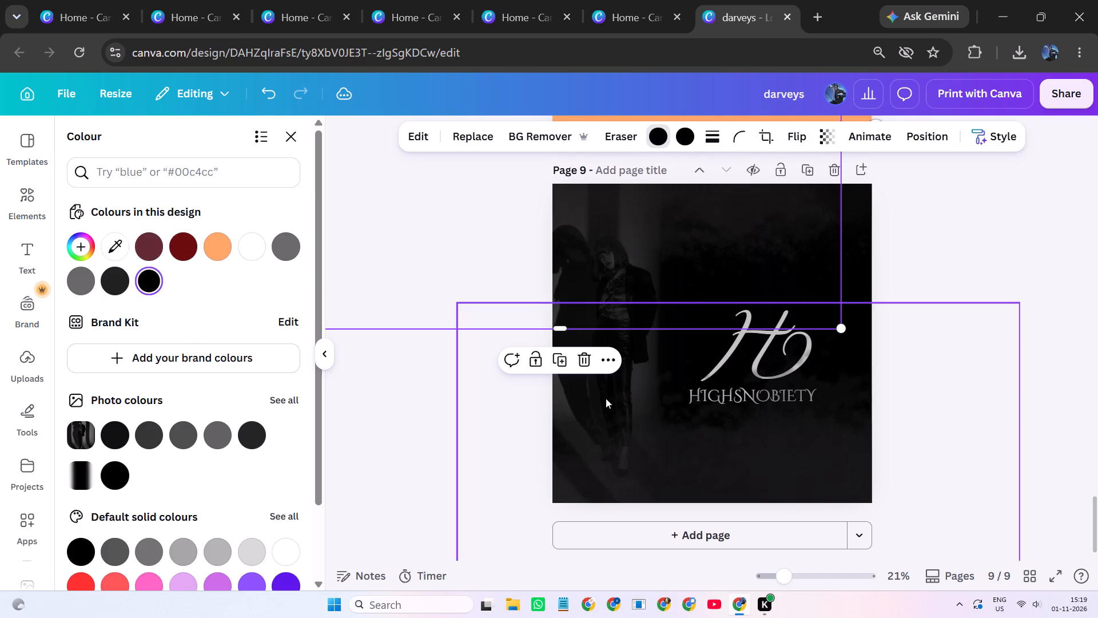
Widen the flipped smoke graphic past page 9's right edge and reposition it across the upper part of the page.
left_click_drag(788, 274, 821, 421)
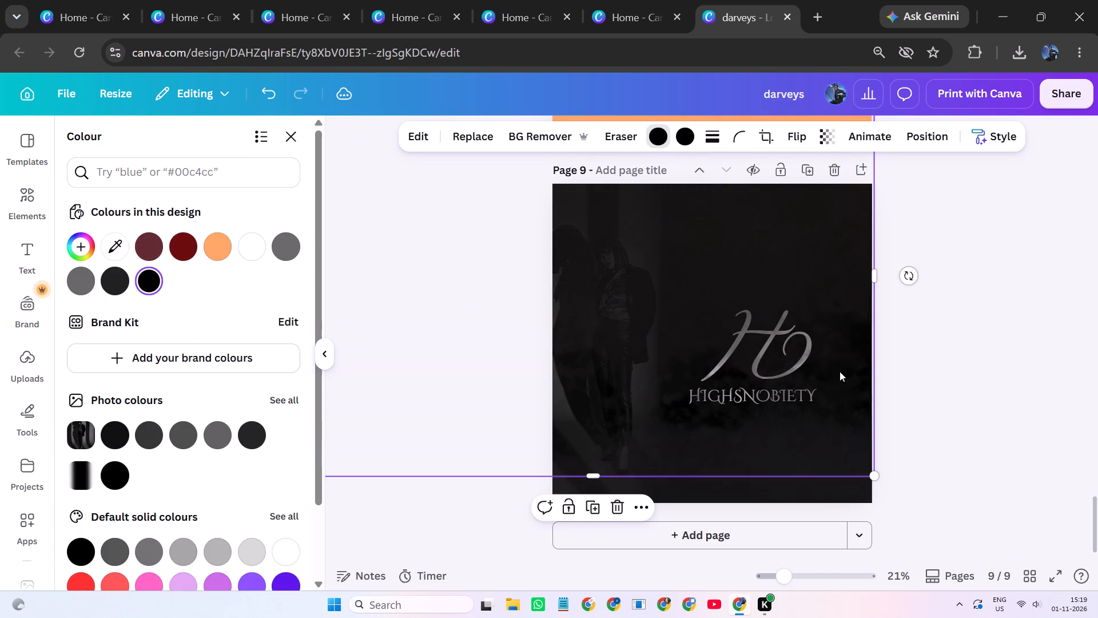
left_click_drag(877, 268, 1024, 263)
left_click_drag(914, 328, 925, 205)
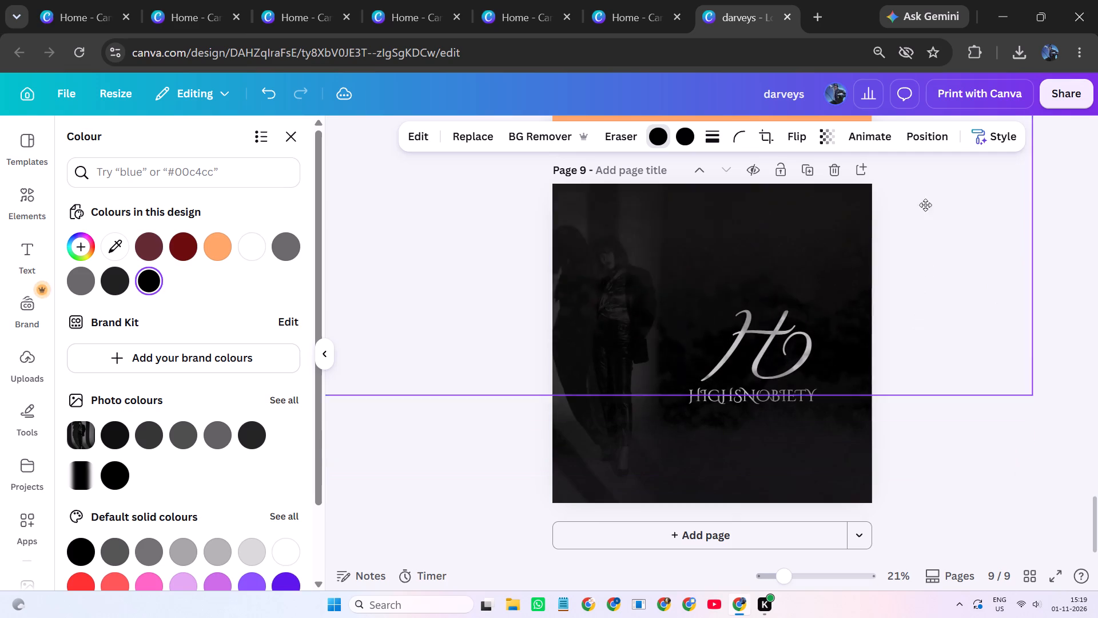
left_click_drag(925, 205, 912, 112)
left_click(989, 429)
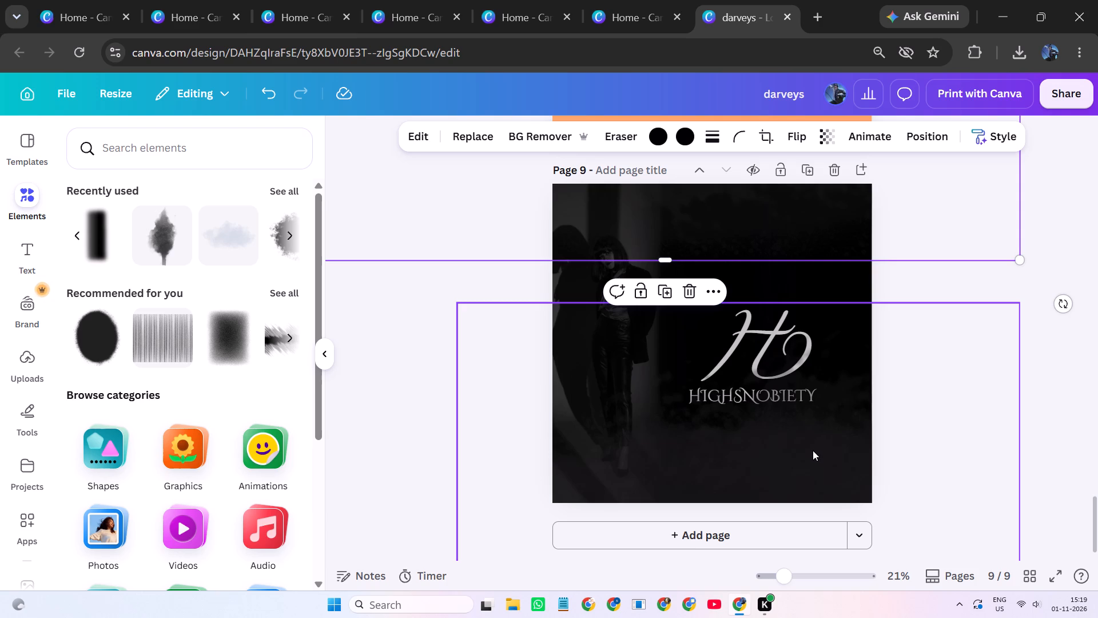
left_click(918, 389)
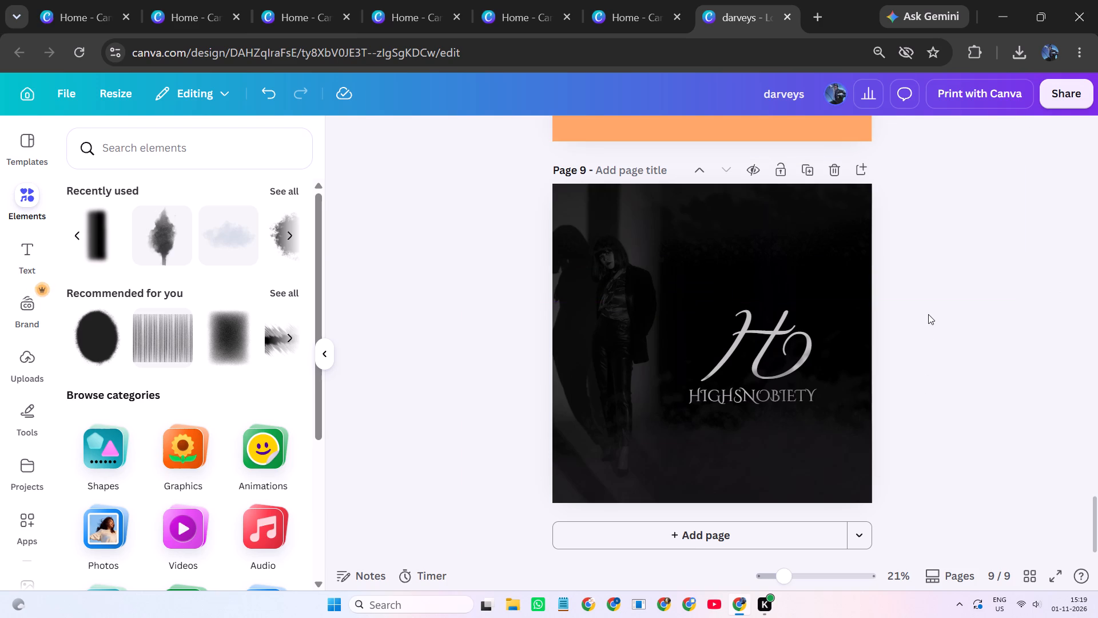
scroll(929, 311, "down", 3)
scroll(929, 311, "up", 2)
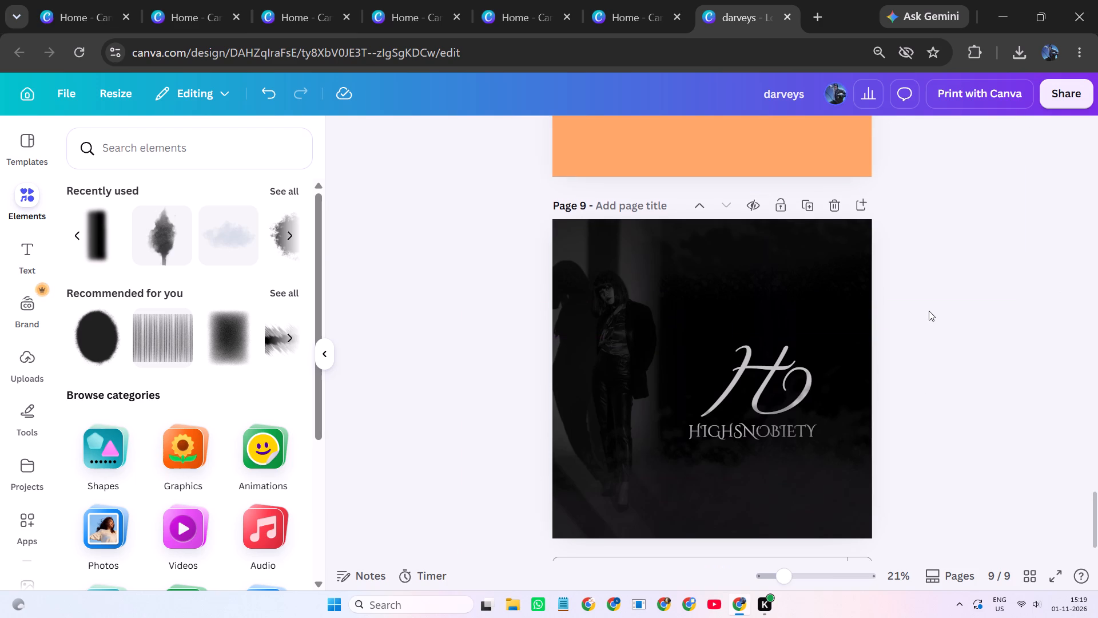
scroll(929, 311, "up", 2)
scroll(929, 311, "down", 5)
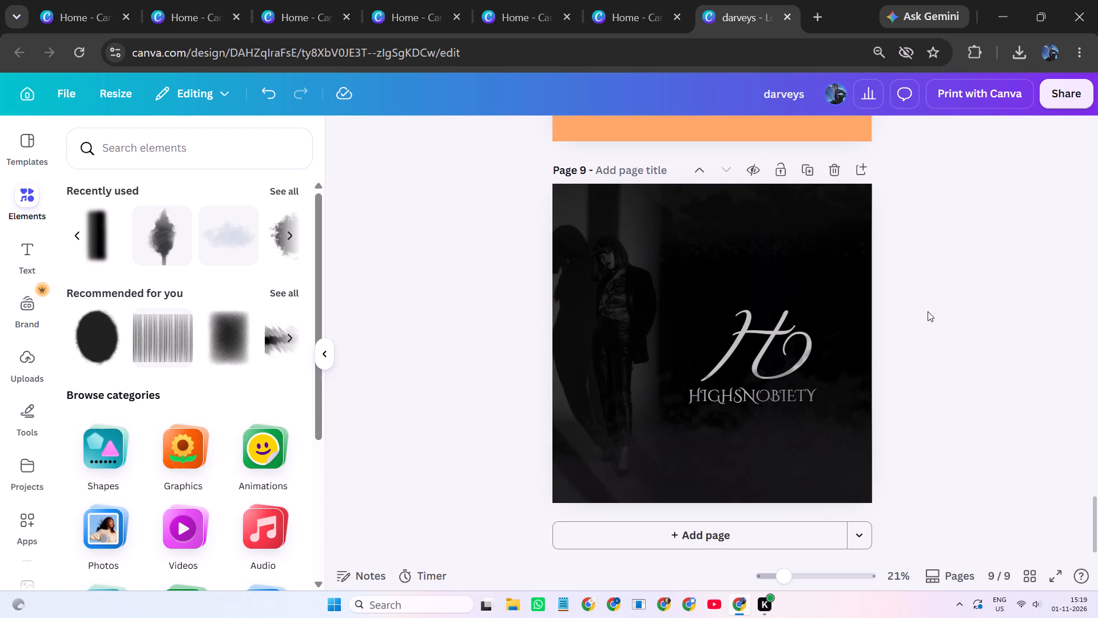
Select the blurred black bar in page 9's layers and stretch it rightward beyond the page's right edge.
left_click(743, 263)
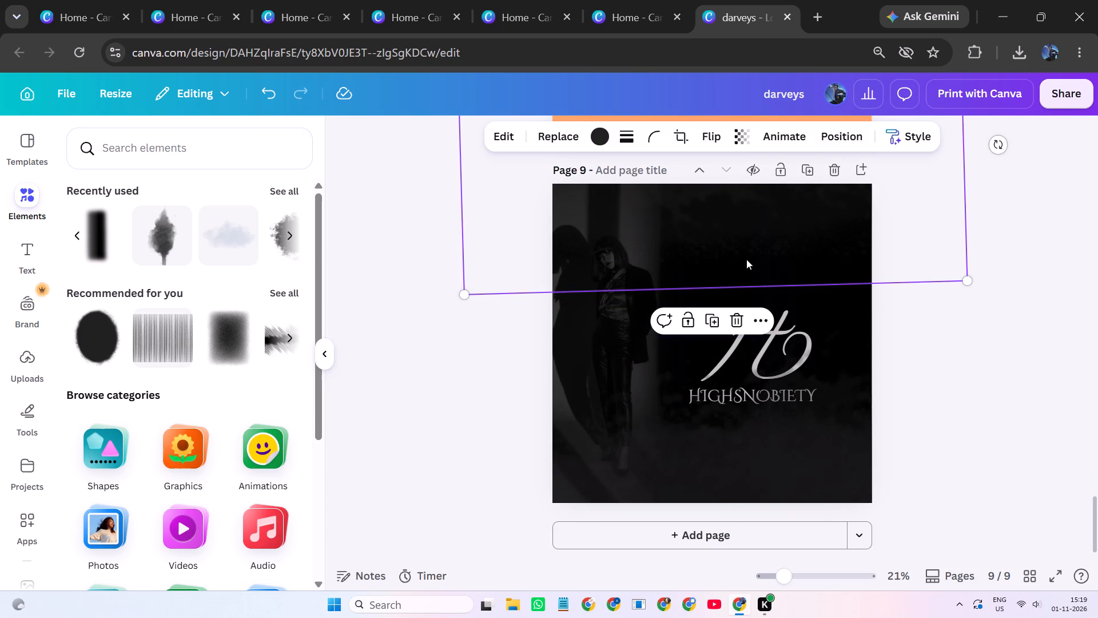
left_click(849, 140)
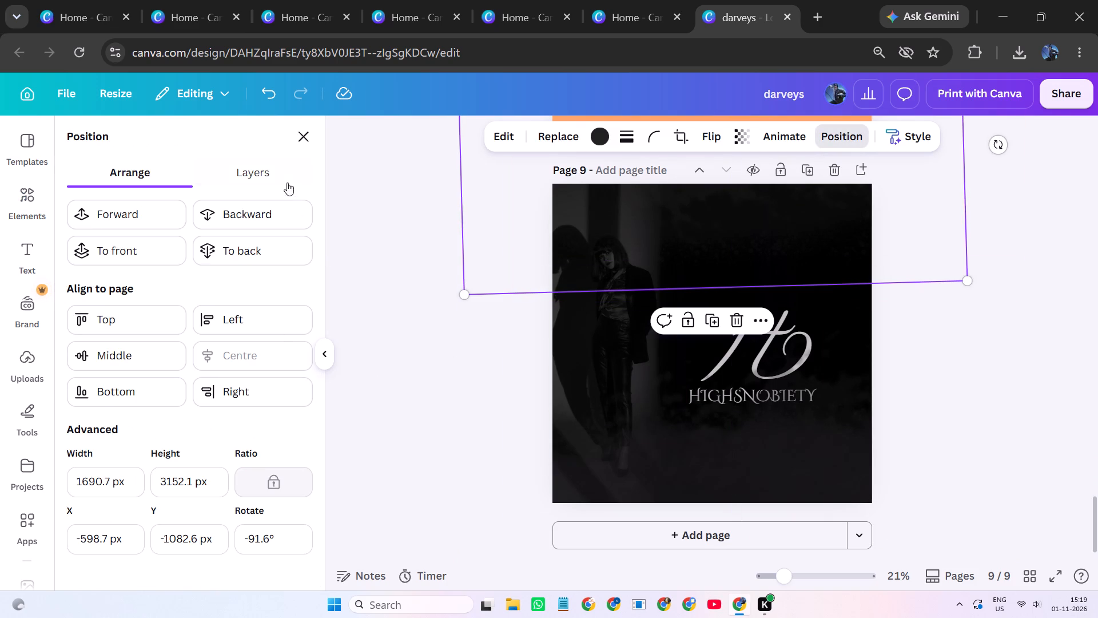
left_click(280, 178)
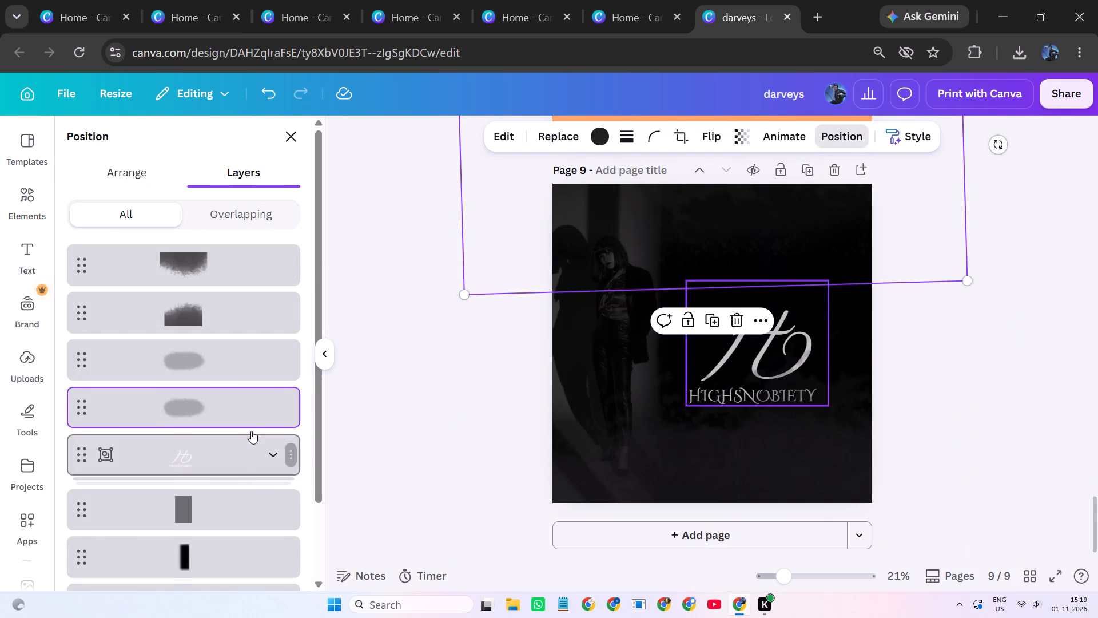
scroll(251, 406, "down", 2)
left_click(214, 466)
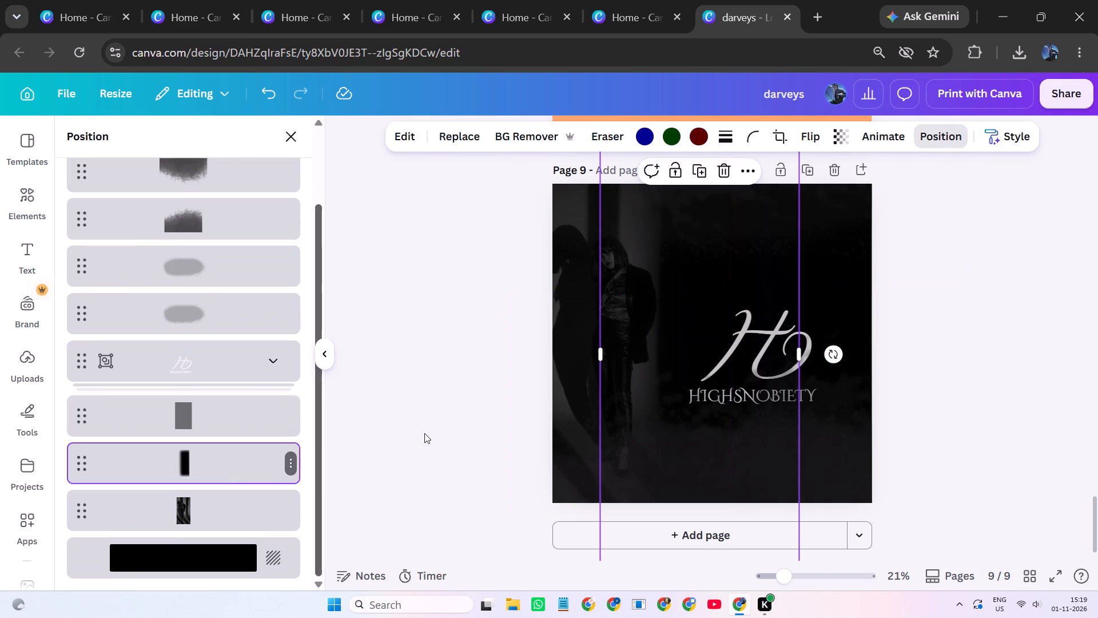
left_click_drag(804, 360, 993, 356)
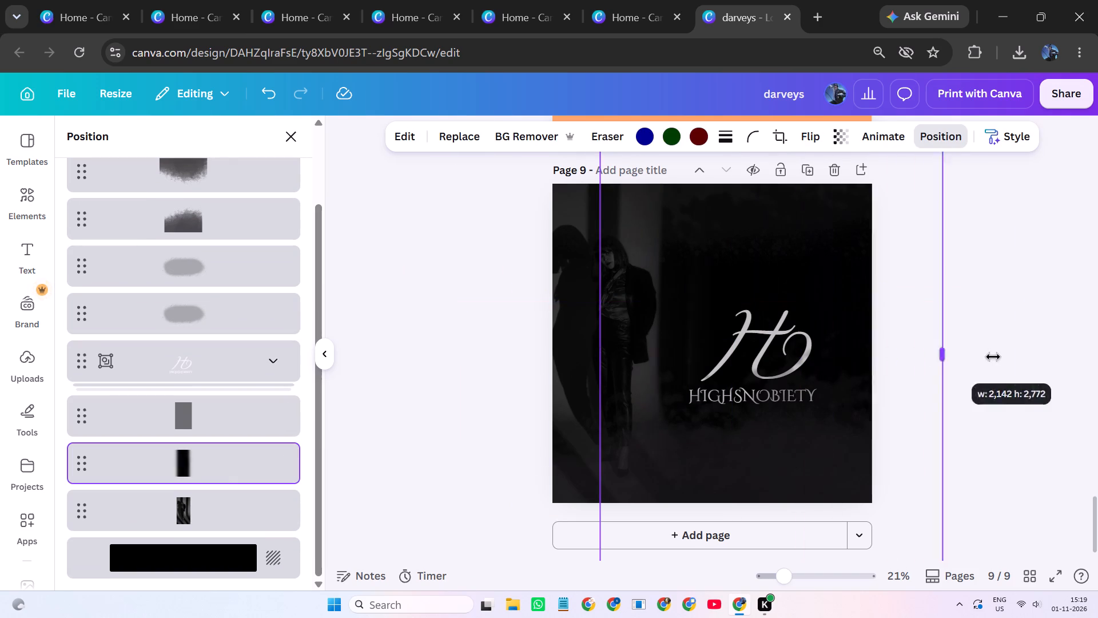
left_click_drag(993, 356, 991, 358)
left_click(942, 400)
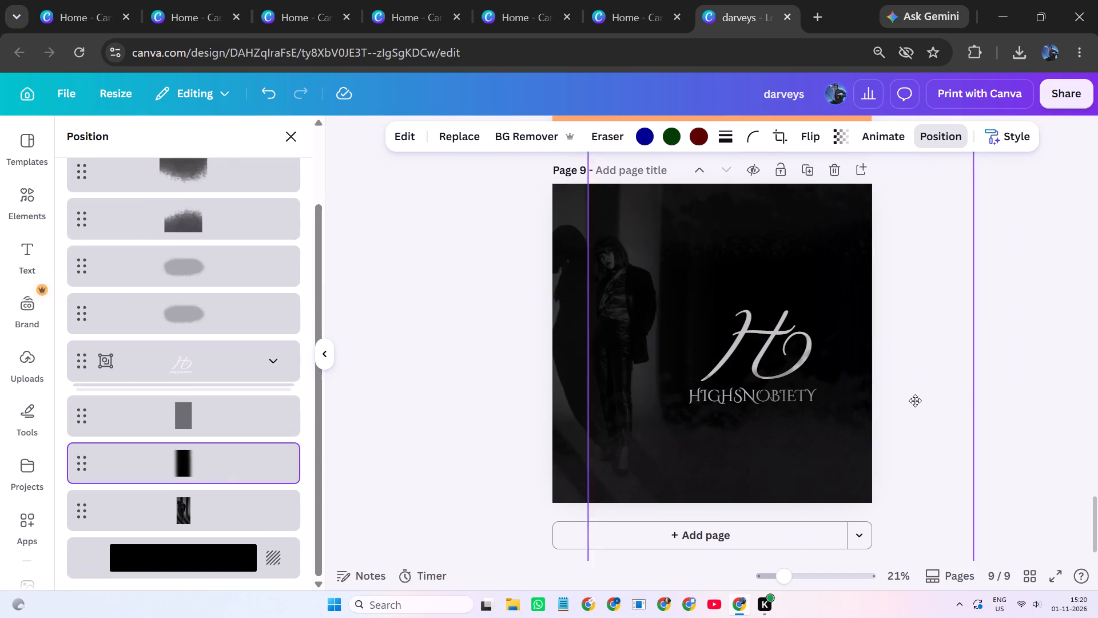
left_click(1017, 252)
left_click(1017, 252)
Download only pages 8 and 9 as PNG files at 2,000 × 2,000 px.
scroll(819, 418, "down", 1)
scroll(810, 385, "up", 1)
left_click(1061, 103)
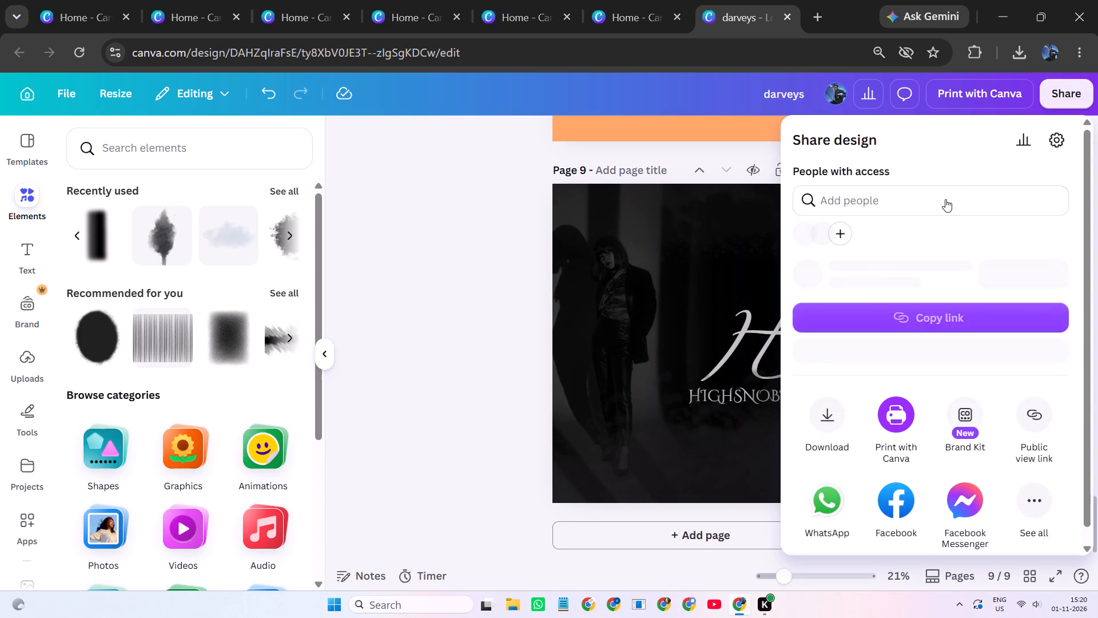
left_click(829, 453)
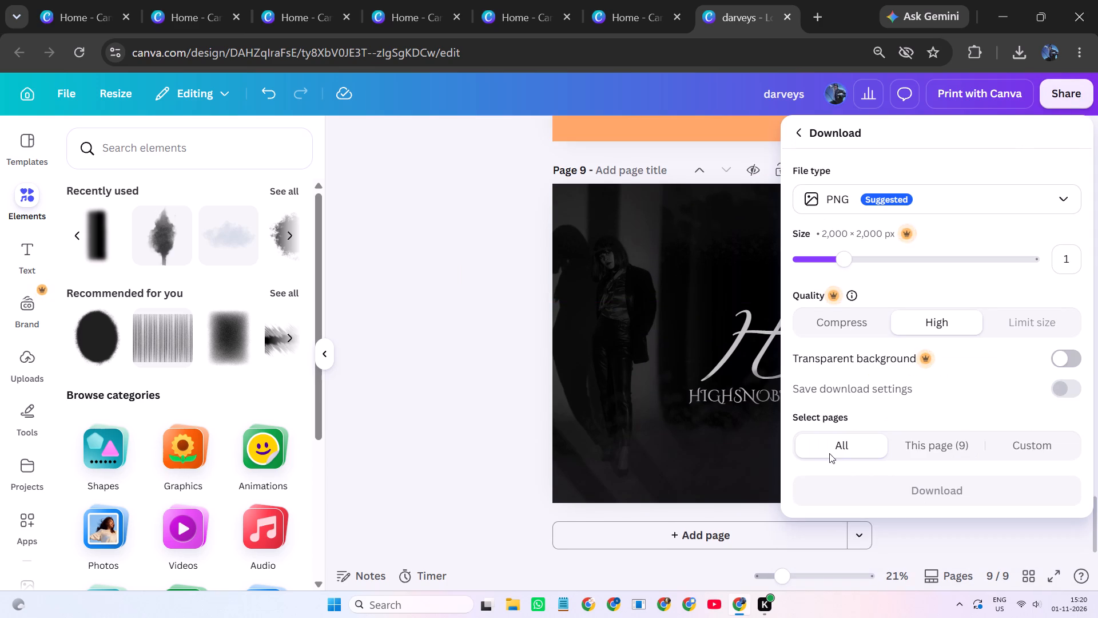
left_click(1044, 446)
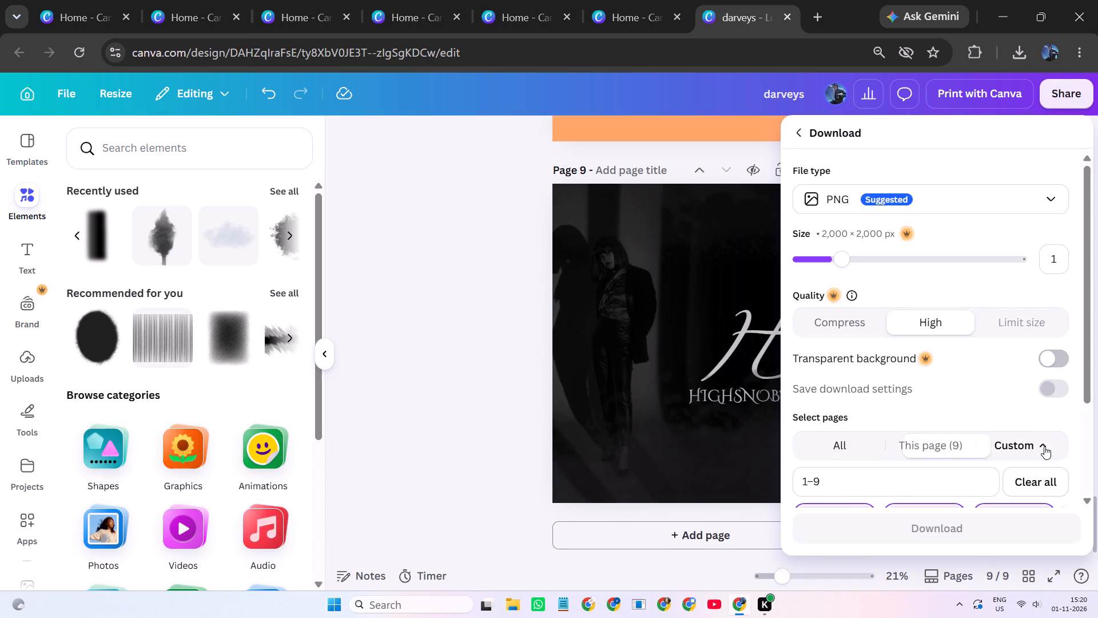
scroll(956, 509, "down", 4)
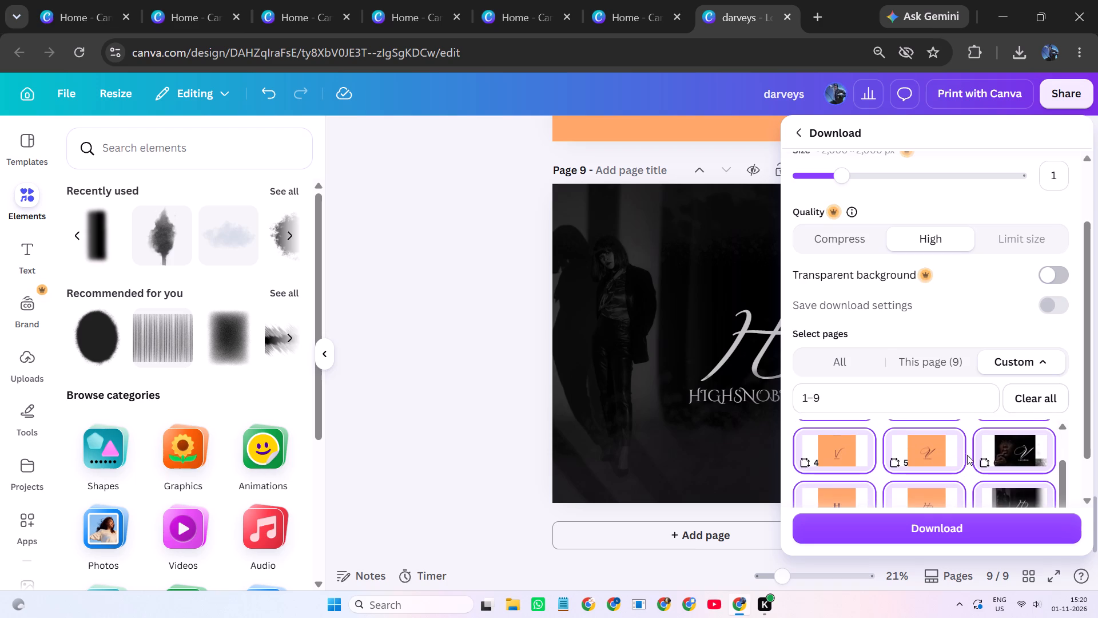
left_click(1036, 401)
scroll(990, 447, "down", 4)
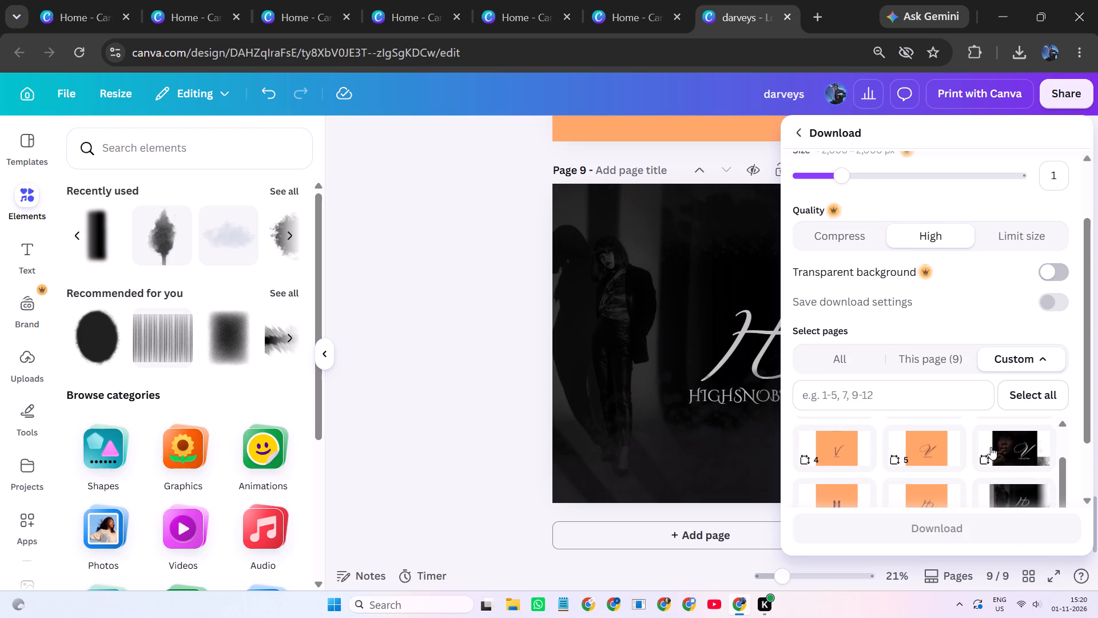
scroll(990, 447, "down", 1)
scroll(945, 449, "down", 4)
left_click(1021, 400)
left_click(1013, 422)
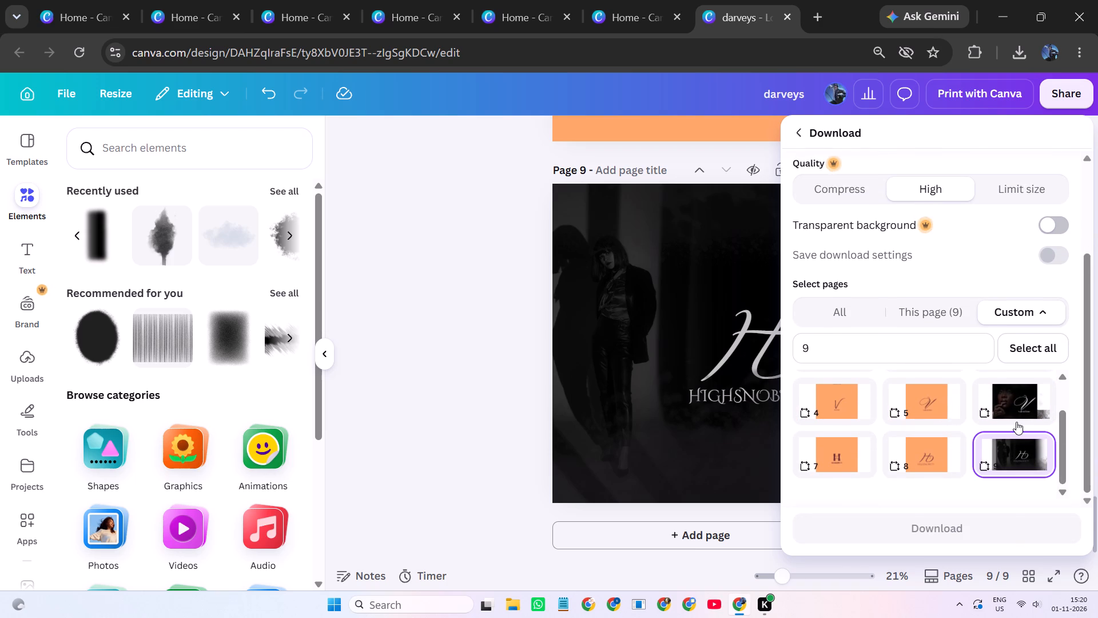
left_click(915, 462)
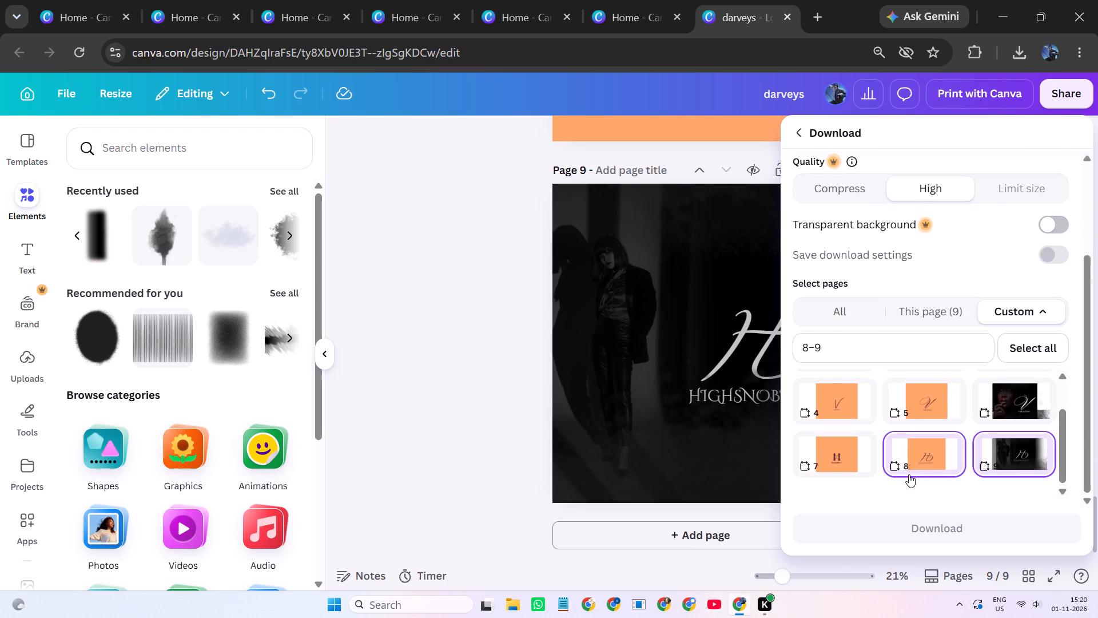
left_click(876, 525)
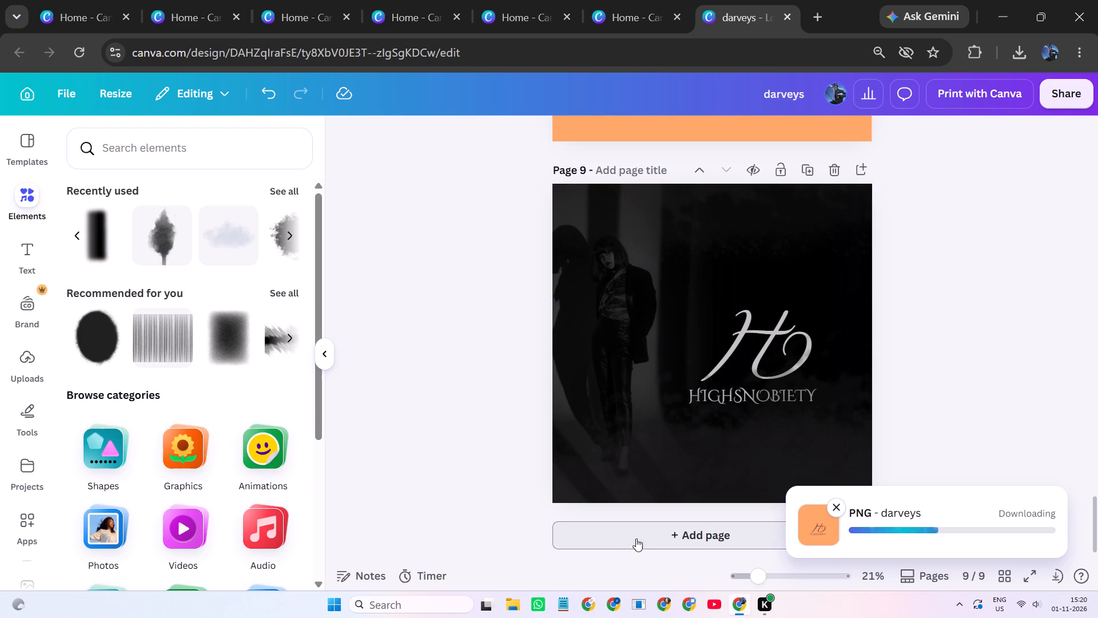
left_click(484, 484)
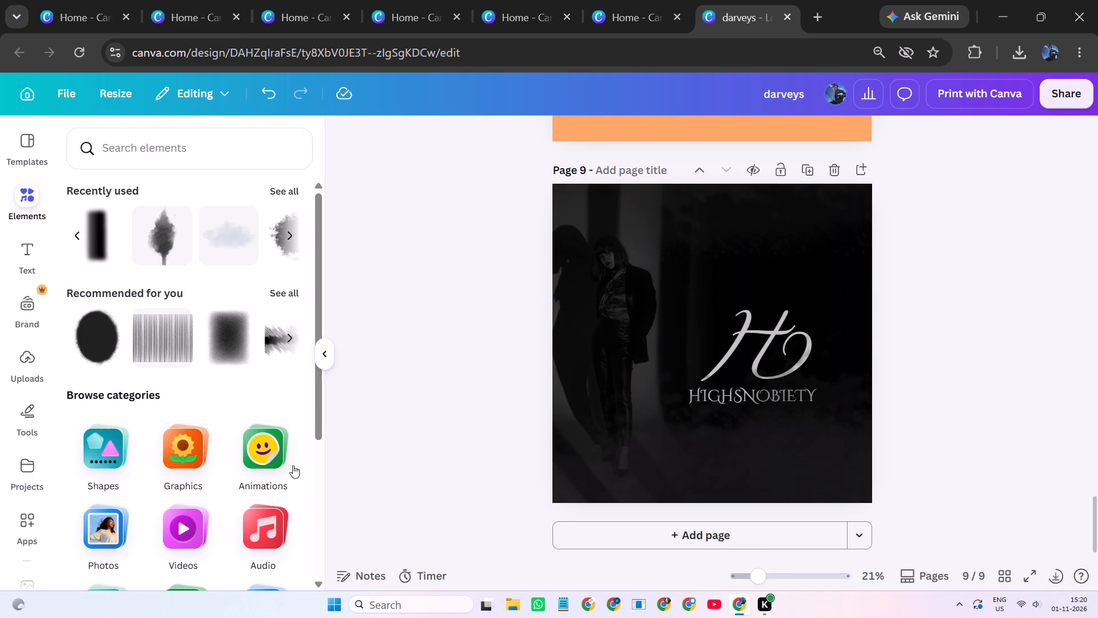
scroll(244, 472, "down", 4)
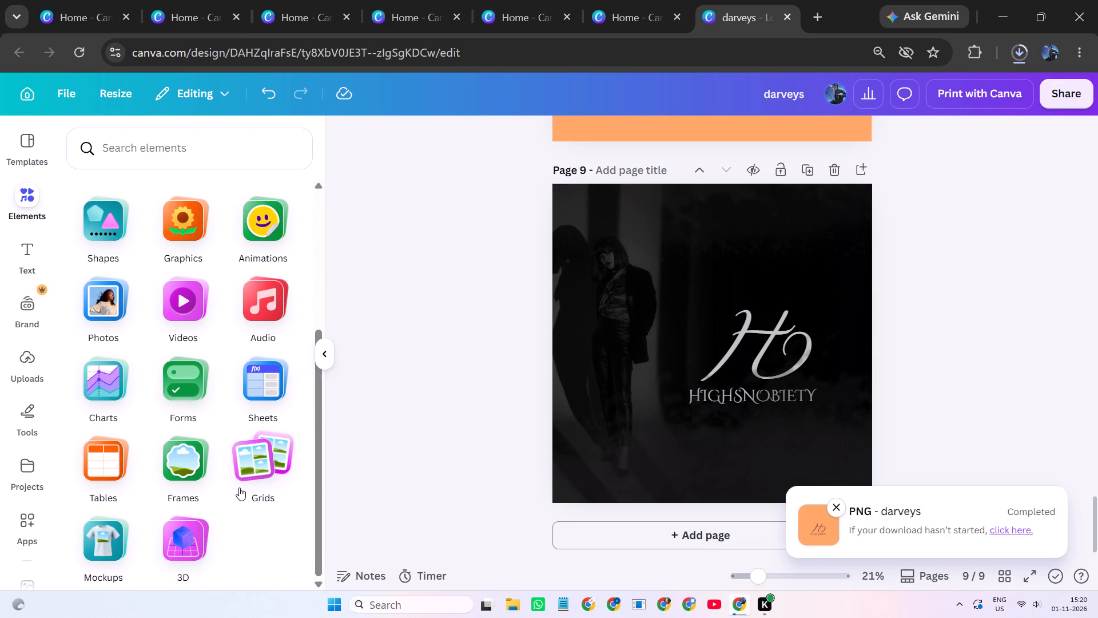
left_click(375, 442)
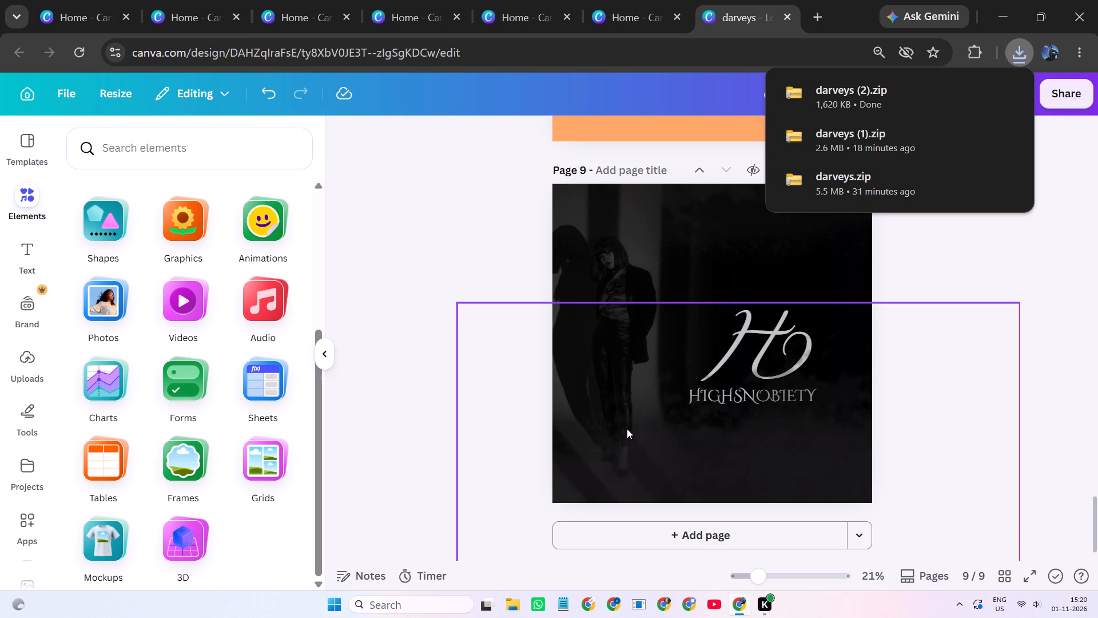
Add a new blank page after page 9.
scroll(627, 429, "down", 3)
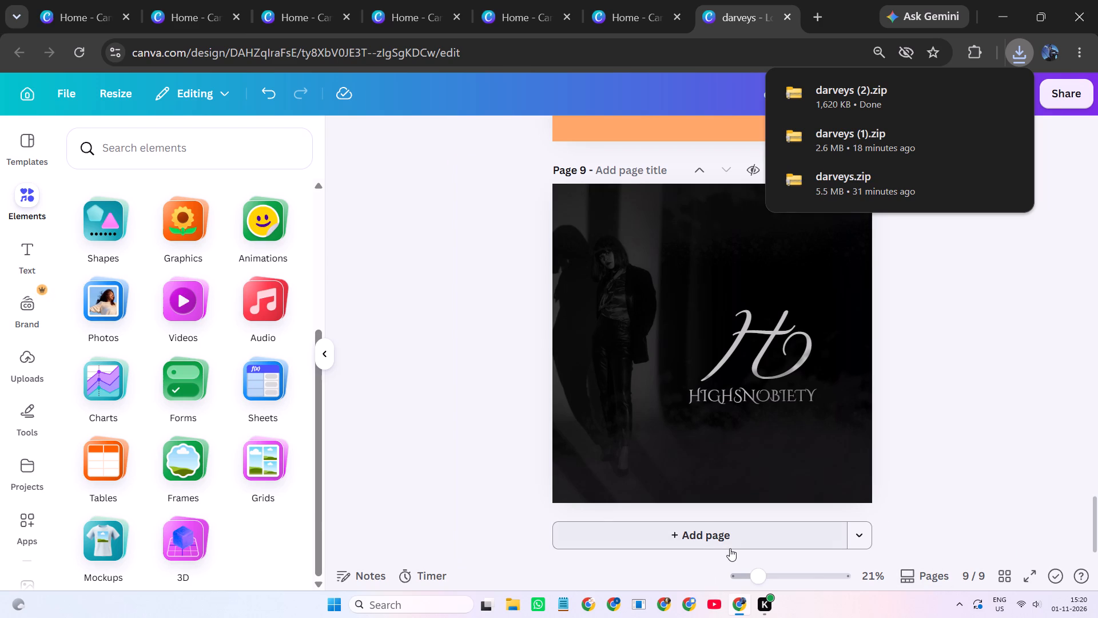
left_click(735, 529)
left_click(944, 398)
Delete page 7, the orange page with the blocky H monogram.
scroll(906, 412, "up", 1)
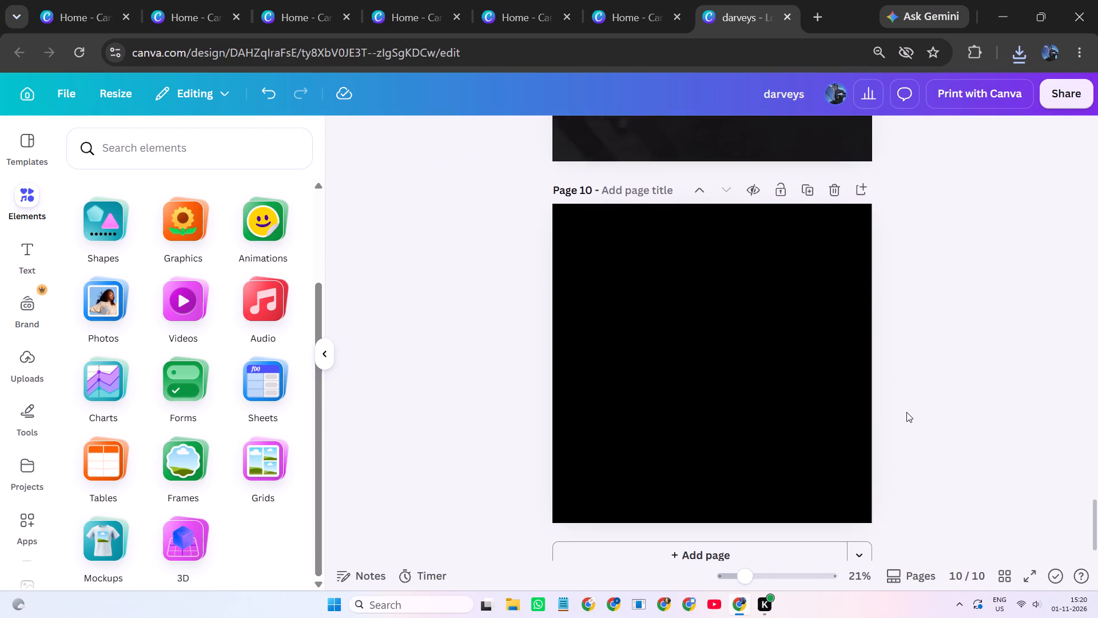
scroll(906, 412, "up", 1)
scroll(779, 379, "up", 4)
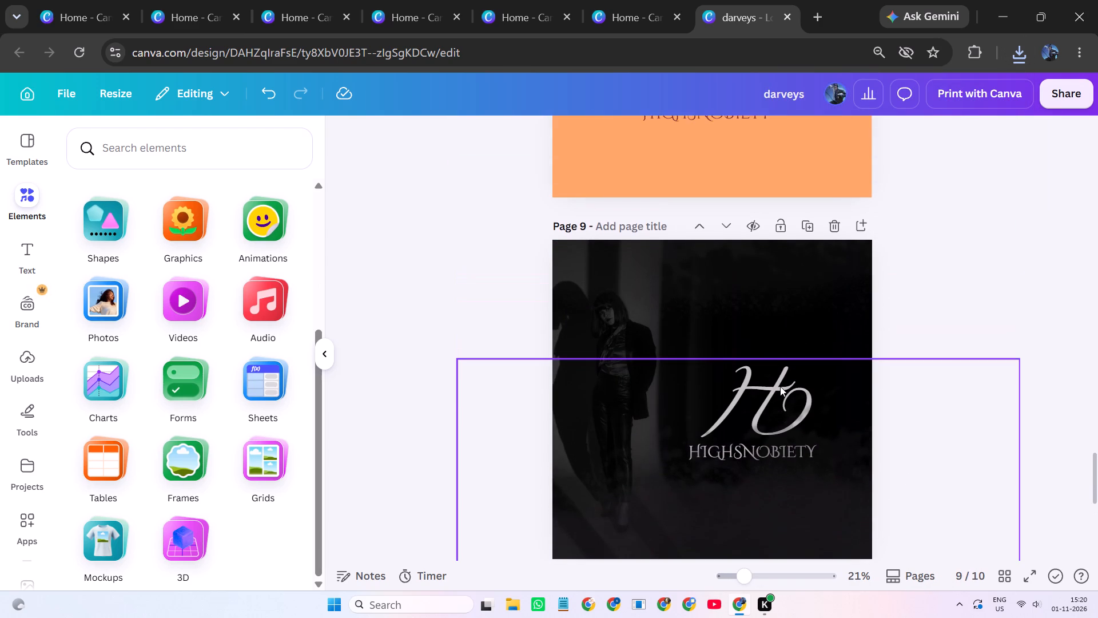
scroll(781, 389, "up", 9)
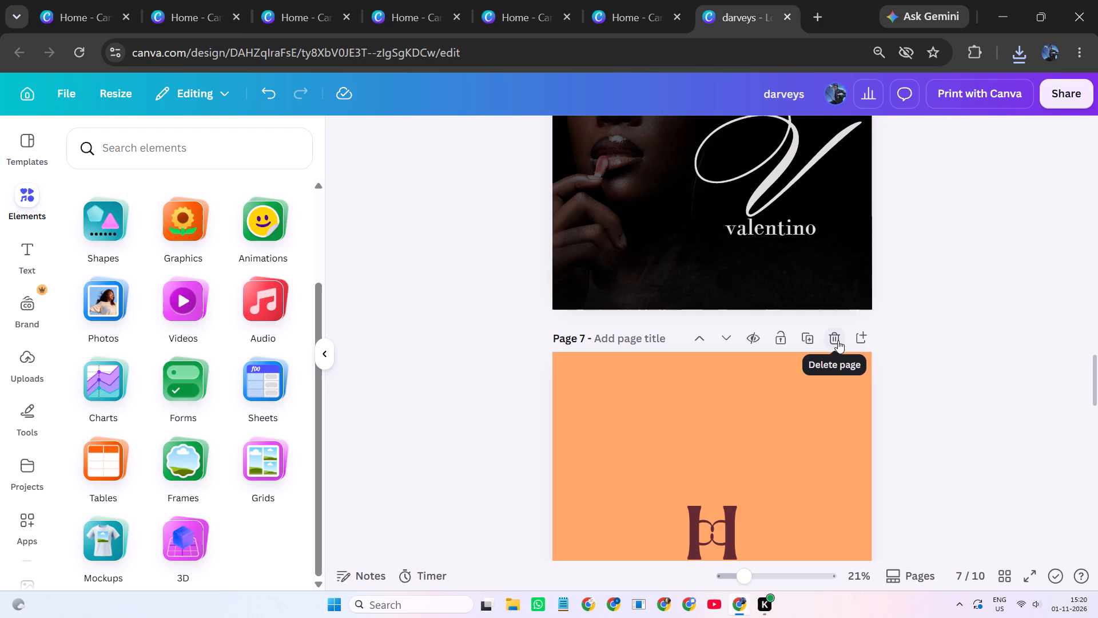
left_click(838, 340)
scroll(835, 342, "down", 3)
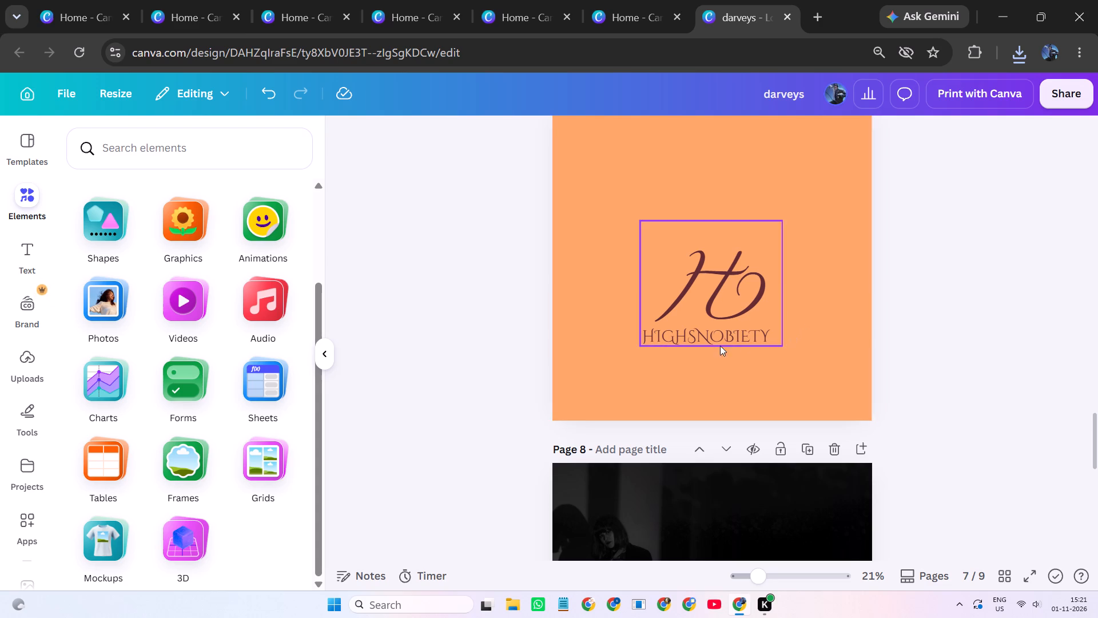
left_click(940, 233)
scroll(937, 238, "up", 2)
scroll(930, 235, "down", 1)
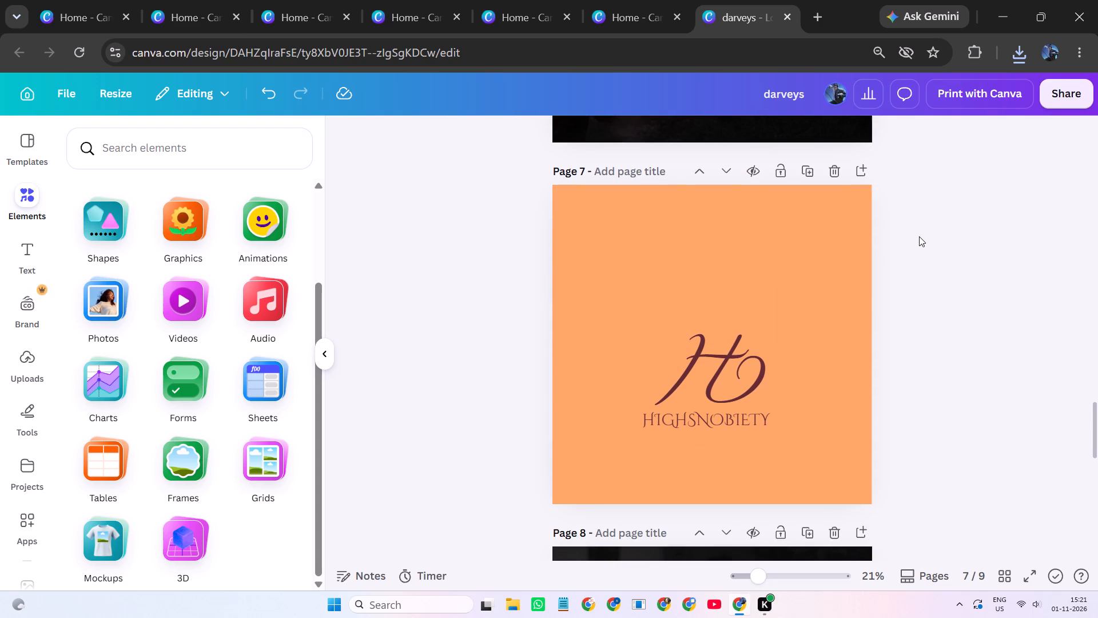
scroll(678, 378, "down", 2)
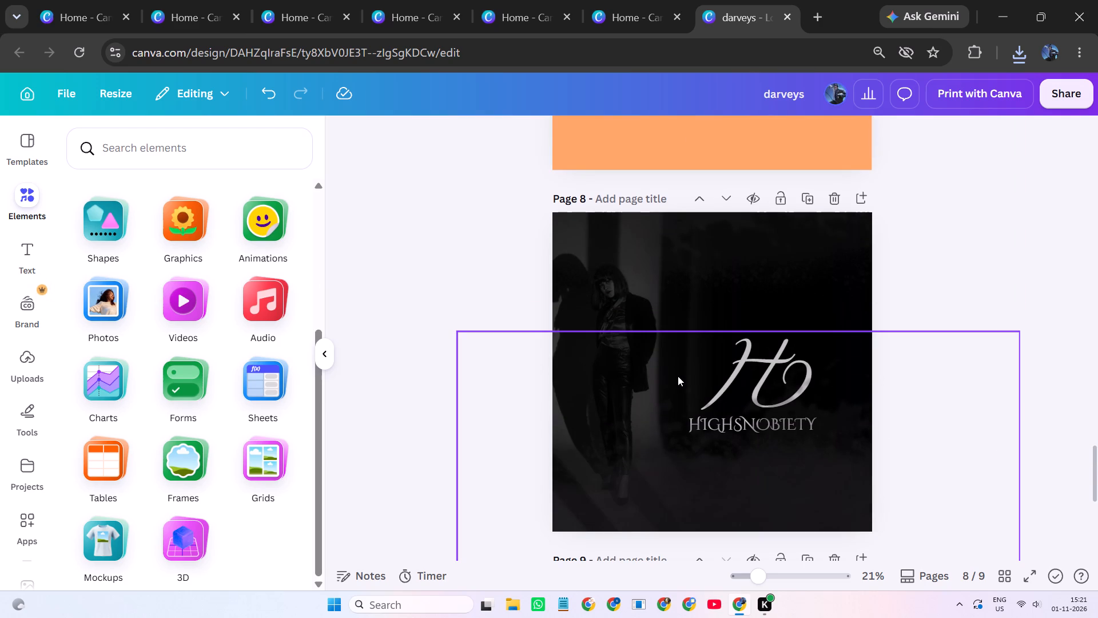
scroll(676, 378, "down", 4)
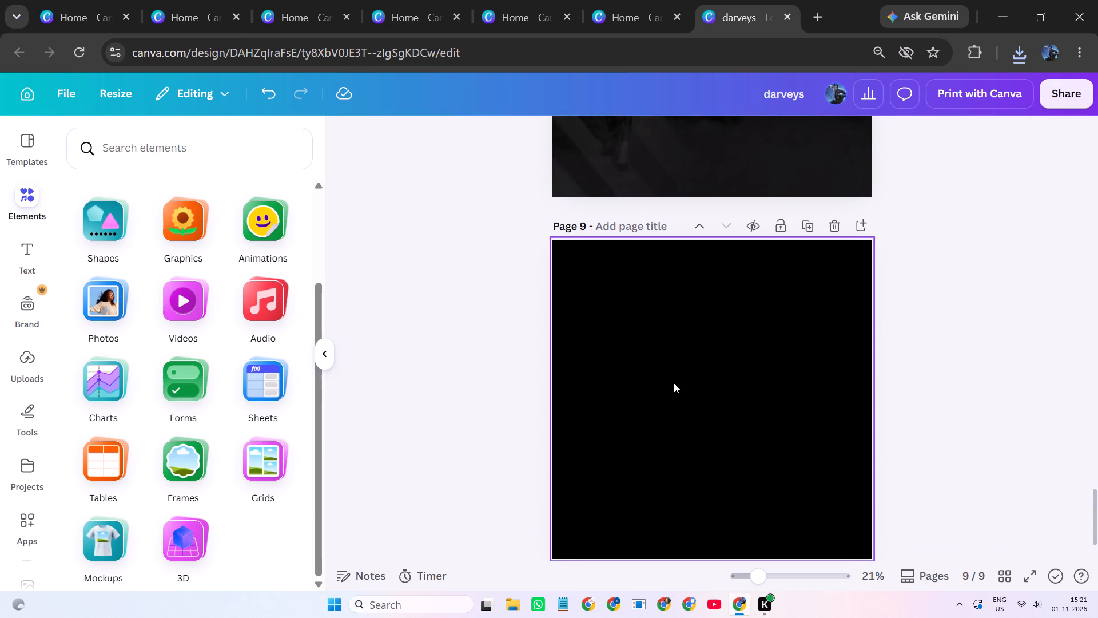
Leave the darveys design for the home page and open the recent design named logos.
scroll(674, 383, "down", 2)
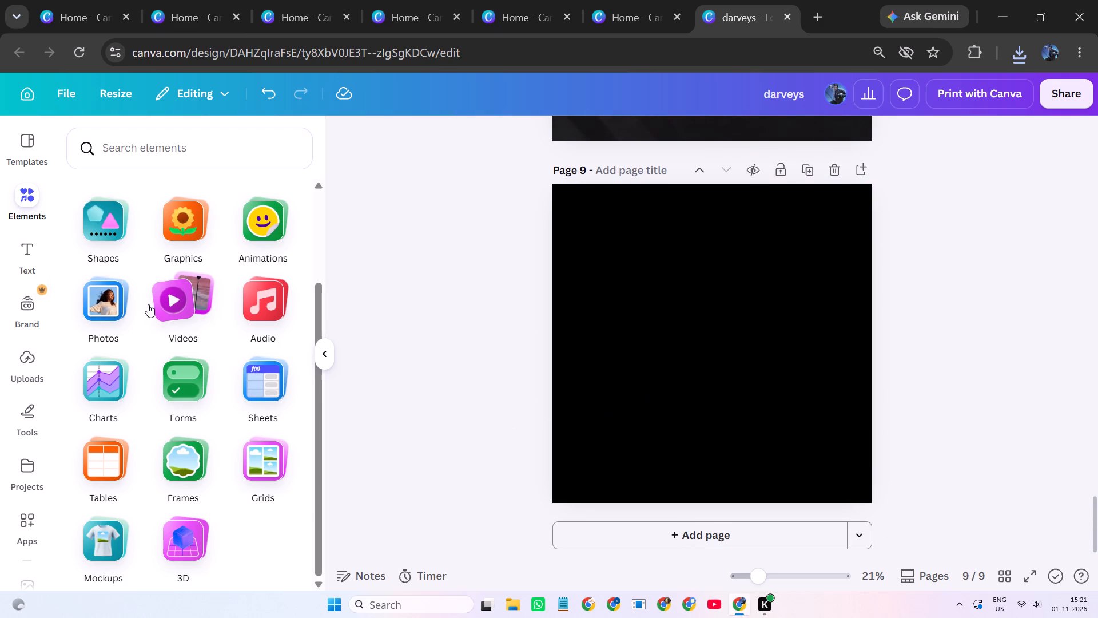
left_click(36, 101)
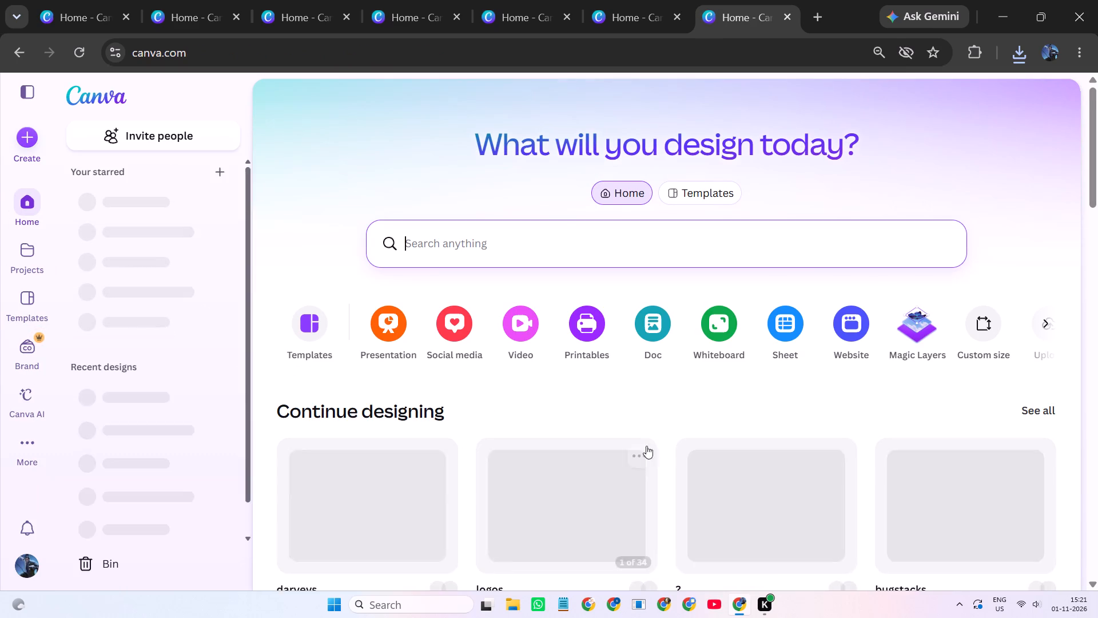
scroll(615, 435, "down", 1)
left_click(534, 421)
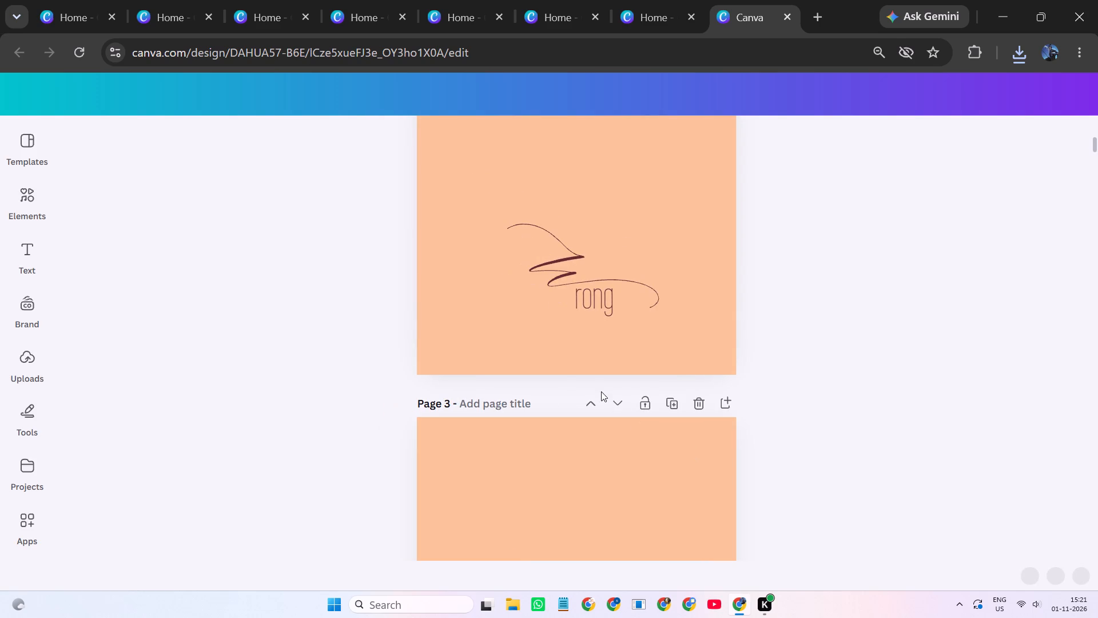
Copy the "wrong" text box from the brand-name list on page 1 of the logos design.
left_click(763, 371)
scroll(763, 371, "up", 5)
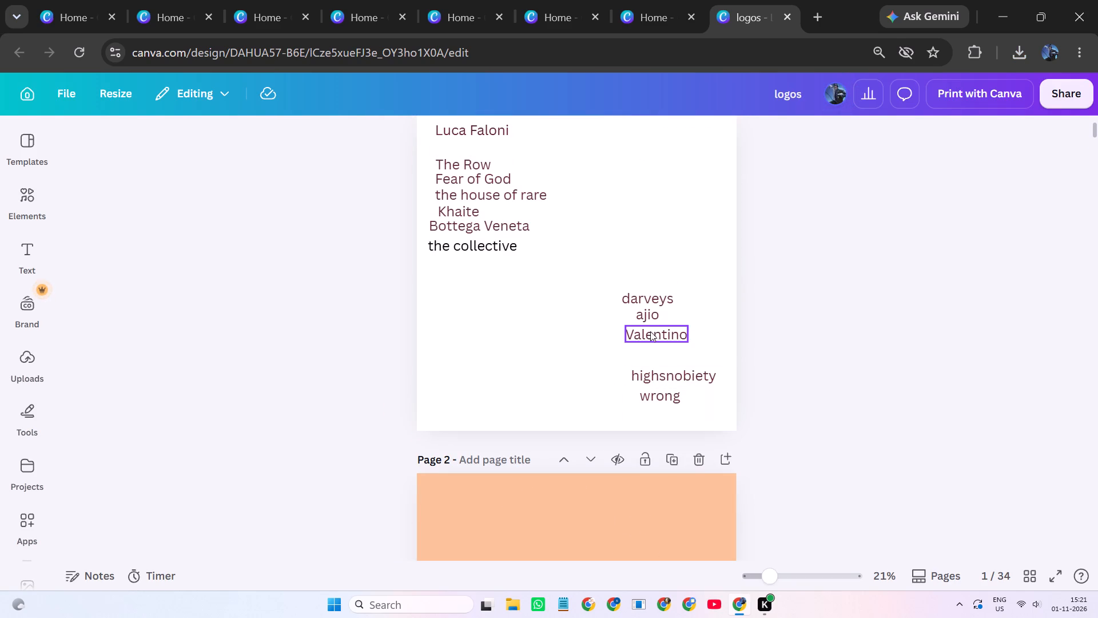
left_click(655, 395)
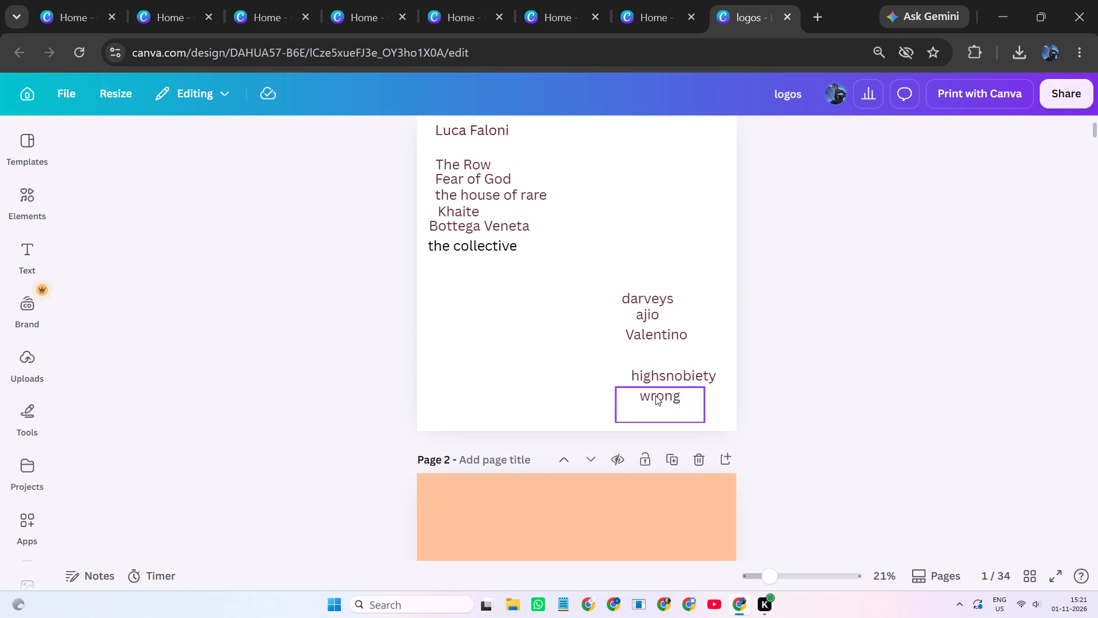
left_click(709, 360)
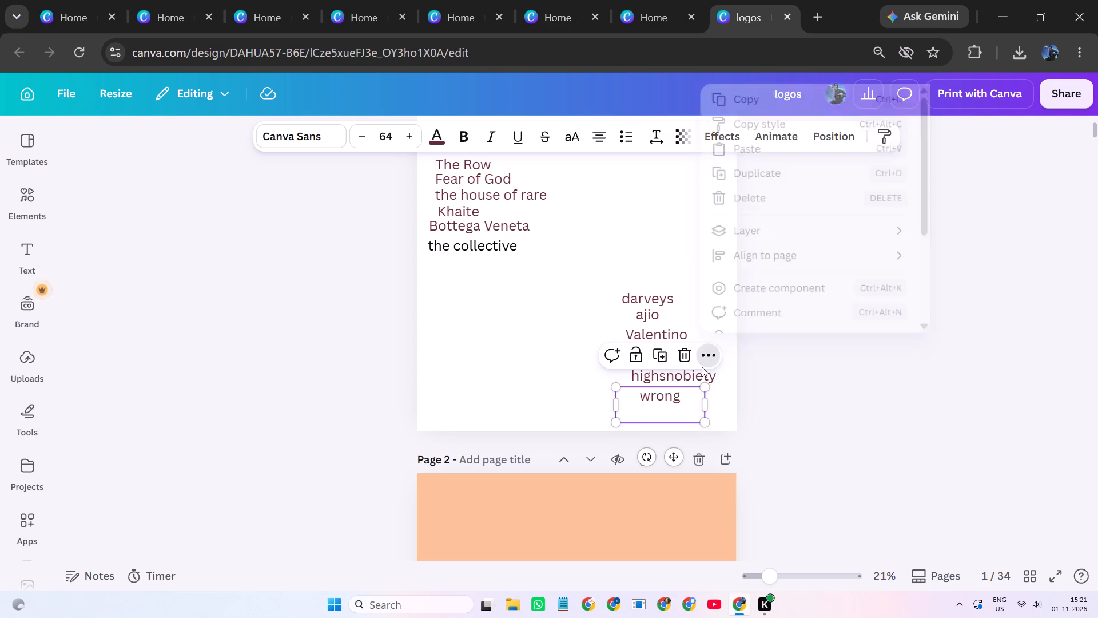
left_click(761, 96)
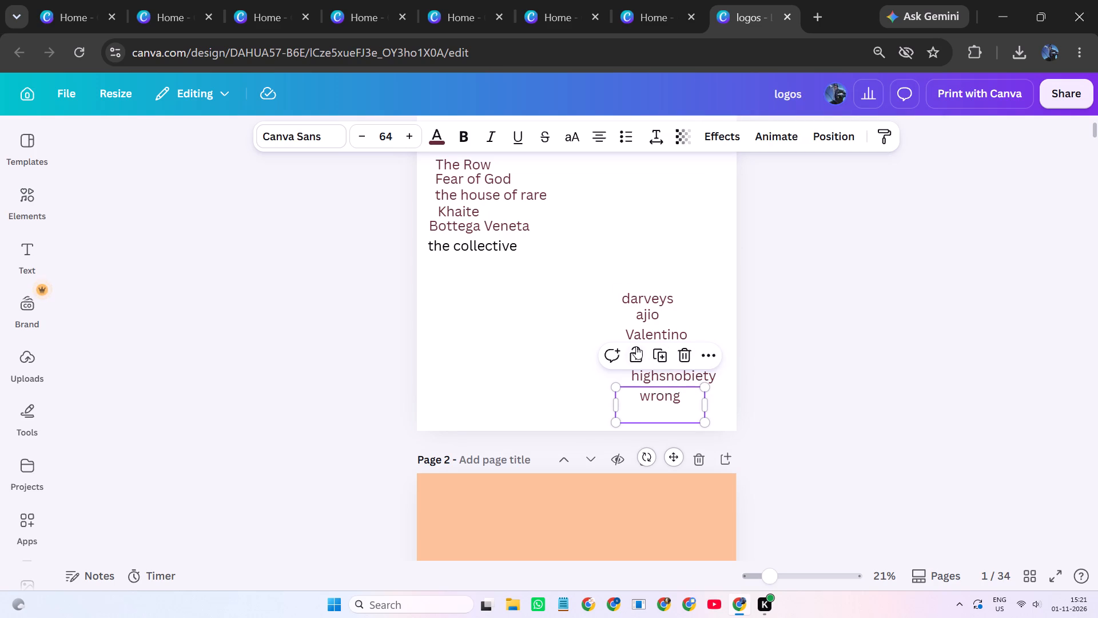
Return to the home page from the logos design and reopen the darveys design.
scroll(622, 365, "down", 8)
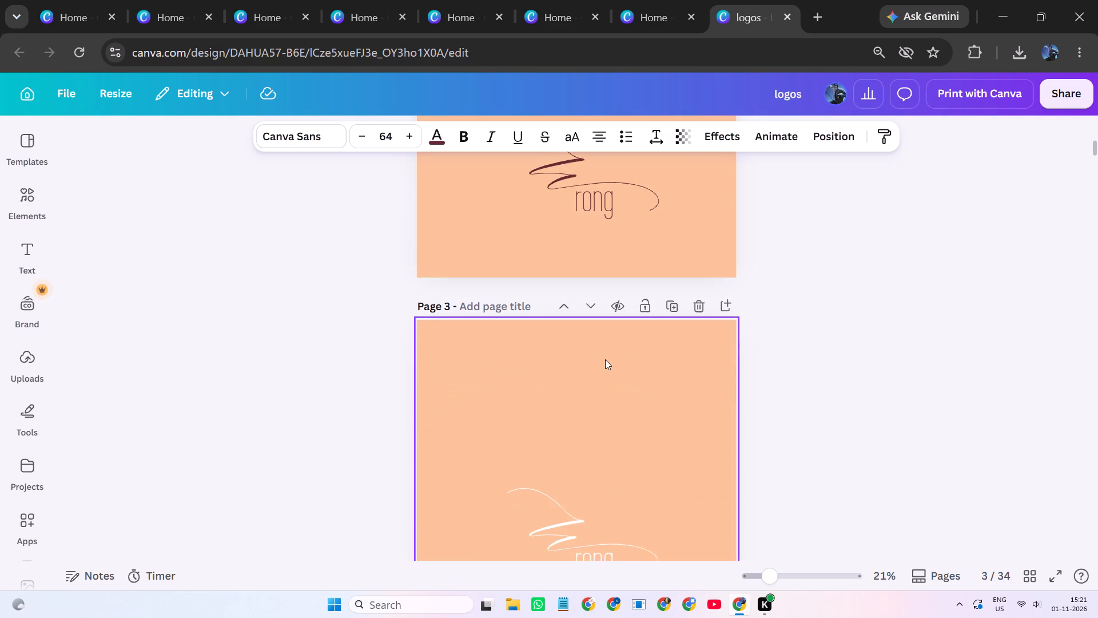
scroll(605, 359, "down", 2)
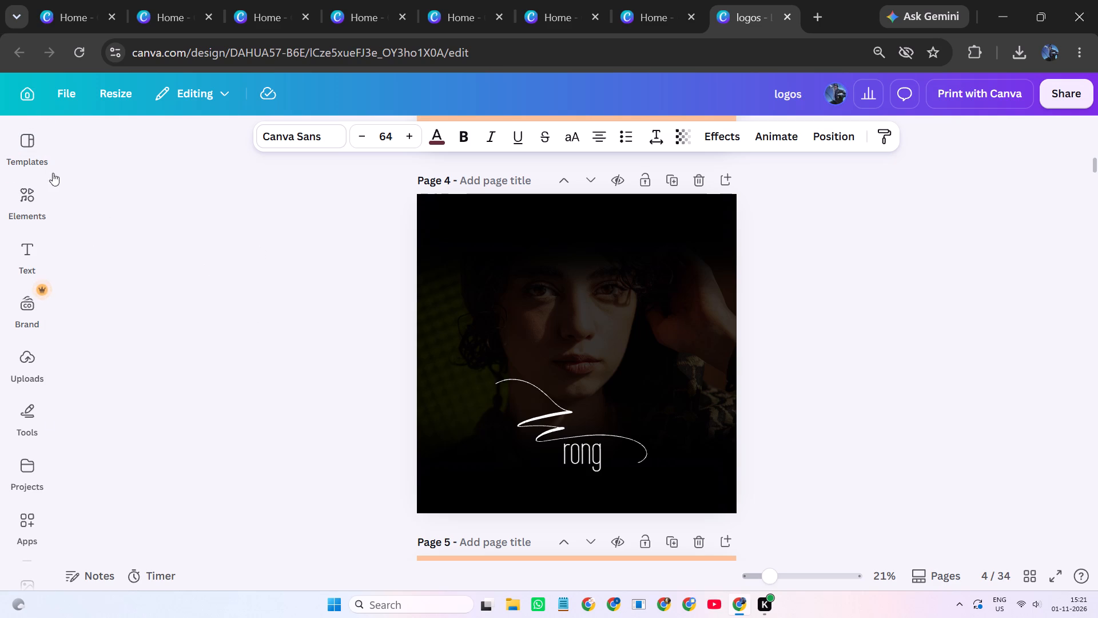
left_click(18, 101)
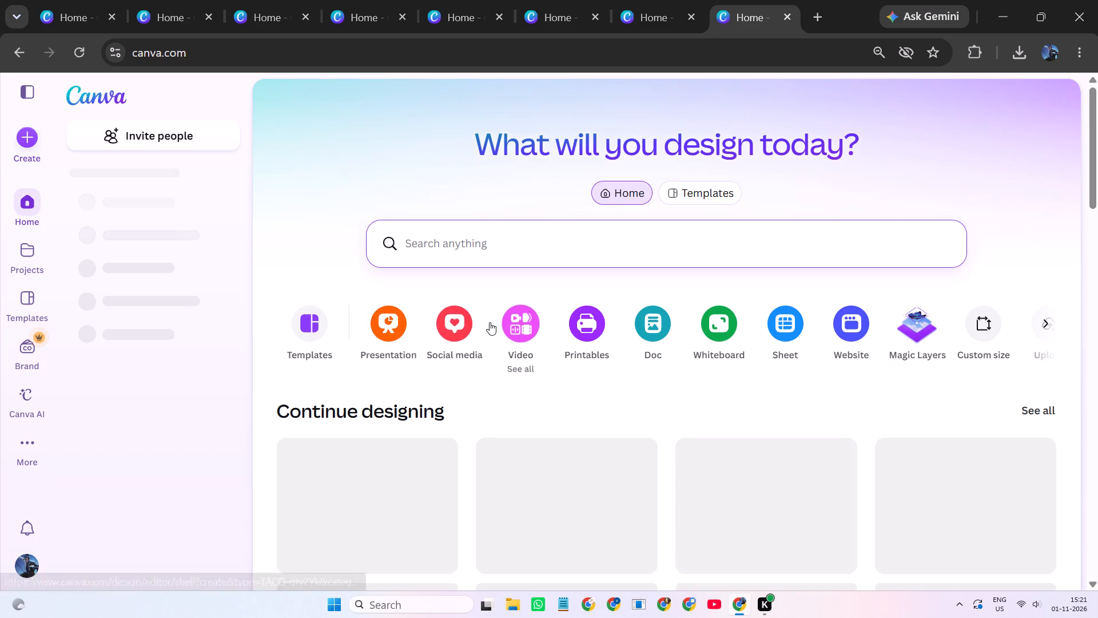
scroll(454, 394, "down", 2)
left_click(566, 359)
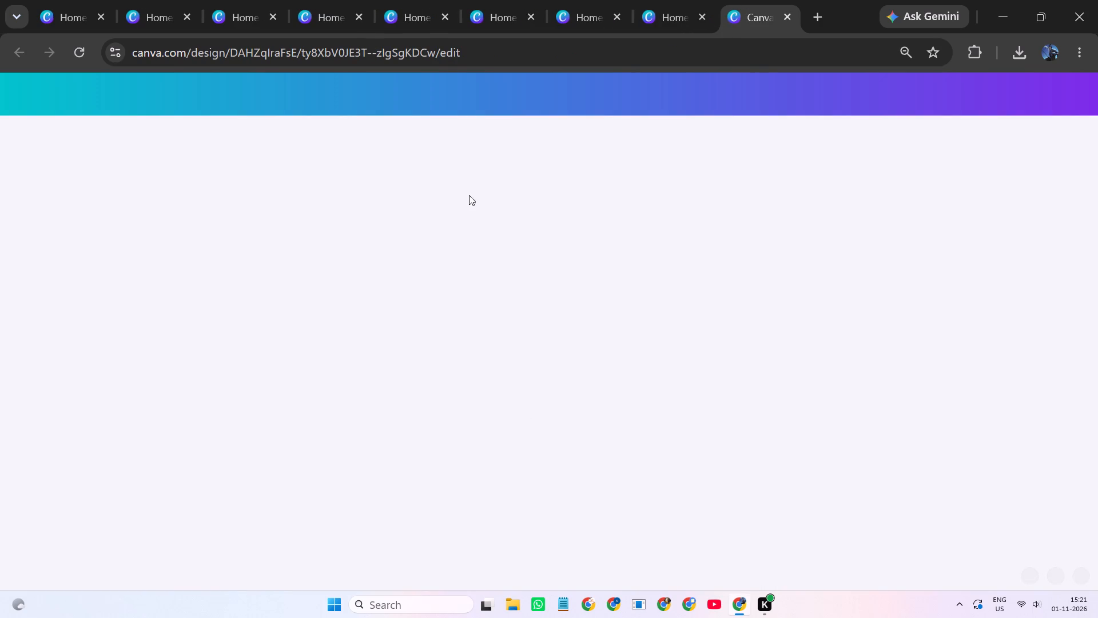
Close all the leftover Home browser tabs, keeping only the darveys design open.
left_click(104, 15)
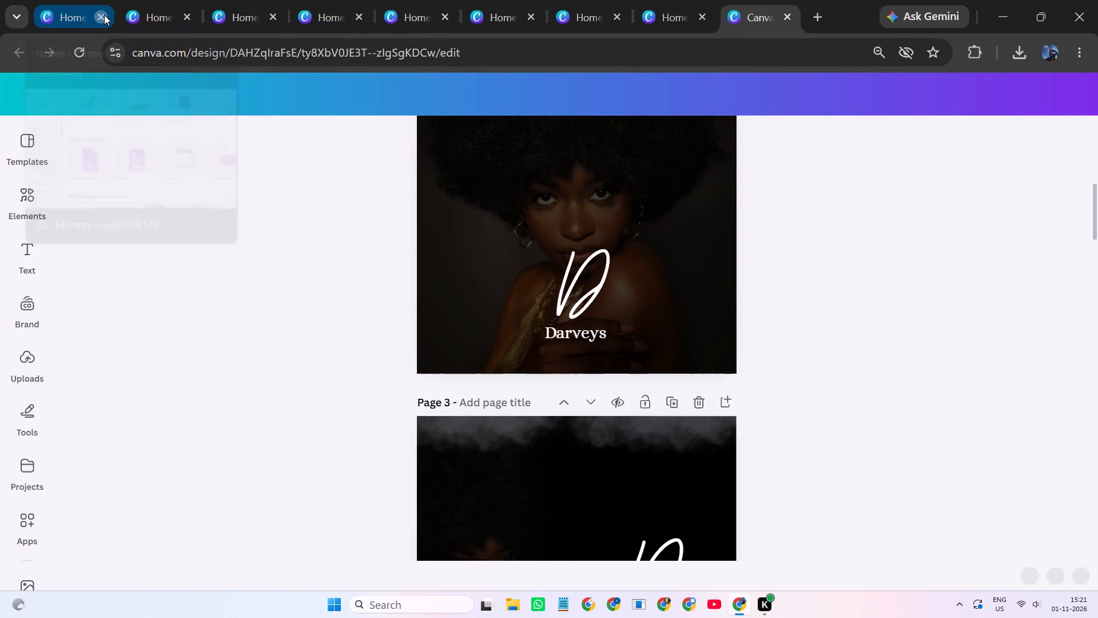
left_click(102, 15)
left_click(102, 15)
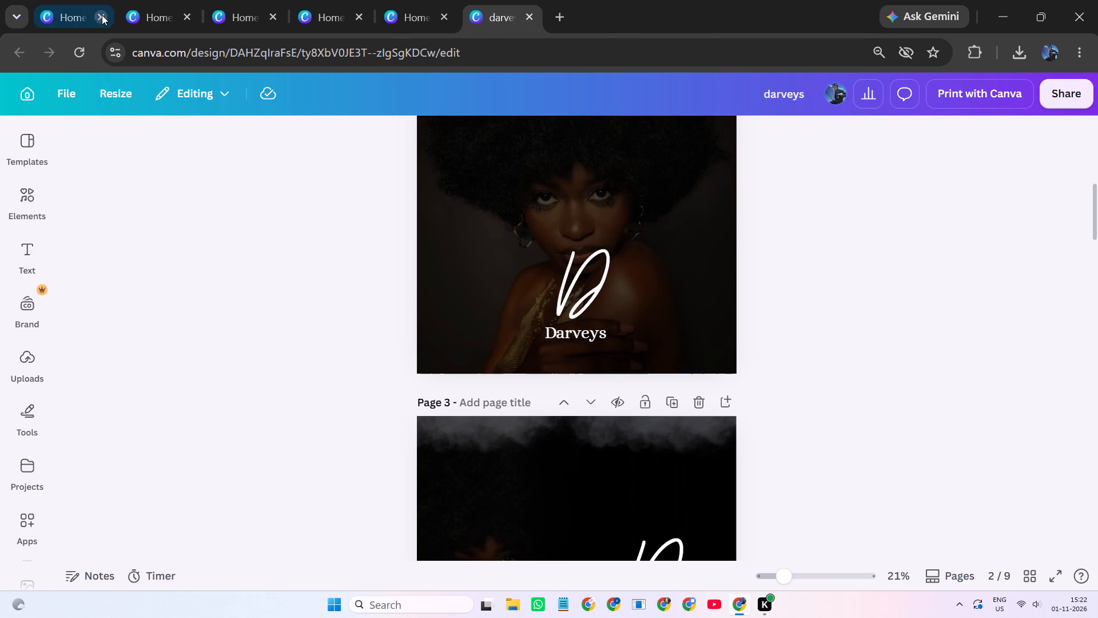
left_click(102, 15)
left_click(102, 15)
left_click(102, 15)
left_click(102, 15)
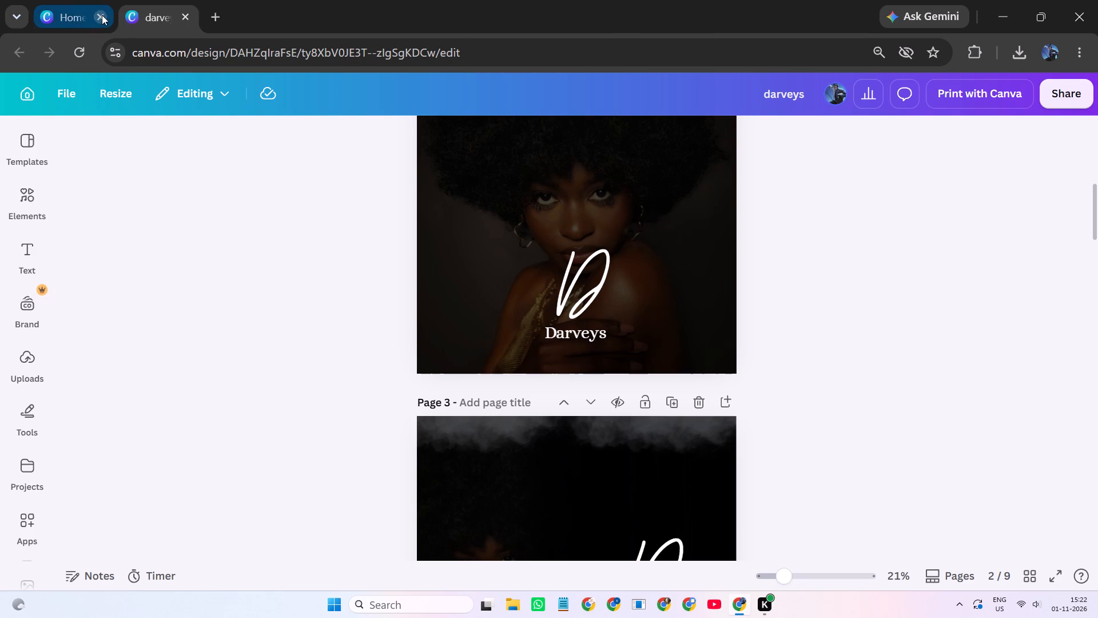
left_click(102, 15)
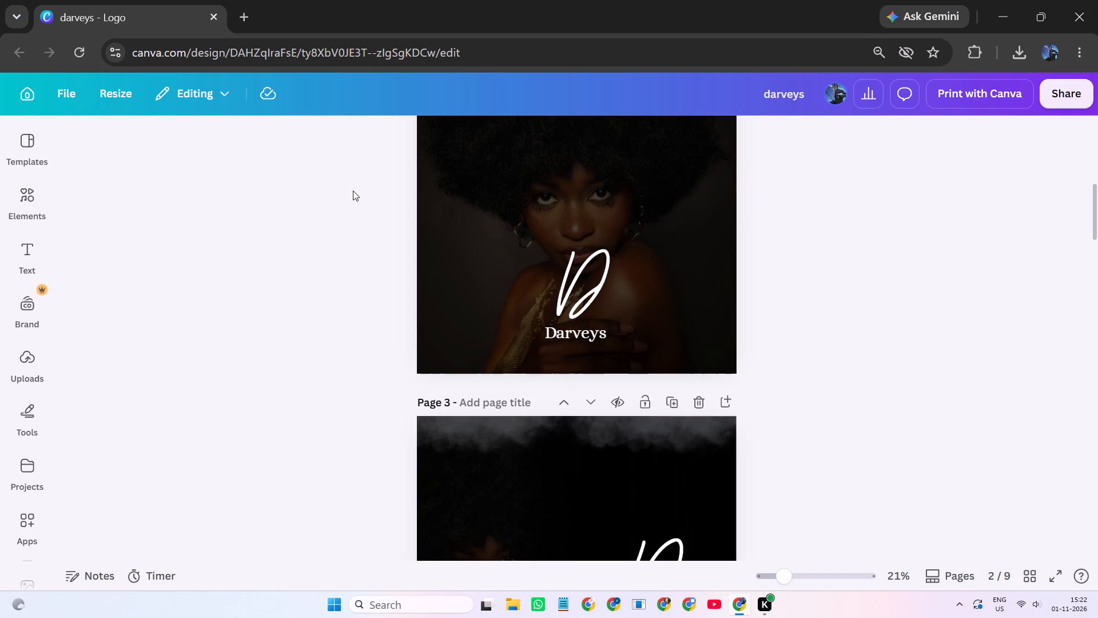
Set the background of the blank page 9 to the orange already used in the design's background colours.
left_click(803, 260)
scroll(802, 261, "down", 3)
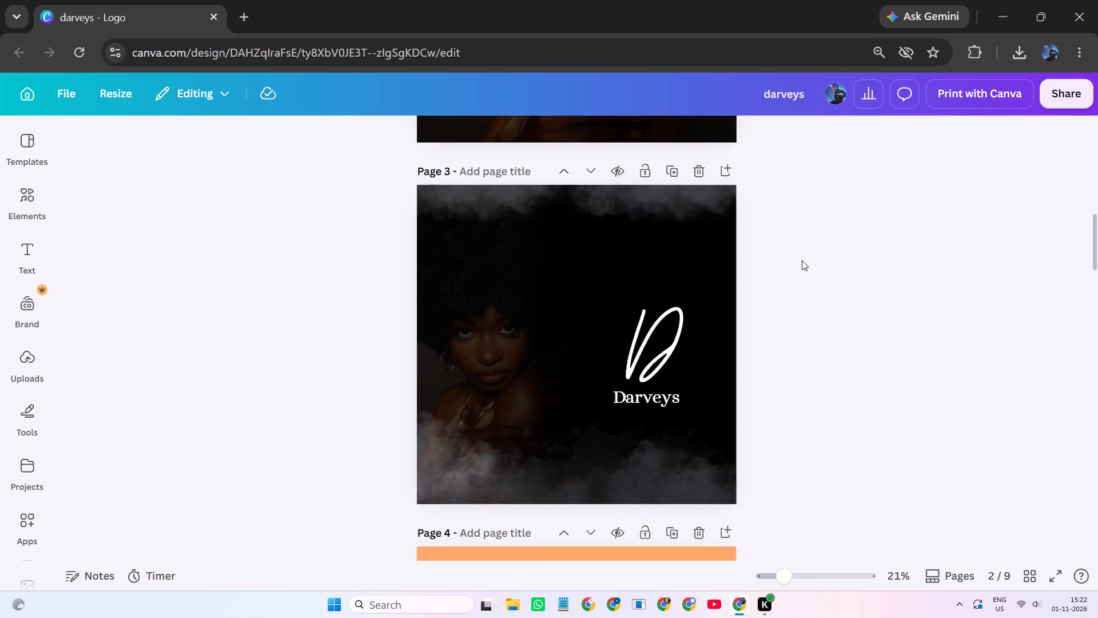
scroll(801, 256, "down", 3)
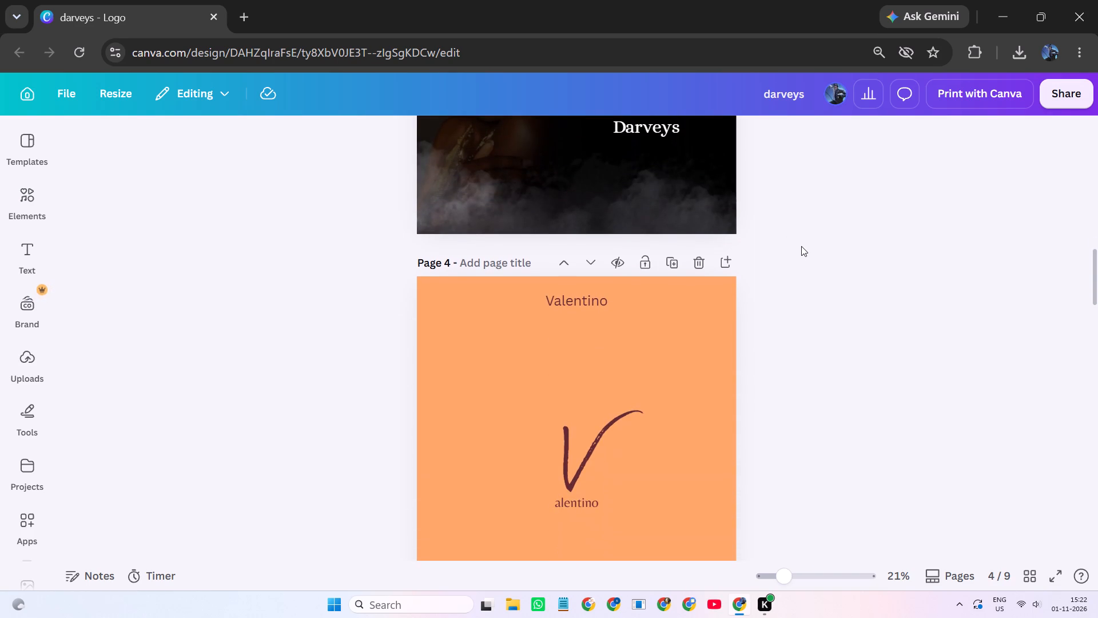
scroll(799, 241, "down", 5)
scroll(794, 244, "up", 2)
scroll(794, 244, "down", 2)
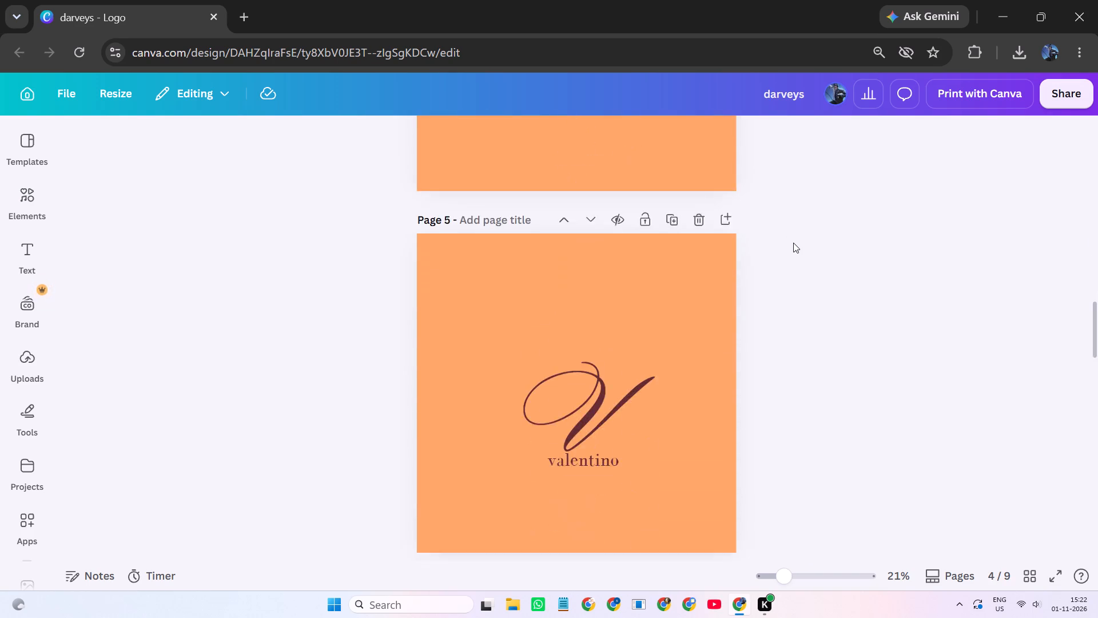
scroll(793, 243, "down", 1)
scroll(793, 243, "up", 3)
scroll(791, 237, "down", 6)
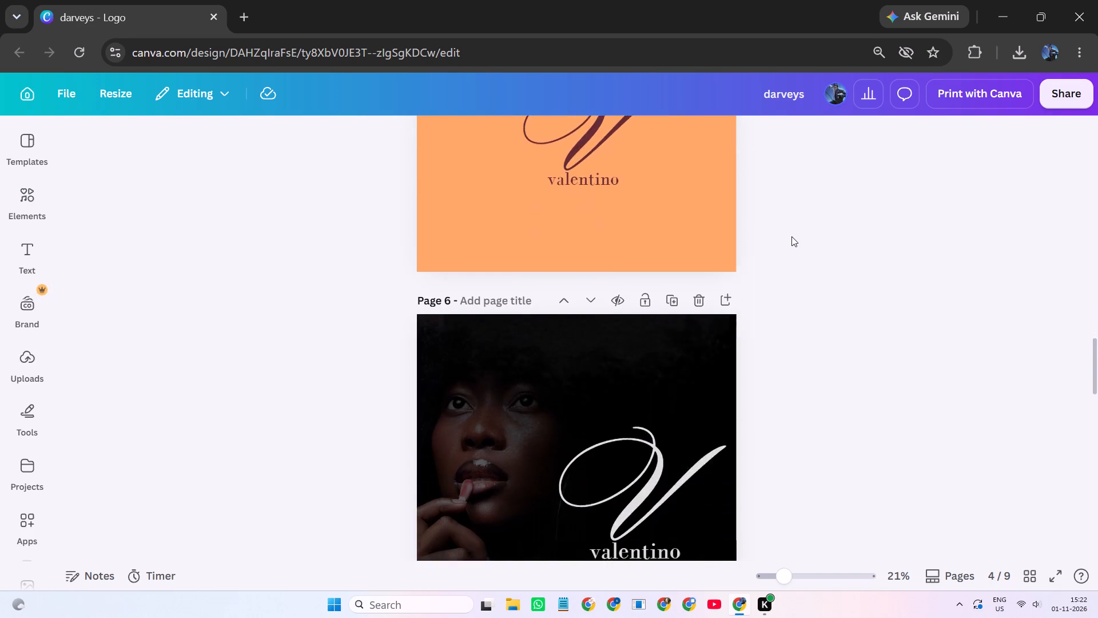
scroll(791, 236, "down", 9)
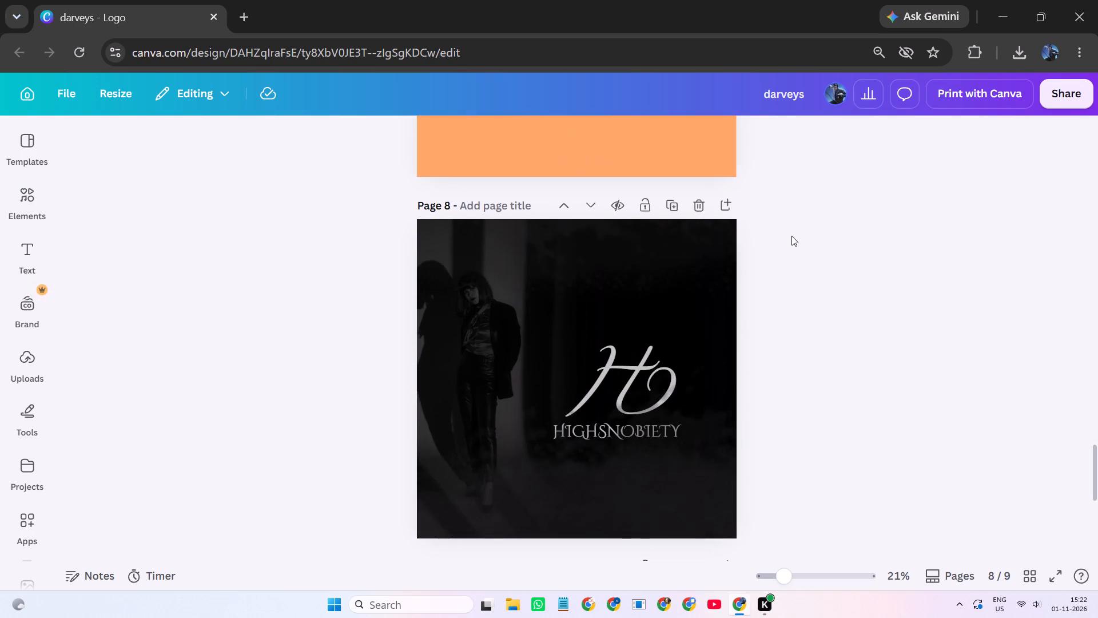
scroll(791, 236, "down", 7)
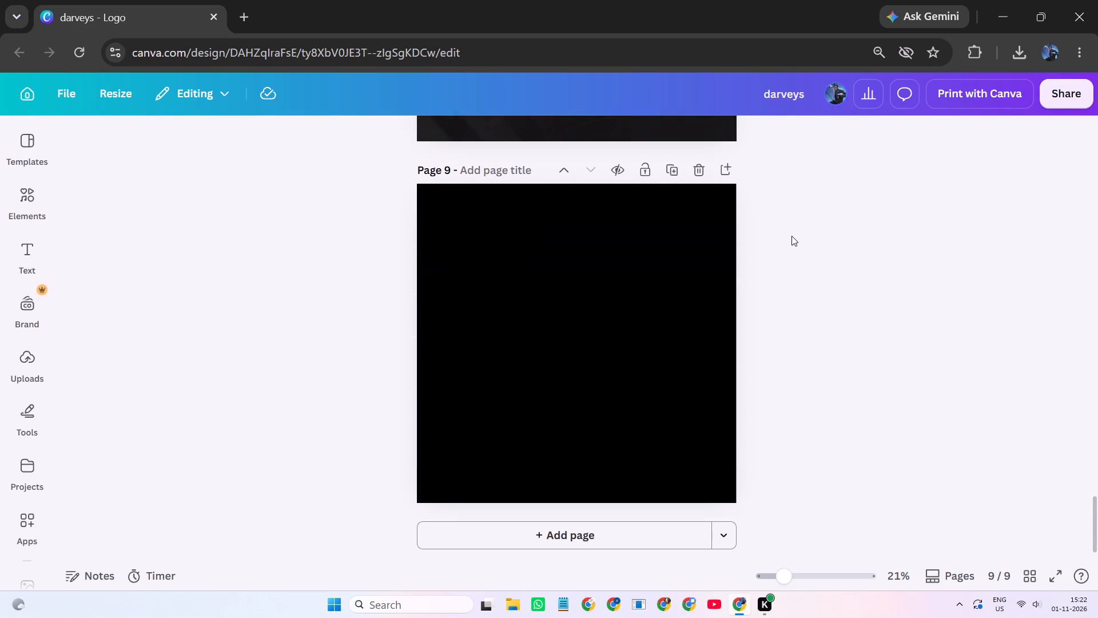
left_click(556, 317)
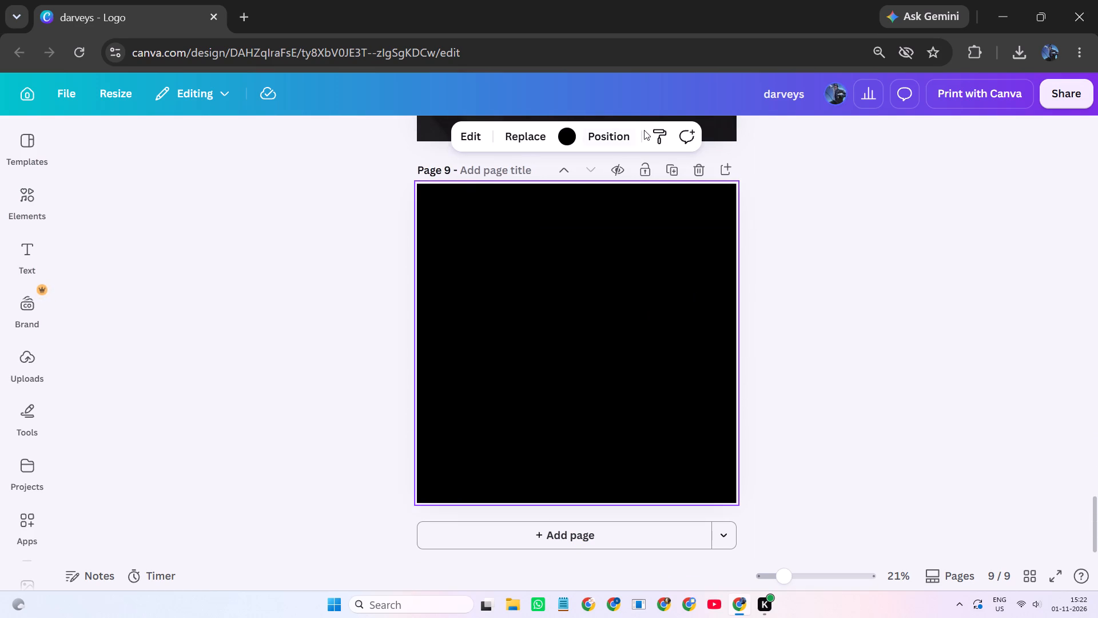
left_click(562, 128)
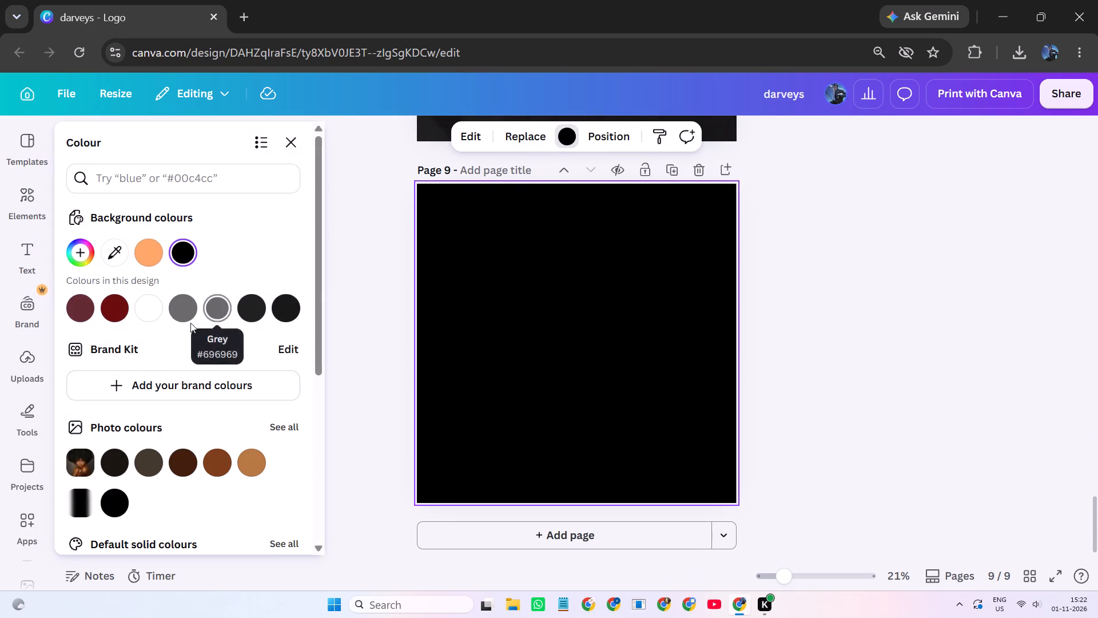
left_click(138, 257)
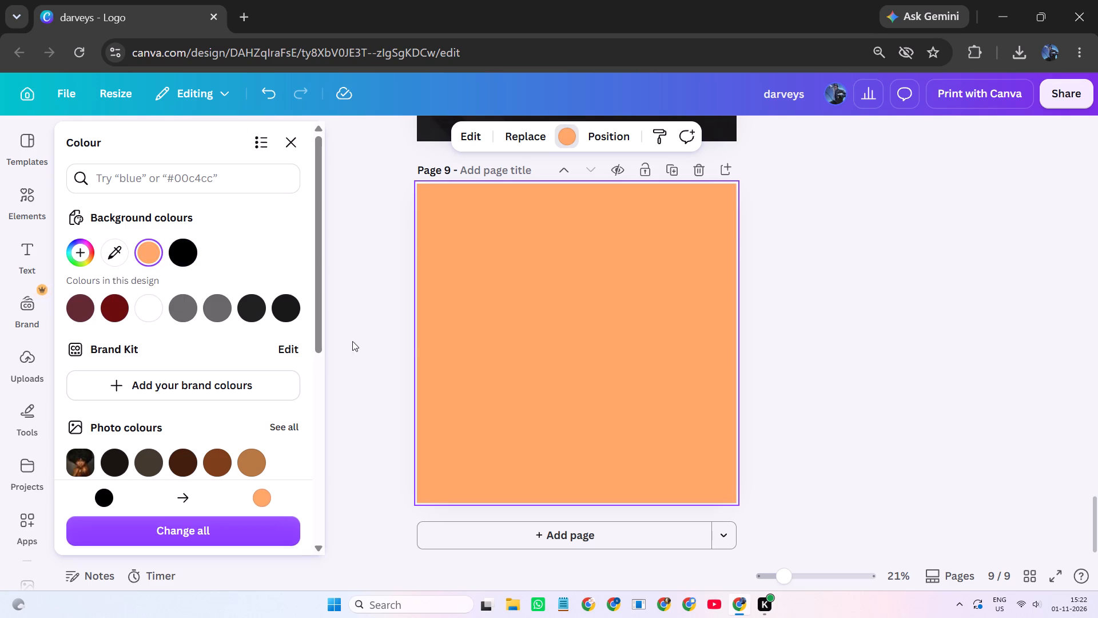
left_click(831, 362)
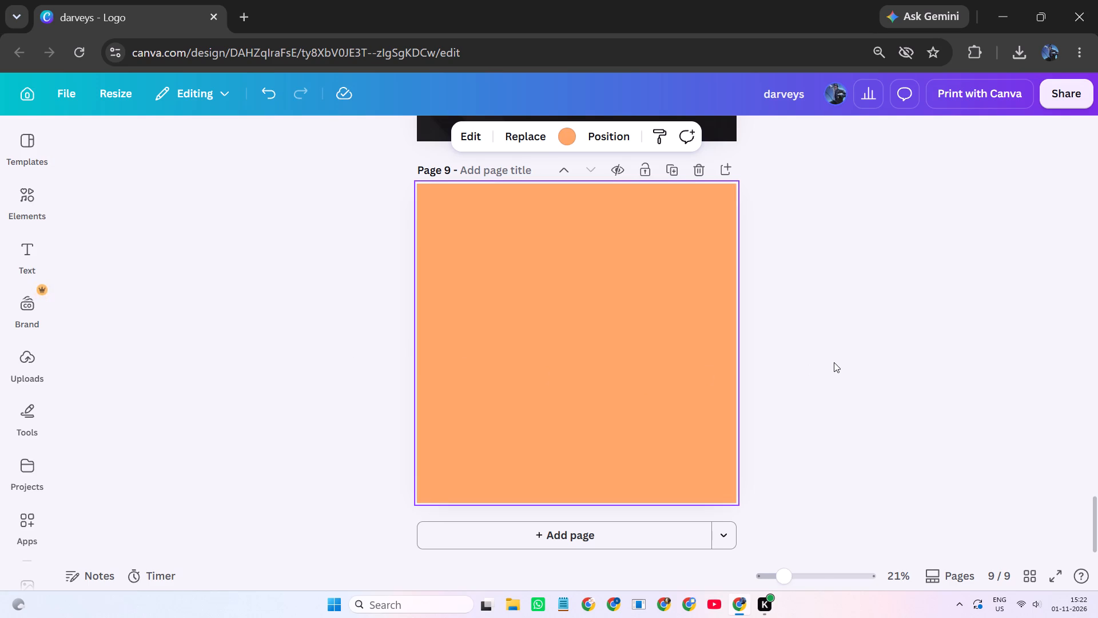
left_click(838, 366)
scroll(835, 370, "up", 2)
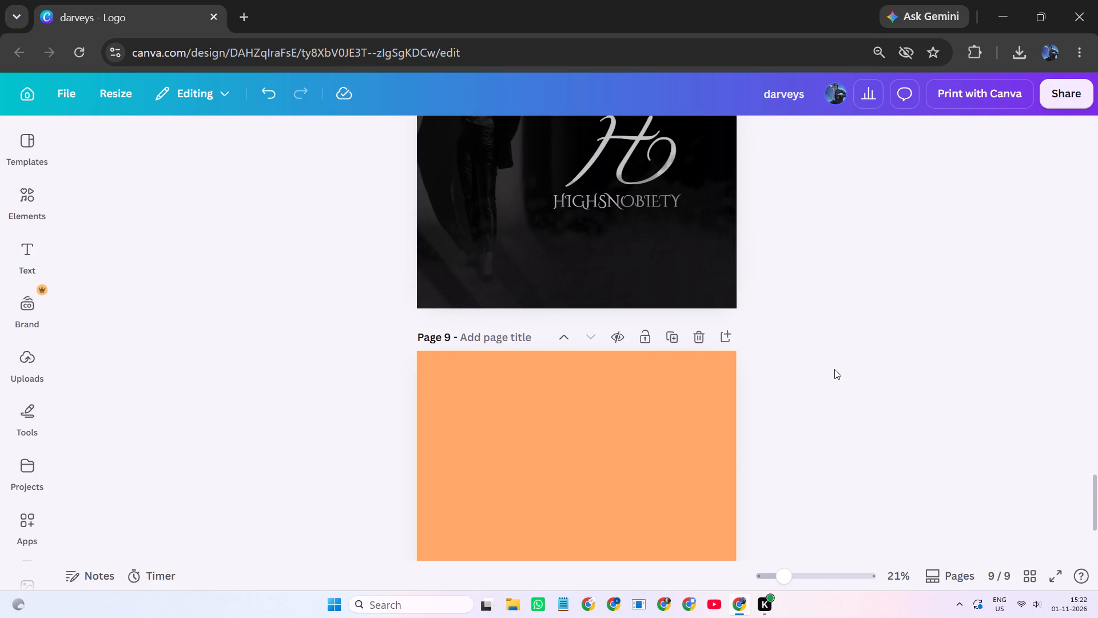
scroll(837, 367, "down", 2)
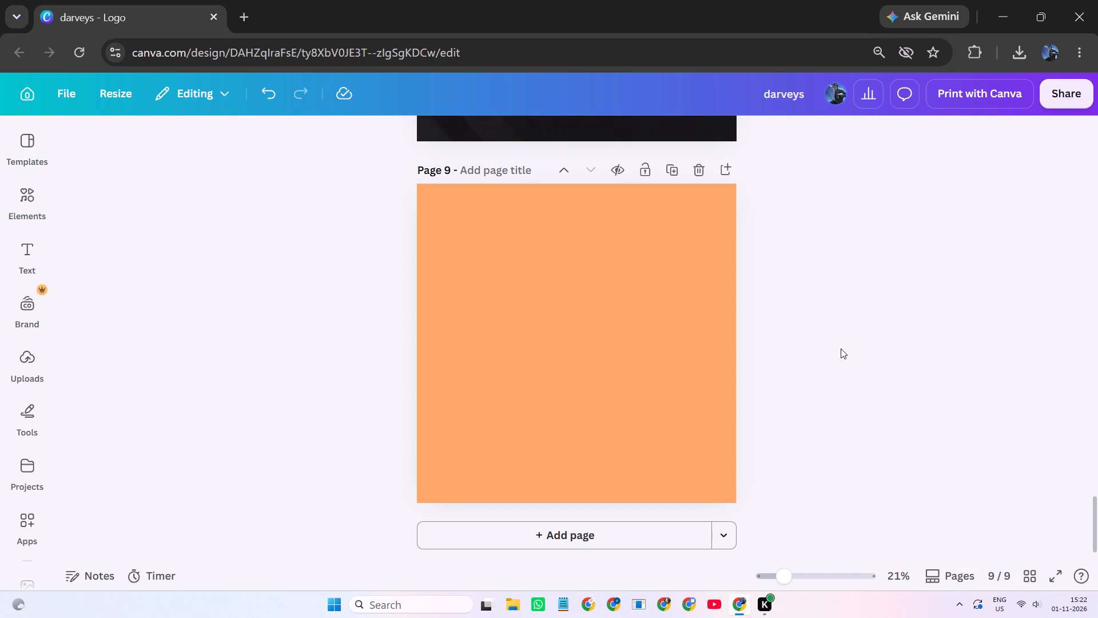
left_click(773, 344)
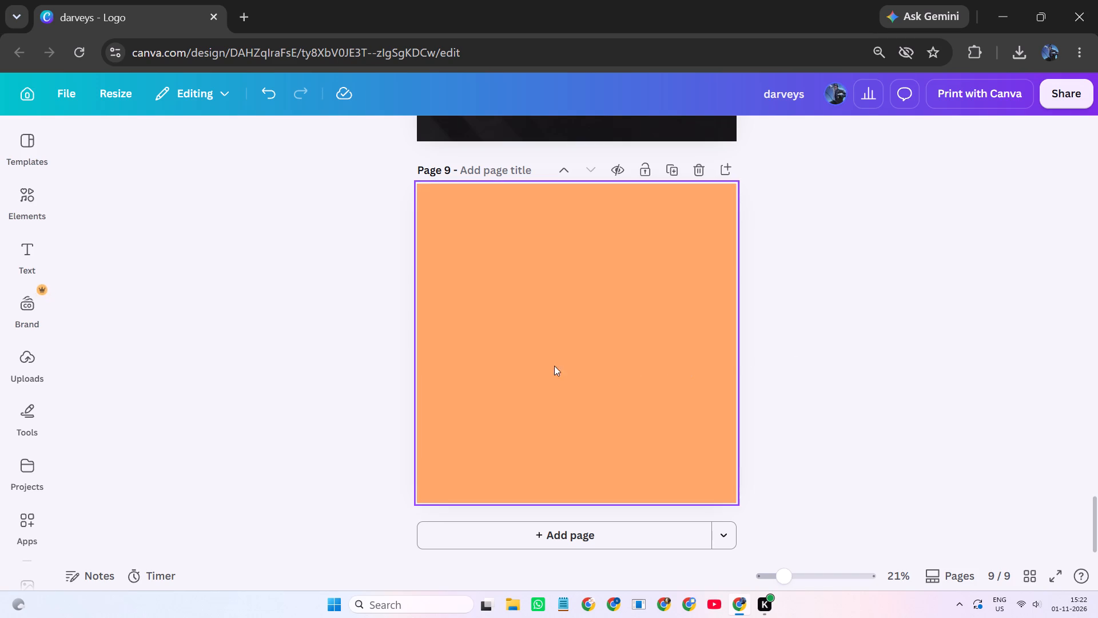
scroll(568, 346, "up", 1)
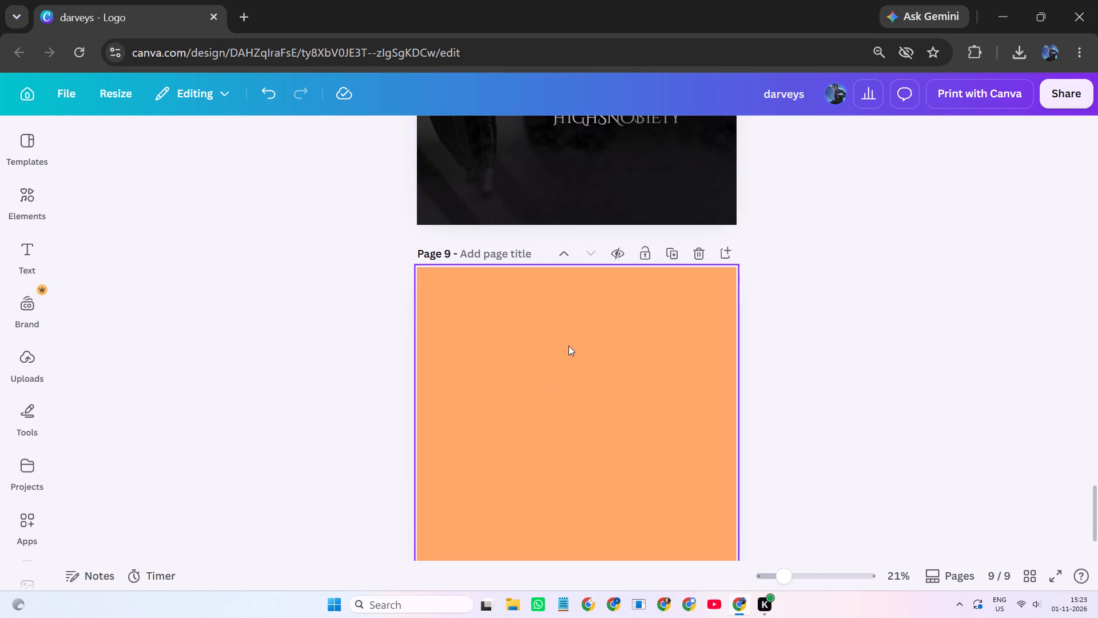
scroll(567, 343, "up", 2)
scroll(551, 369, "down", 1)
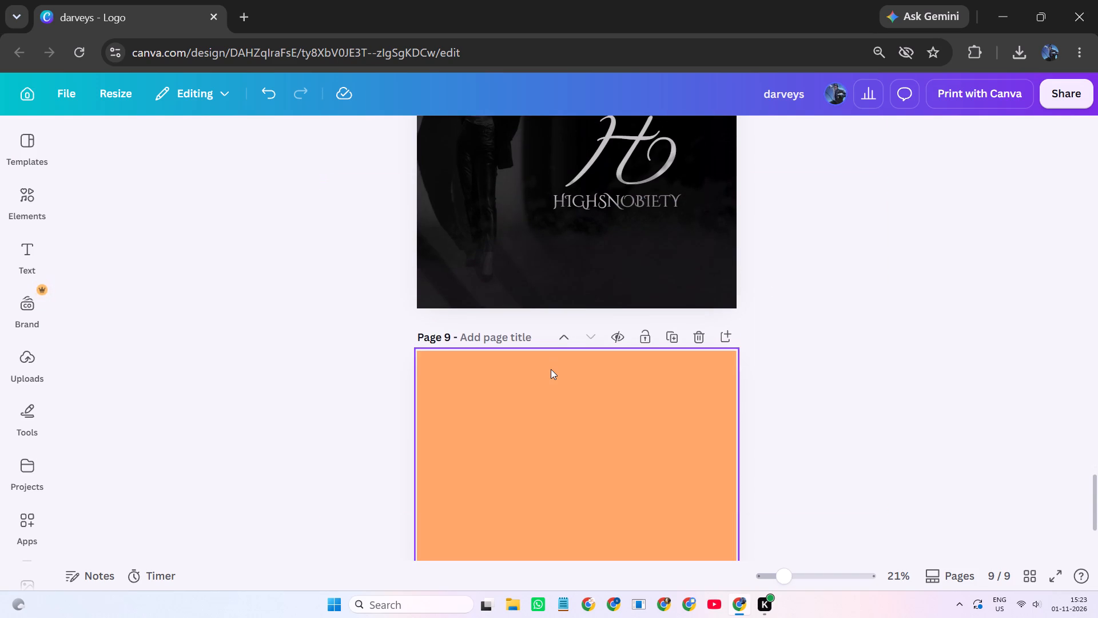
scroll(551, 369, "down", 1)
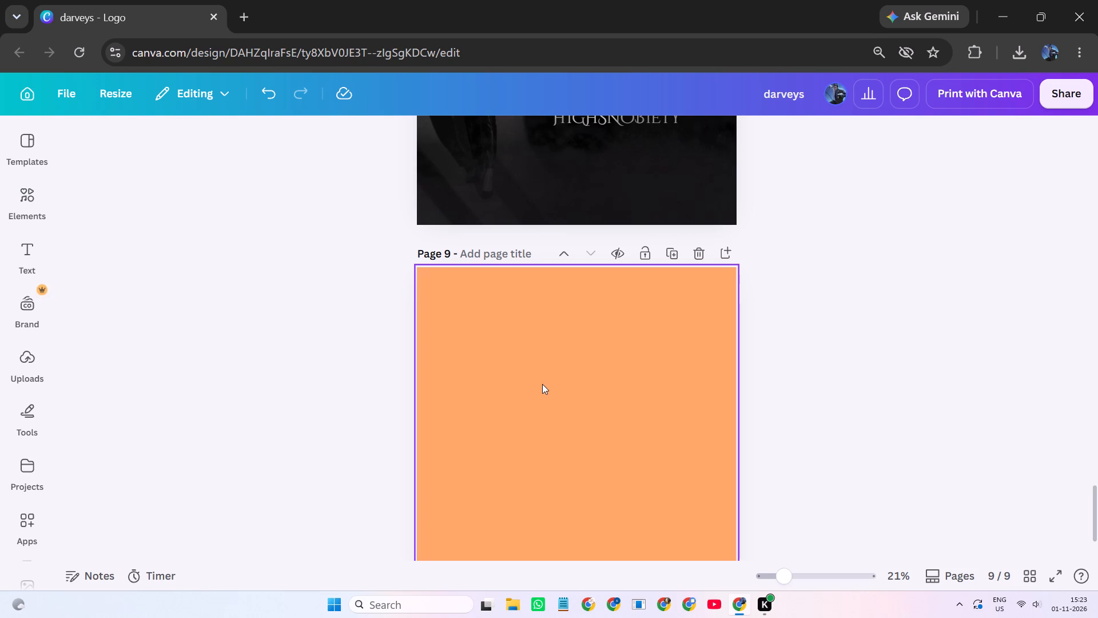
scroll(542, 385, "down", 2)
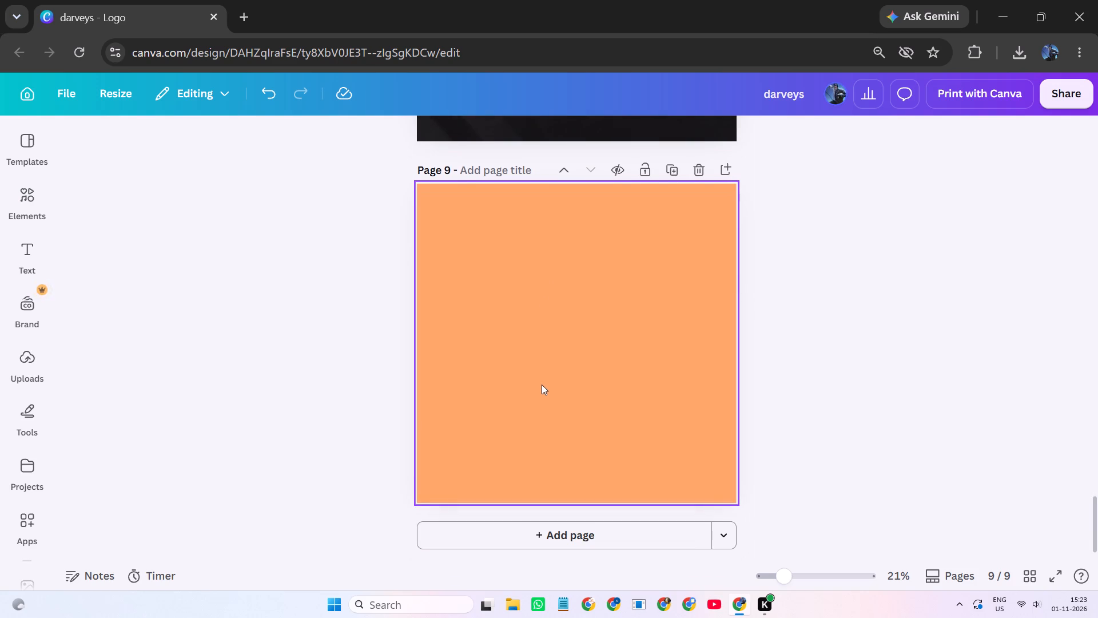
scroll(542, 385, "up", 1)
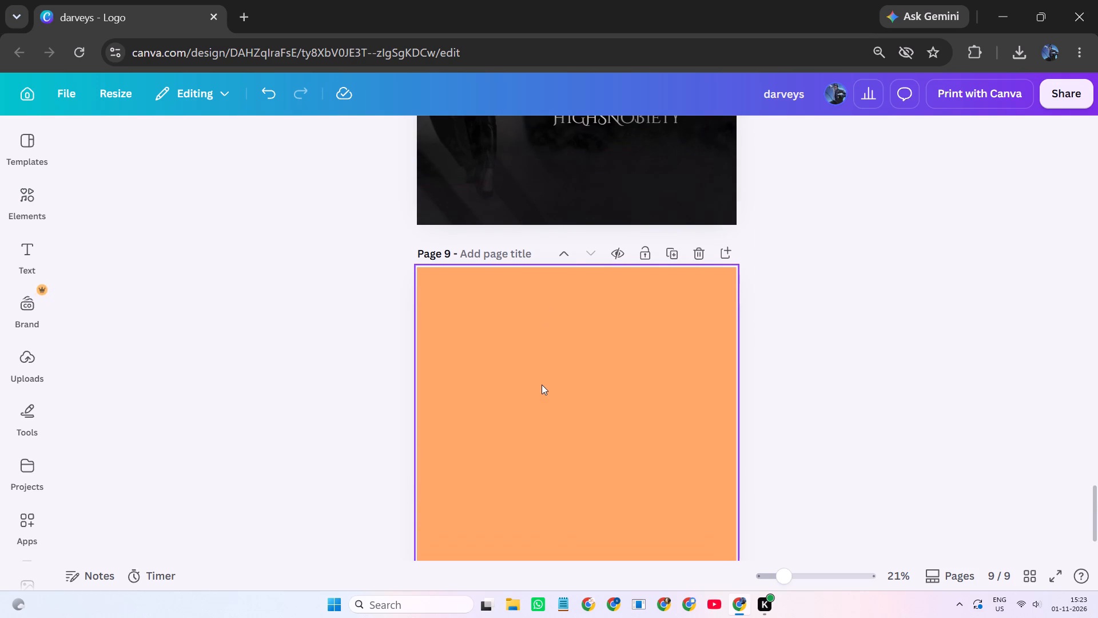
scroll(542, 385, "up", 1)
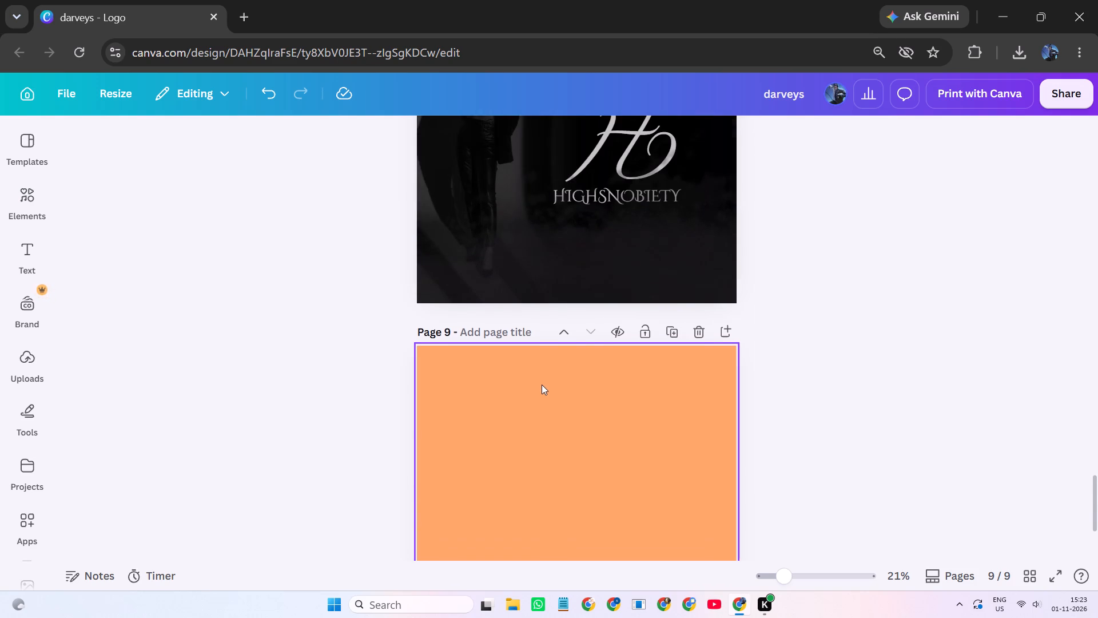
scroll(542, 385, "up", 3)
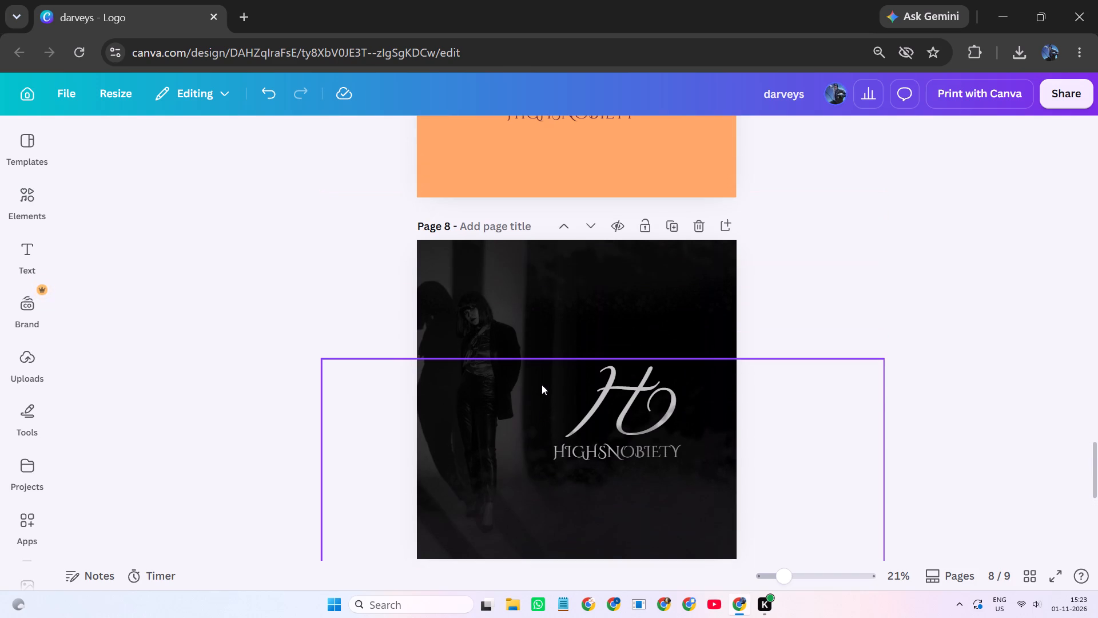
Look over the HIGHSNOBIETY logo pages 7 and 8 and the blank orange page 9.
scroll(542, 385, "up", 2)
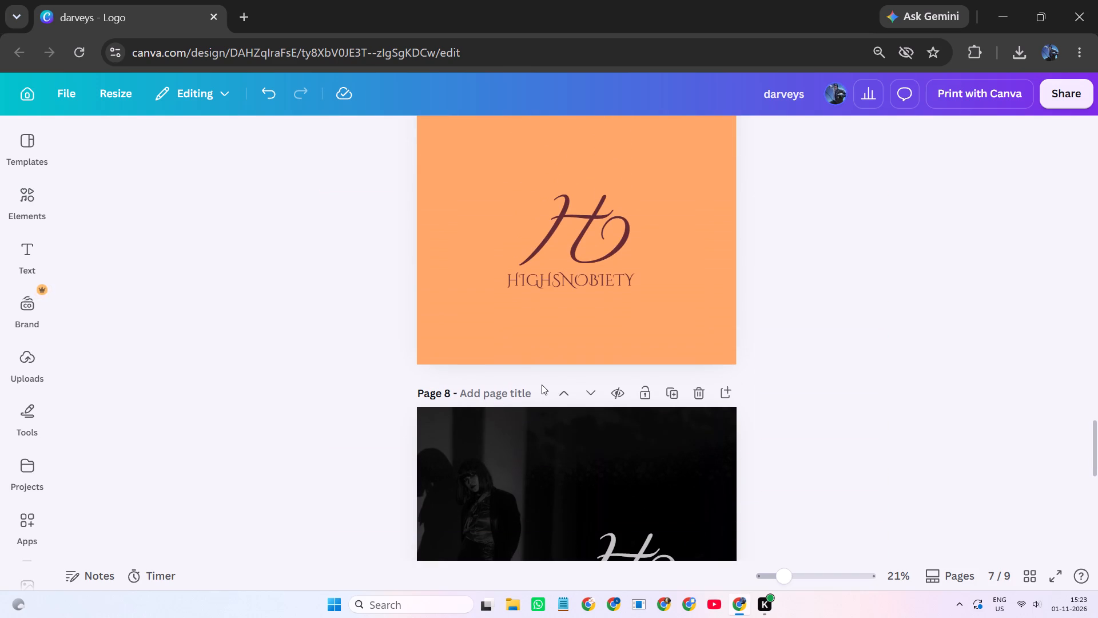
scroll(541, 385, "down", 1)
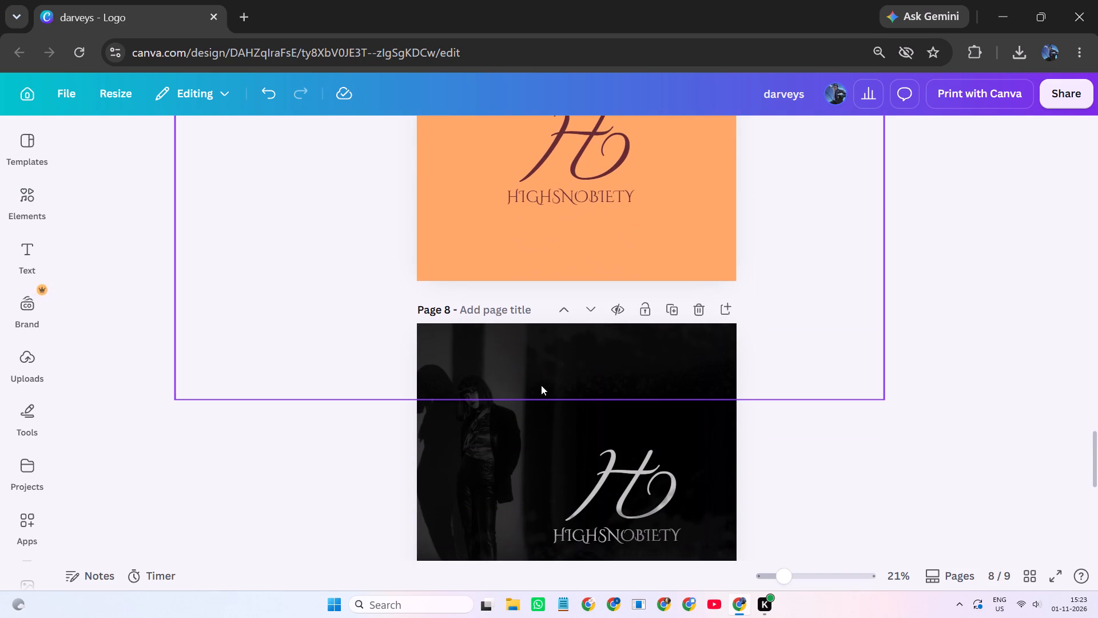
scroll(541, 385, "down", 1)
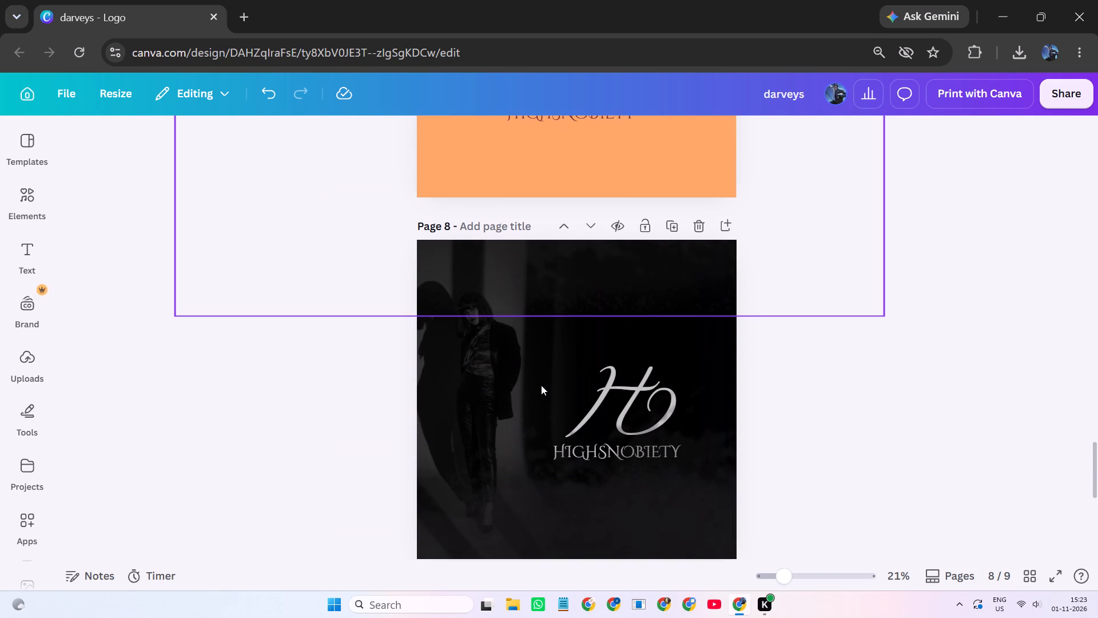
scroll(541, 385, "down", 1)
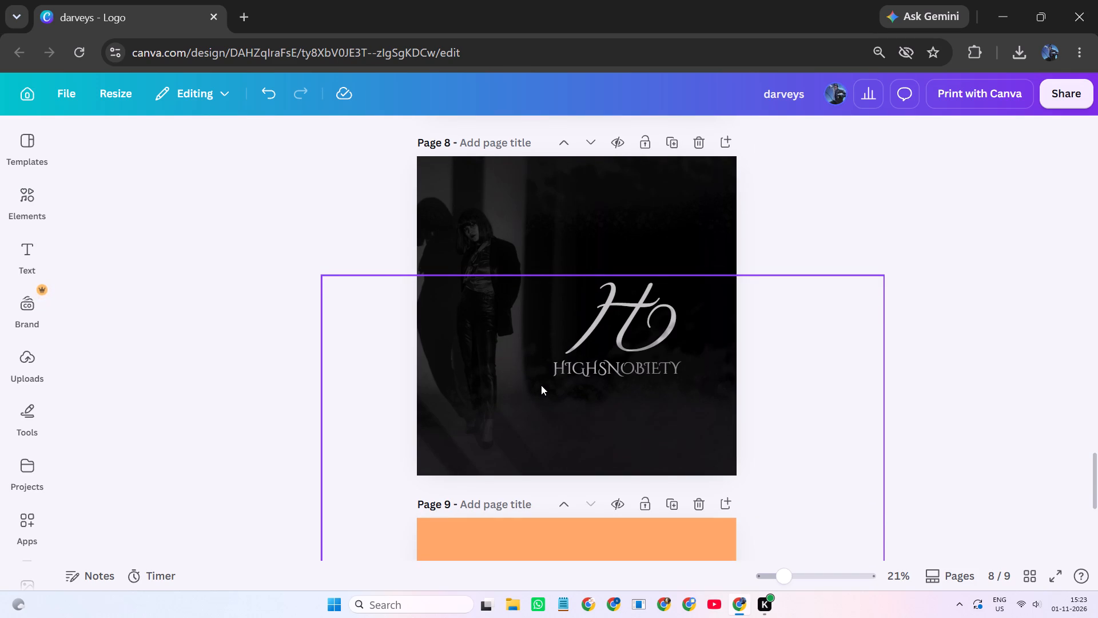
scroll(541, 385, "down", 2)
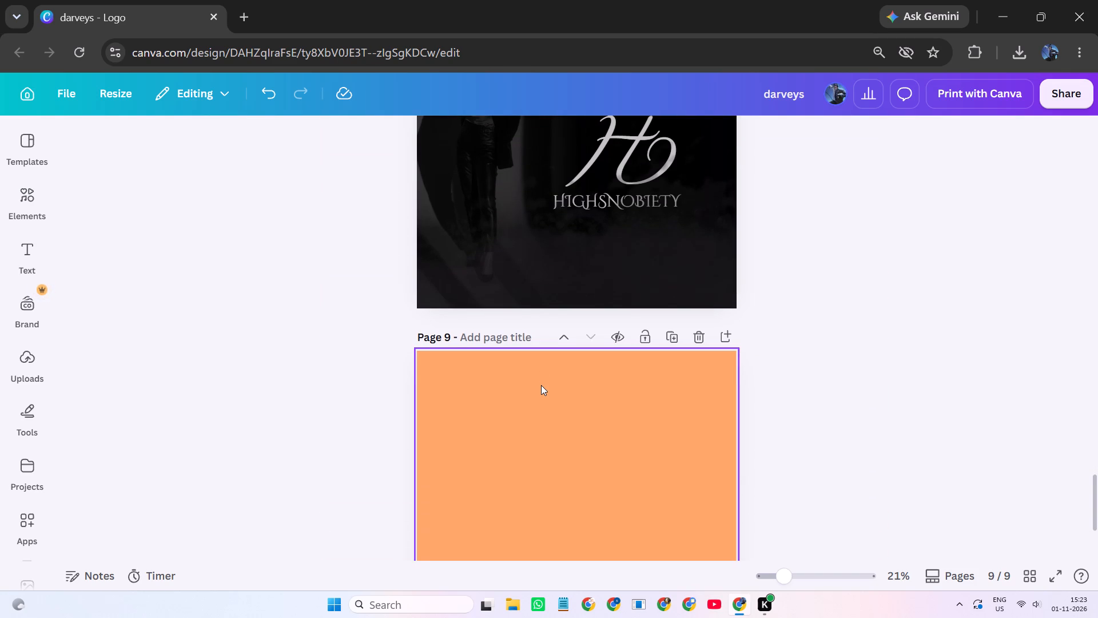
scroll(541, 385, "down", 1)
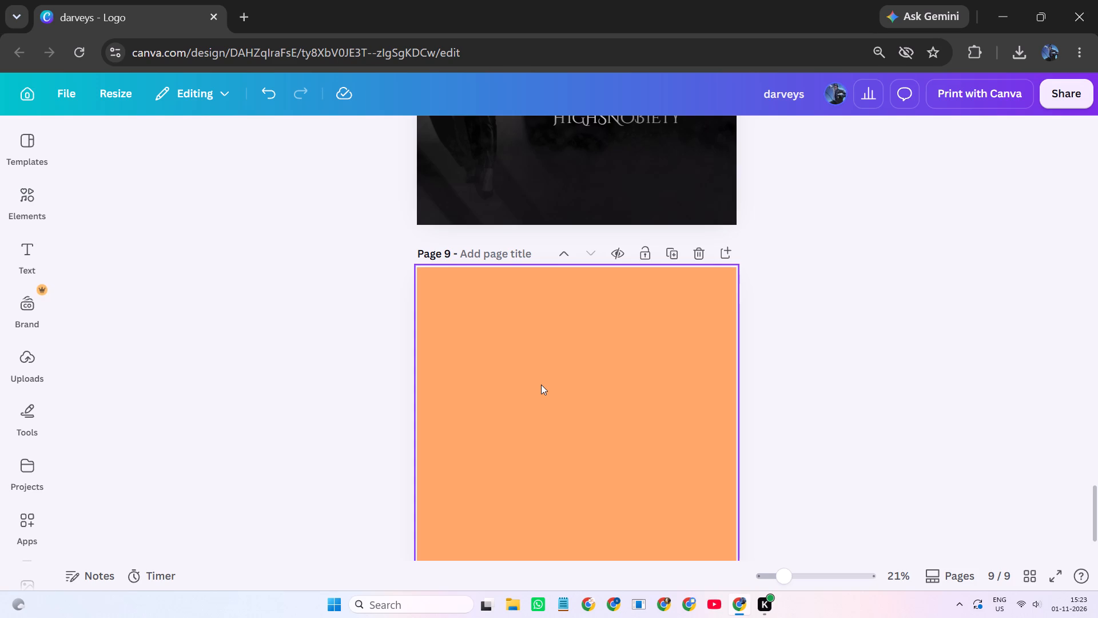
scroll(541, 385, "down", 2)
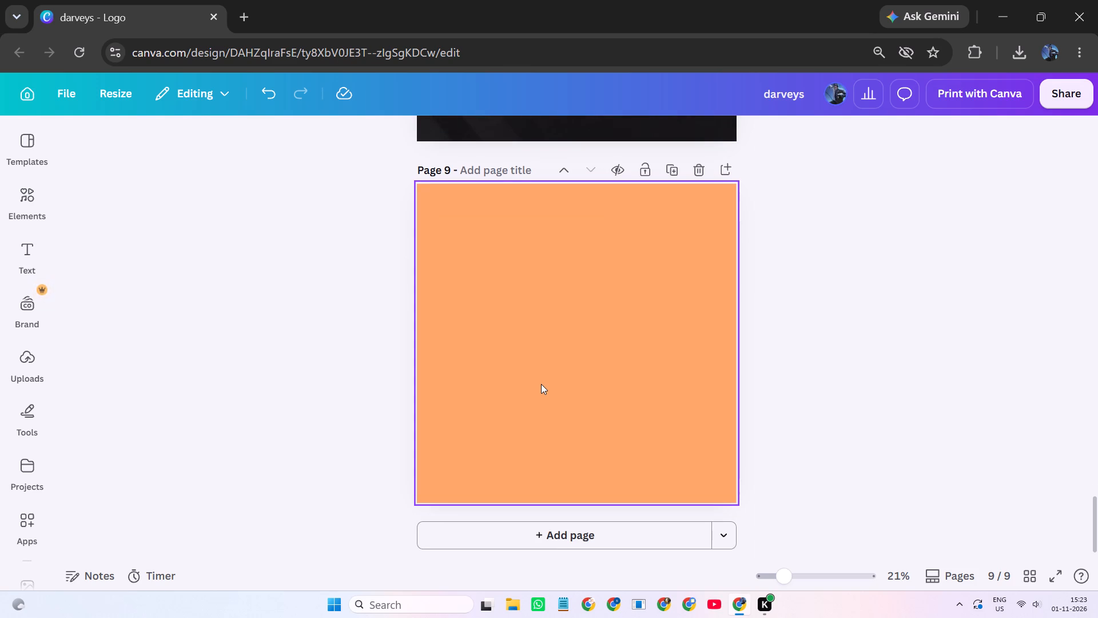
scroll(541, 384, "down", 3)
scroll(541, 384, "up", 3)
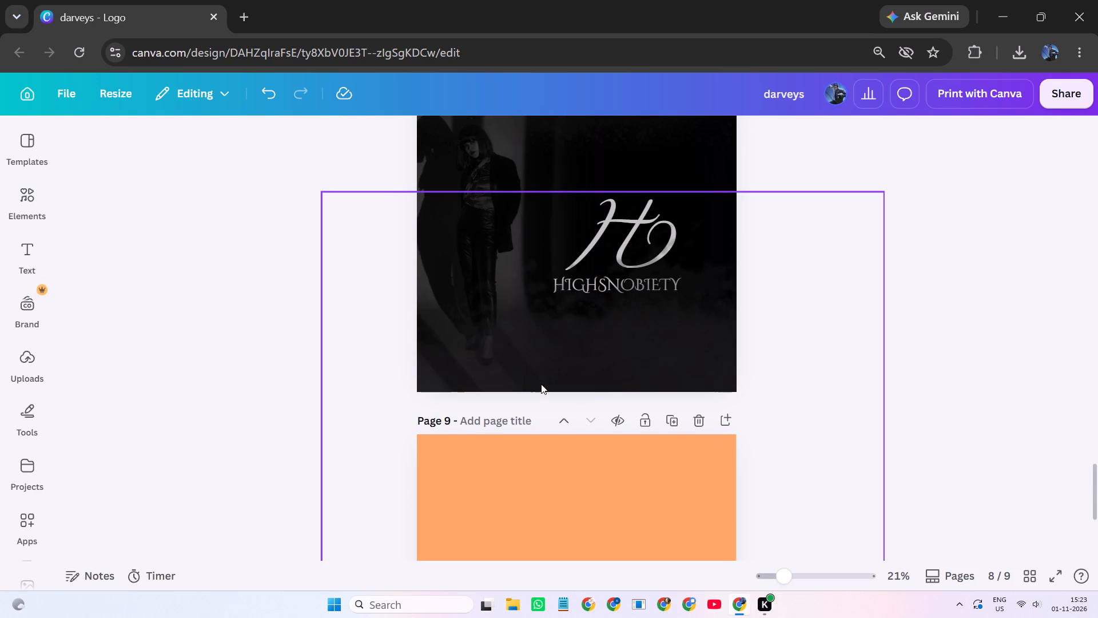
scroll(541, 384, "down", 2)
Paste the copied "wrong" text box onto page 9 and move it to the page's top centre.
left_click(508, 404)
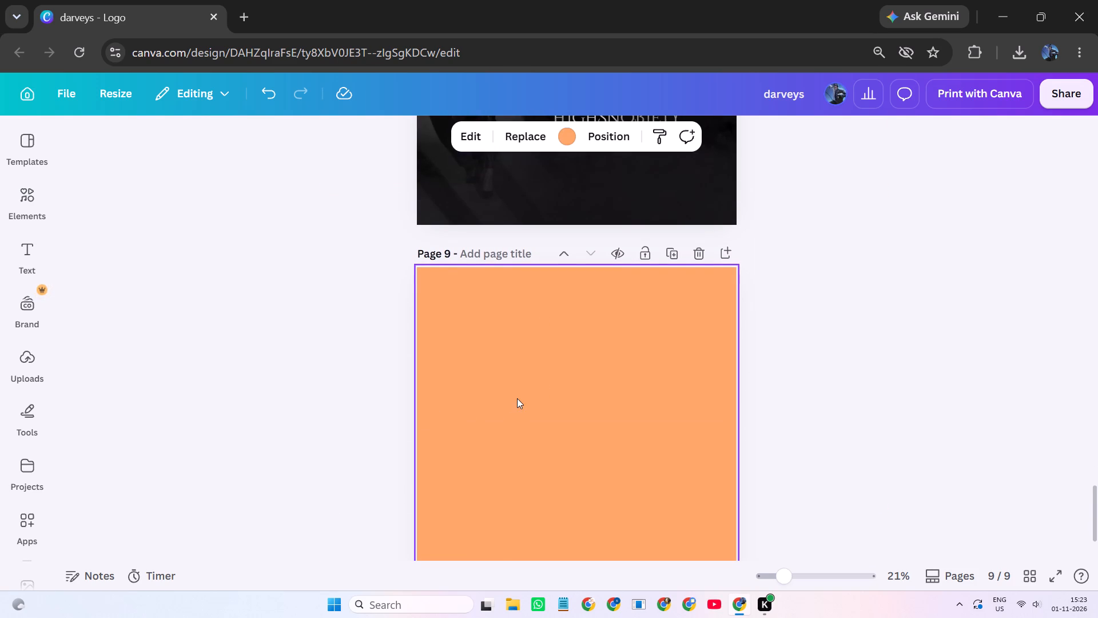
scroll(519, 398, "down", 1)
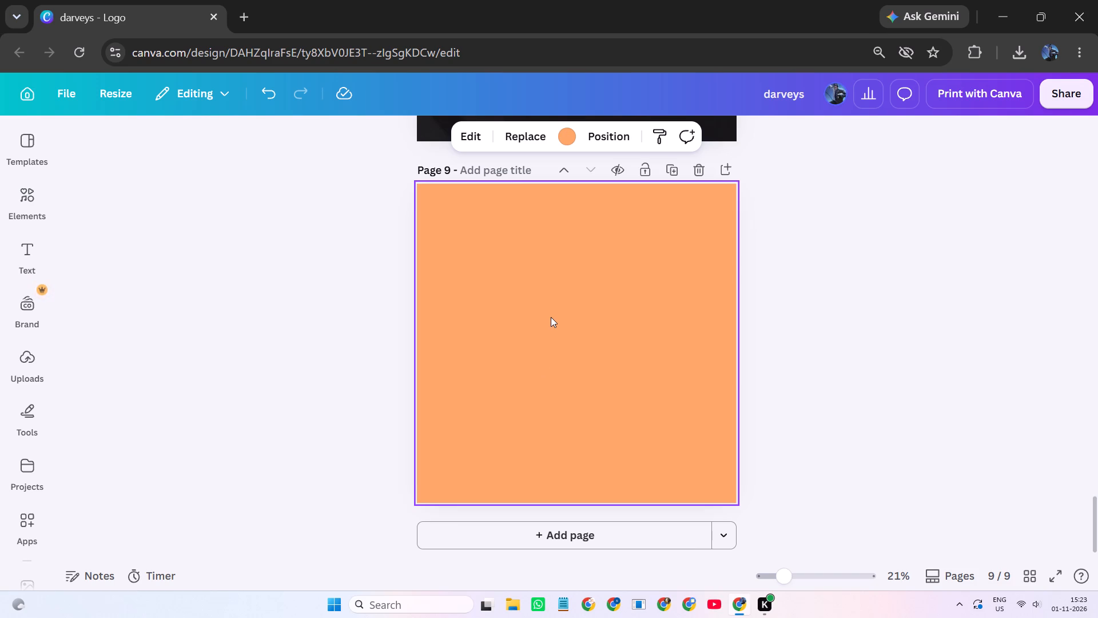
key("ctrl+v")
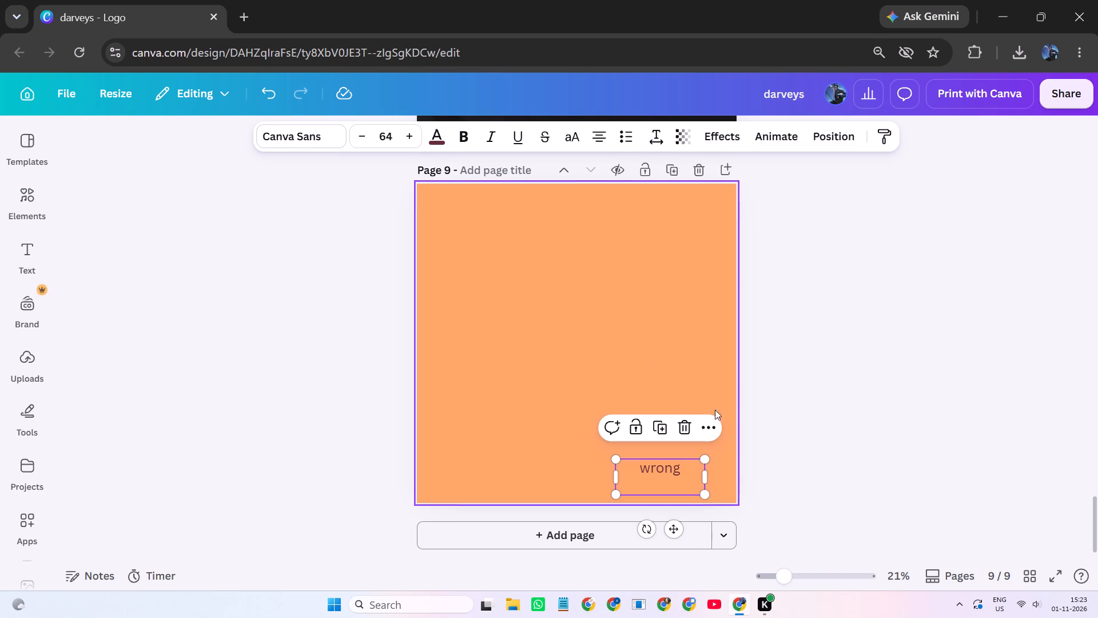
left_click(743, 399)
left_click_drag(679, 463, 595, 205)
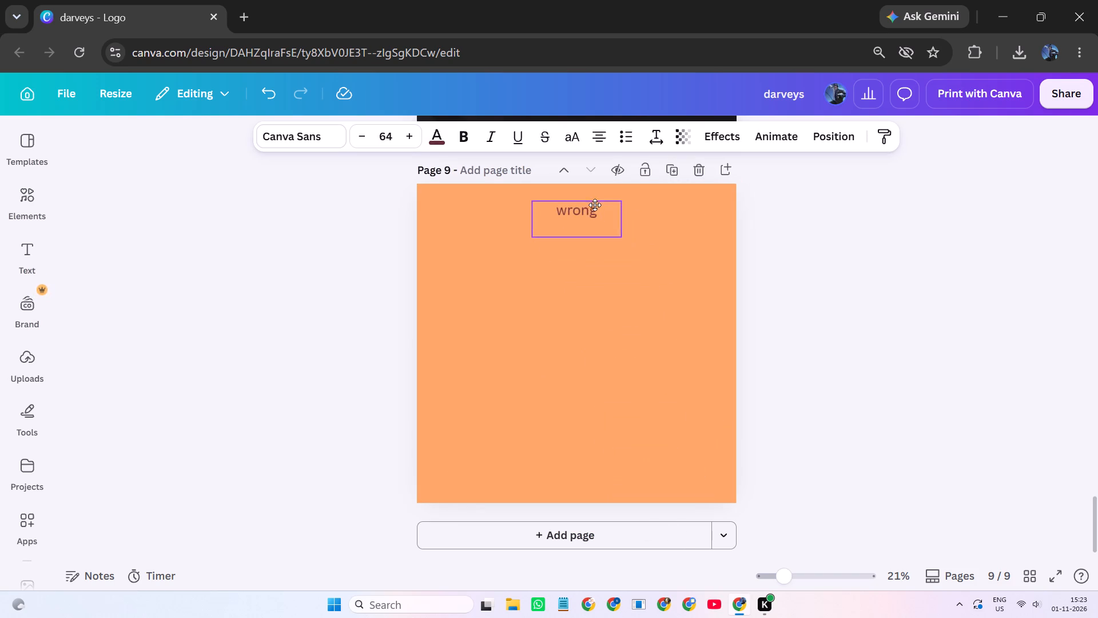
left_click_drag(595, 205, 591, 201)
left_click(800, 238)
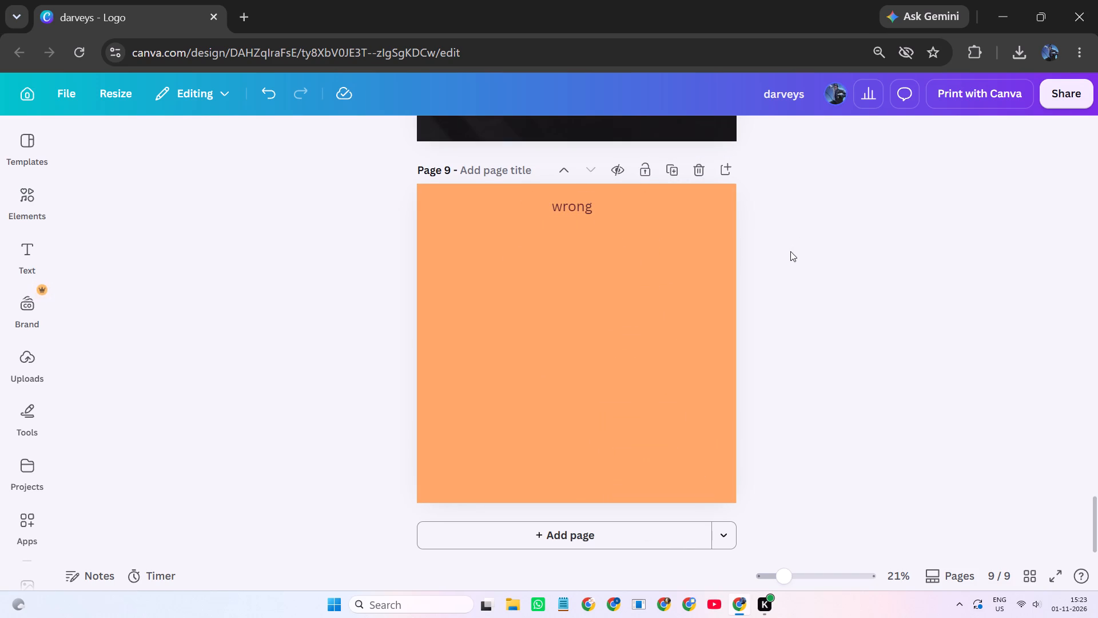
left_click(854, 419)
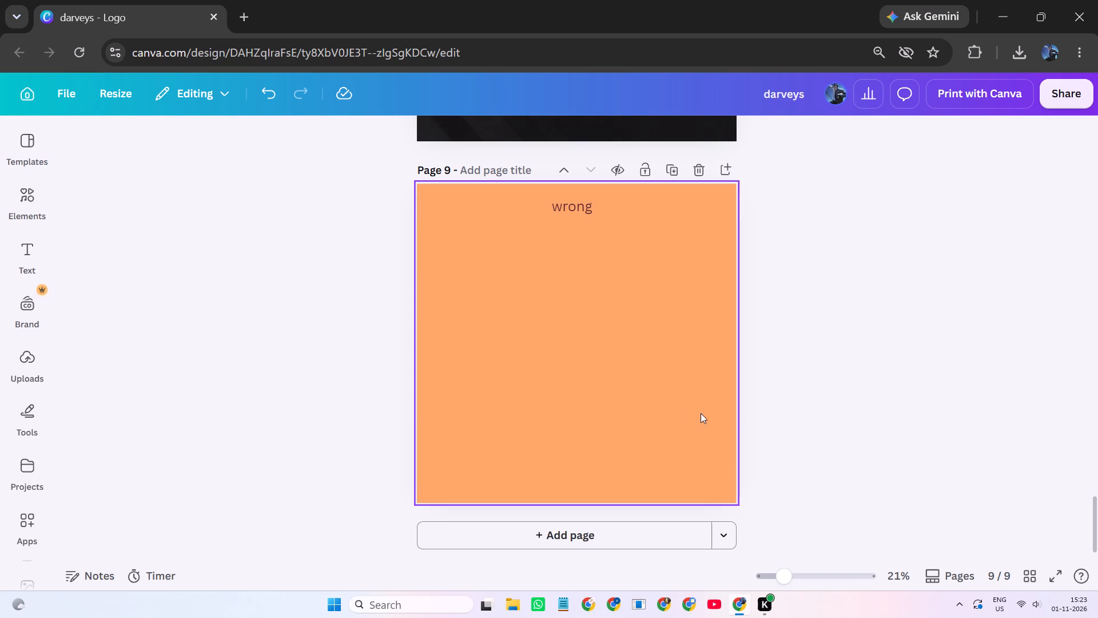
Duplicate the "wrong" text, place the copy near the page's middle and remove its trailing empty line.
left_click(576, 207)
left_click(580, 268)
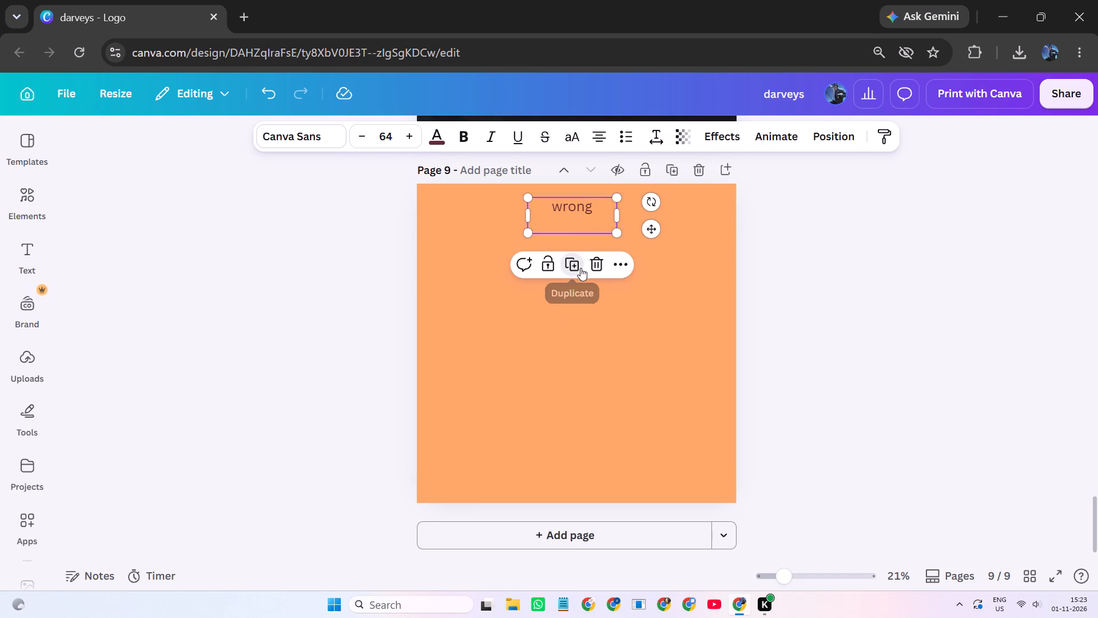
left_click_drag(588, 222, 591, 372)
left_click(592, 372)
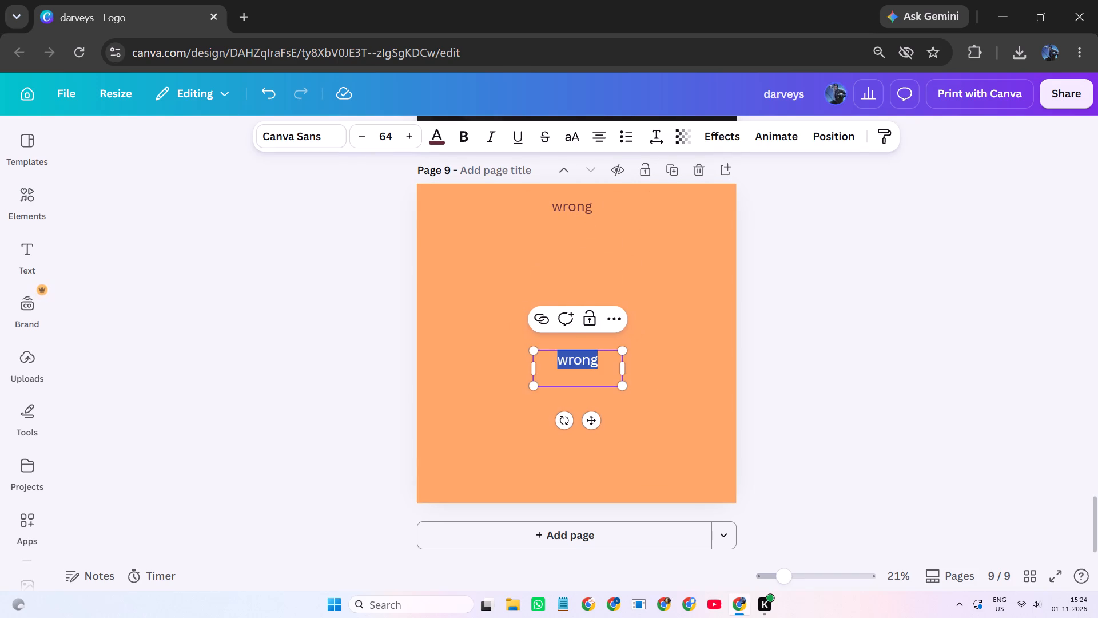
left_click(590, 379)
key("BackSpace")
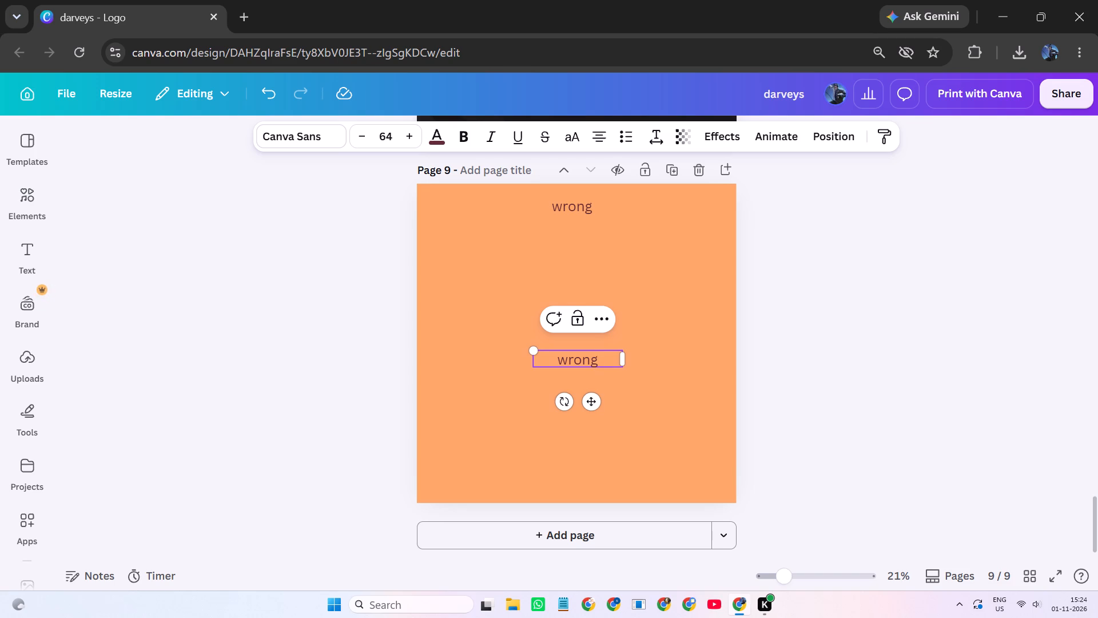
Replace the text of the middle "wrong" copy with the single letter "w".
left_click(639, 383)
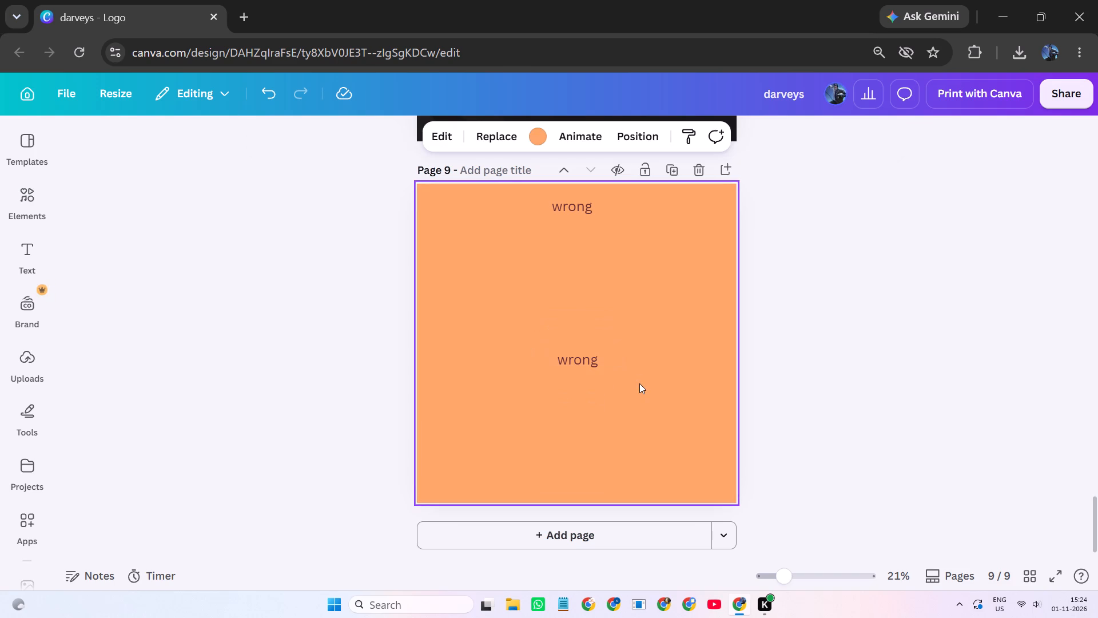
left_click(591, 364)
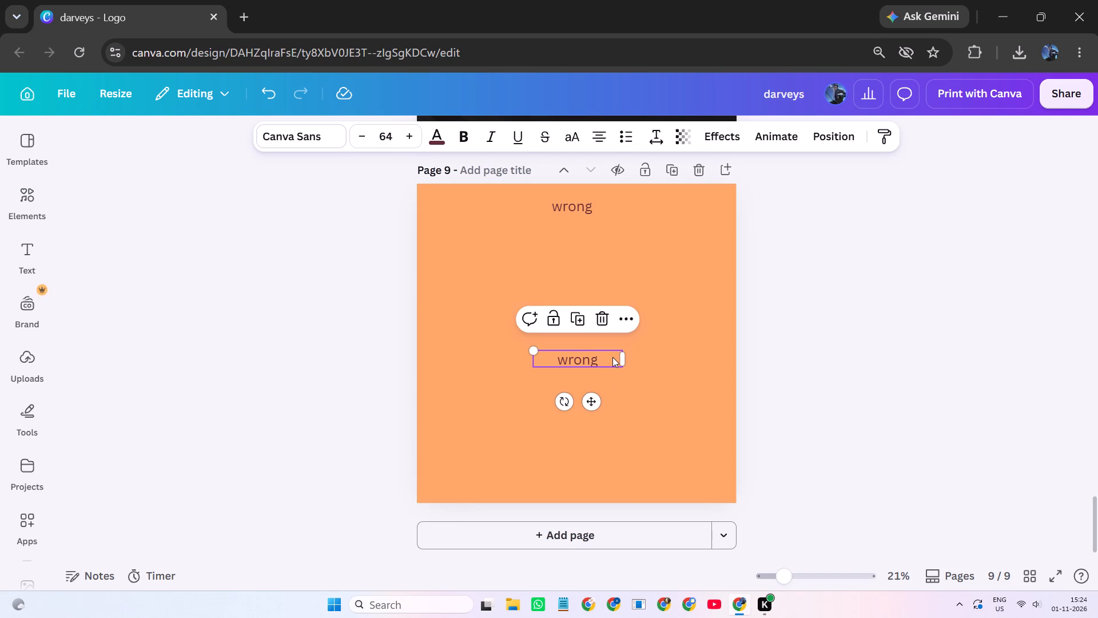
left_click(612, 358)
double_click(608, 361)
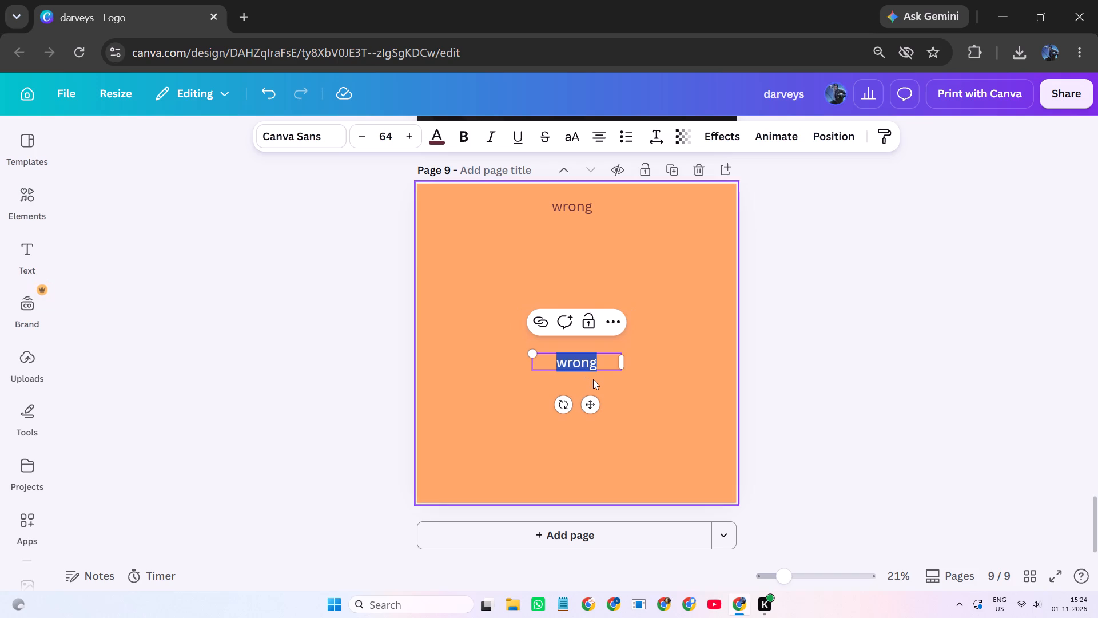
key("BackSpace")
key("w")
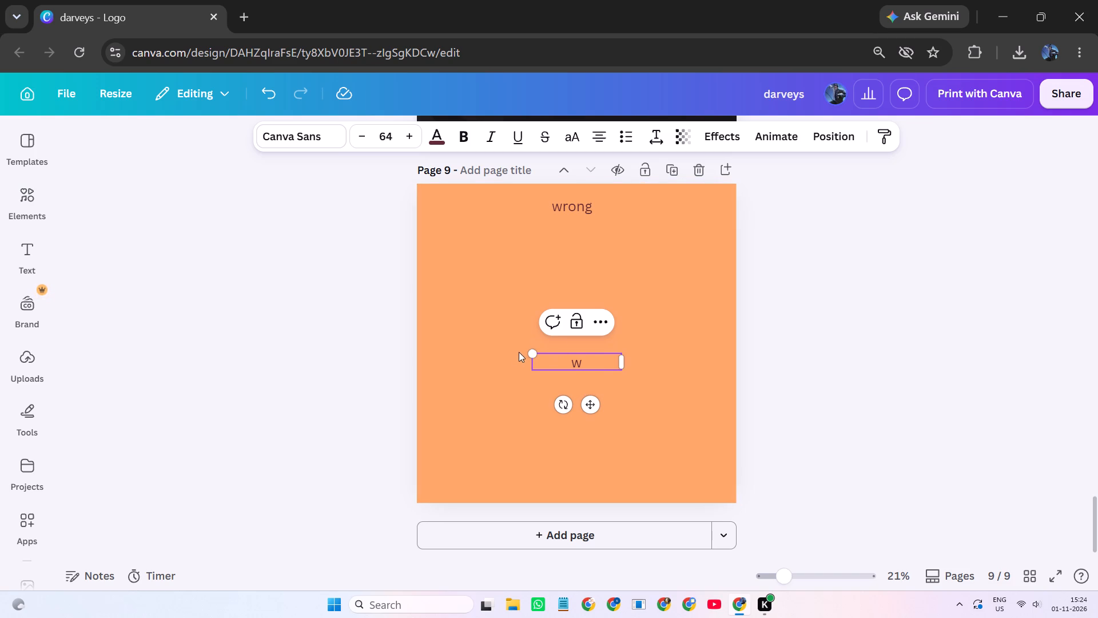
Narrow the "w" text box, enlarge the letter to size 105 and centre it horizontally on page 9.
left_click_drag(531, 354, 571, 361)
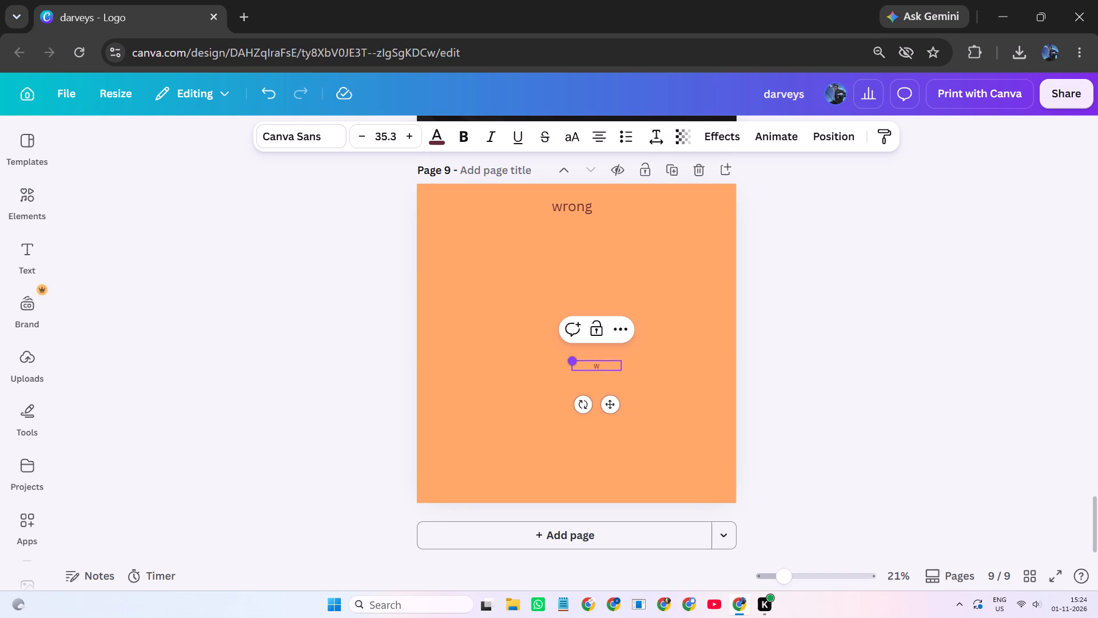
left_click_drag(571, 359, 547, 234)
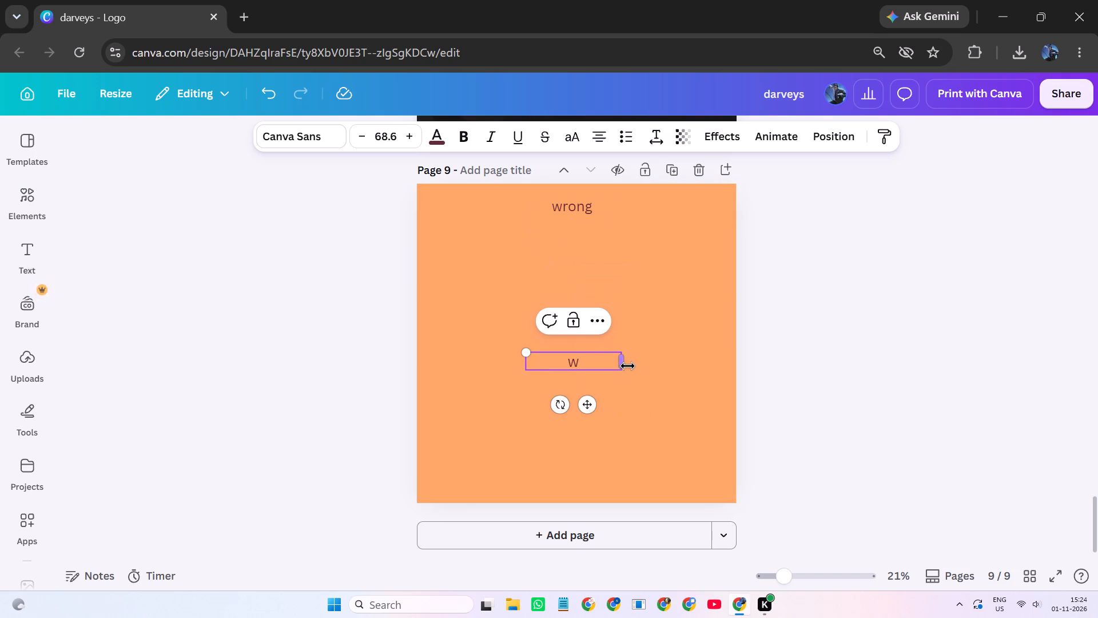
left_click_drag(627, 366, 556, 369)
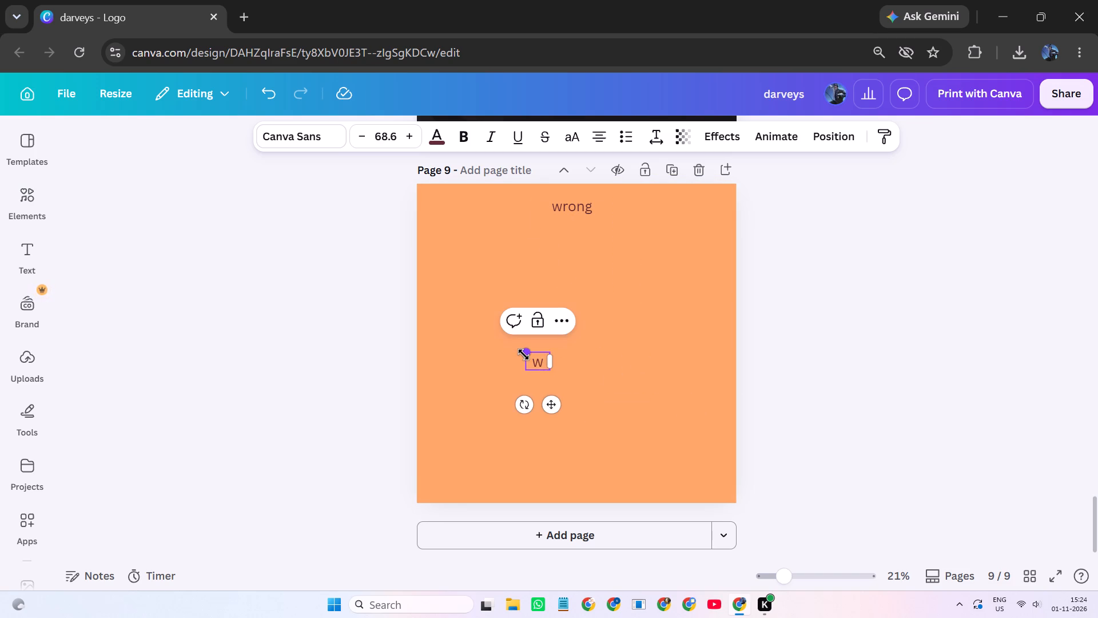
left_click_drag(523, 354, 522, 332)
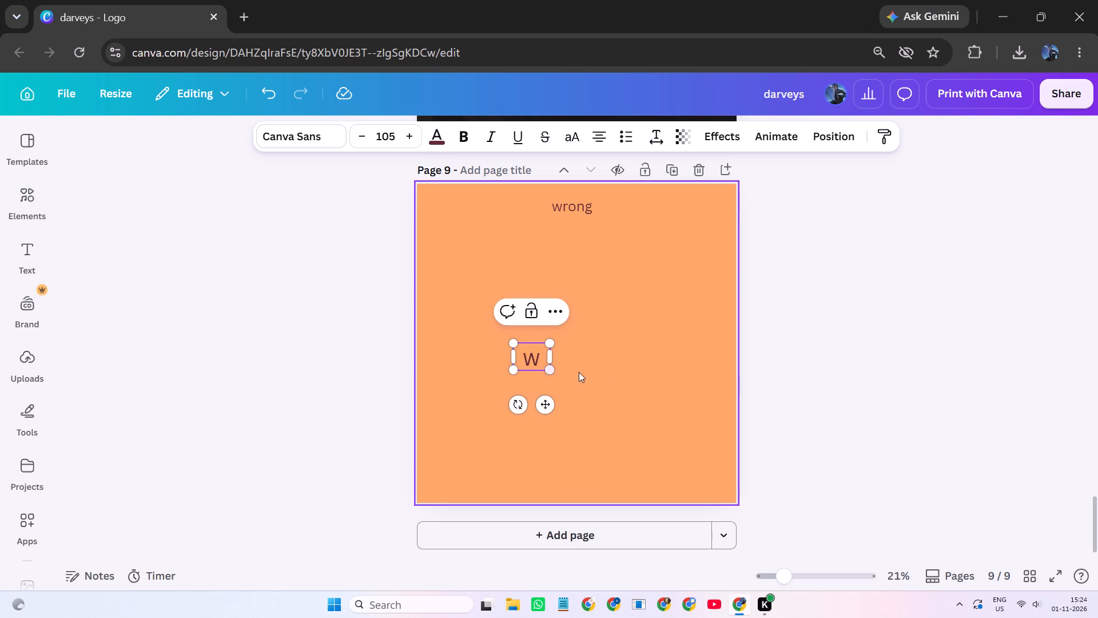
left_click_drag(593, 373, 587, 370)
left_click_drag(522, 353, 572, 360)
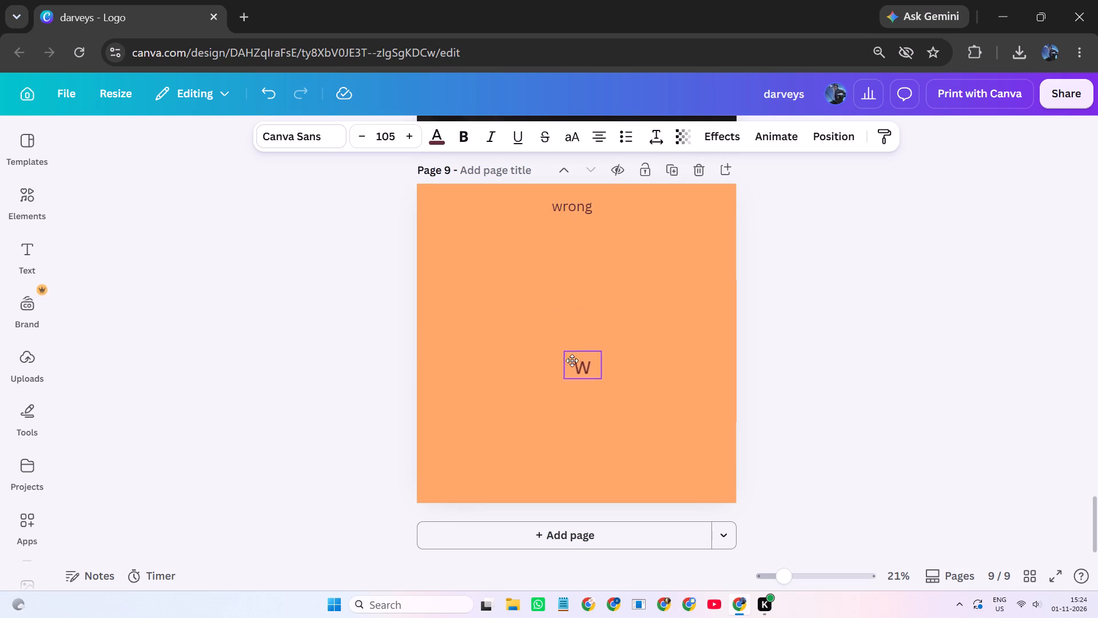
left_click_drag(572, 360, 571, 360)
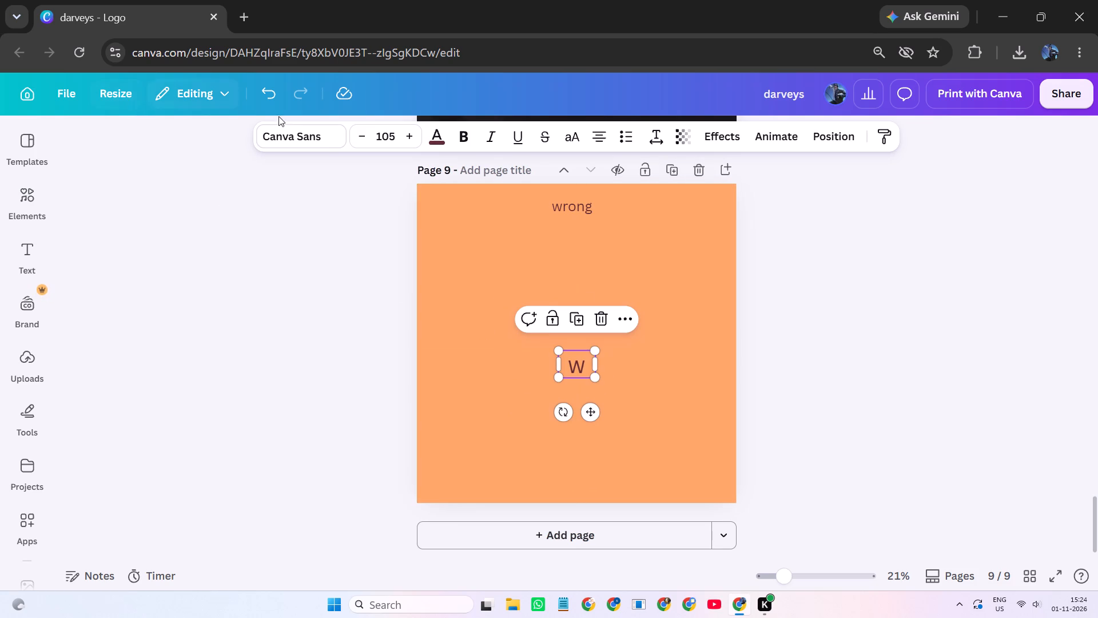
Set the "w" in the Citadel Script font and make it uppercase.
left_click(295, 136)
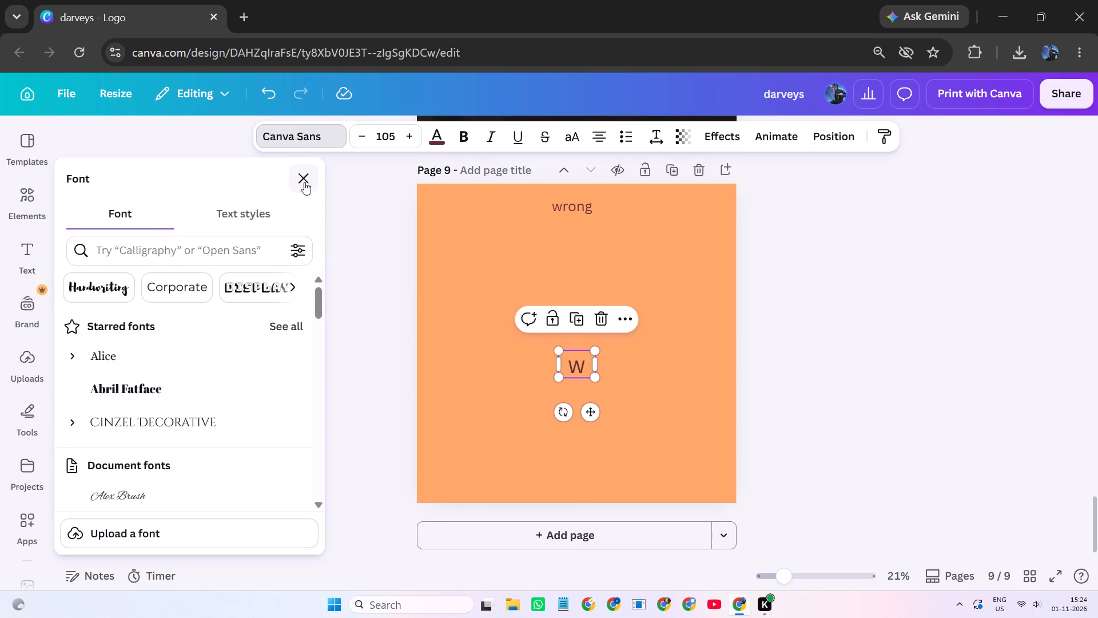
scroll(146, 392, "down", 1)
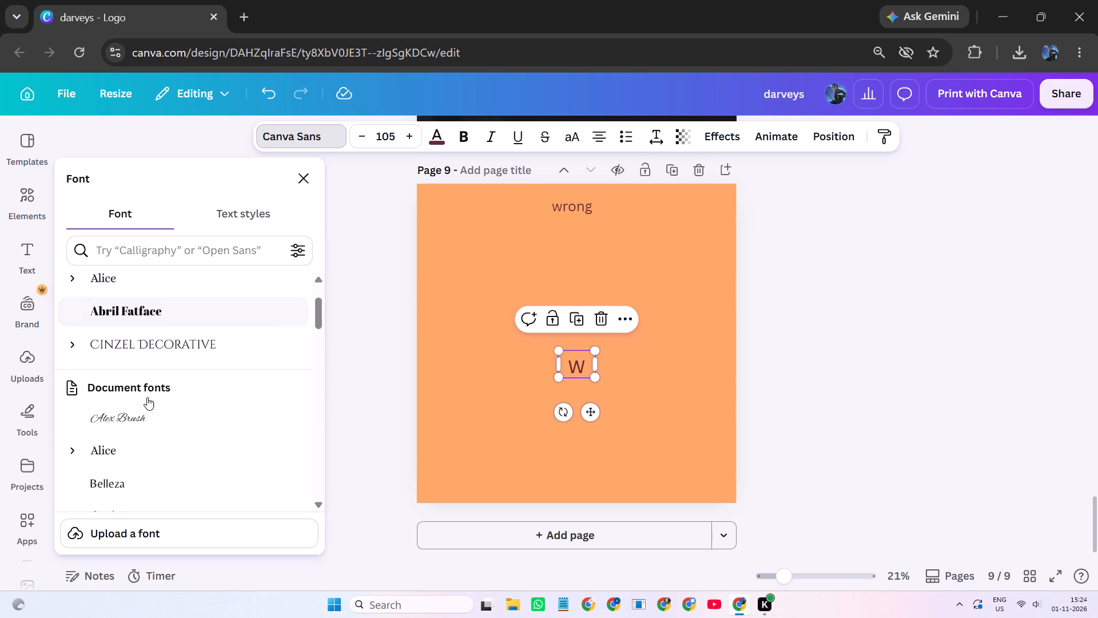
scroll(147, 397, "down", 4)
left_click(151, 321)
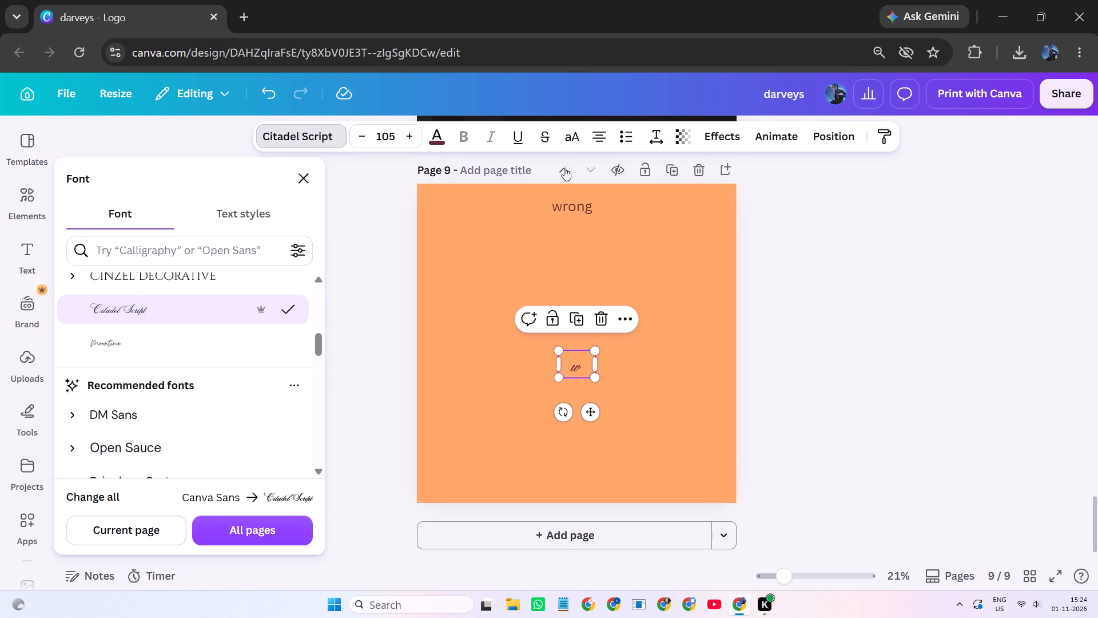
left_click(569, 129)
left_click(788, 400)
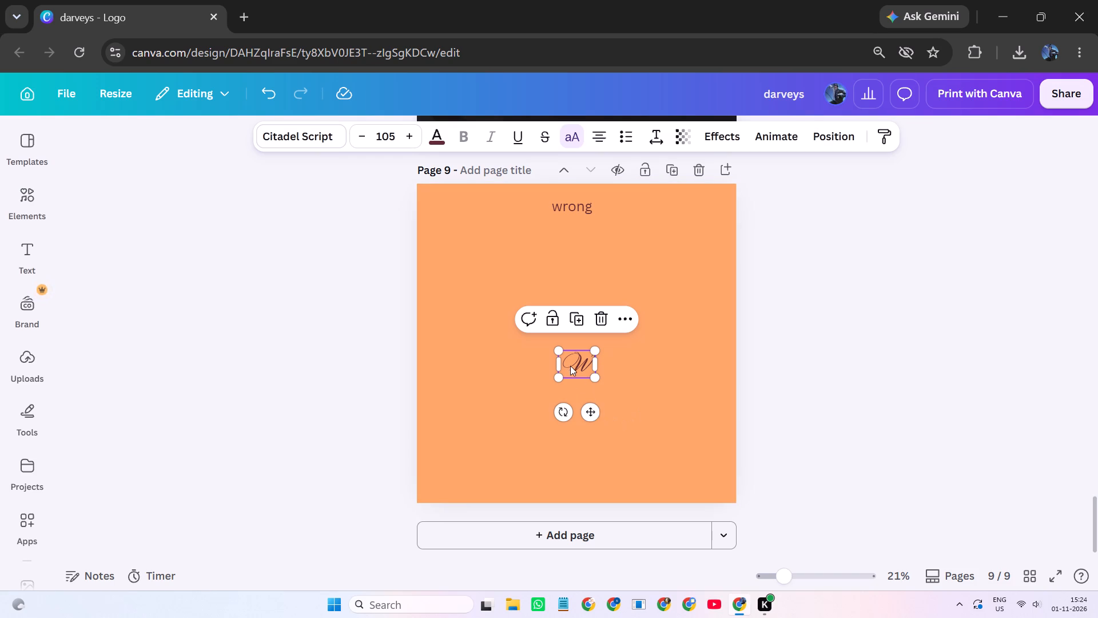
Enlarge the script "W" to size 387 and move it to the middle of page 9.
left_click_drag(556, 378, 491, 493)
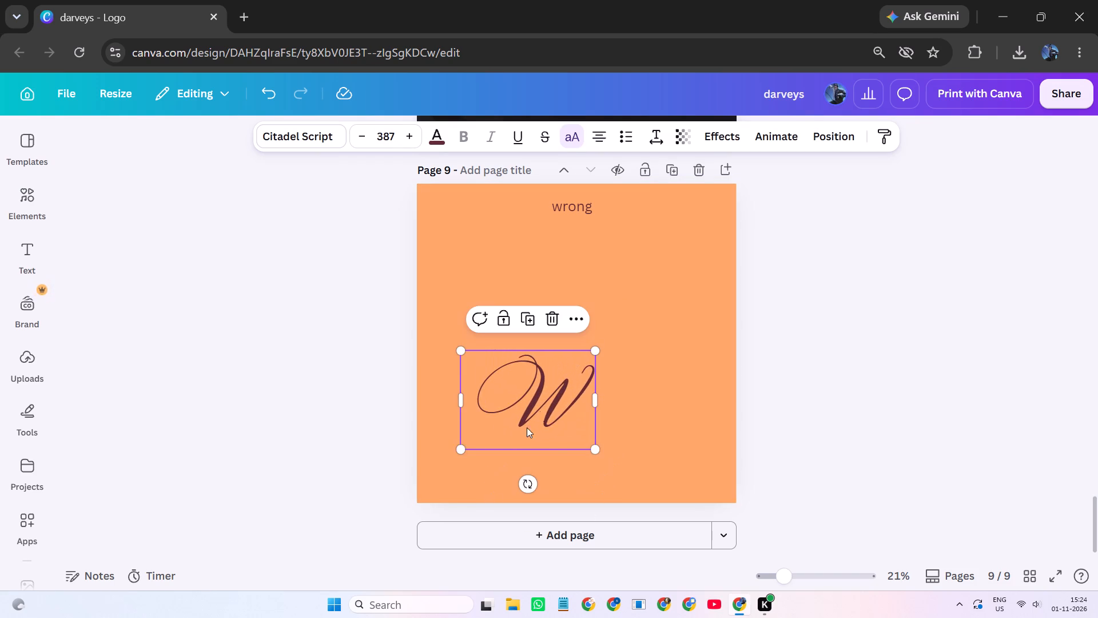
left_click_drag(543, 404, 573, 353)
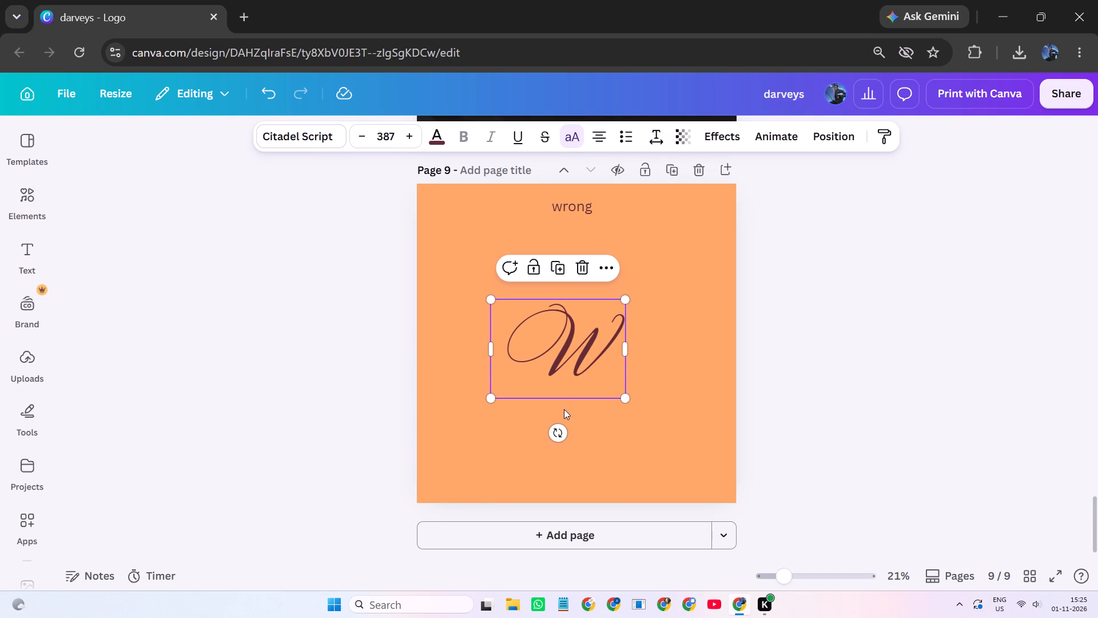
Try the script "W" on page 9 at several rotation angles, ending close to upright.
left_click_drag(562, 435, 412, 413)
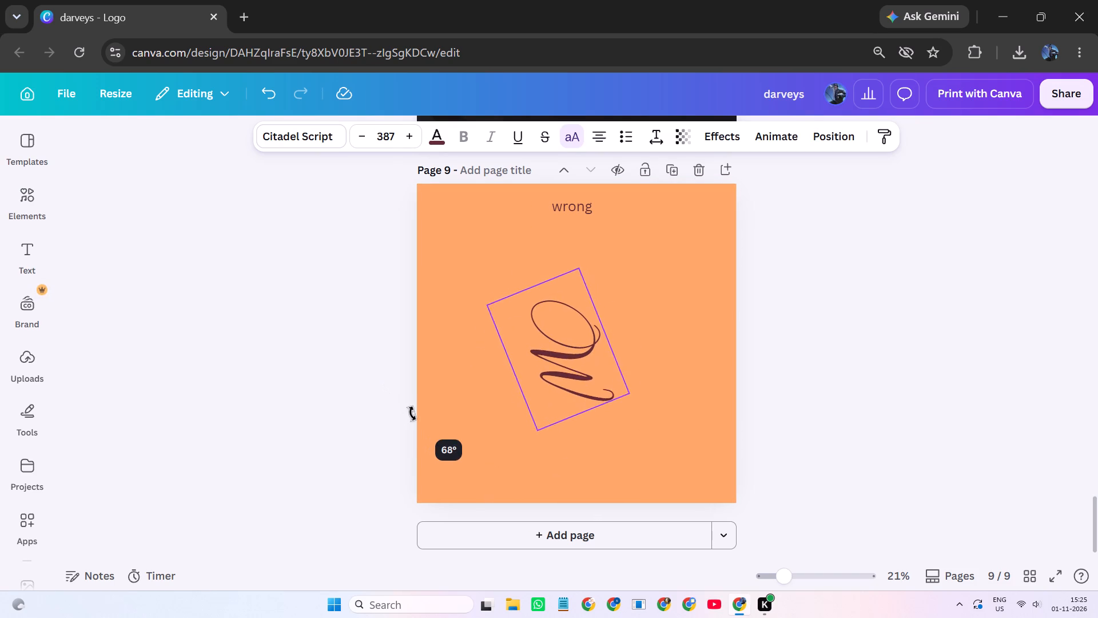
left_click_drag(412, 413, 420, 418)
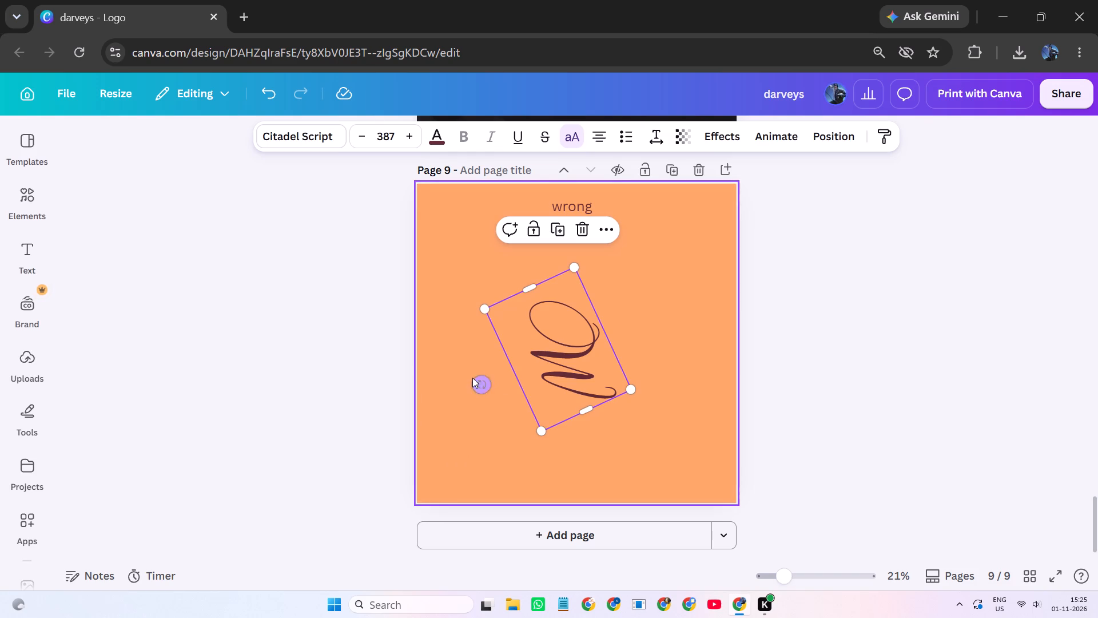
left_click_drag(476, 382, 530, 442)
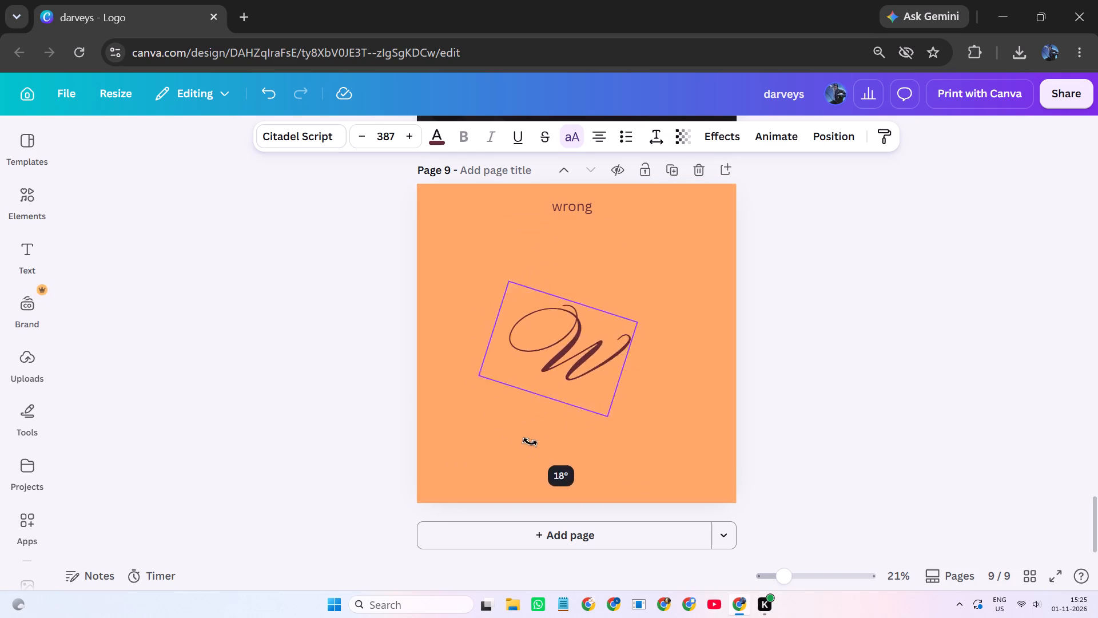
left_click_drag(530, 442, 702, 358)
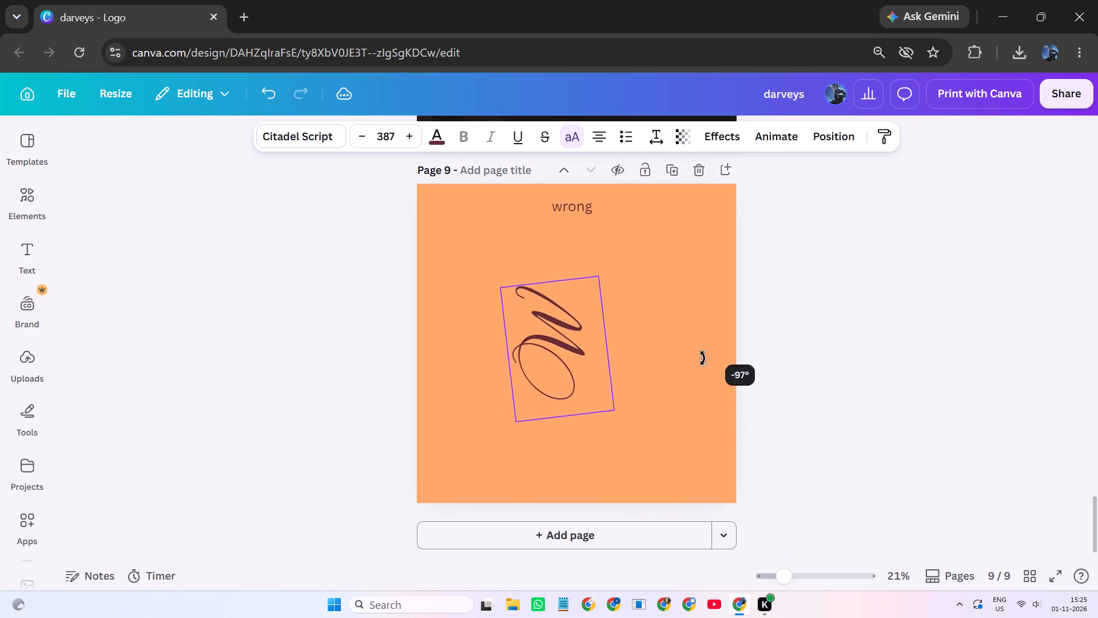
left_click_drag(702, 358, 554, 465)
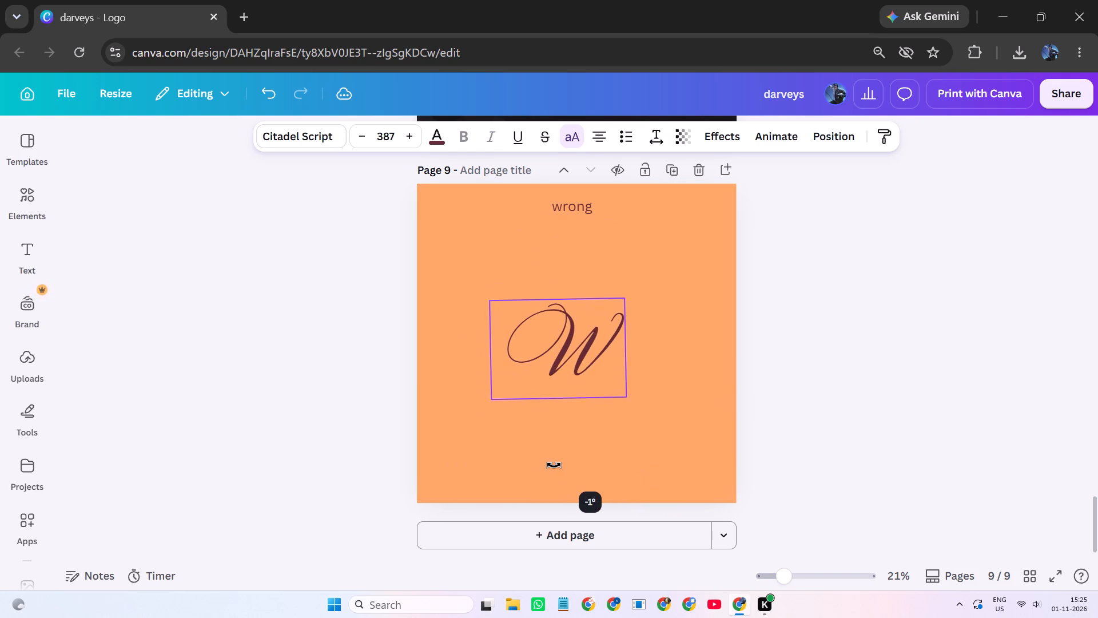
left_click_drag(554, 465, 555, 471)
Nudge the "W" slightly lower on page 9, try it in lowercase and restore uppercase.
left_click_drag(585, 373, 591, 385)
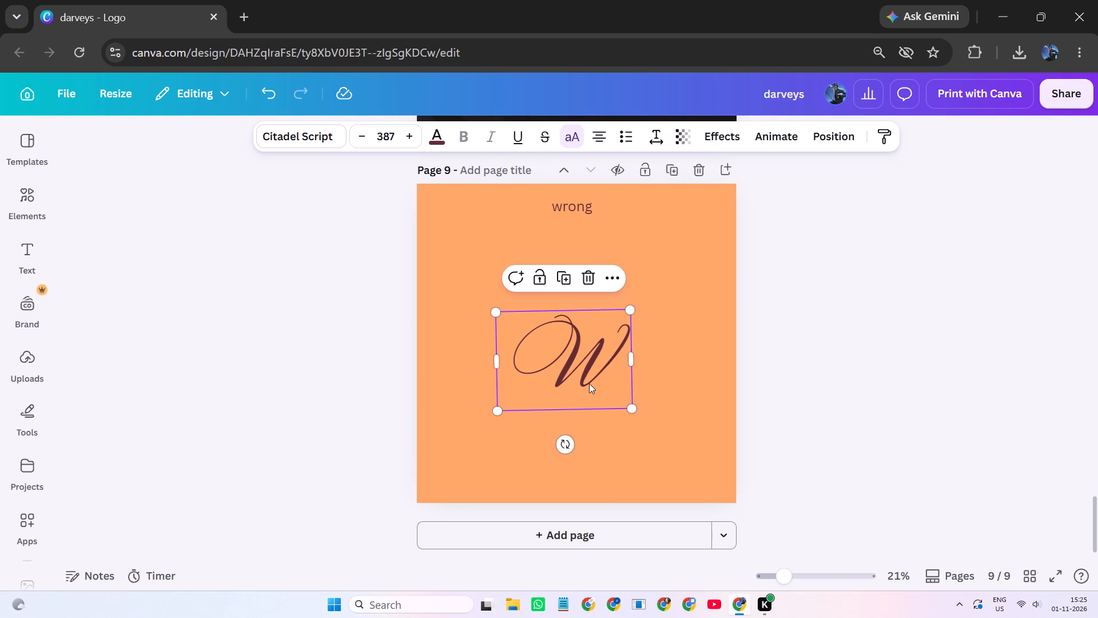
left_click(527, 134)
left_click(572, 144)
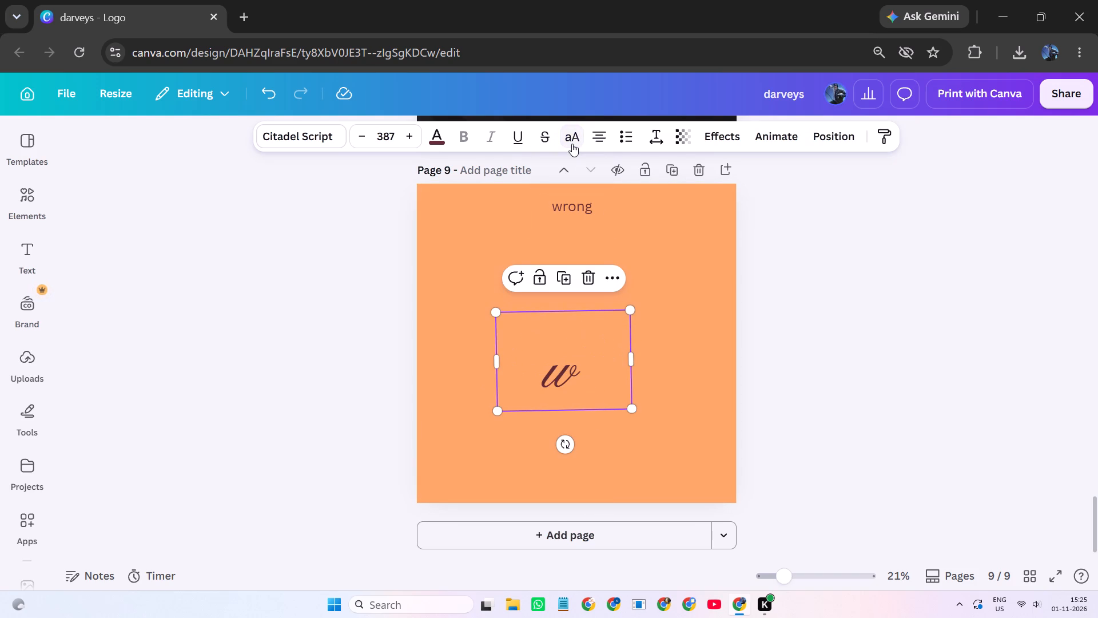
left_click(572, 144)
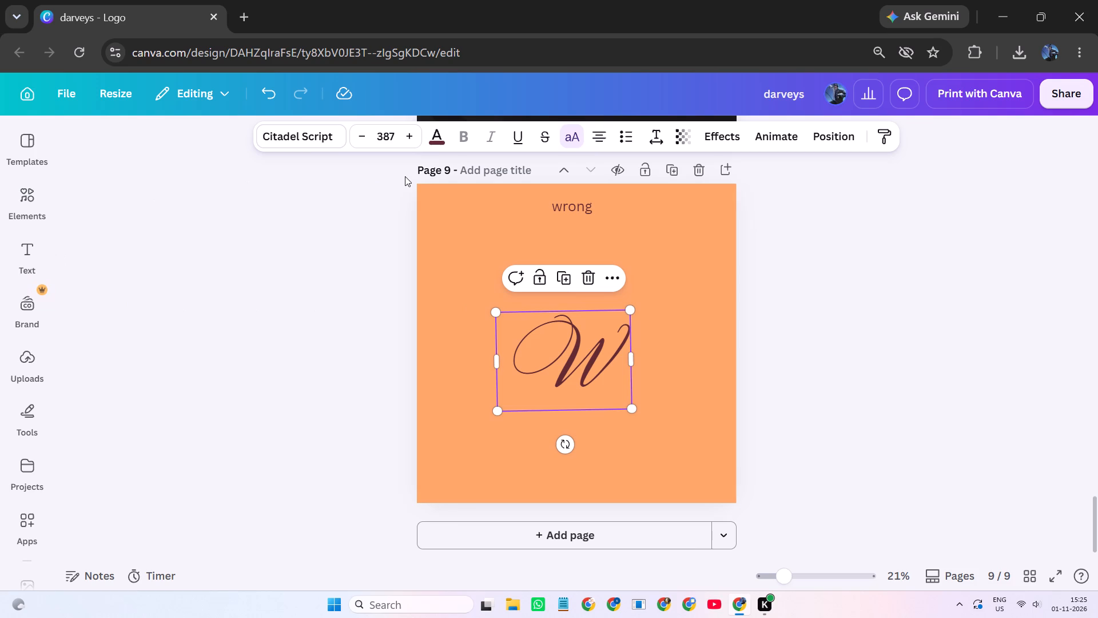
Straighten the slightly tilted "W" so its text box is level, with the font choices open.
left_click(308, 137)
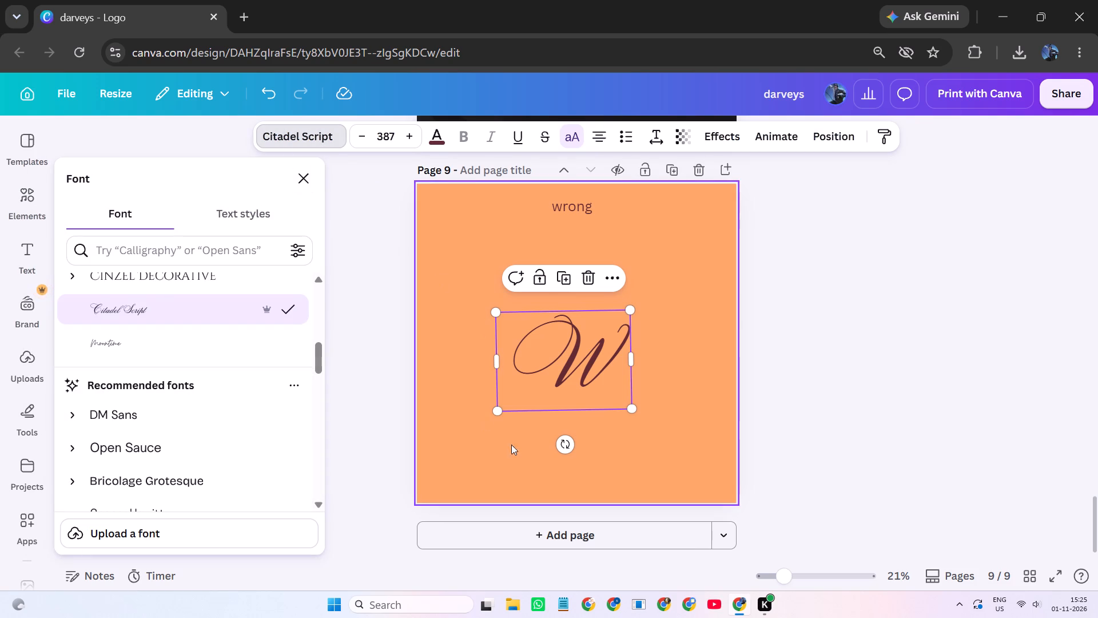
left_click_drag(560, 443, 552, 451)
left_click_drag(552, 451, 560, 458)
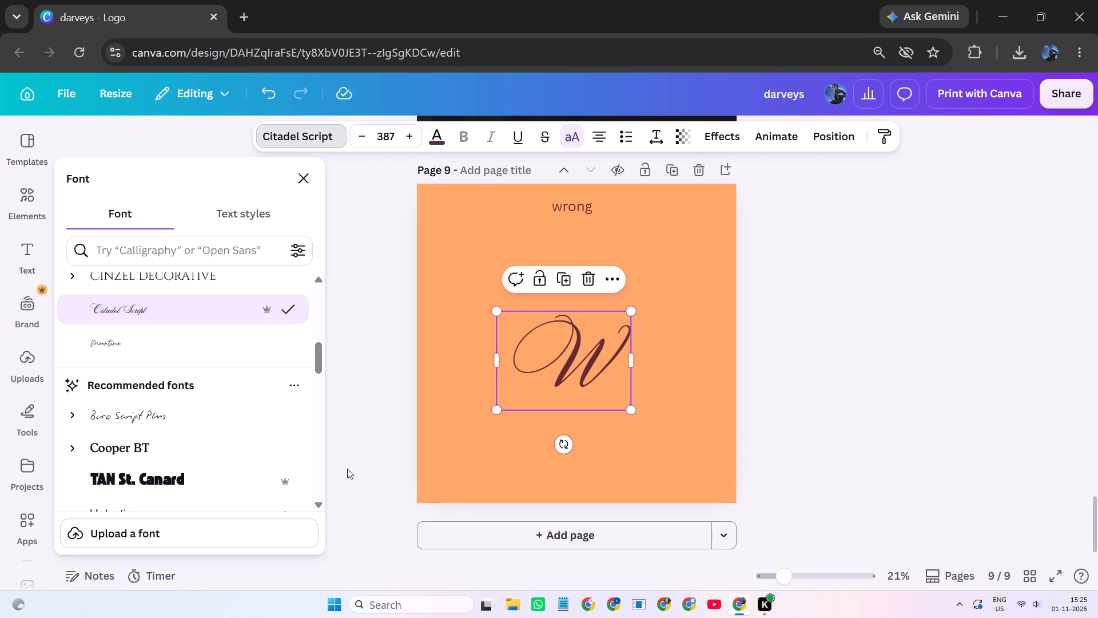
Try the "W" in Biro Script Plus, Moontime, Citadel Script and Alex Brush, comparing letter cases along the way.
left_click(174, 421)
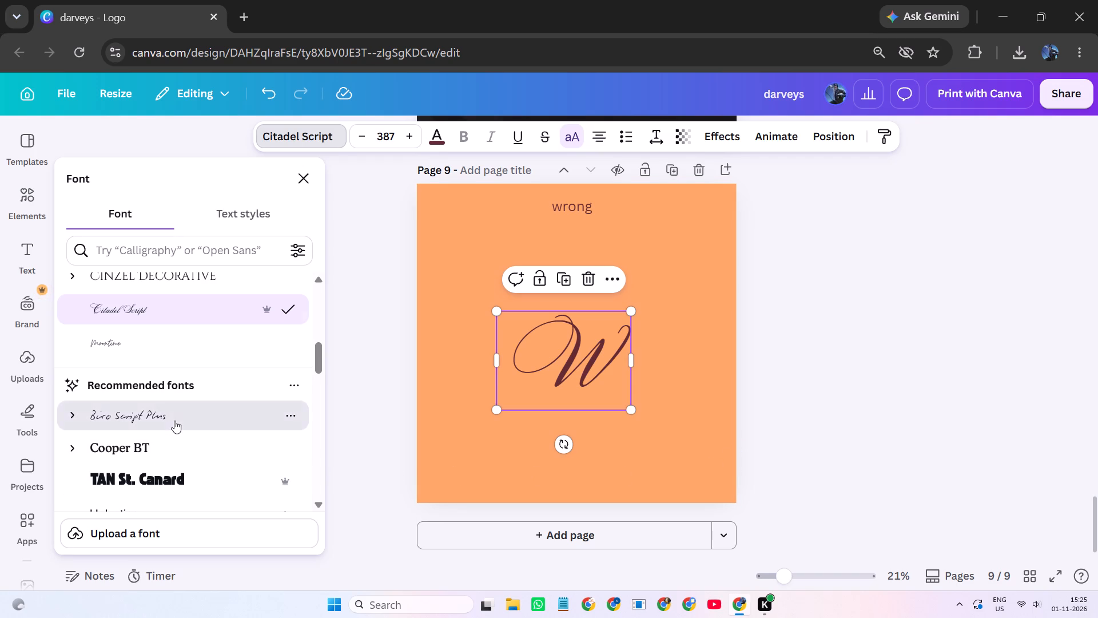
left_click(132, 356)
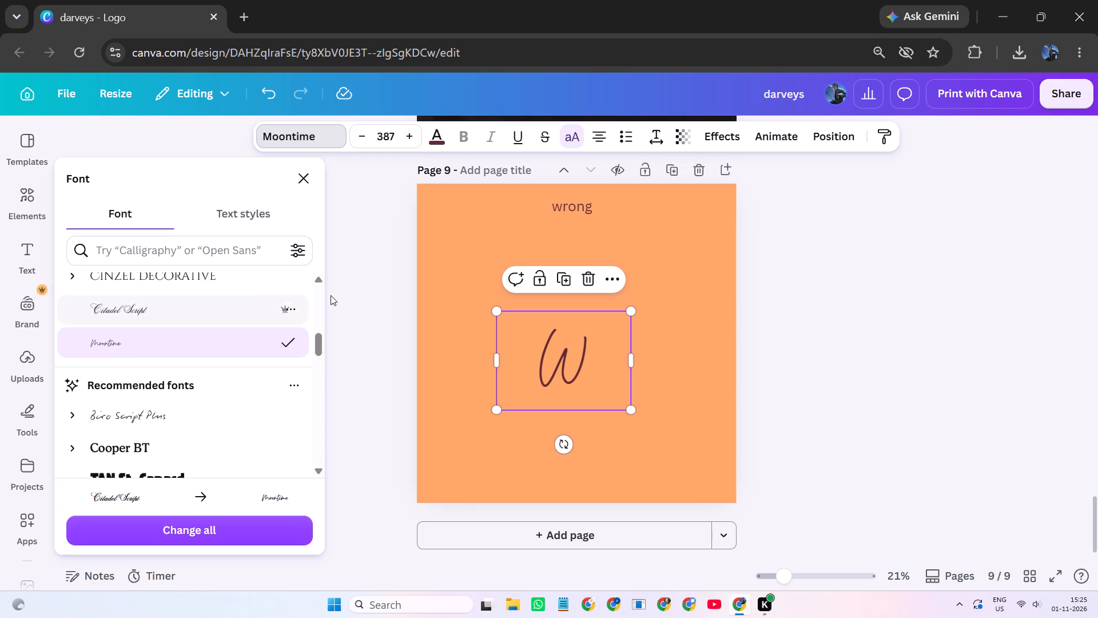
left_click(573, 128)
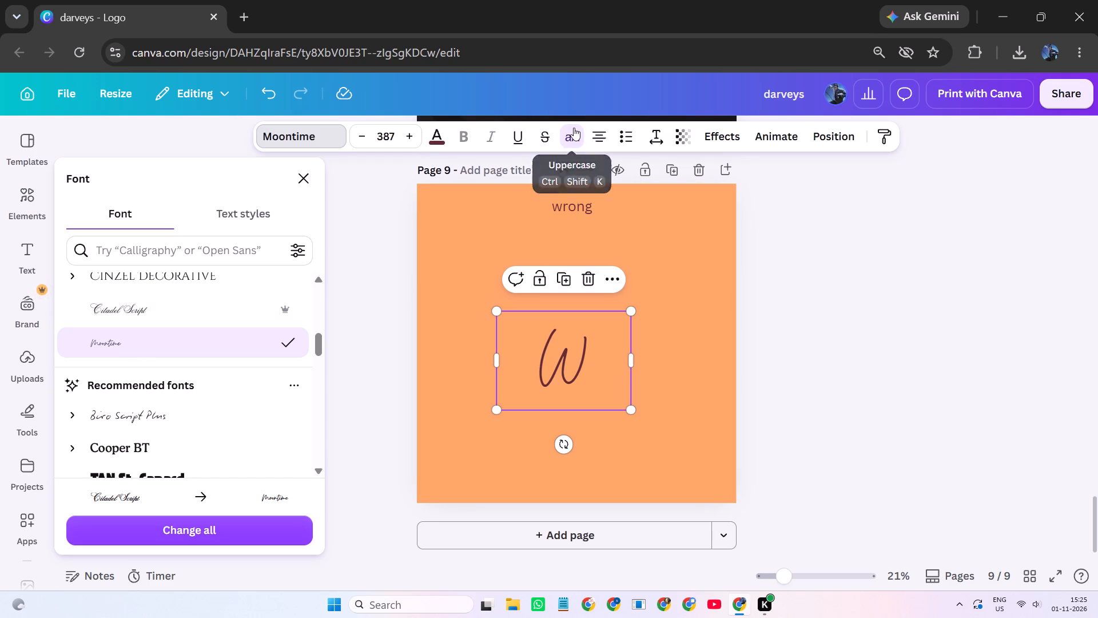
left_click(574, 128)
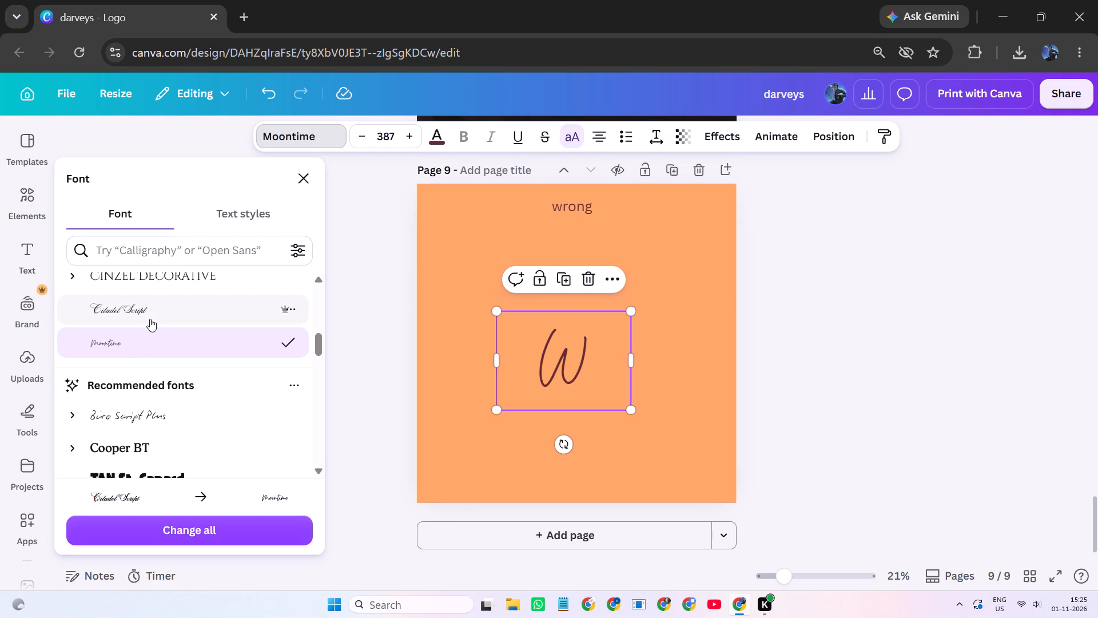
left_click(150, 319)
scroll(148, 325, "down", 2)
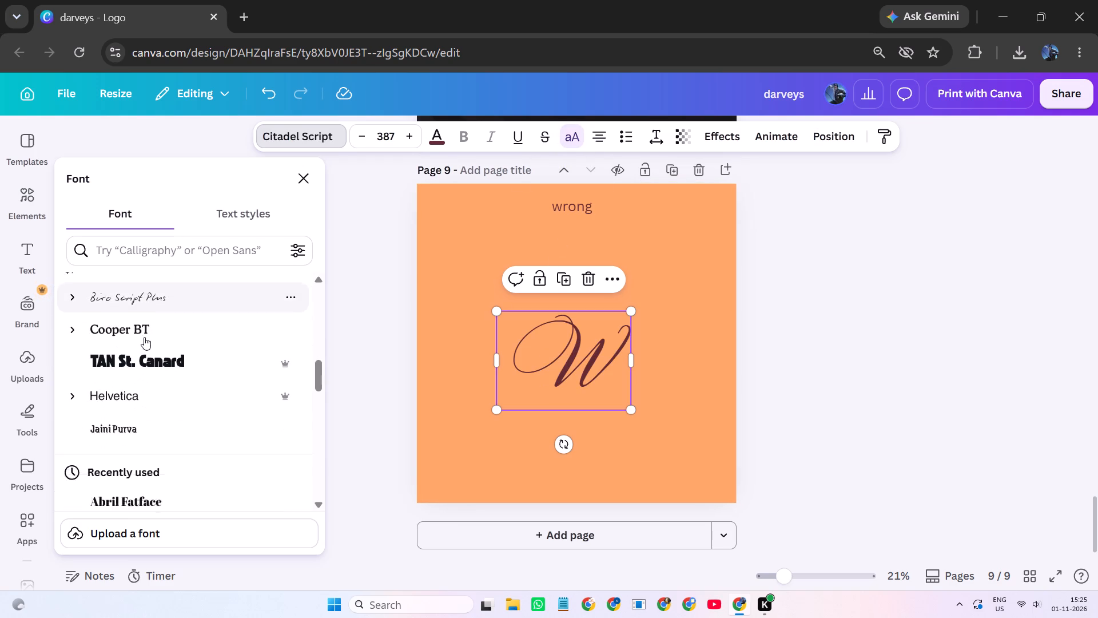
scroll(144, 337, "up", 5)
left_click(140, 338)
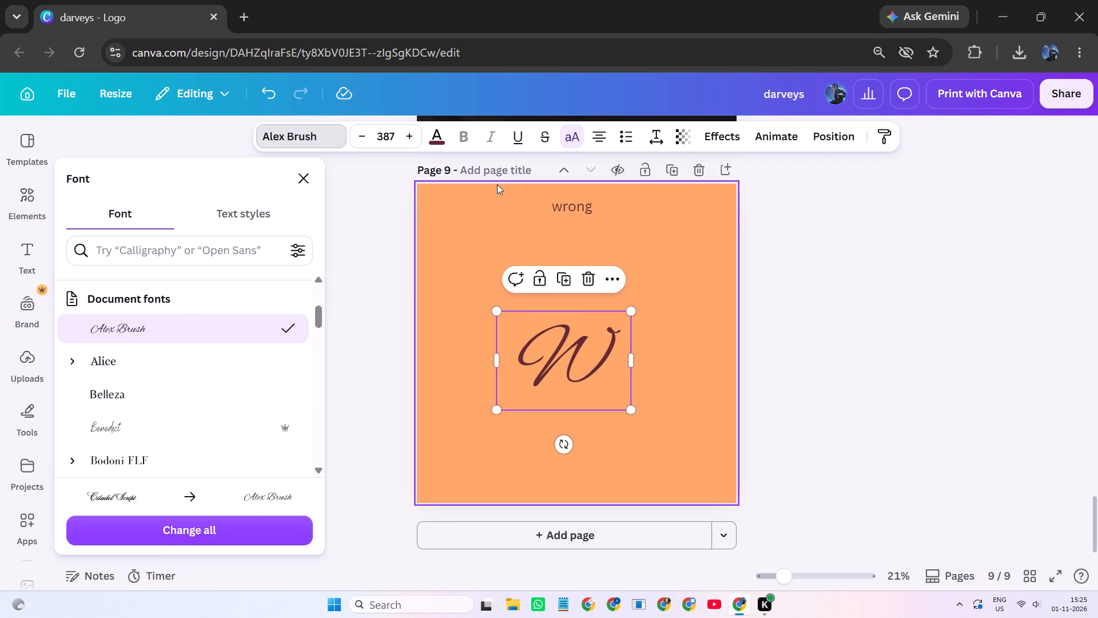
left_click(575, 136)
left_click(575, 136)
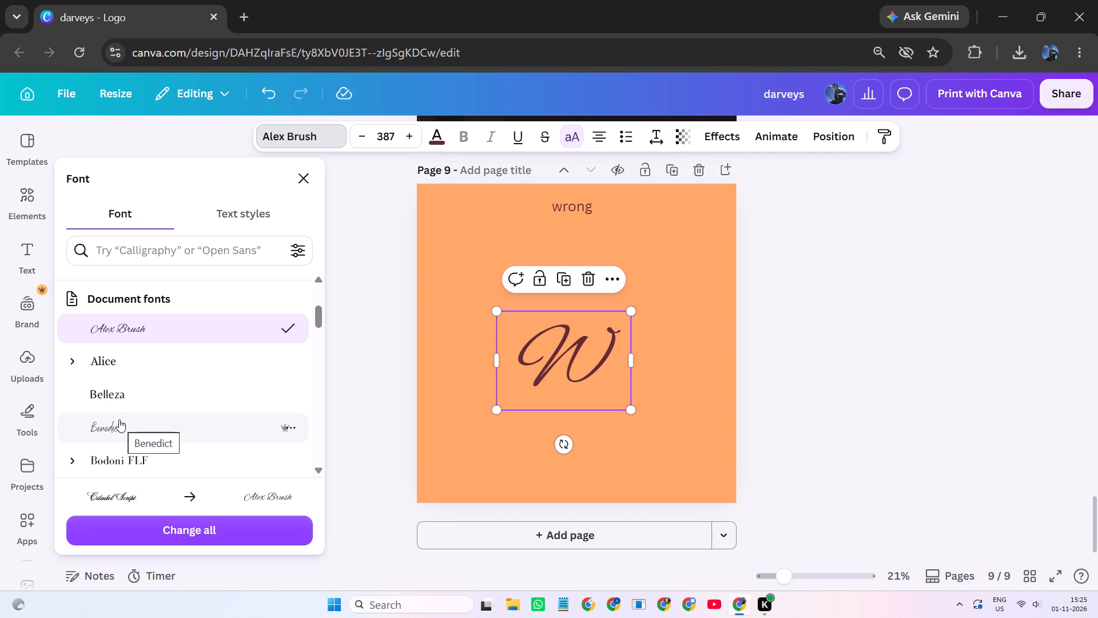
Set the "W" in the Moontime font and keep it uppercase.
scroll(119, 419, "down", 2)
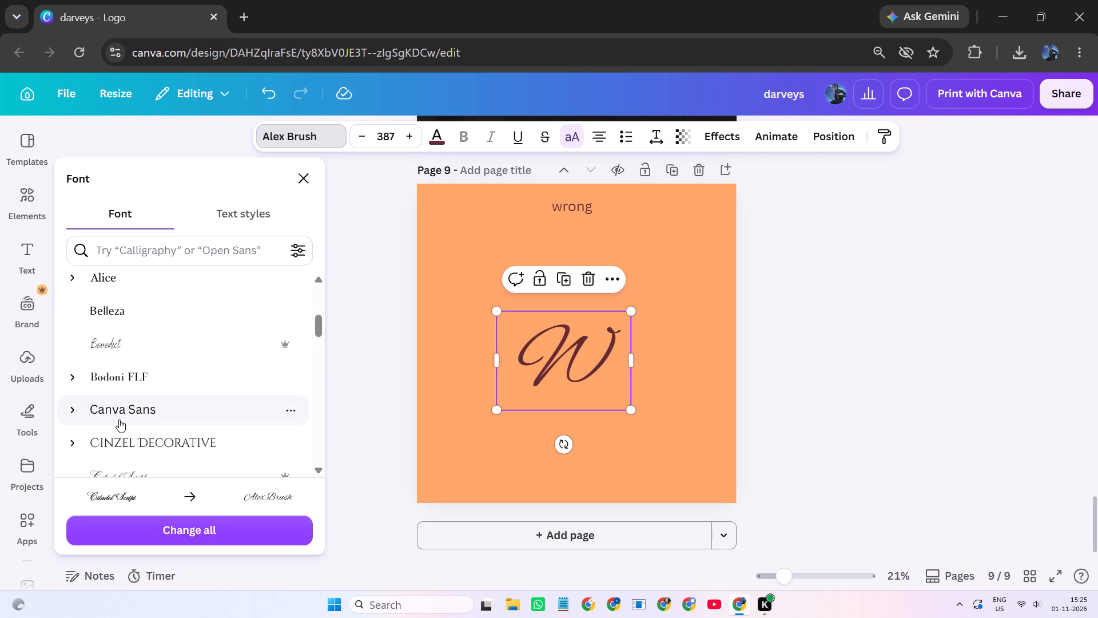
scroll(119, 419, "down", 1)
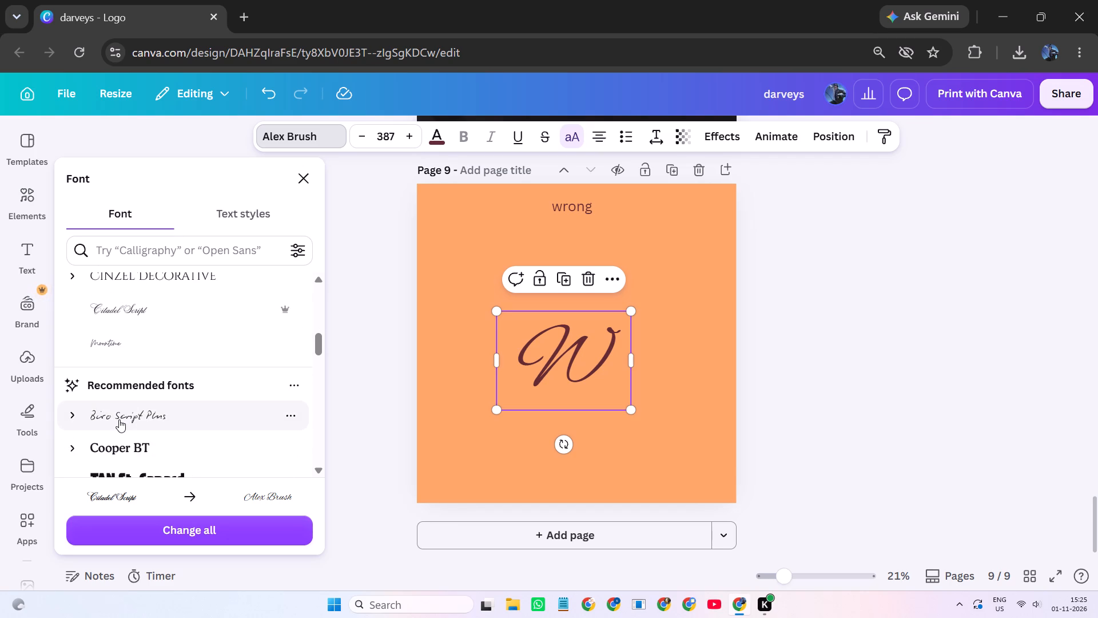
left_click(145, 348)
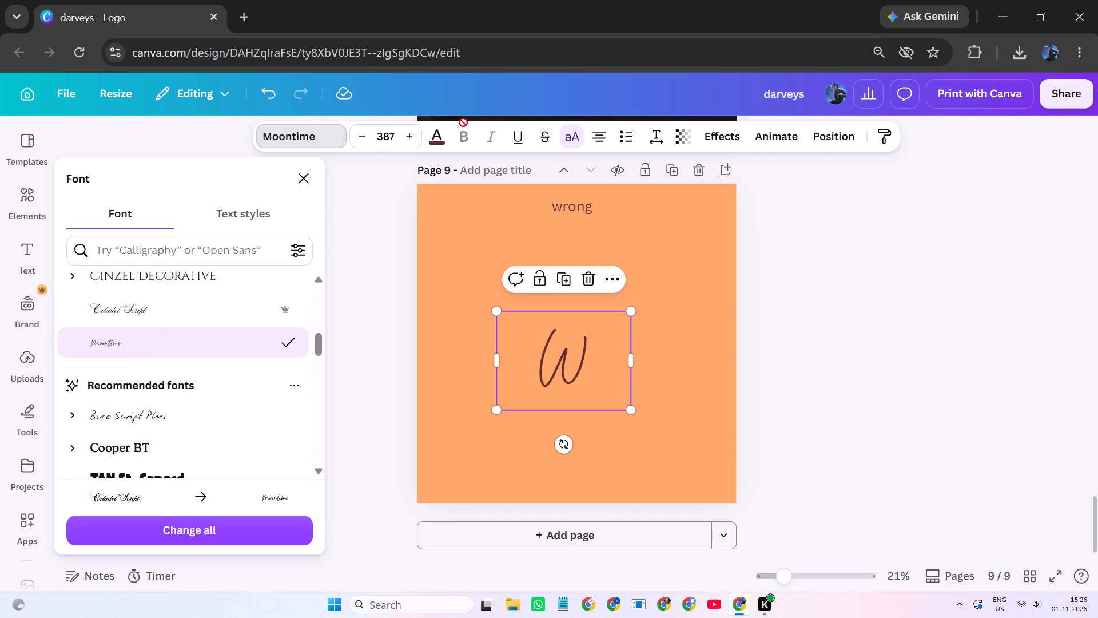
left_click(568, 137)
left_click(568, 137)
left_click(834, 403)
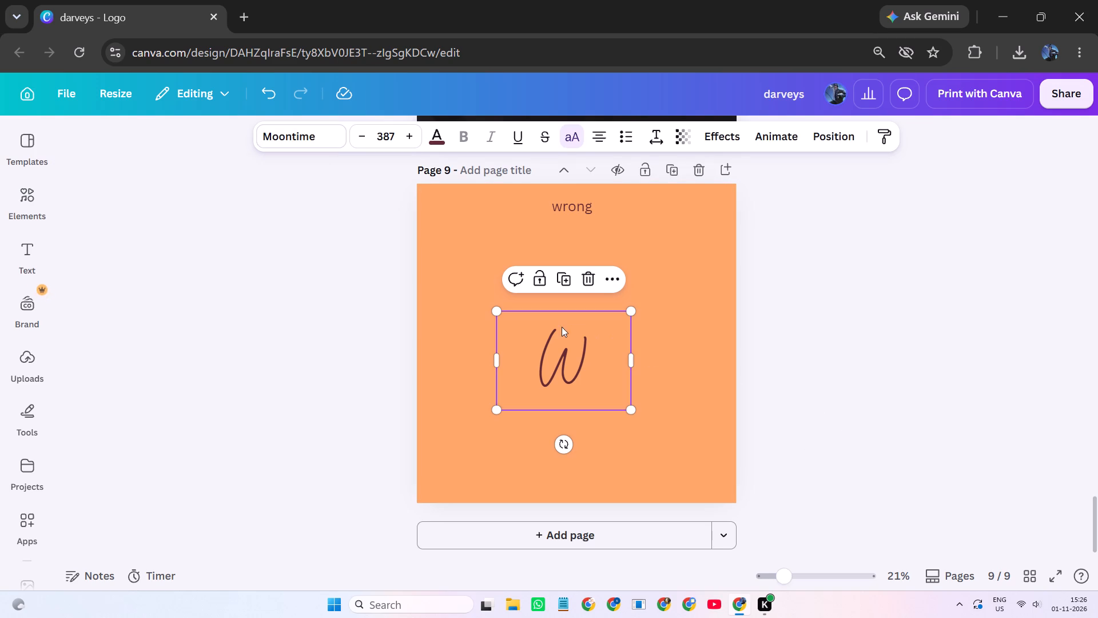
left_click(693, 338)
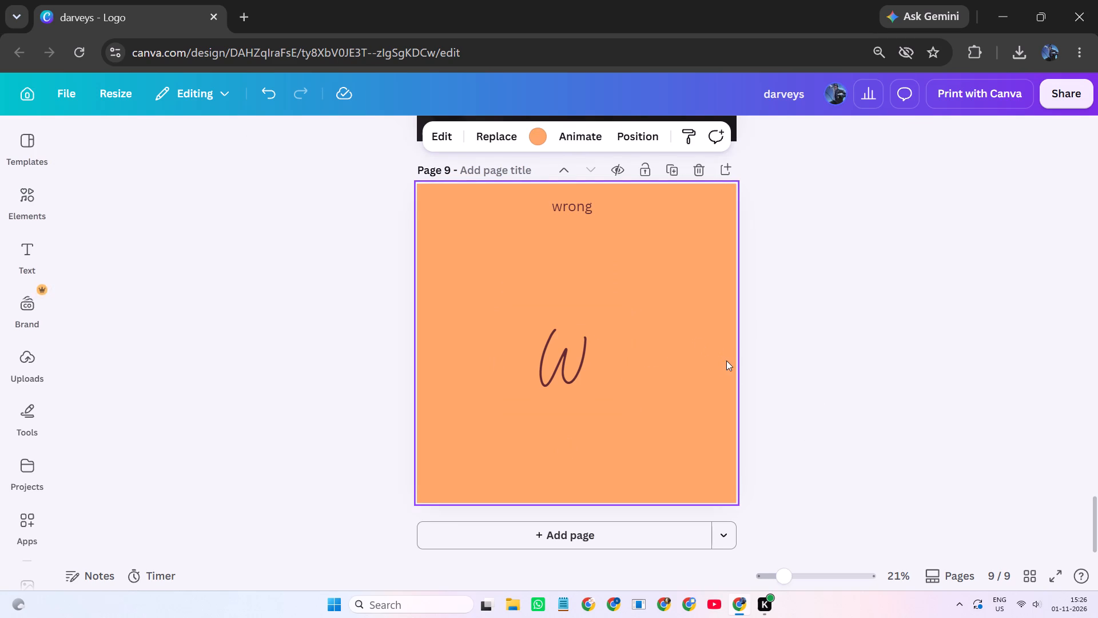
Centre the "W" horizontally on page 9 and move the "wrong" text directly beneath it.
left_click_drag(563, 366, 577, 367)
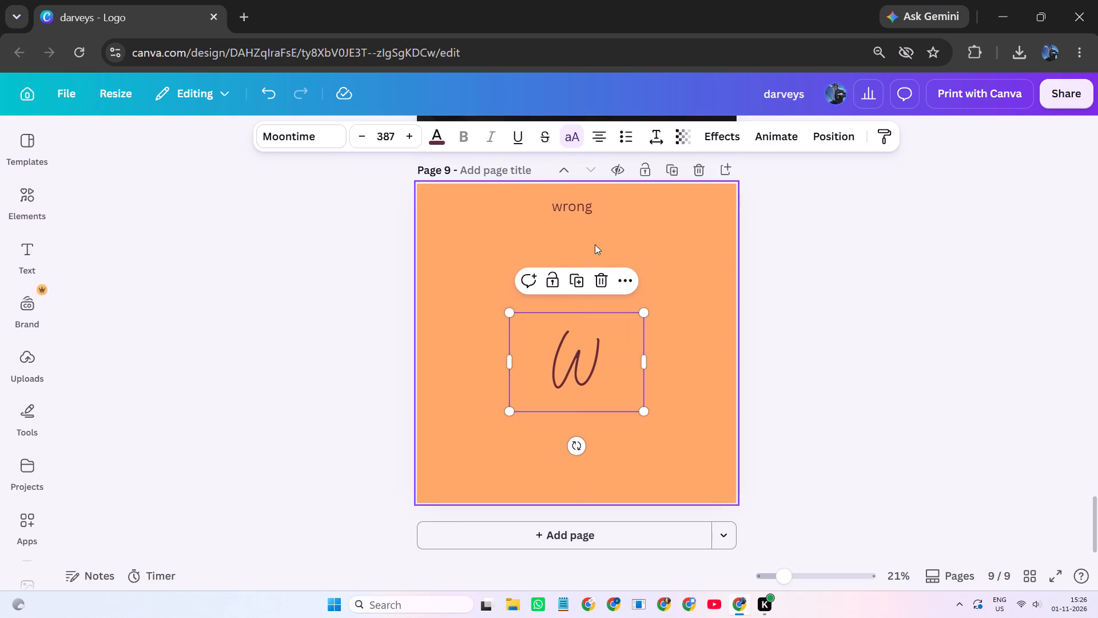
left_click_drag(588, 209, 596, 416)
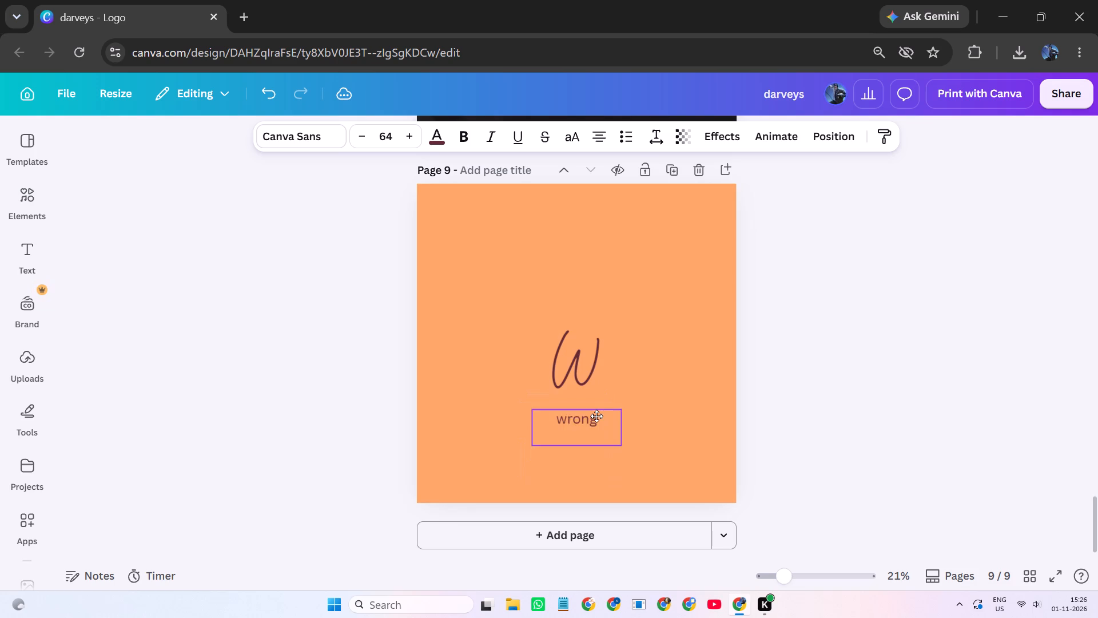
left_click_drag(596, 416, 589, 404)
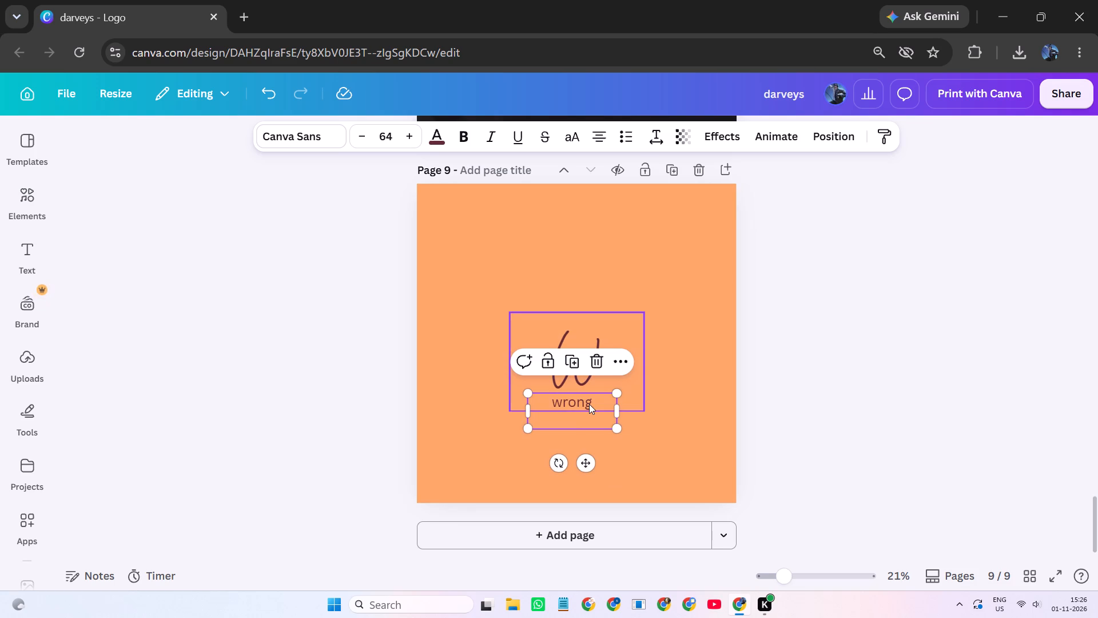
Enlarge the "W" to size 407 and recentre it just above the "wrong" text.
left_click(618, 326)
left_click_drag(641, 411, 645, 419)
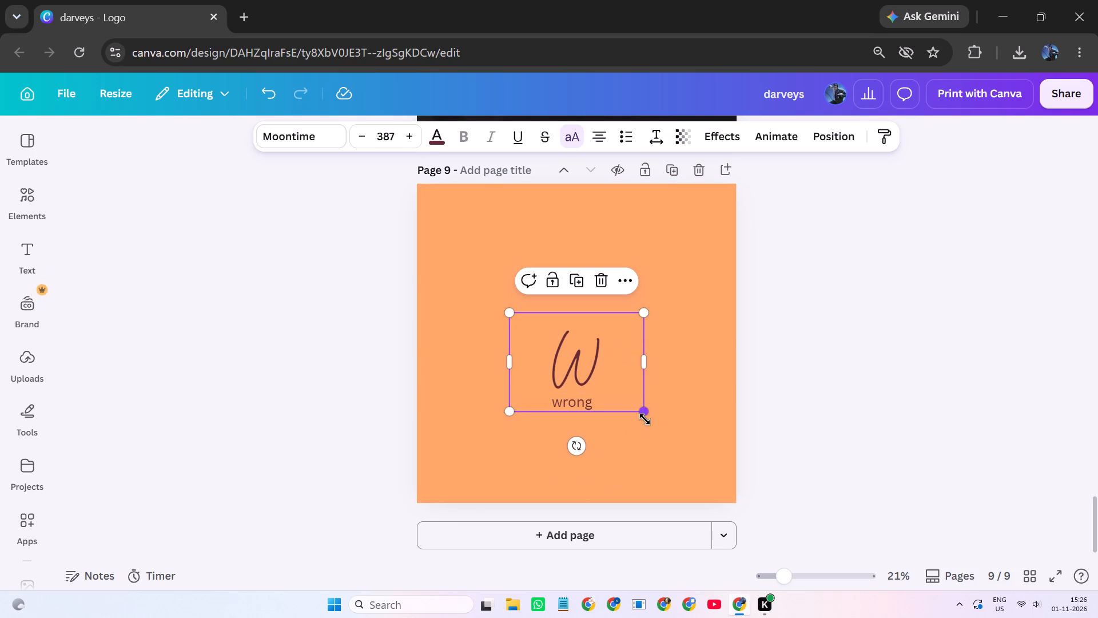
left_click_drag(645, 419, 645, 421)
left_click_drag(639, 404, 642, 392)
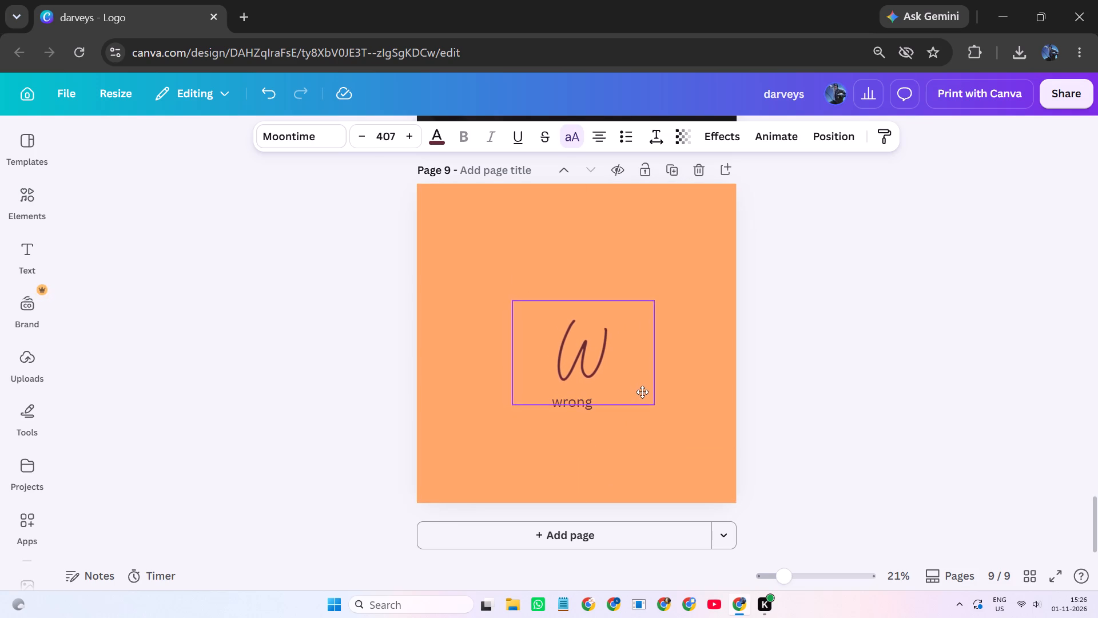
left_click_drag(642, 392, 639, 393)
Move the "wrong" text slightly lower beneath the "W" on page 9.
left_click(611, 418)
left_click(600, 405)
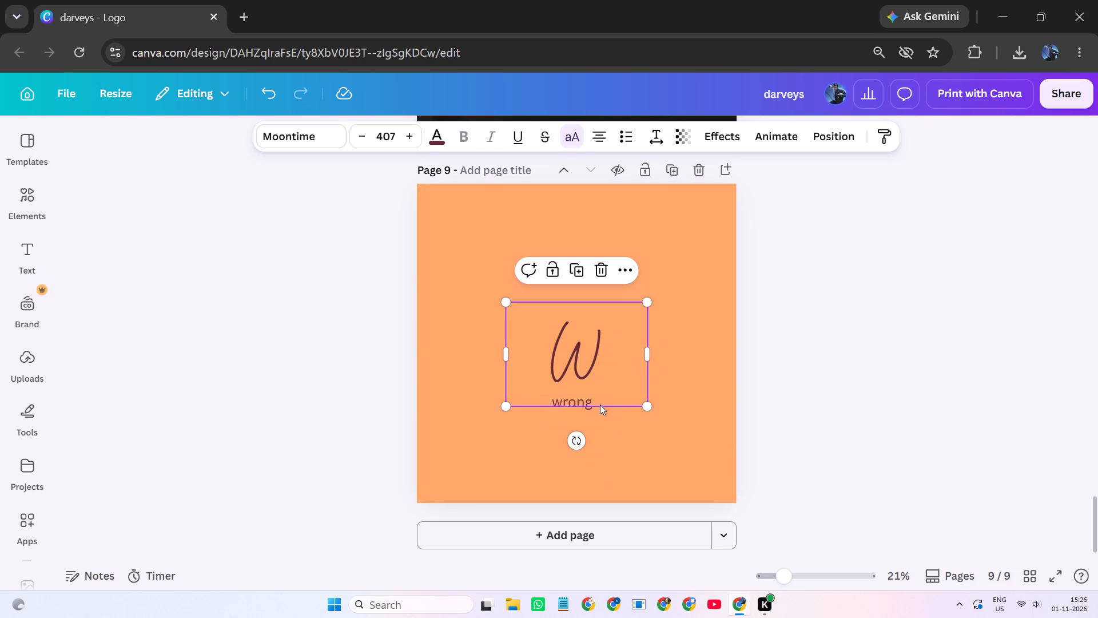
left_click(589, 414)
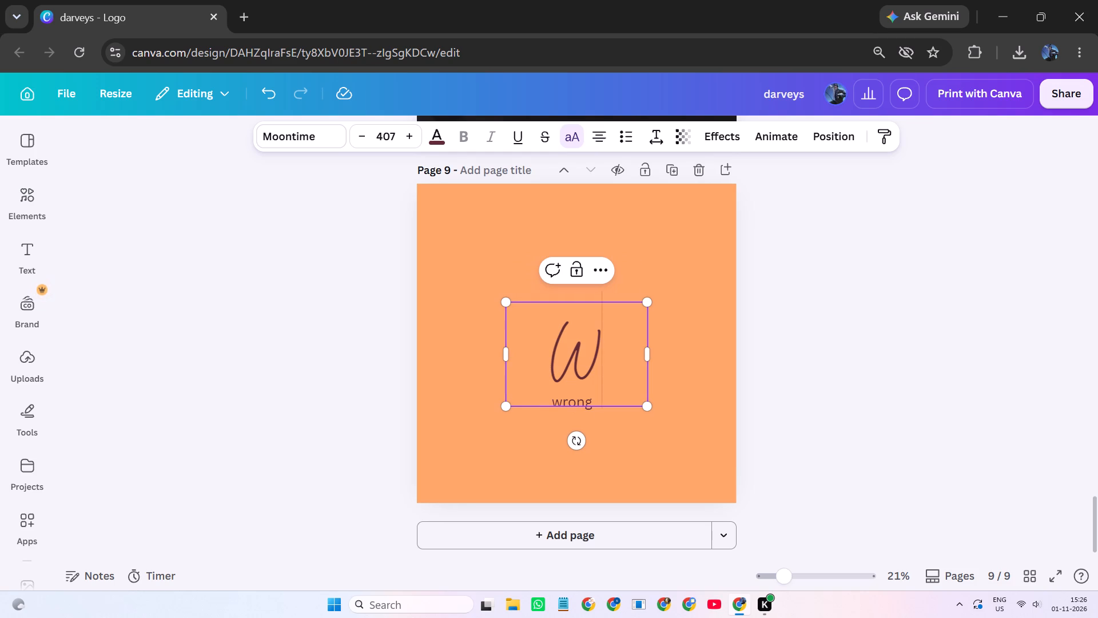
left_click_drag(622, 387, 622, 379)
left_click(718, 358)
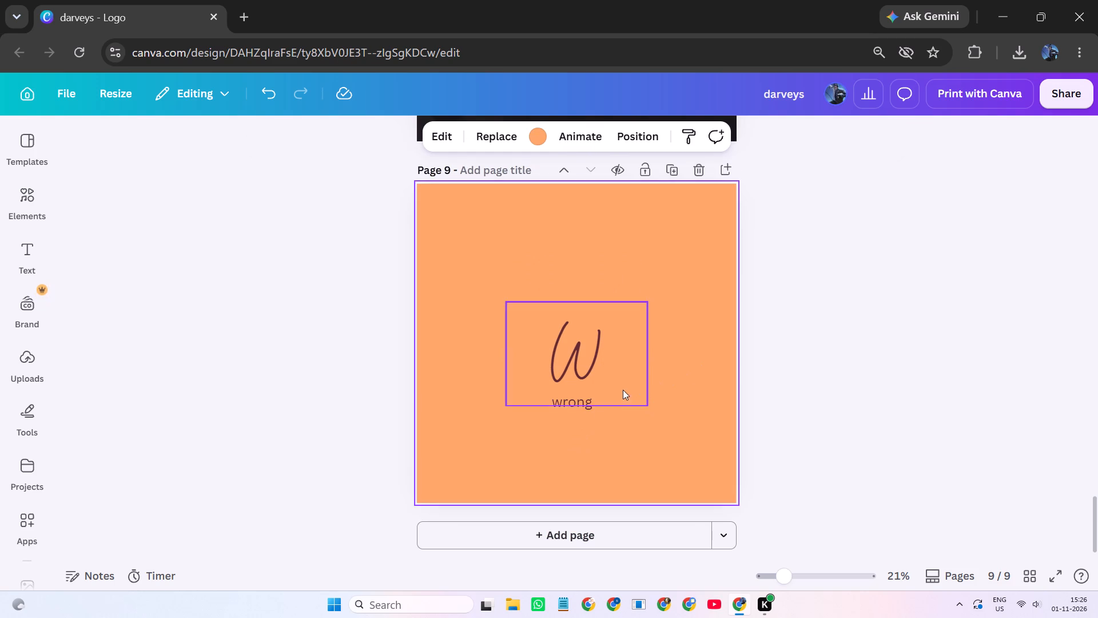
left_click(568, 413)
left_click(689, 389)
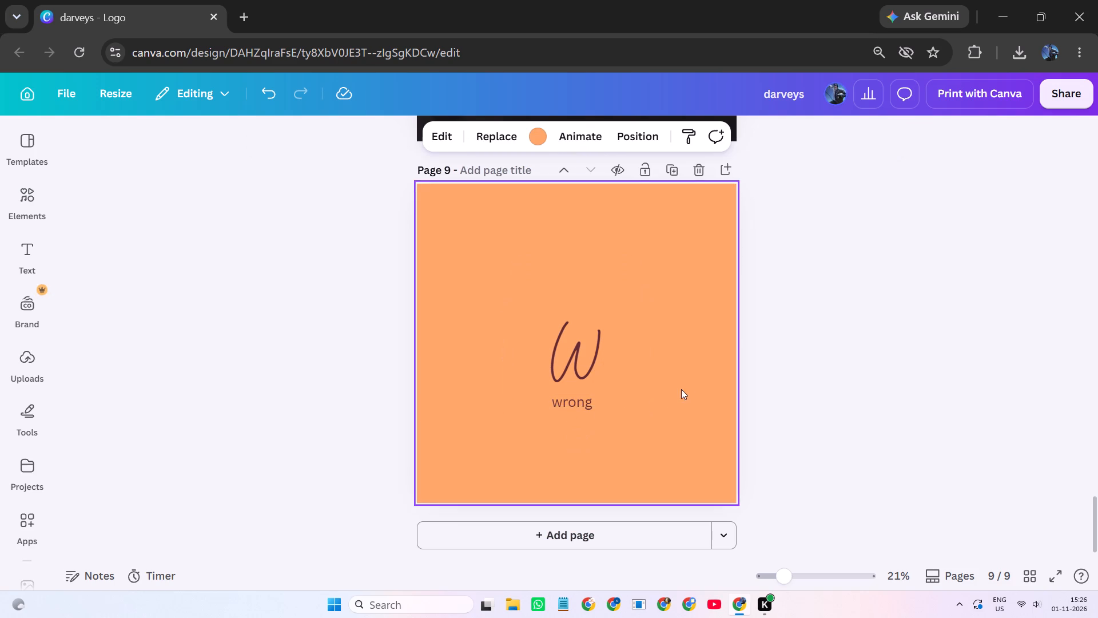
left_click(574, 414)
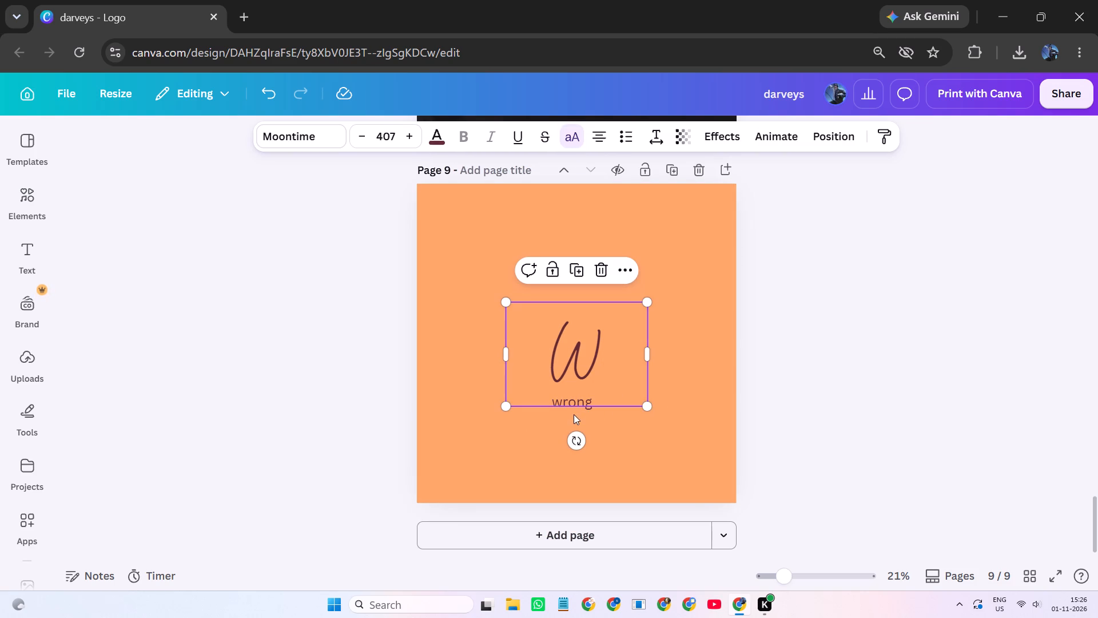
left_click(700, 383)
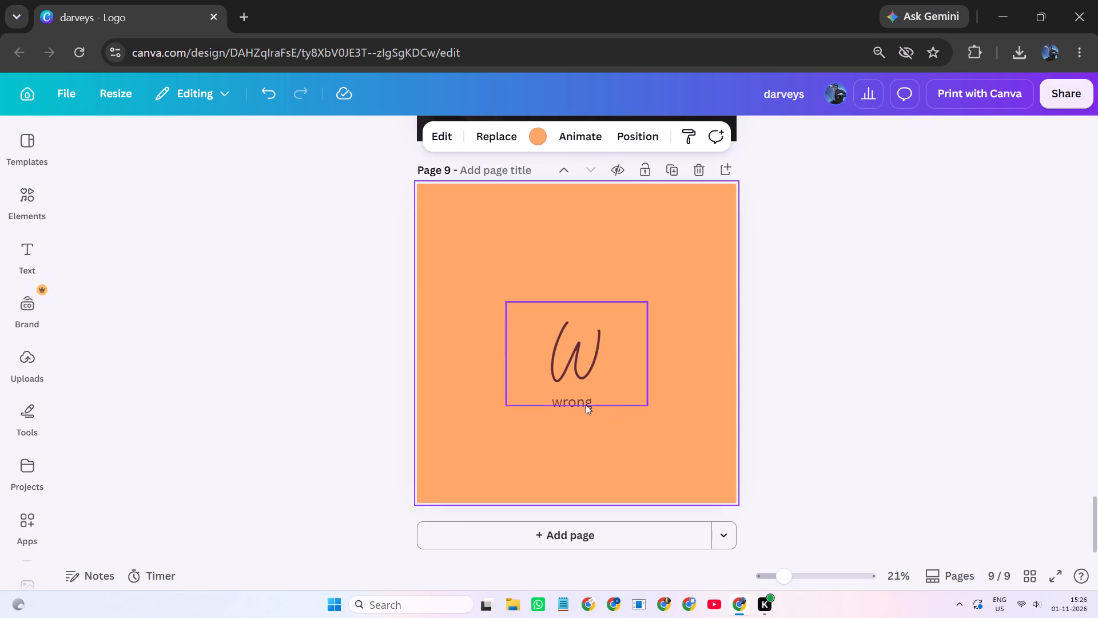
left_click(572, 415)
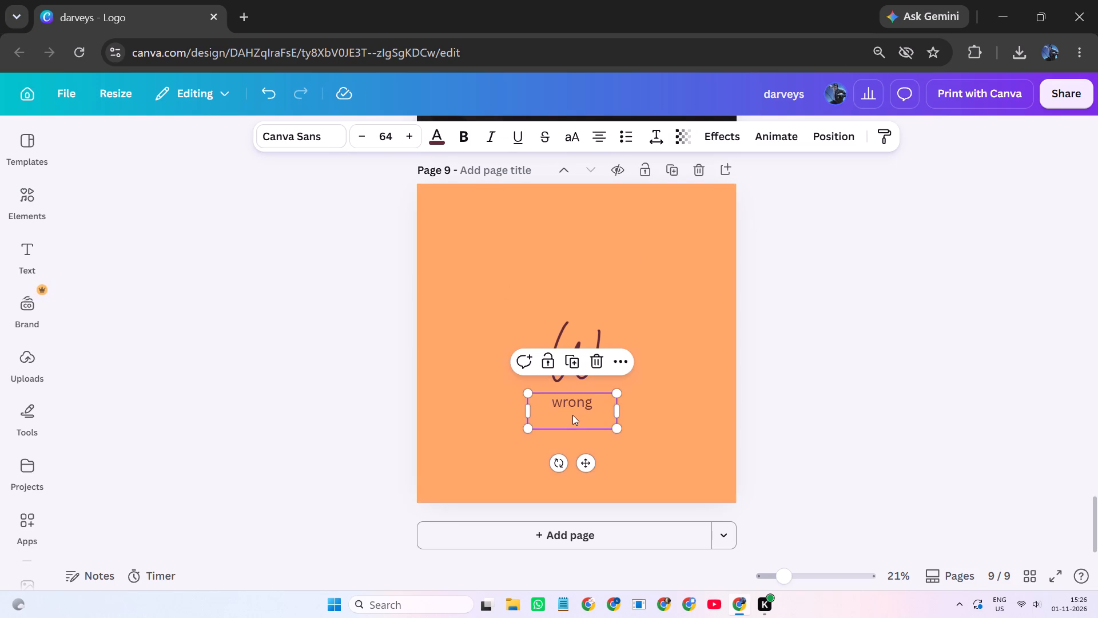
left_click_drag(572, 415, 568, 429)
Delete the empty line below the word in the "wrong" text box.
left_click(574, 433)
left_click(575, 432)
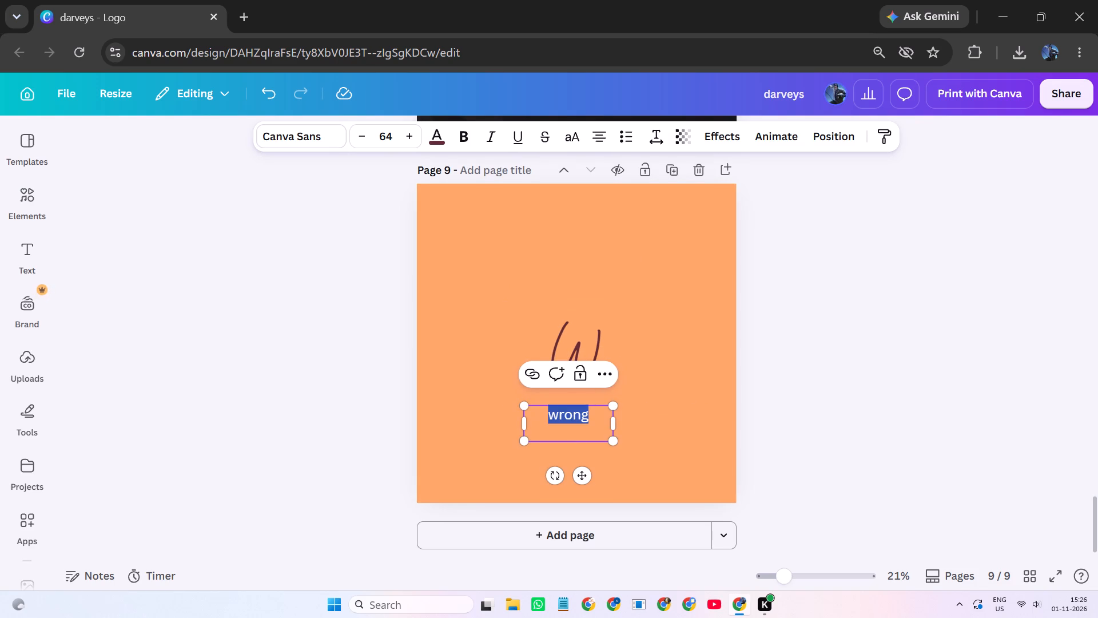
key("BackSpace")
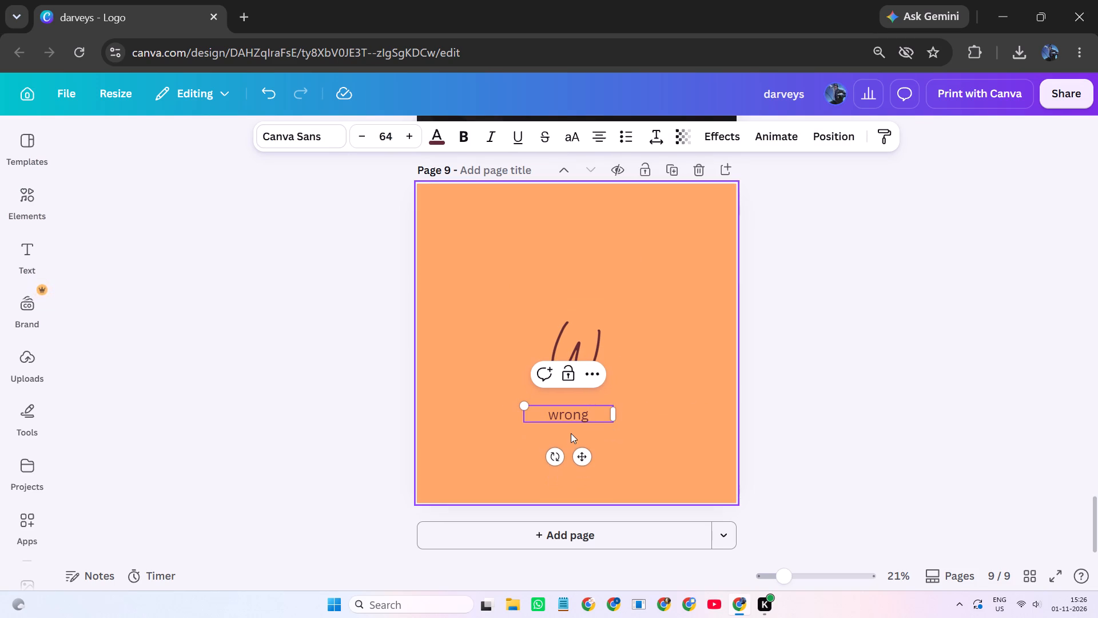
left_click(687, 417)
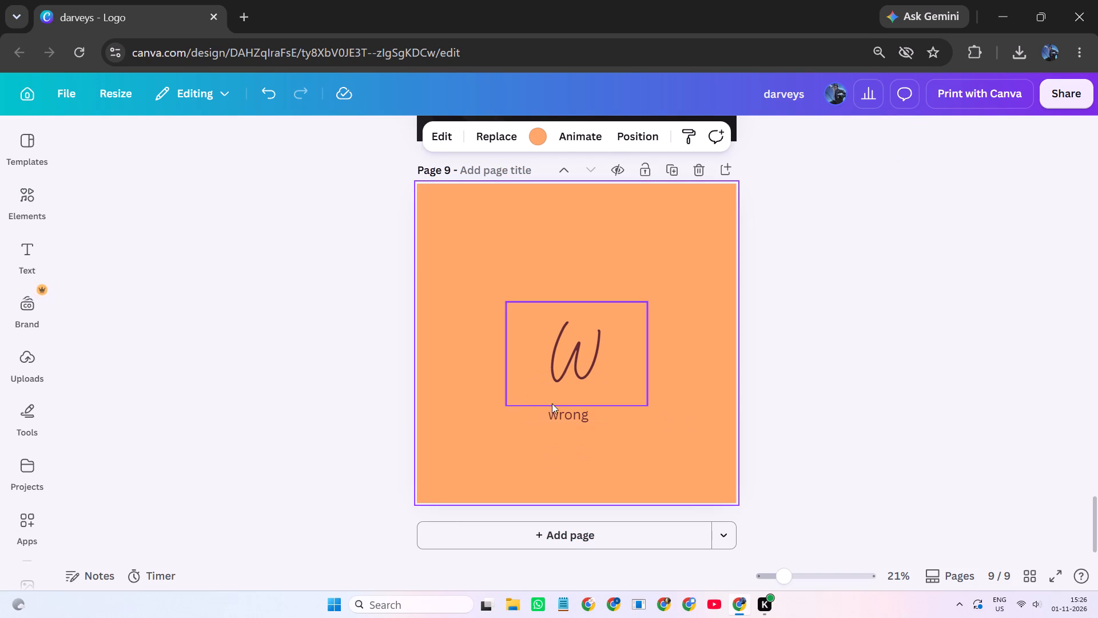
Reduce the "wrong" text to size 59.4 and narrow its box to fit closely around the word.
left_click(559, 416)
left_click_drag(524, 403, 530, 406)
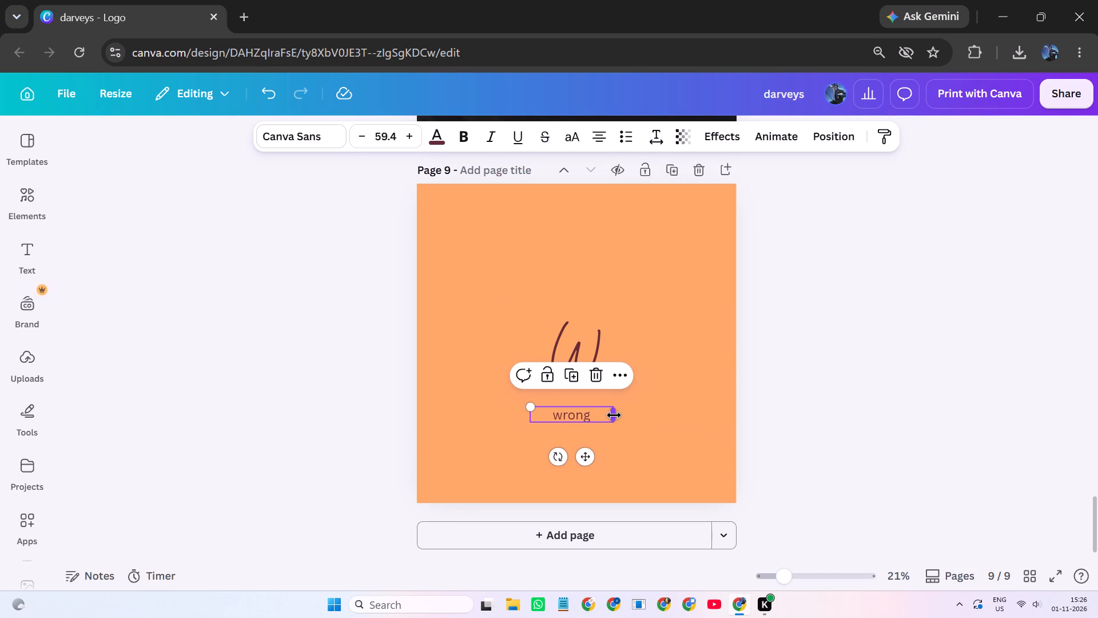
left_click_drag(614, 415, 584, 421)
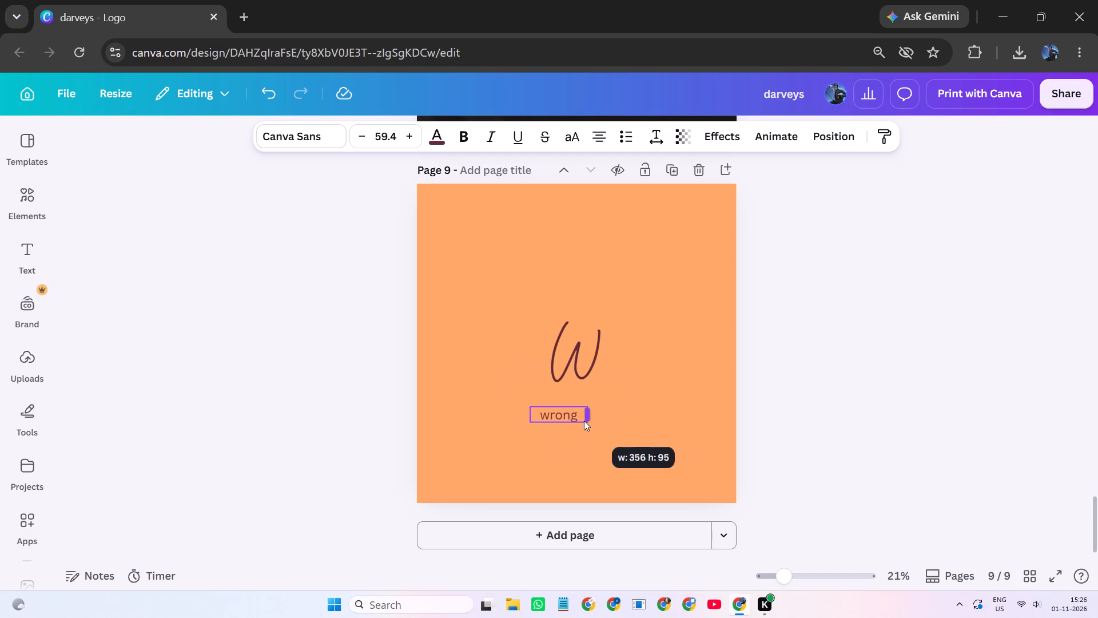
left_click_drag(584, 421, 578, 421)
left_click(578, 421)
Enlarge the "wrong" text to size 77.4 and centre it beneath the "W".
left_click_drag(530, 406, 514, 383)
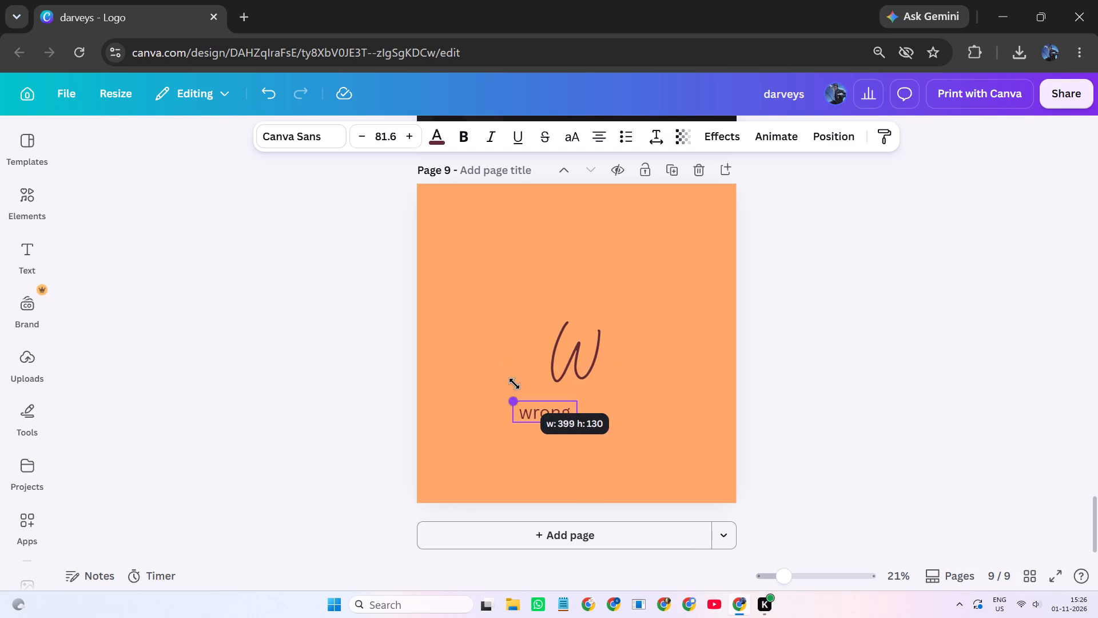
left_click_drag(514, 383, 510, 378)
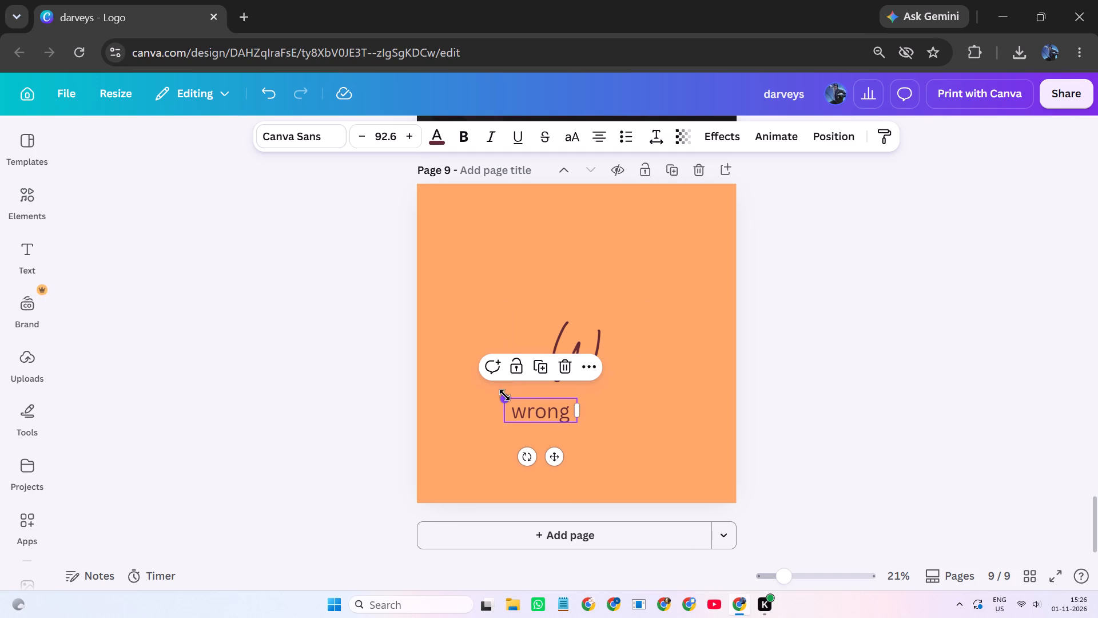
left_click_drag(504, 395, 511, 414)
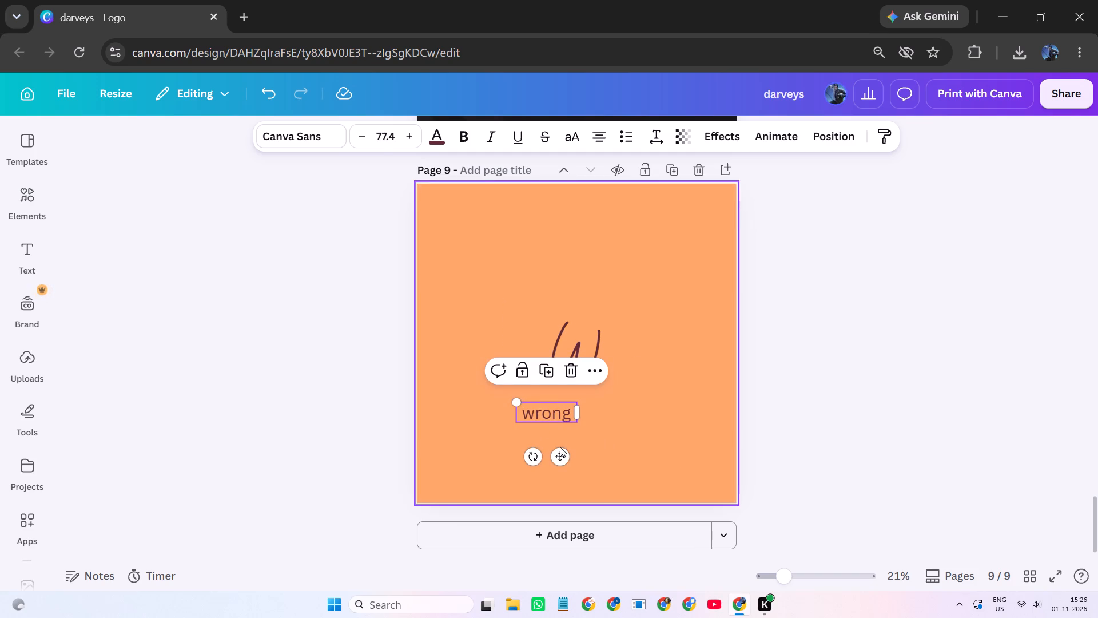
left_click_drag(555, 453, 582, 451)
Enlarge the "W" to size 504 and centre it horizontally on the page, close above the "wrong" text.
left_click(564, 334)
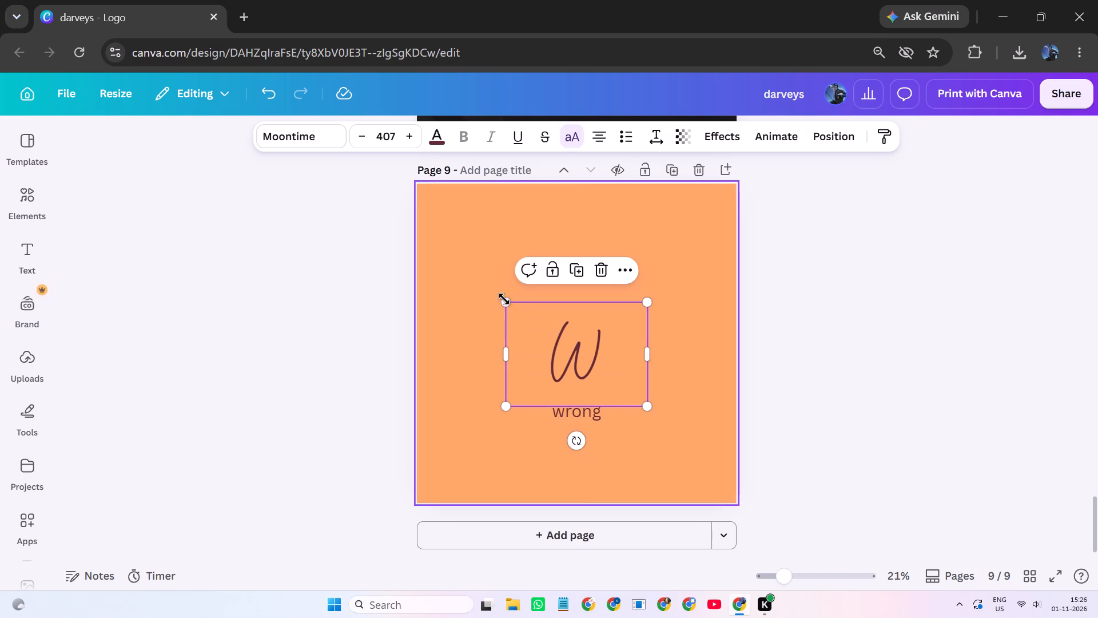
left_click_drag(504, 299, 486, 253)
left_click_drag(519, 327, 533, 346)
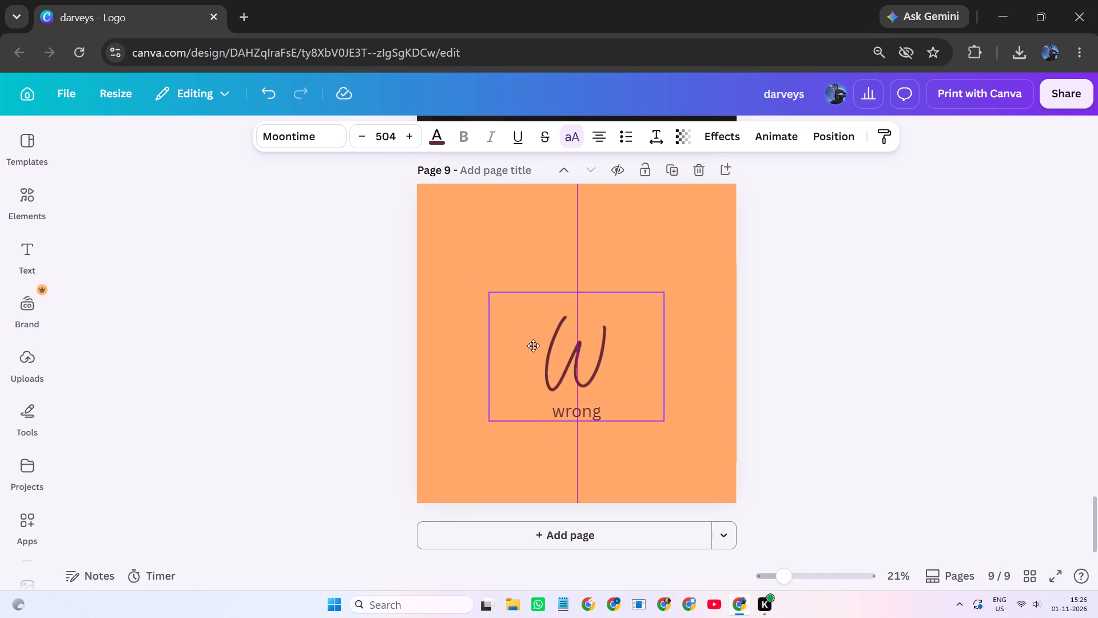
left_click_drag(533, 346, 538, 350)
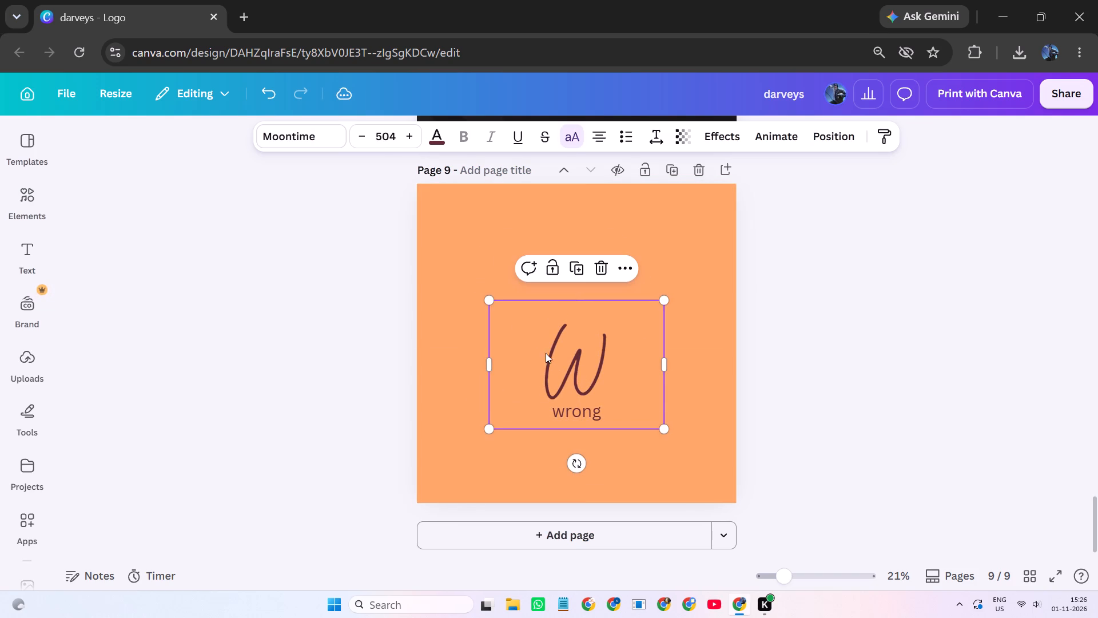
left_click(906, 441)
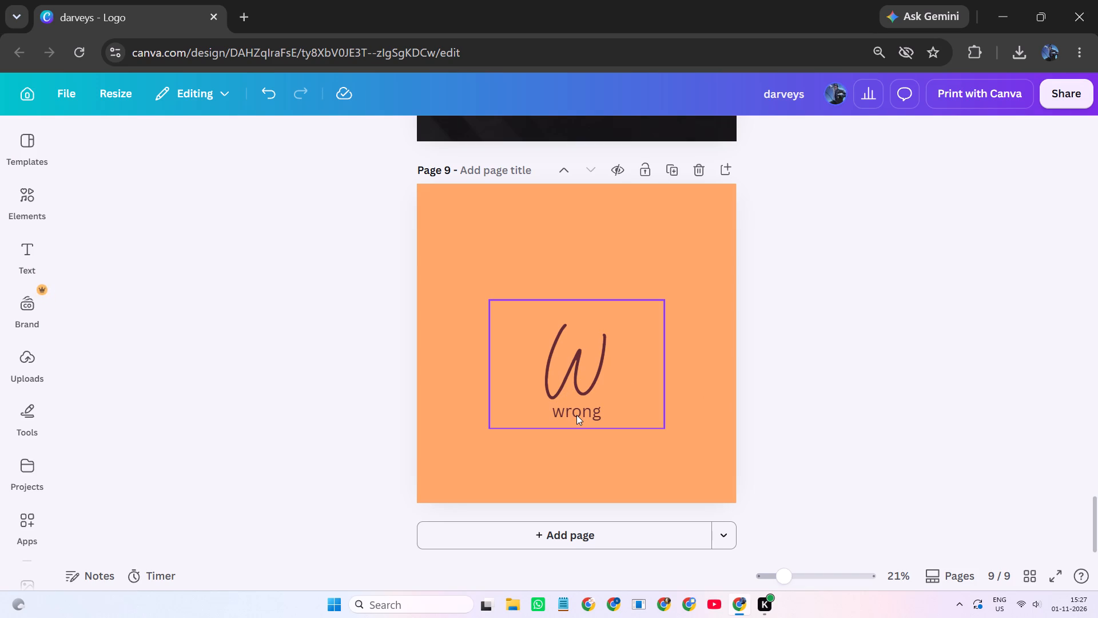
Shift the "W" slightly up and to the right, away from the "wrong" text.
left_click(580, 468)
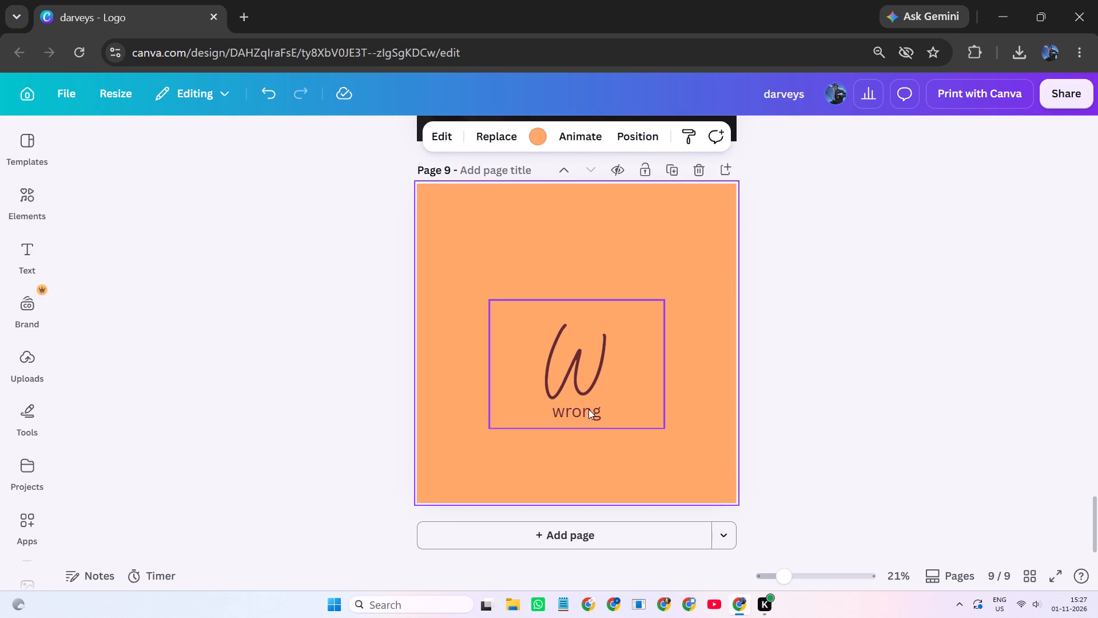
left_click(588, 409)
left_click_drag(593, 402, 607, 379)
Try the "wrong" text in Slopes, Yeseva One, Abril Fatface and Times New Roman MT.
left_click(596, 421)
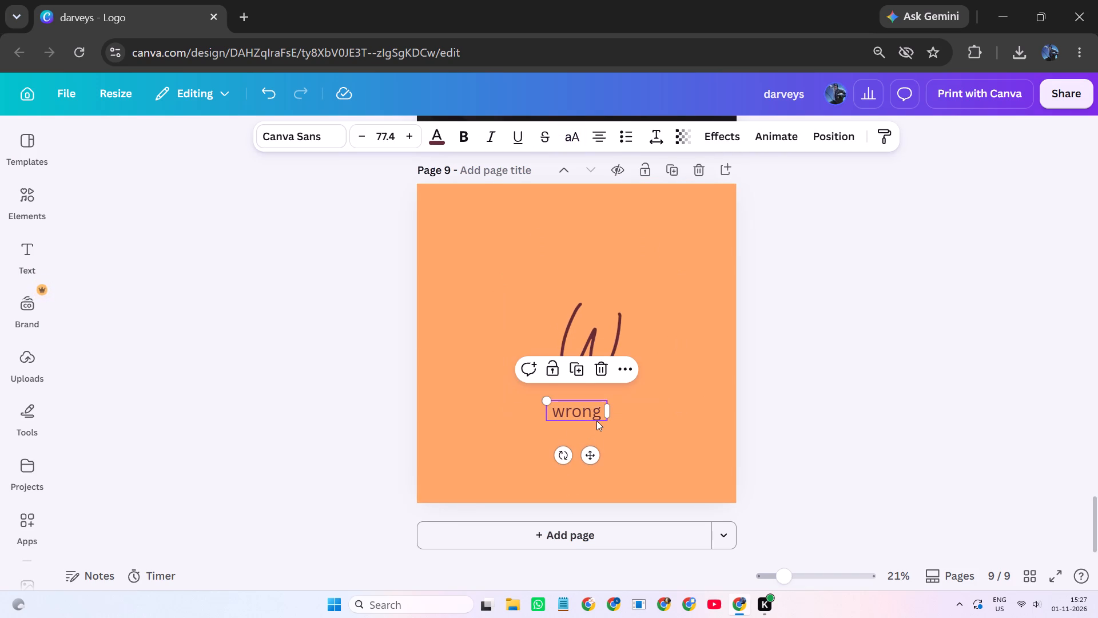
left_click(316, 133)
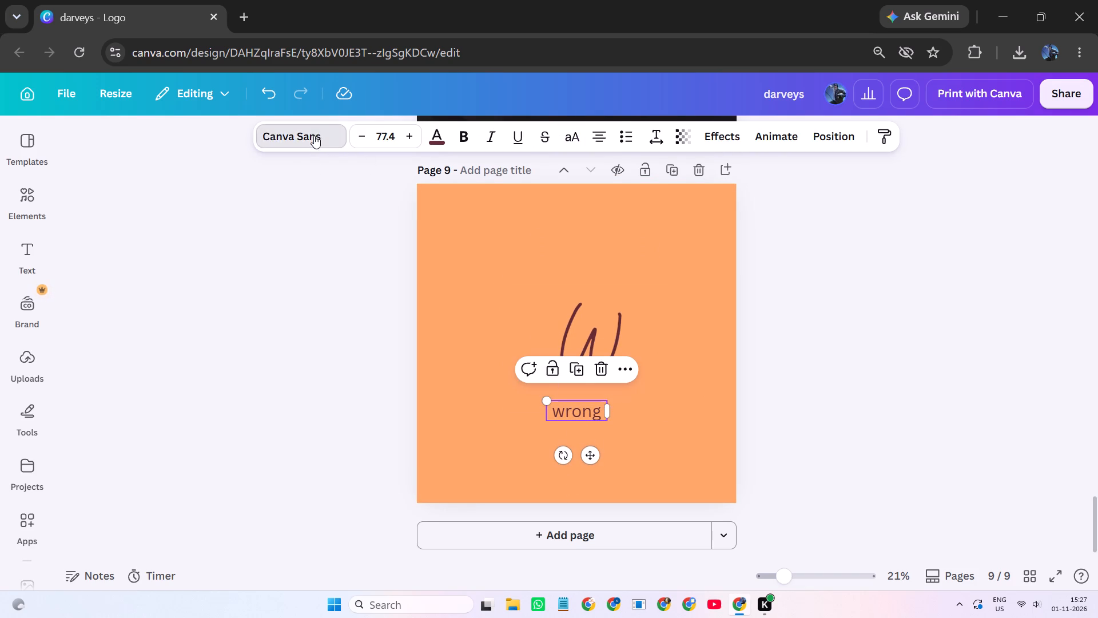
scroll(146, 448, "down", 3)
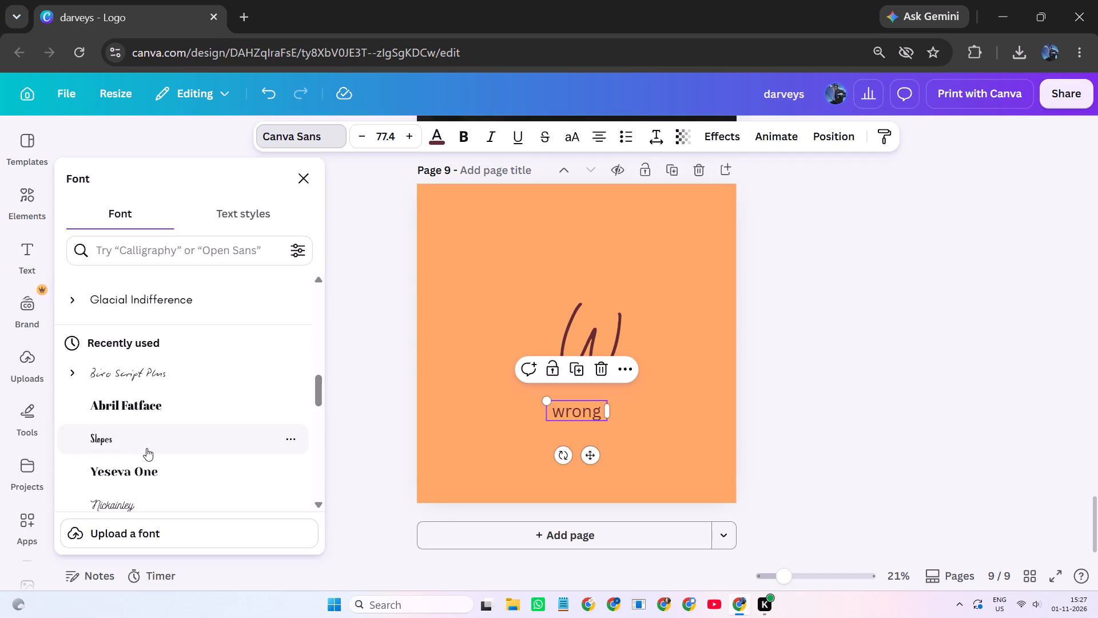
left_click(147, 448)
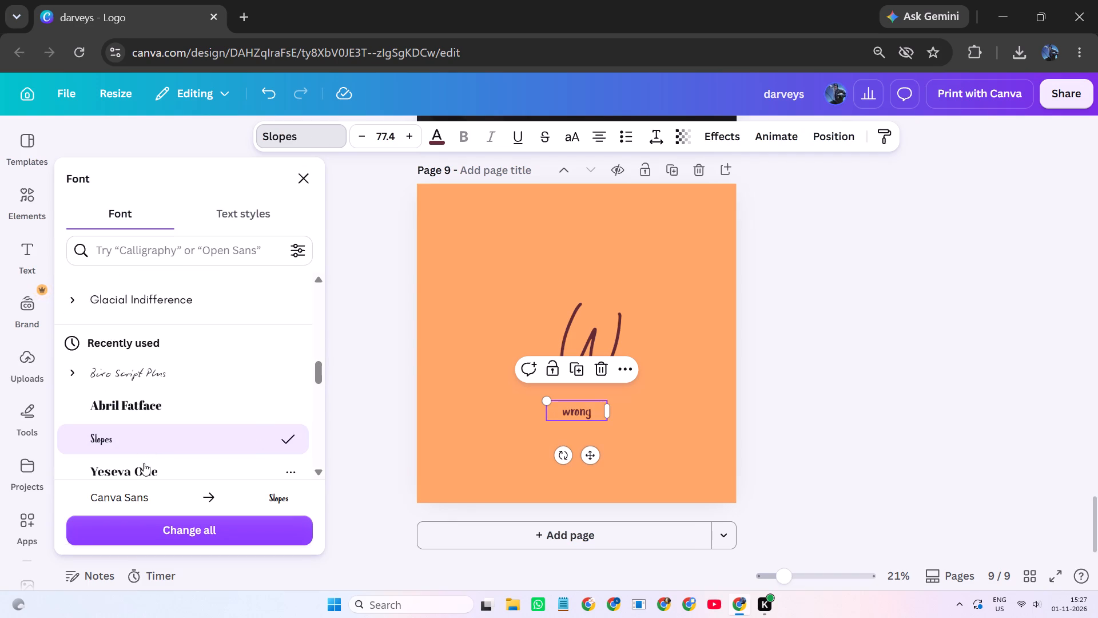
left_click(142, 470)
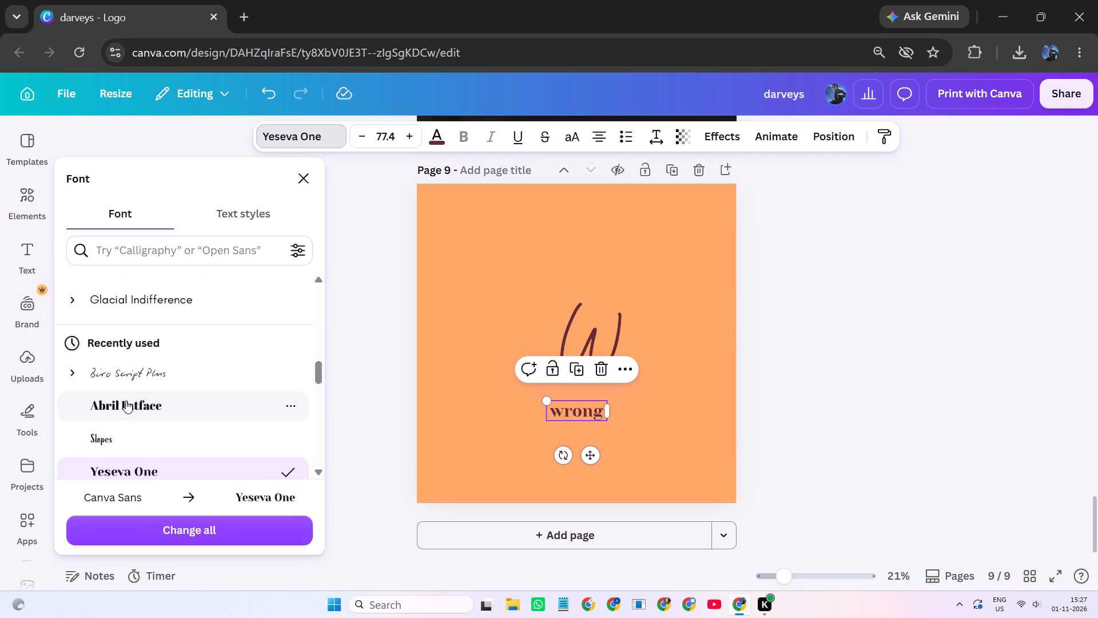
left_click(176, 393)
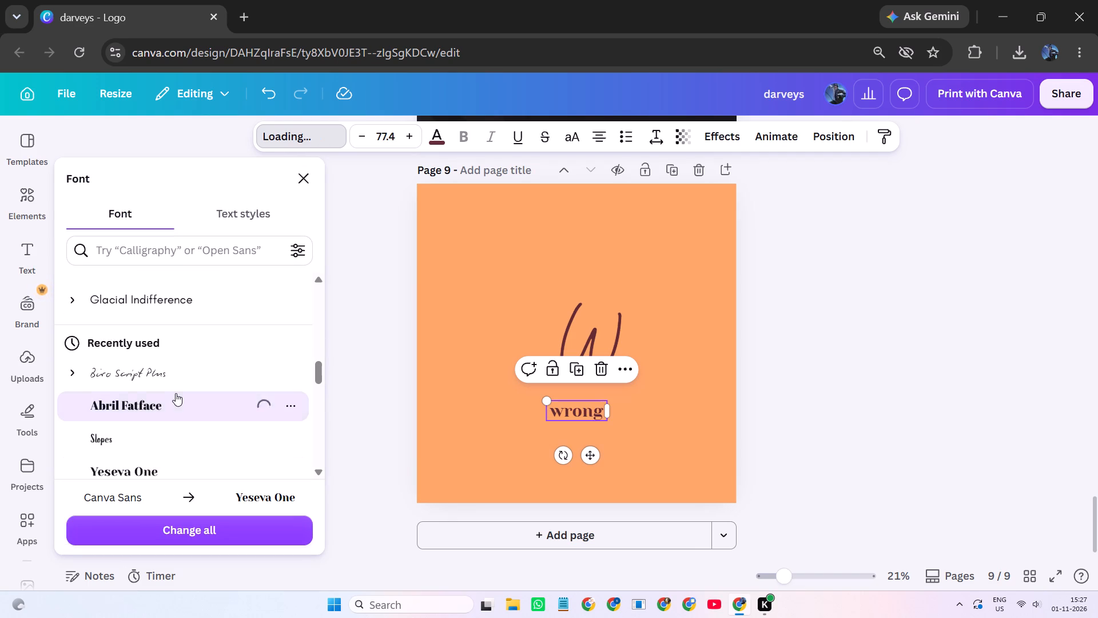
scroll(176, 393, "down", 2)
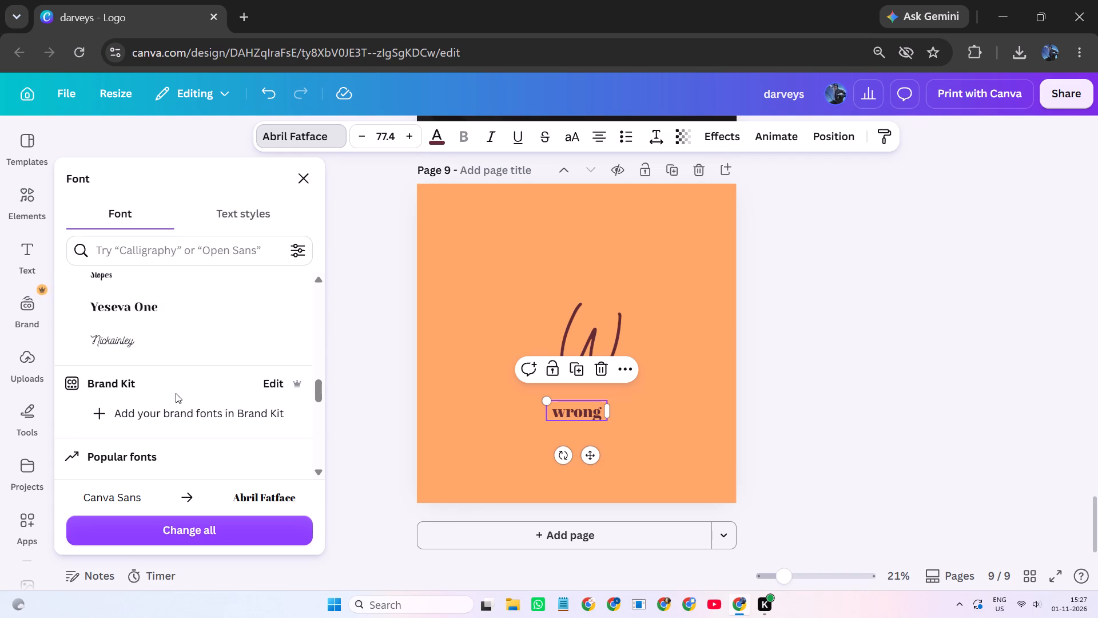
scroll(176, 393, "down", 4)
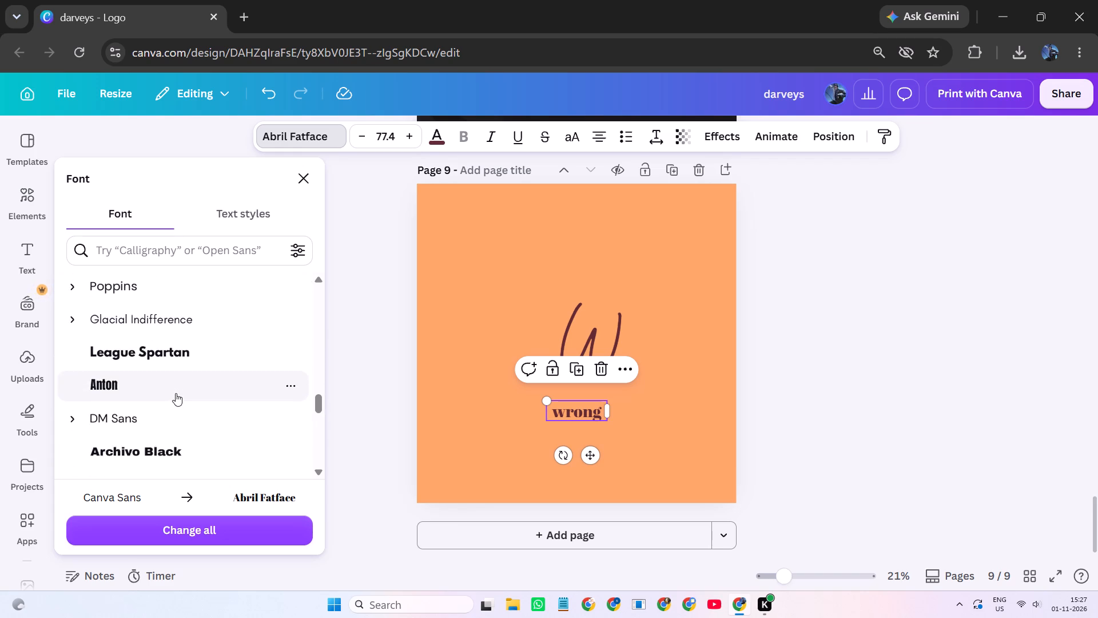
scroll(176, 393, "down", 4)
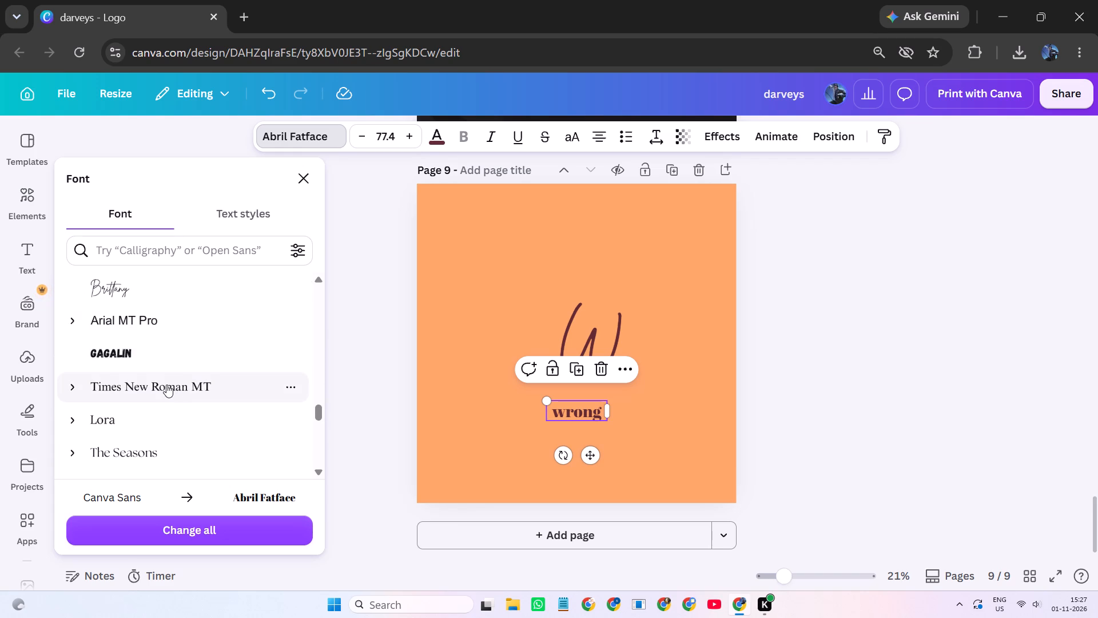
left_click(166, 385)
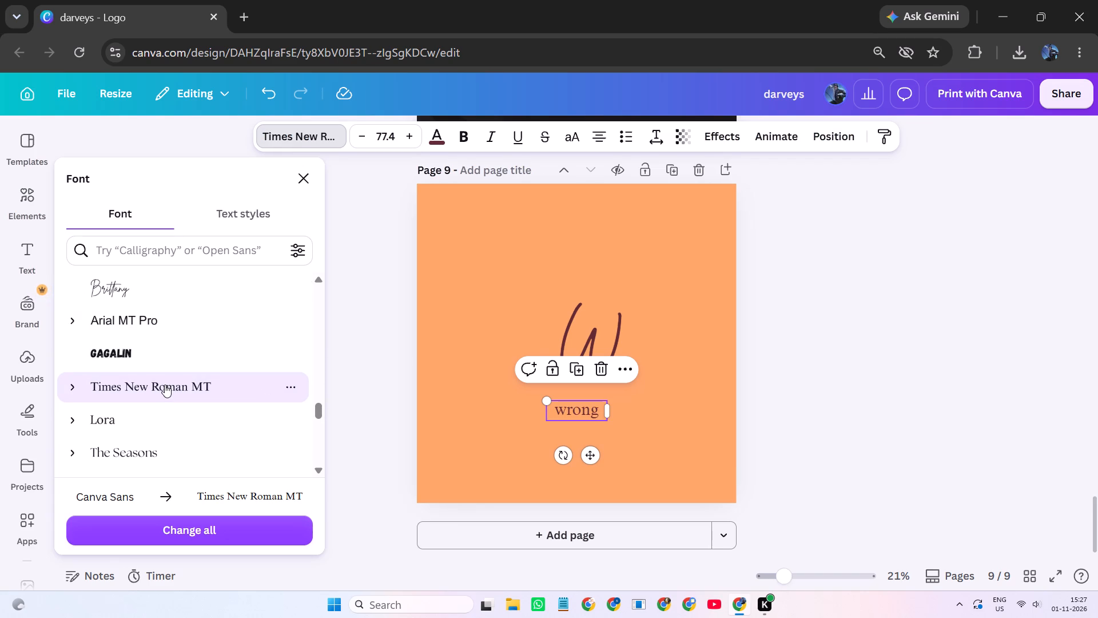
Set the "wrong" text in the Abril Fatface font.
scroll(149, 419, "down", 1)
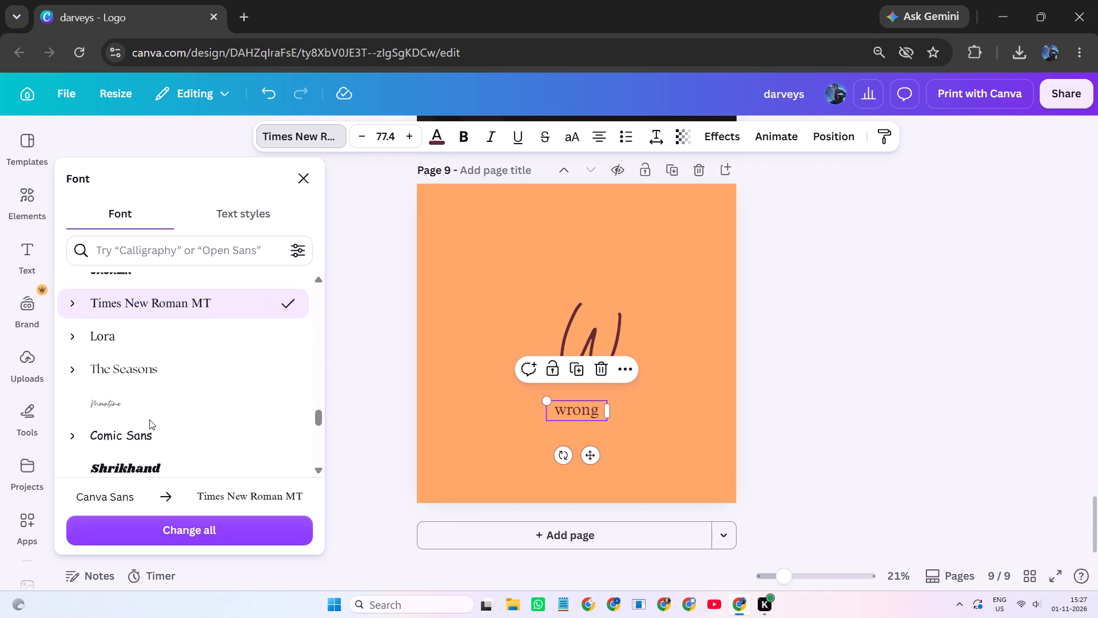
scroll(149, 419, "down", 4)
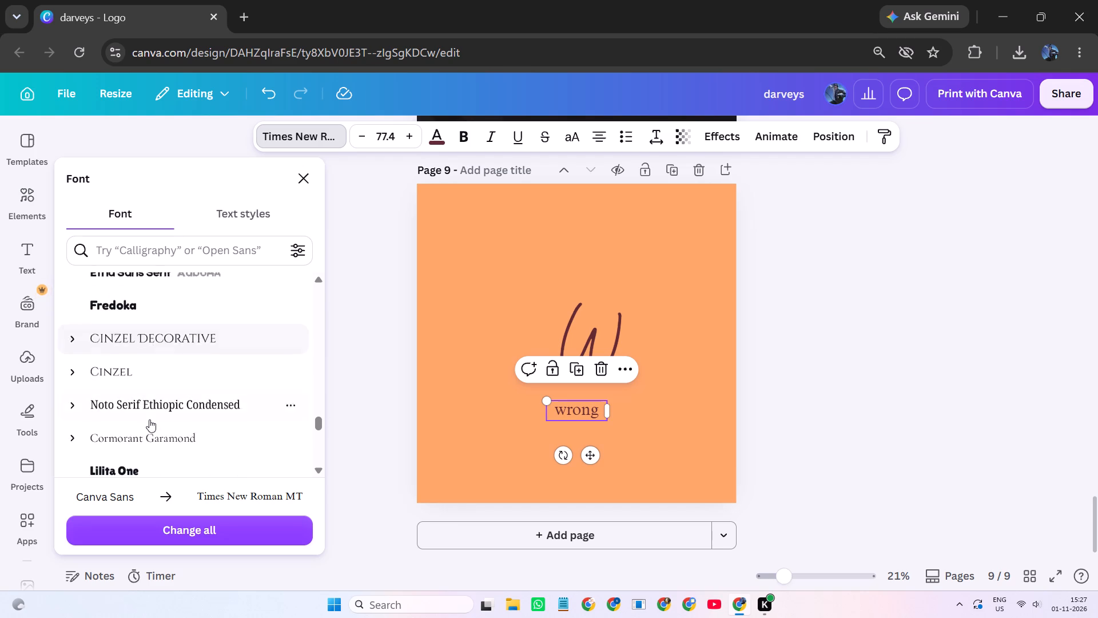
scroll(149, 421, "down", 3)
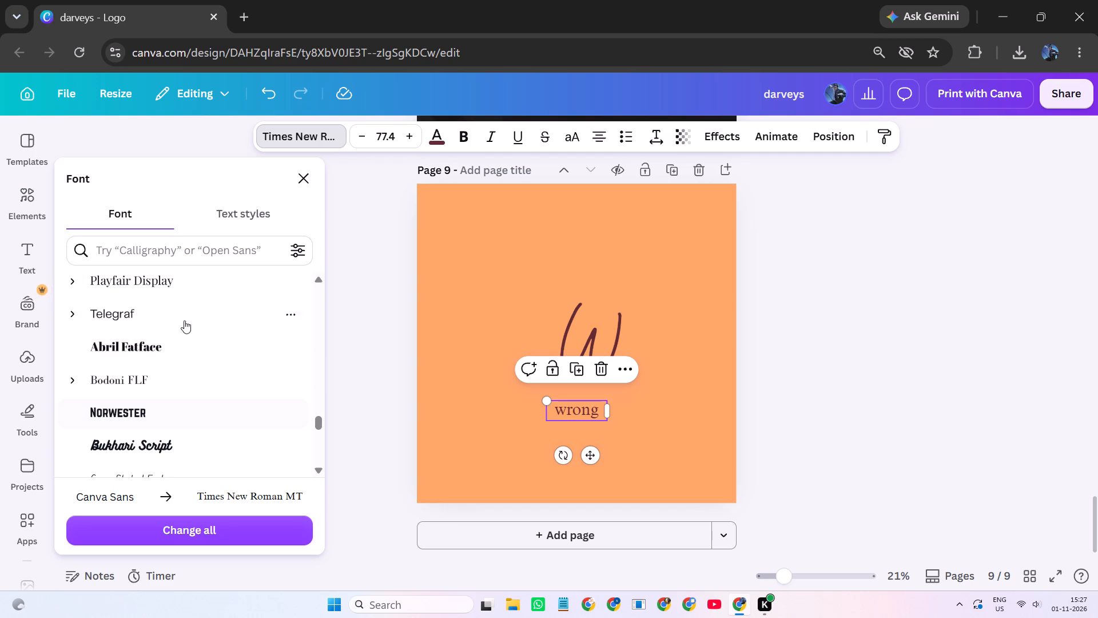
left_click(168, 340)
Try the "wrong" text in Cinzel Decorative, set it in Cinzel, and widen its text box to fit the word on one line.
scroll(168, 340, "up", 2)
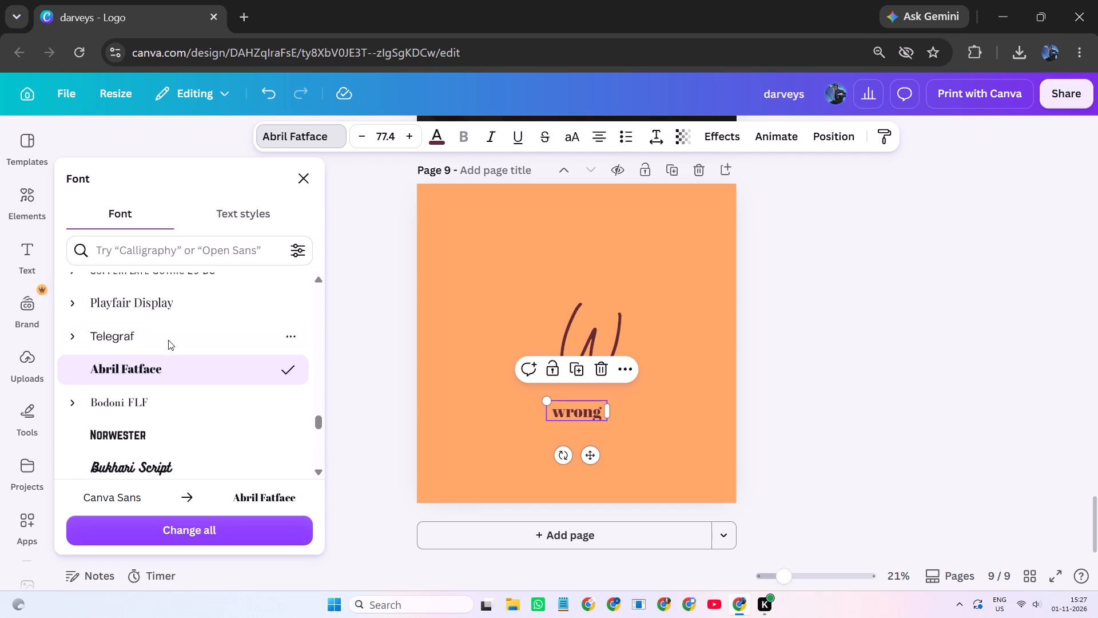
scroll(168, 340, "up", 4)
scroll(168, 340, "down", 2)
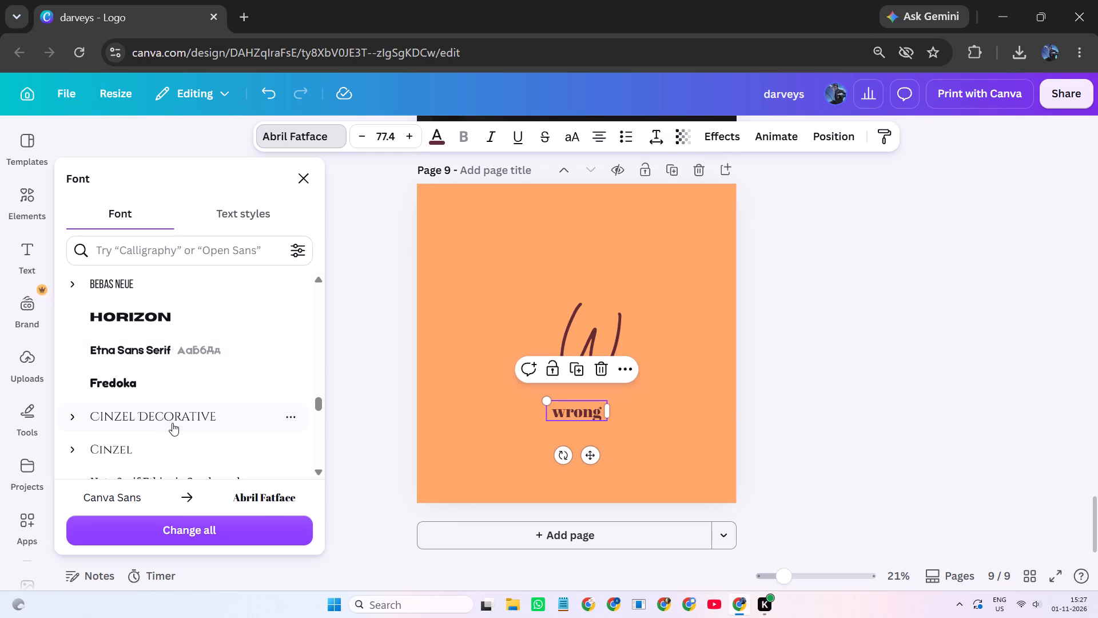
left_click(172, 423)
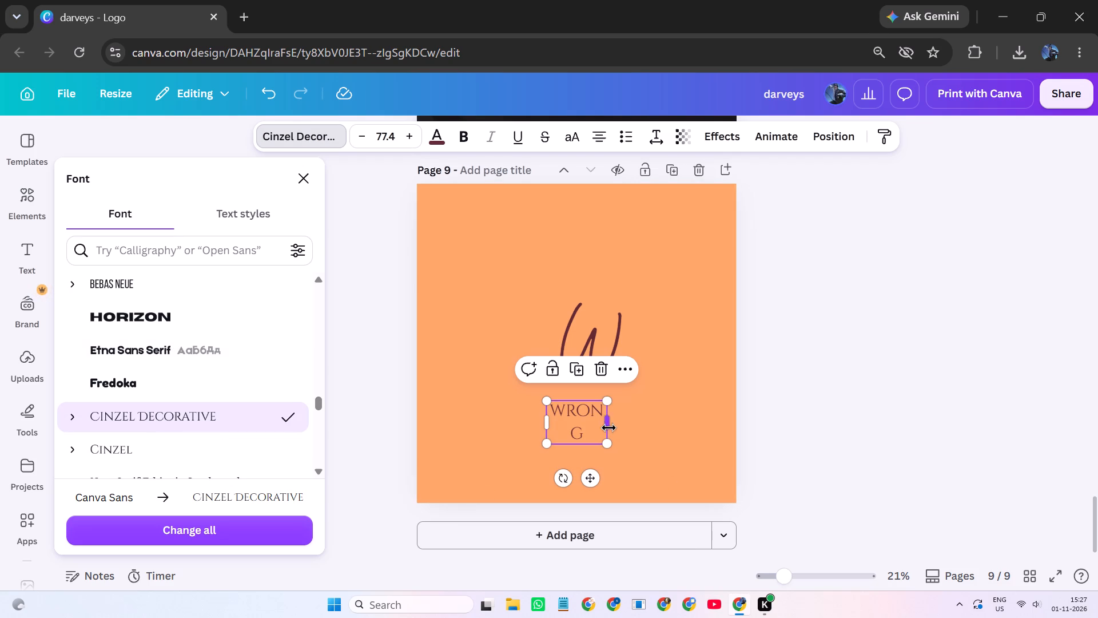
left_click(206, 444)
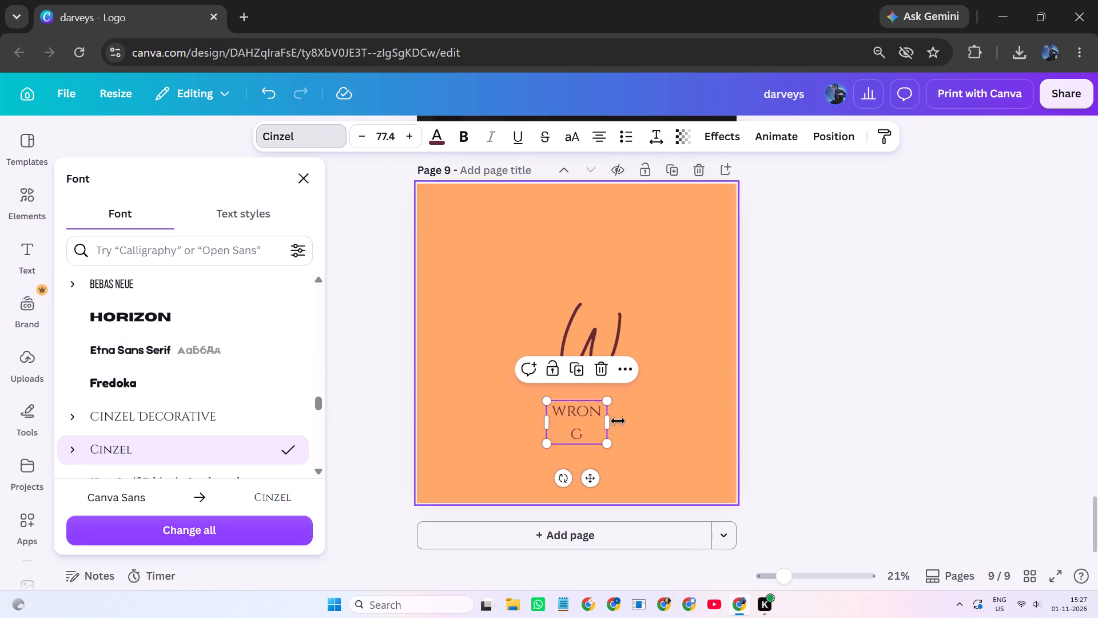
left_click_drag(611, 425, 621, 431)
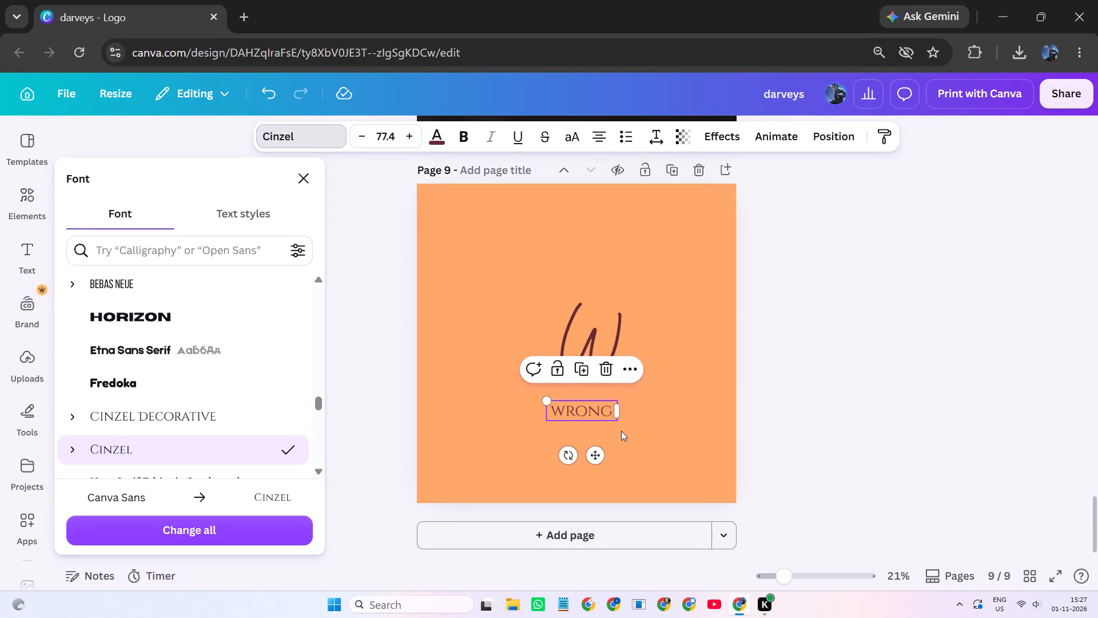
left_click(627, 416)
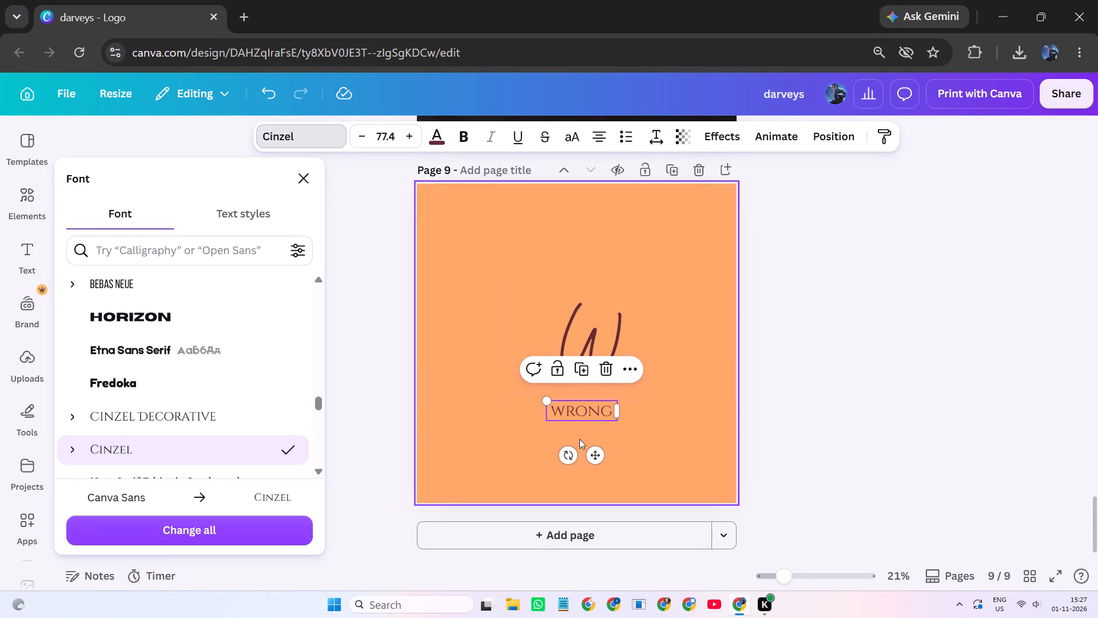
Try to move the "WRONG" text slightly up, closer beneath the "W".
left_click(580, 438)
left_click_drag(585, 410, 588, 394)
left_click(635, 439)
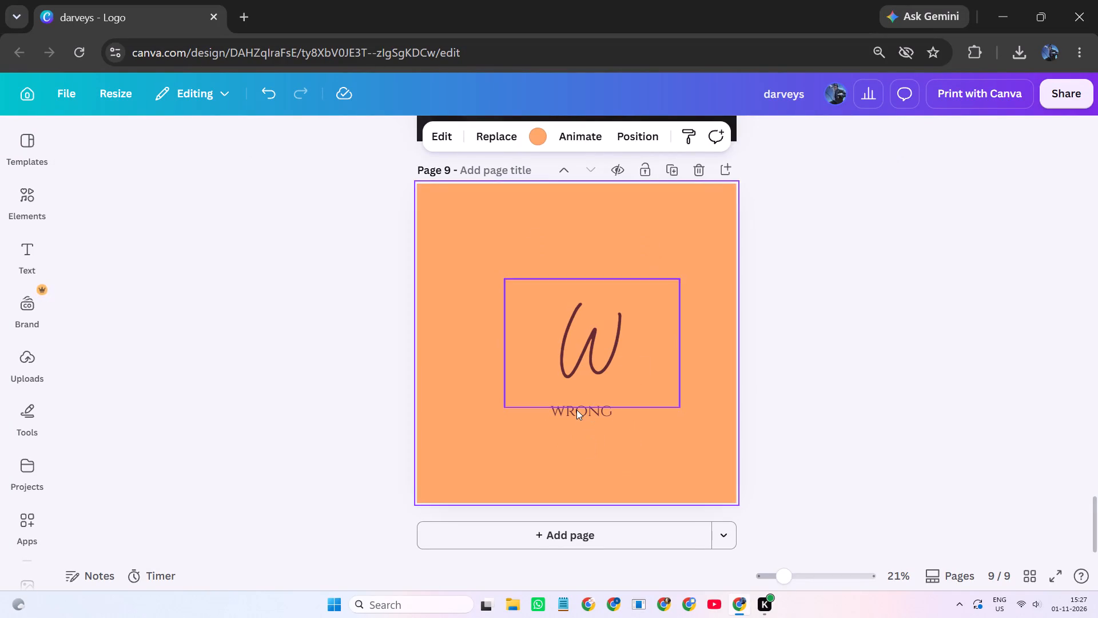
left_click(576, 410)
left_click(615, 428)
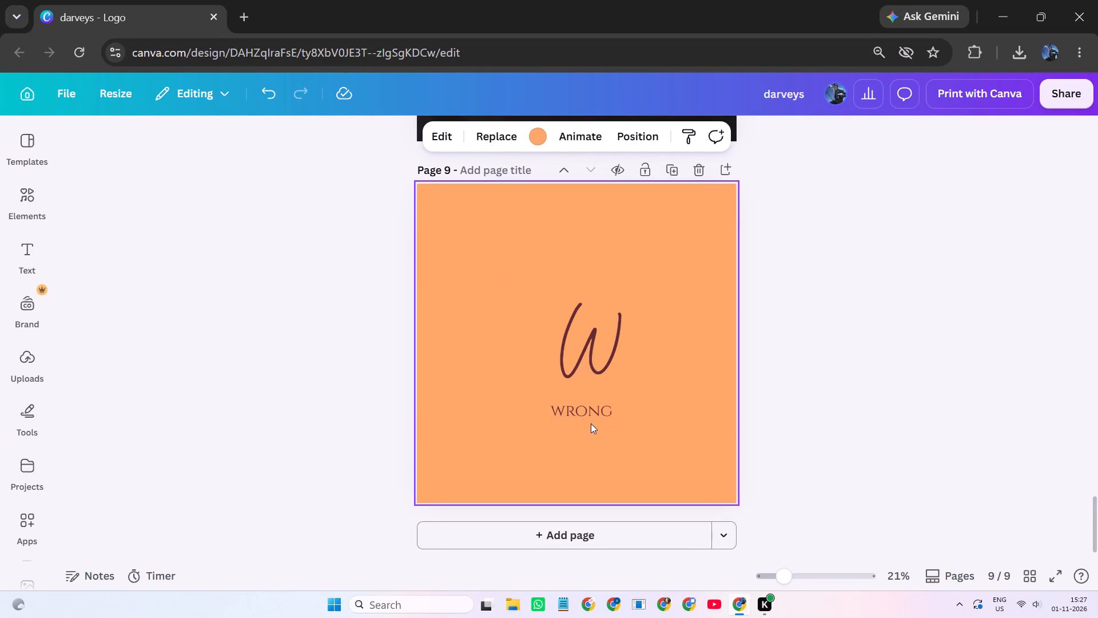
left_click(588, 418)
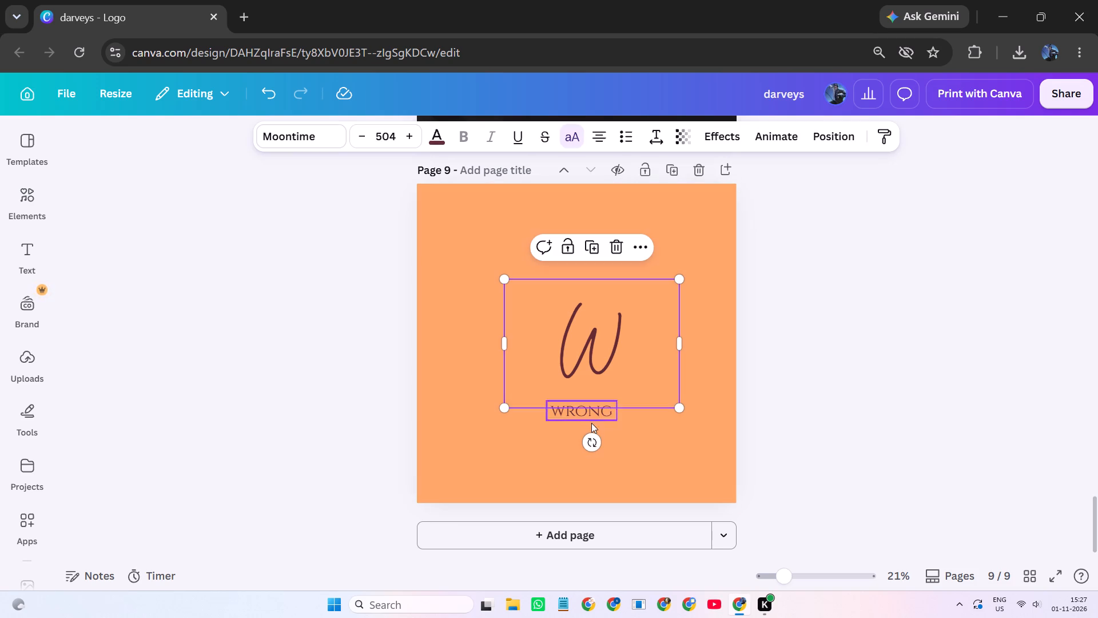